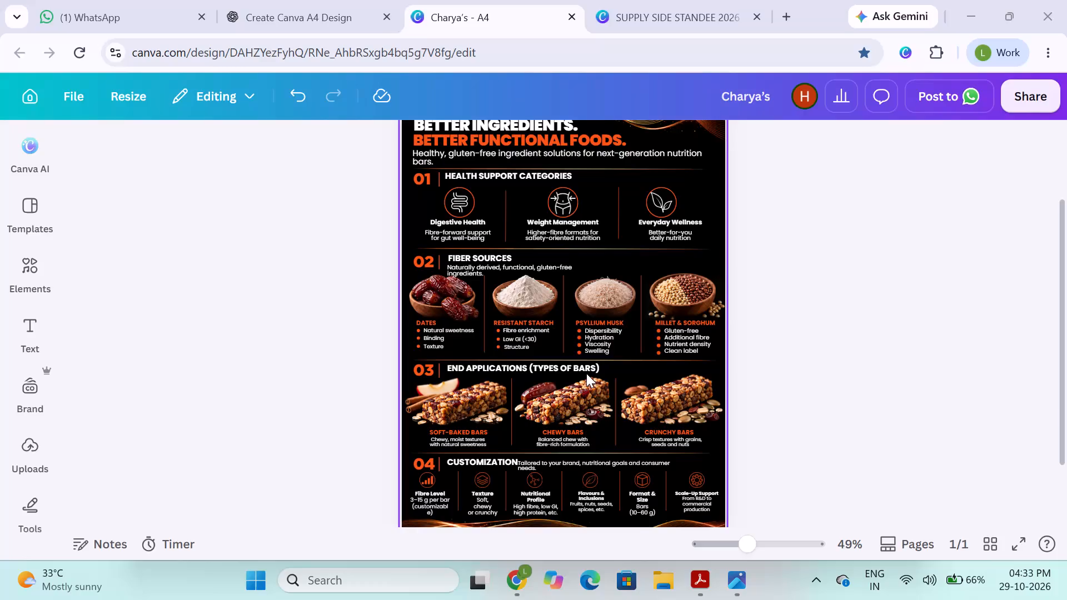
Review the flyer's four sections from the header to the footer, checking text spacing and layout.
left_click(337, 392)
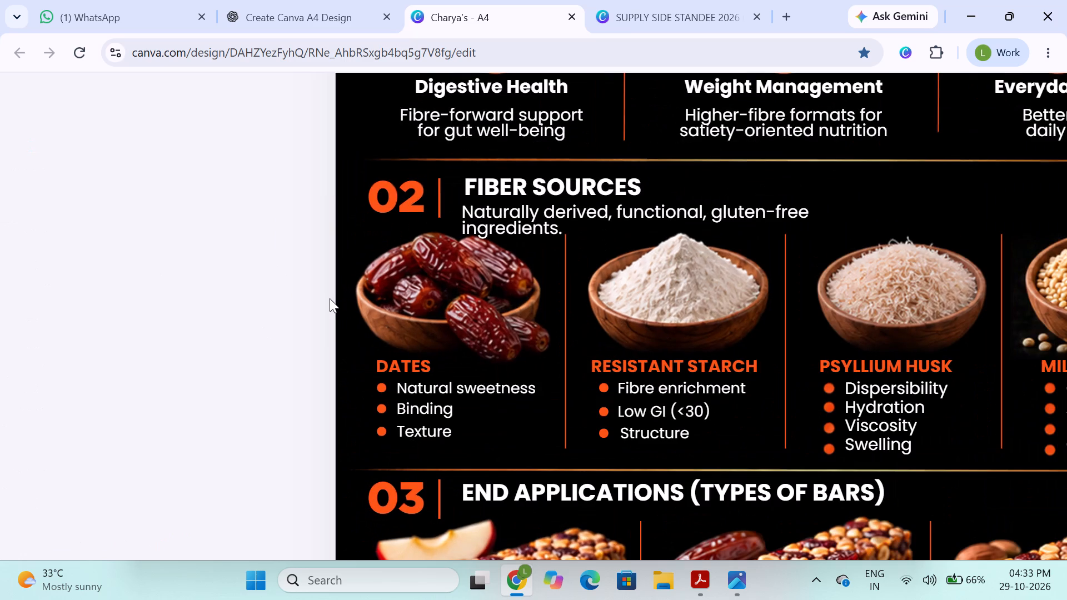
scroll(143, 486, "up", 2)
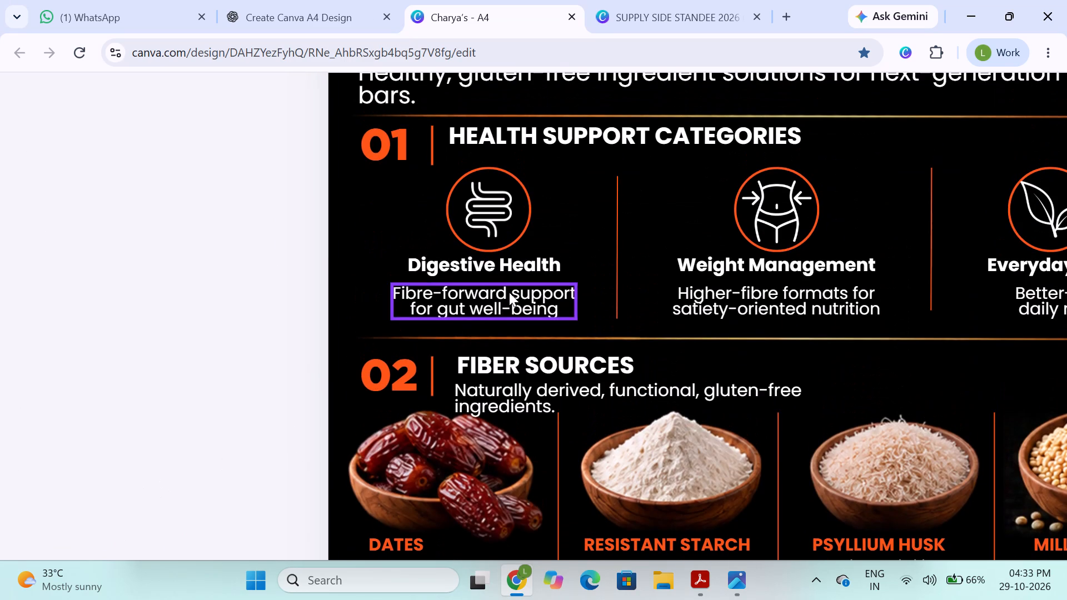
scroll(776, 243, "left", 5)
scroll(776, 243, "down", 1)
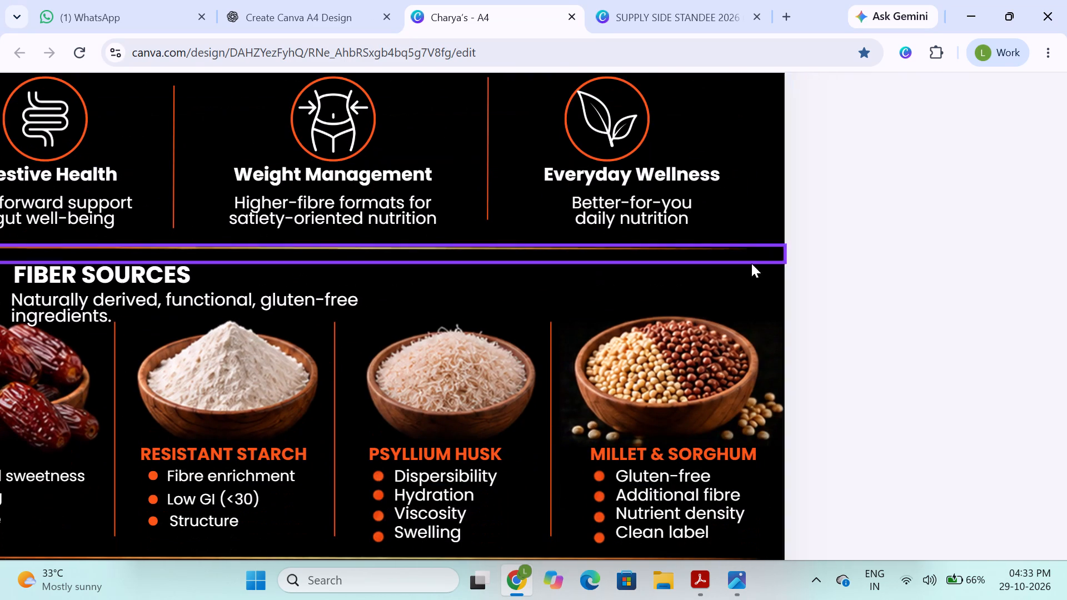
scroll(574, 209, "down", 3)
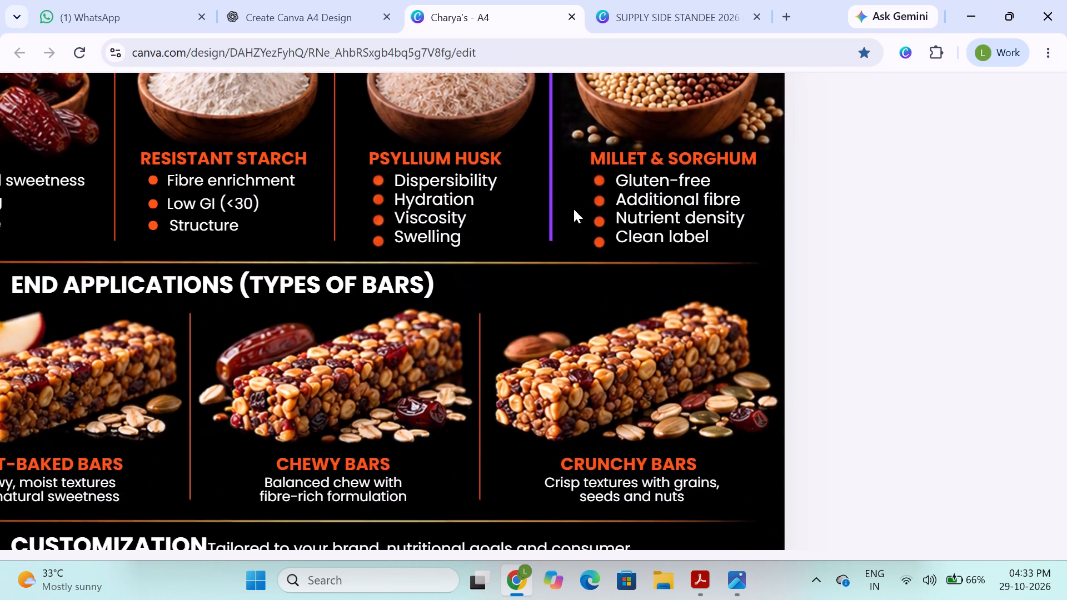
scroll(574, 209, "up", 3)
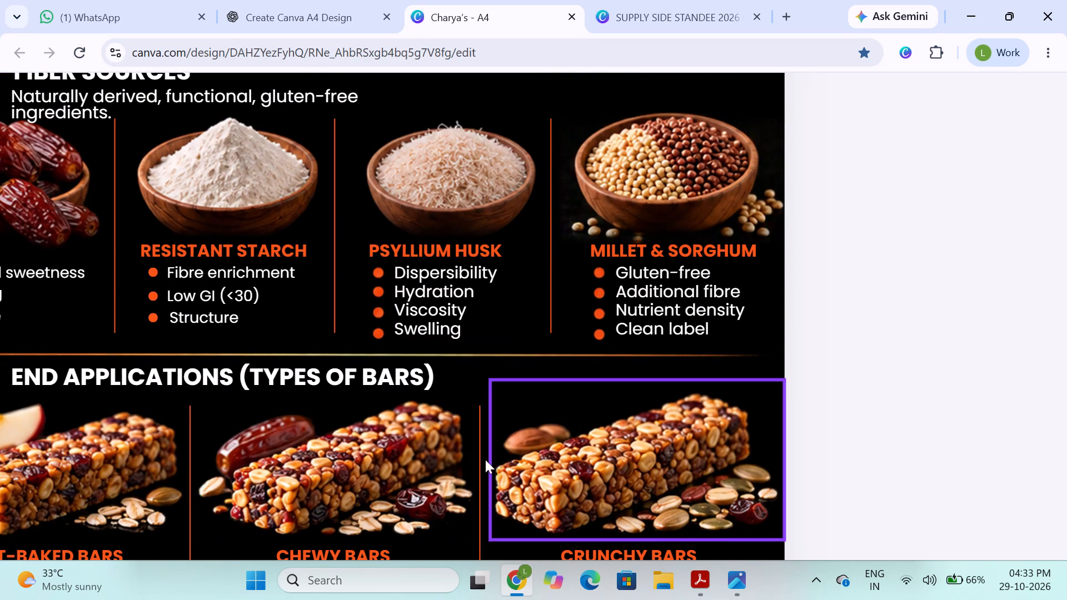
scroll(288, 465, "down", 3)
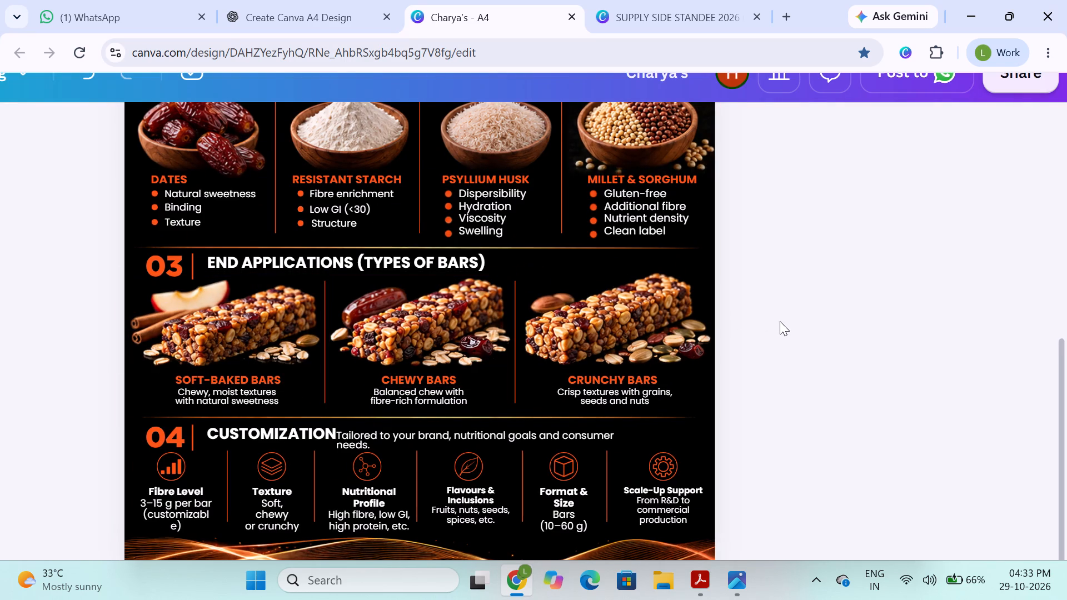
scroll(780, 321, "down", 2)
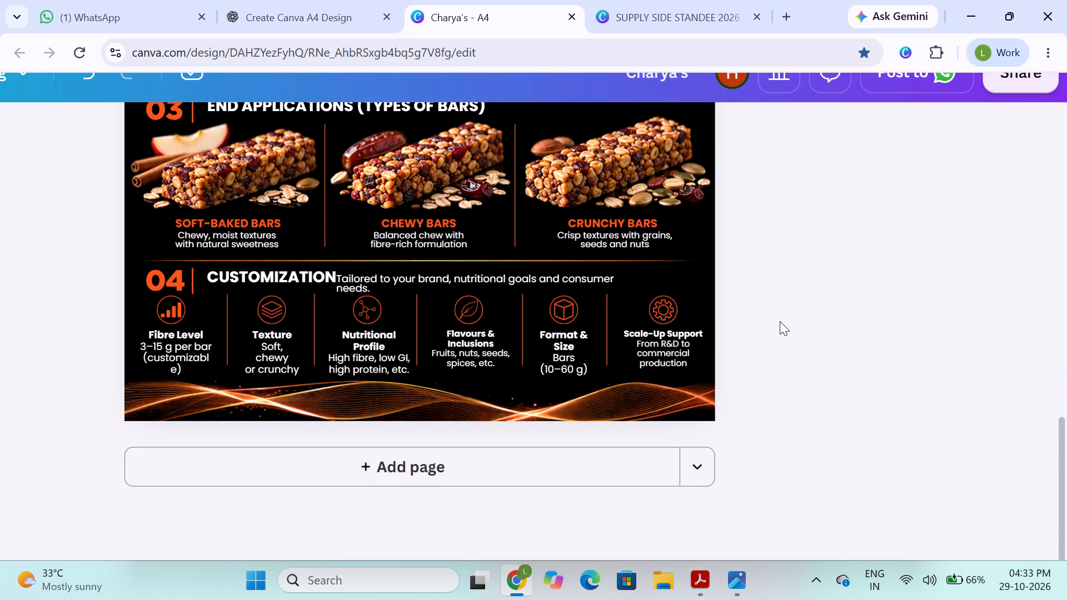
scroll(780, 321, "up", 1)
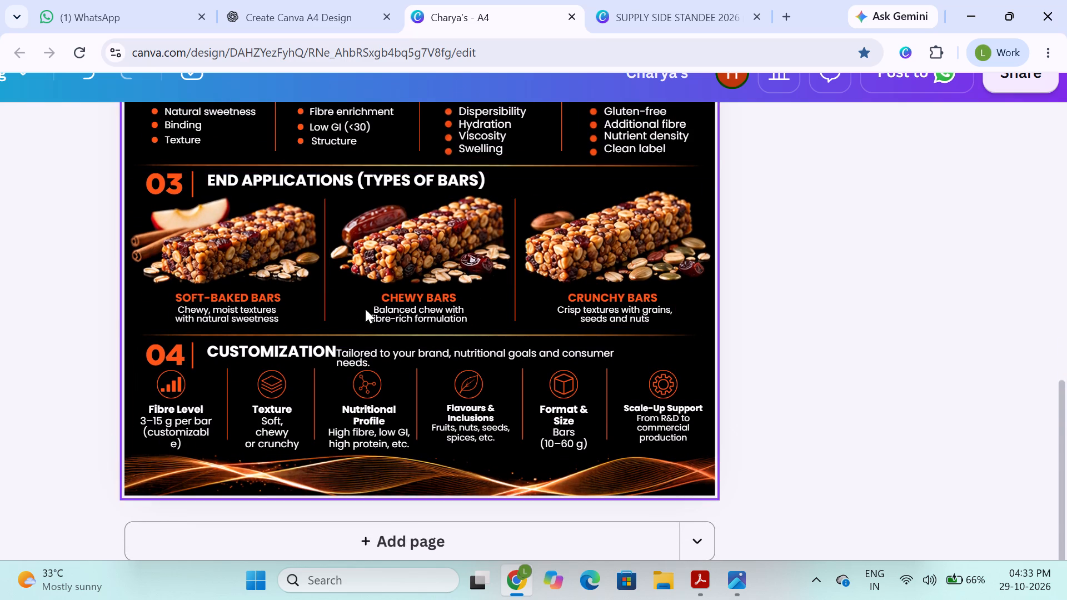
scroll(656, 401, "up", 2)
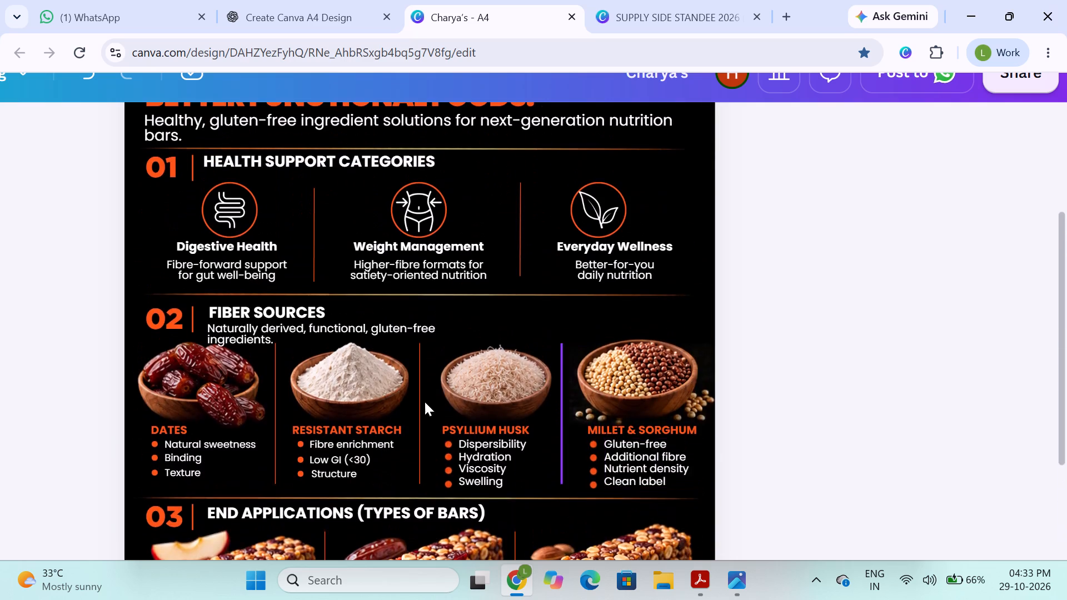
scroll(308, 308, "up", 2)
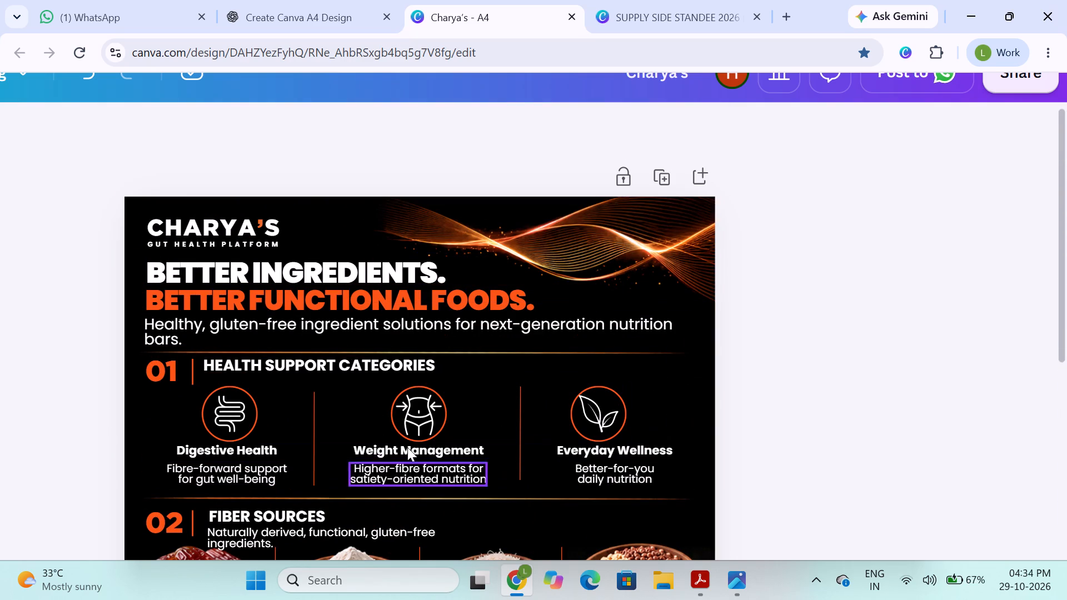
left_click_drag(1066, 255, 1064, 336)
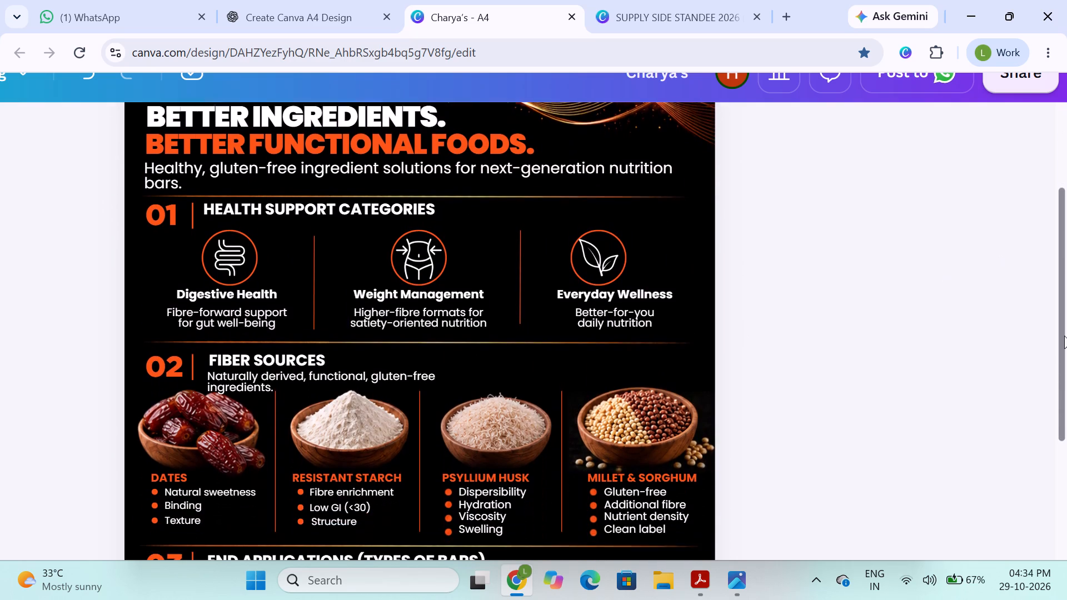
left_click_drag(1064, 336, 1066, 480)
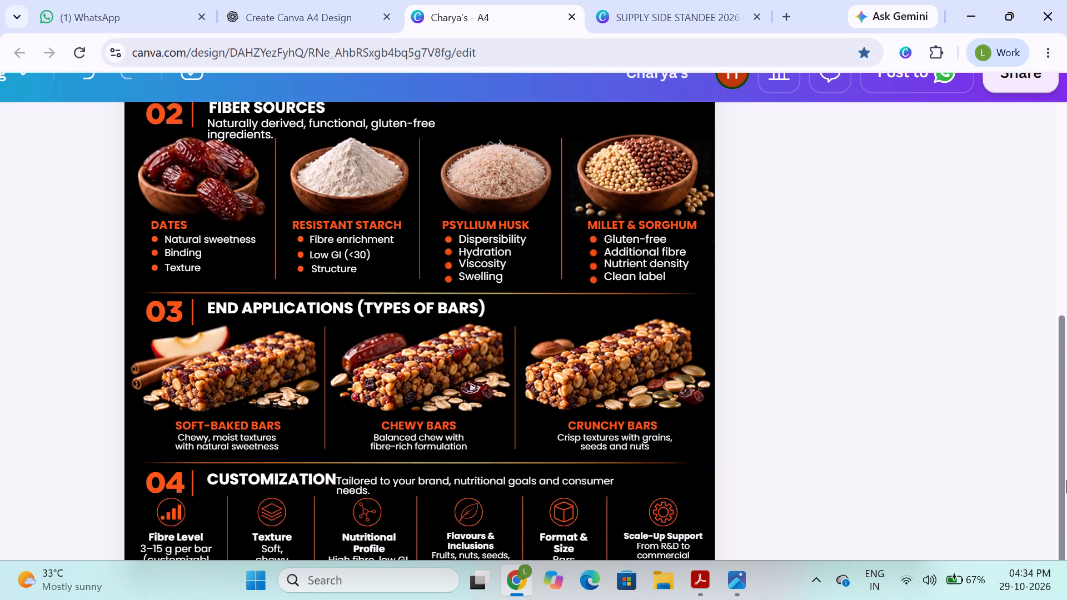
left_click_drag(1066, 480, 1066, 516)
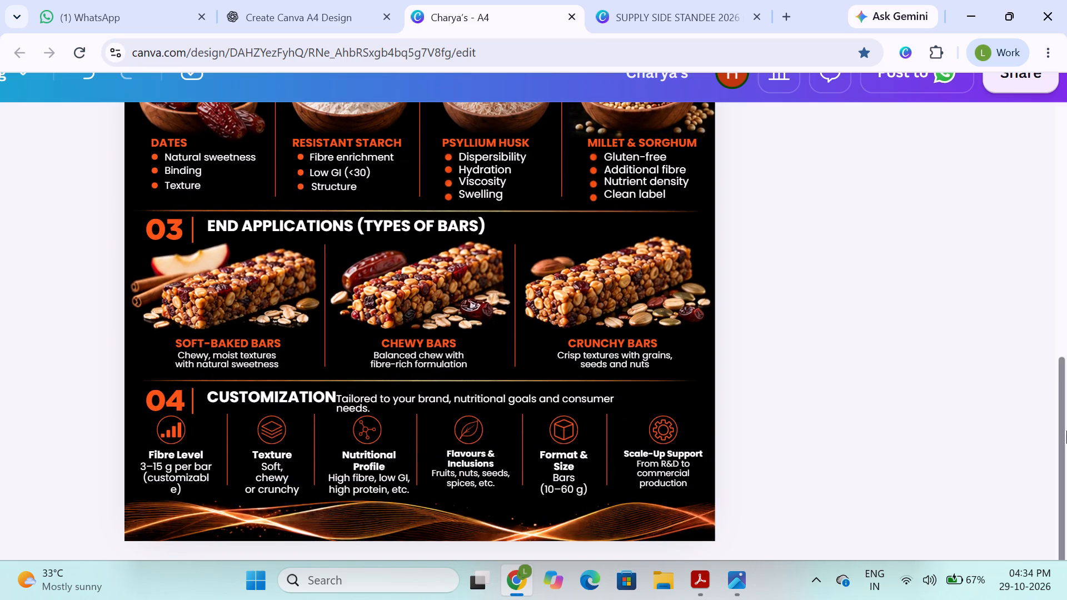
left_click_drag(1066, 448, 1065, 481)
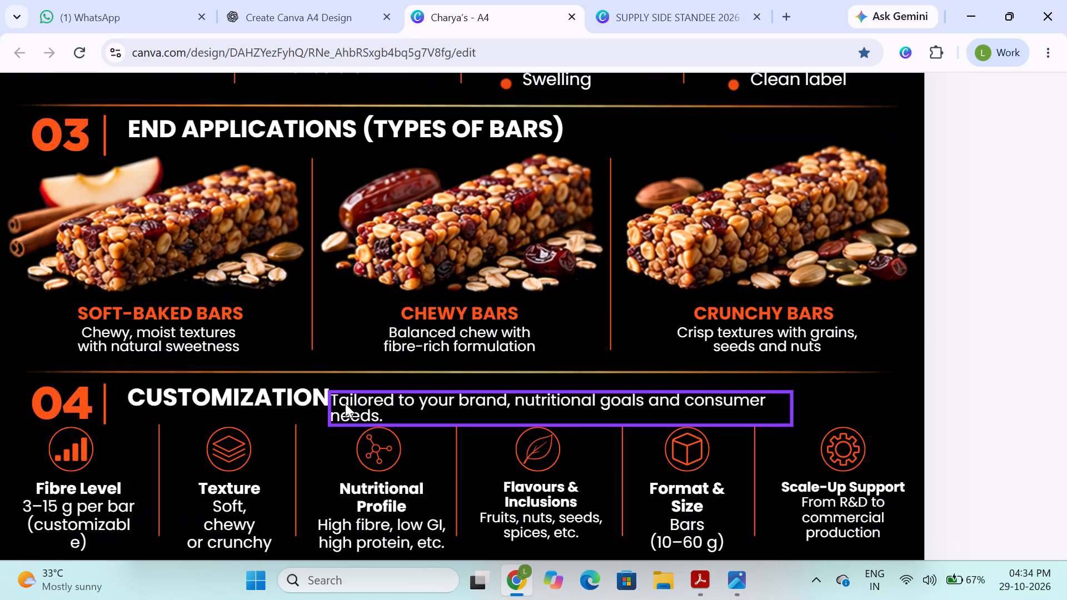
Shift the "Tailored to your brand" description slightly right and up, clear of the CUSTOMIZATION heading.
left_click(377, 410)
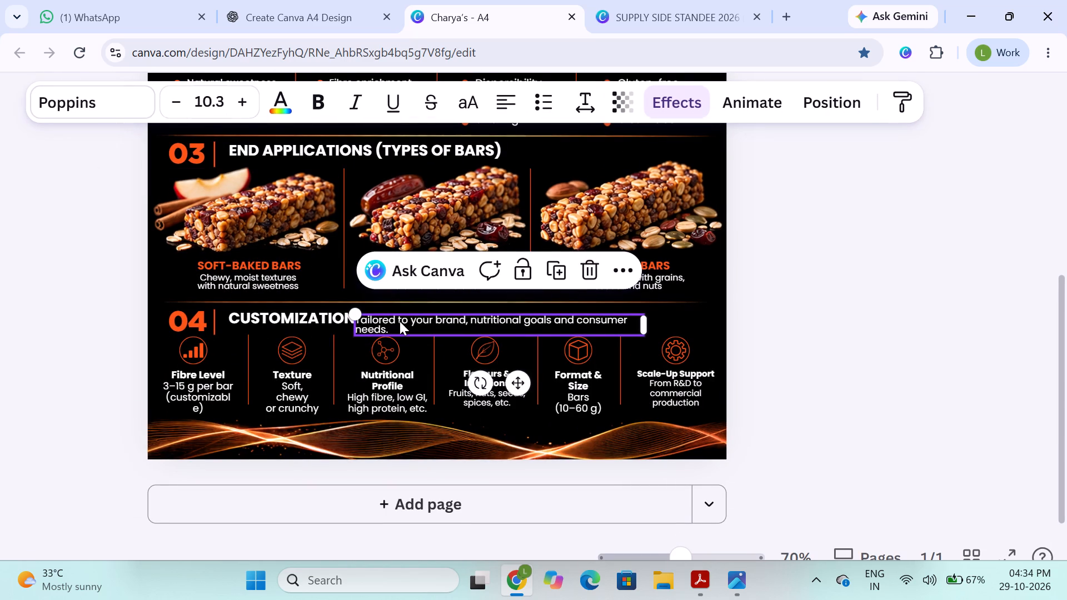
left_click_drag(400, 320, 406, 317)
left_click(74, 293)
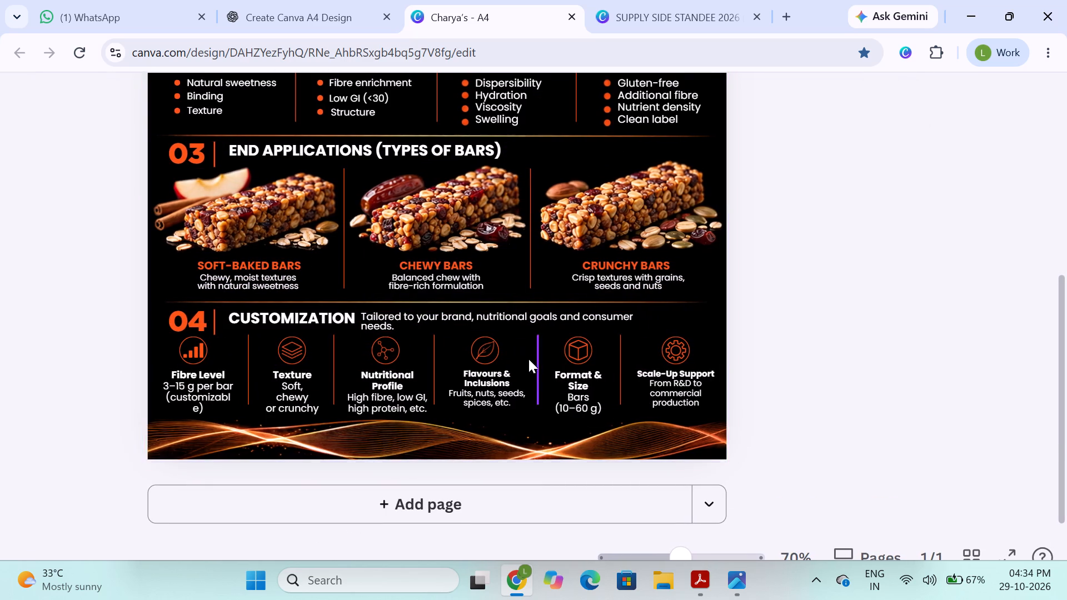
Move the "Naturally derived, functional, gluten-free ingredients." description beside the FIBER SOURCES heading, on its right.
scroll(395, 332, "up", 2)
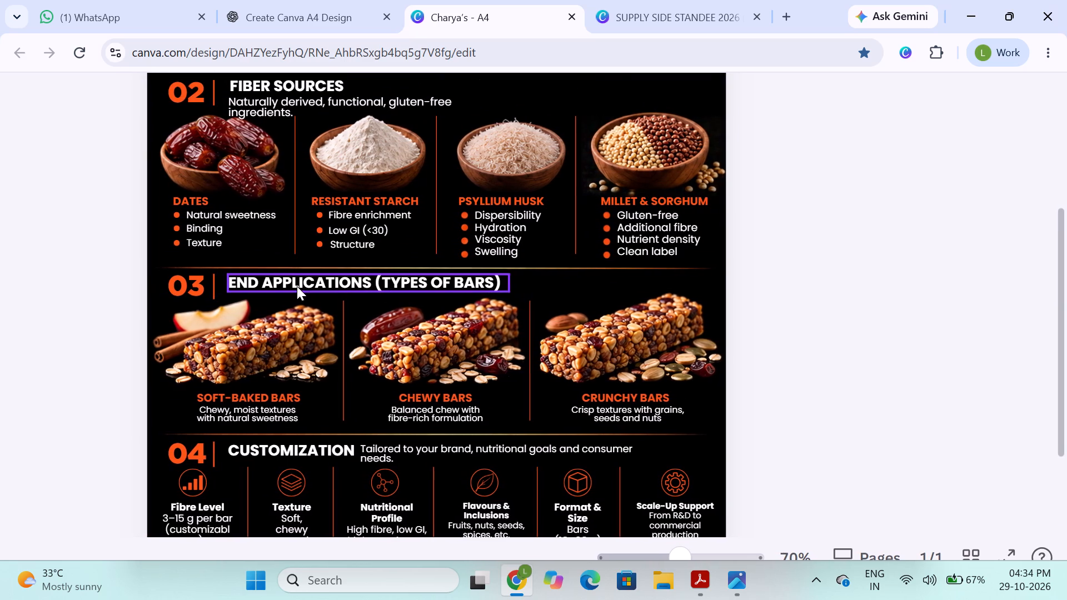
left_click(86, 311)
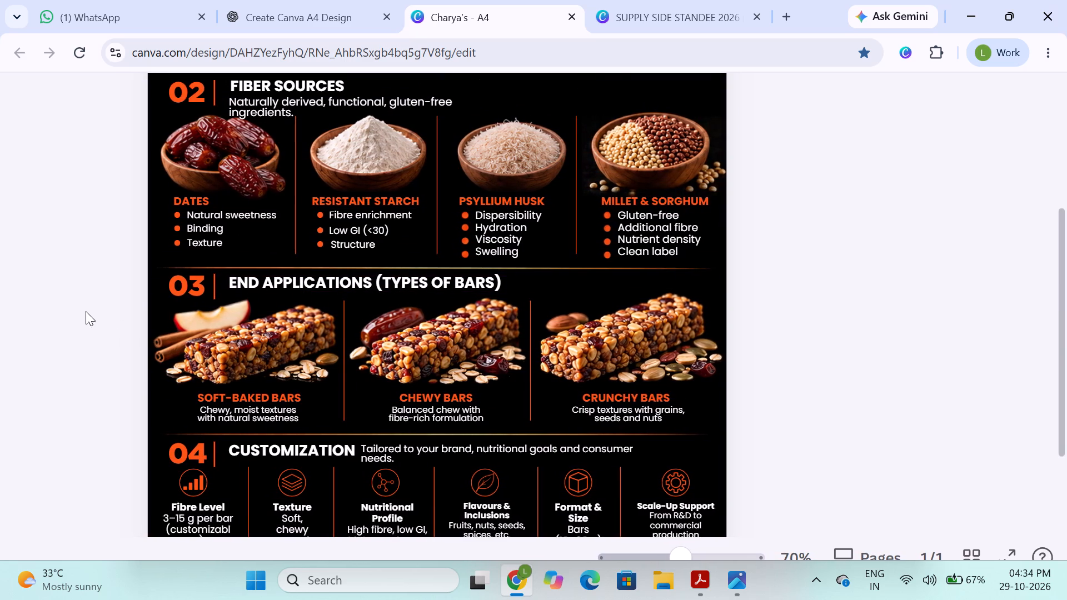
scroll(343, 158, "up", 1)
left_click(288, 147)
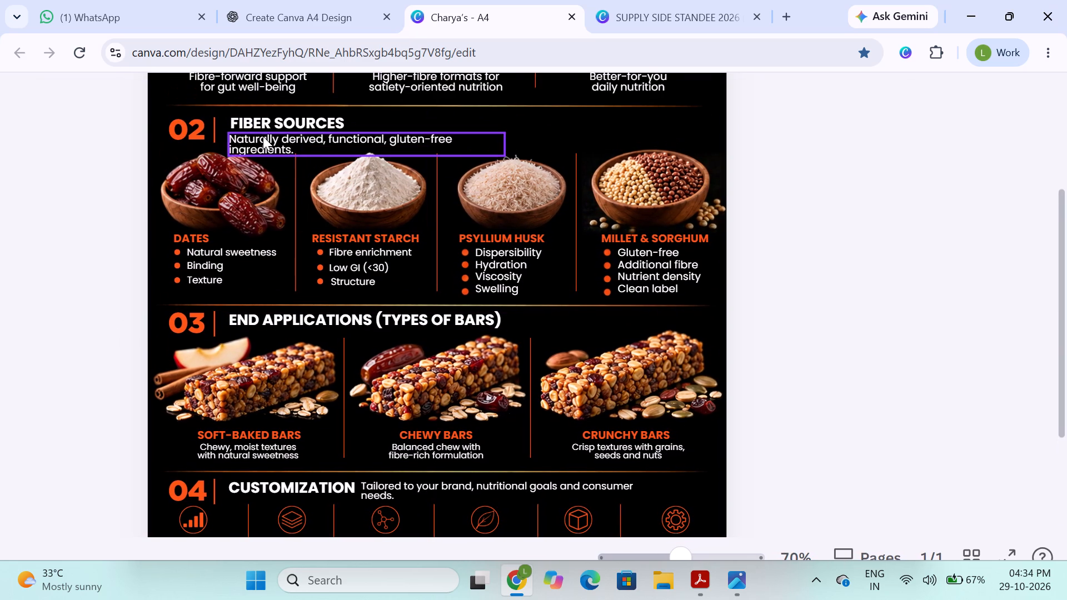
left_click_drag(263, 136, 388, 123)
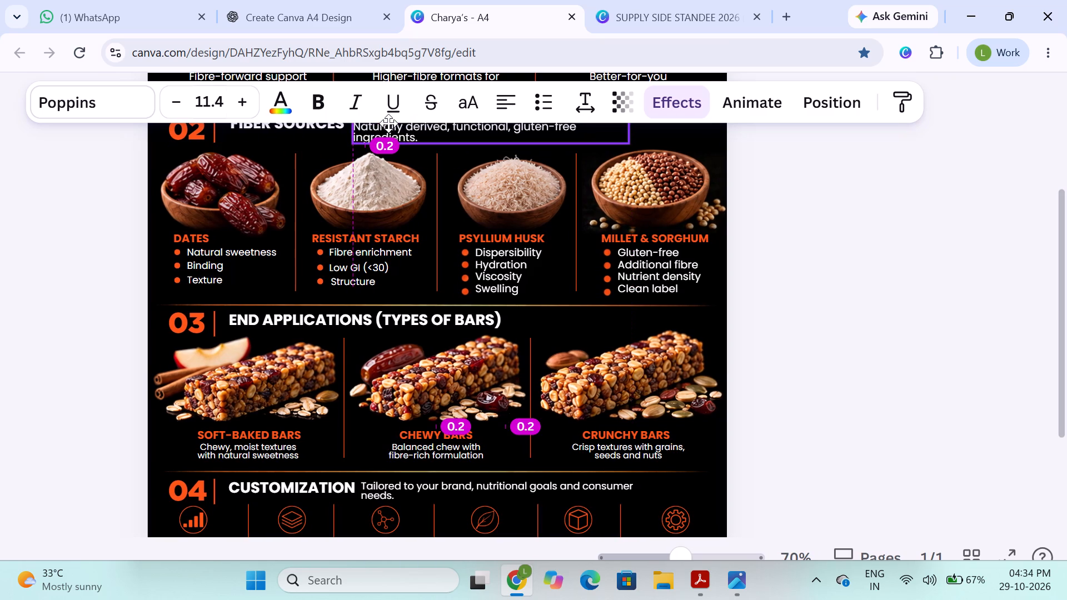
left_click_drag(388, 123, 388, 122)
left_click(774, 204)
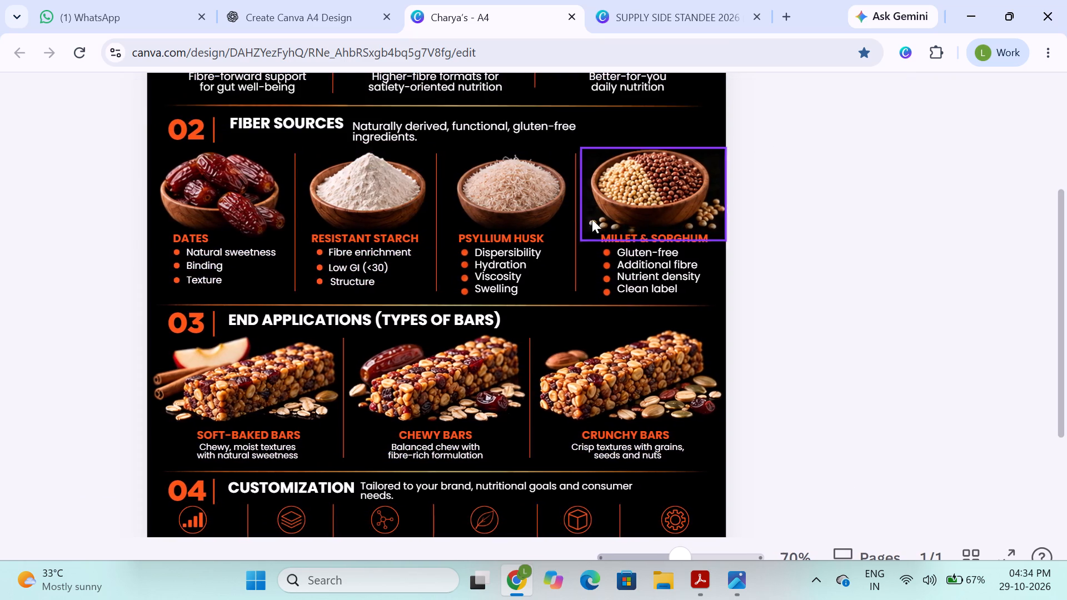
Left-align the FIBER SOURCES, END APPLICATIONS (TYPES OF BARS) and CUSTOMIZATION headings with one another.
left_click(242, 289)
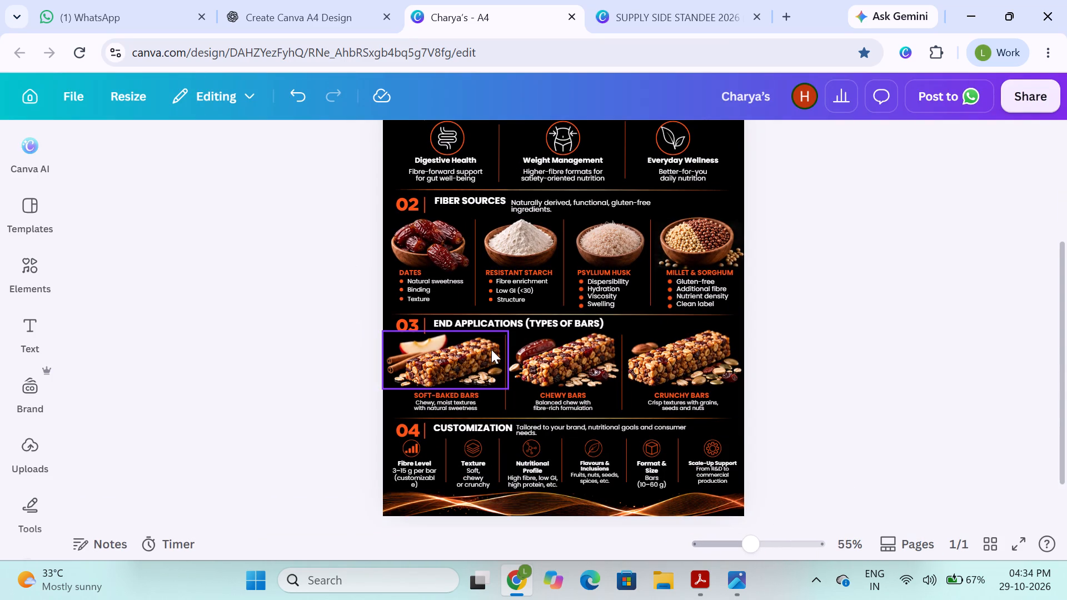
left_click(477, 433)
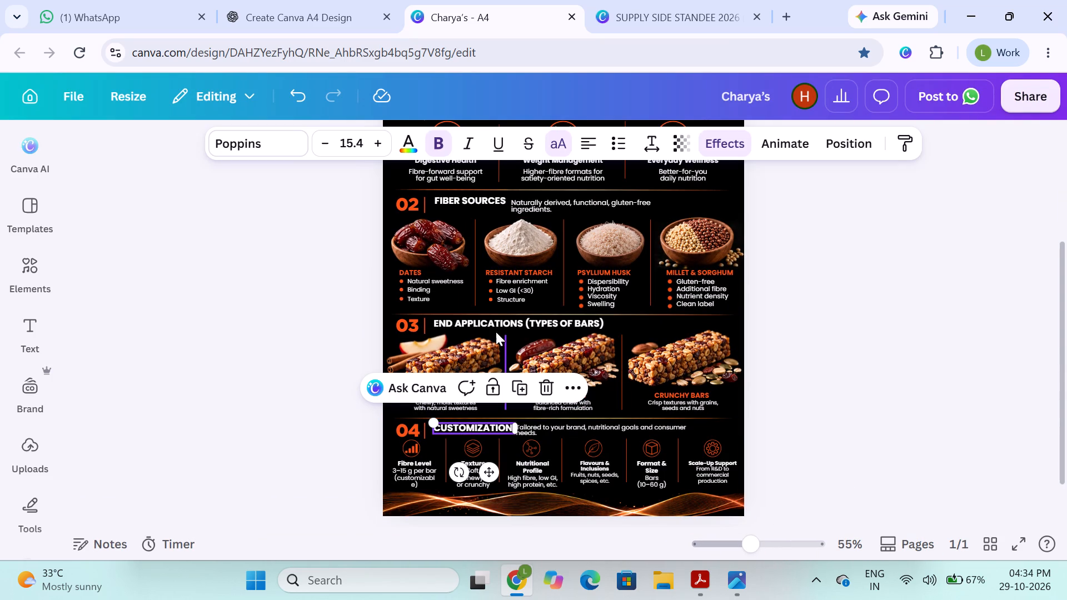
left_click(487, 321, "shift")
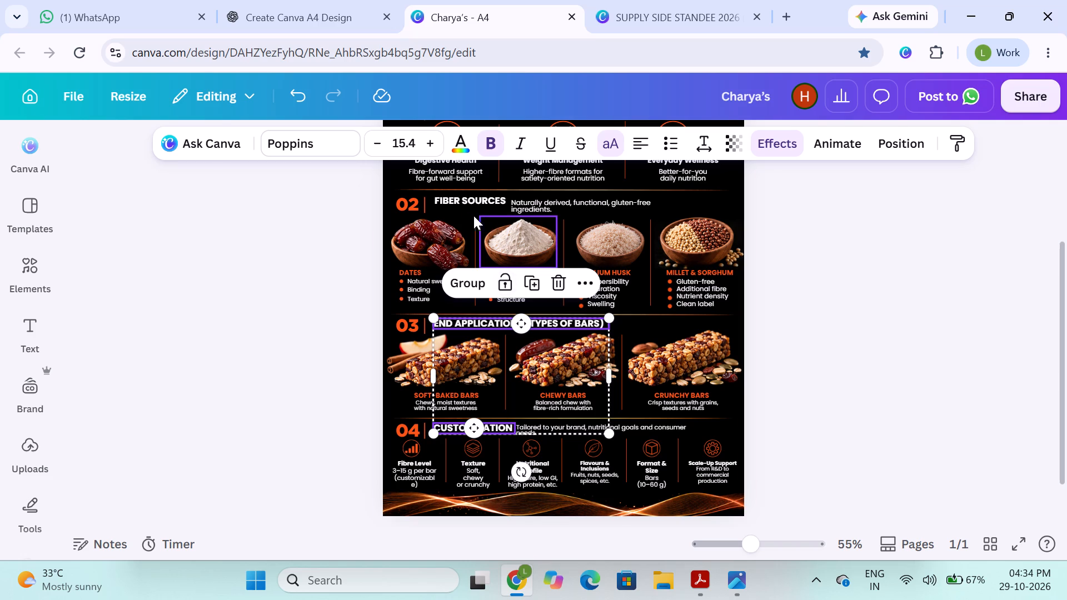
left_click(461, 203, "shift")
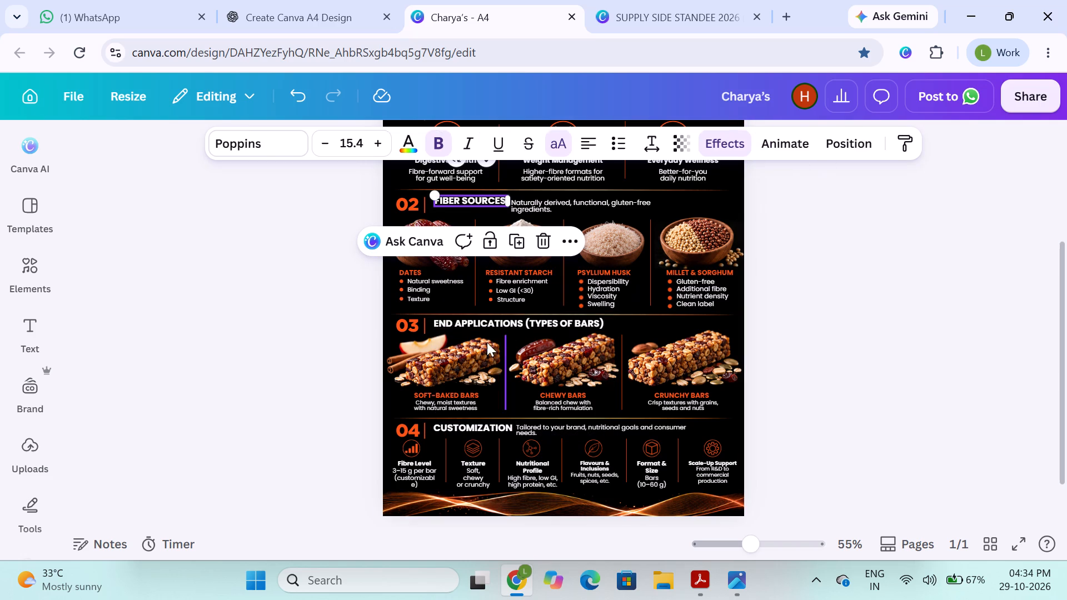
left_click(470, 323, "shift")
left_click(492, 424, "shift")
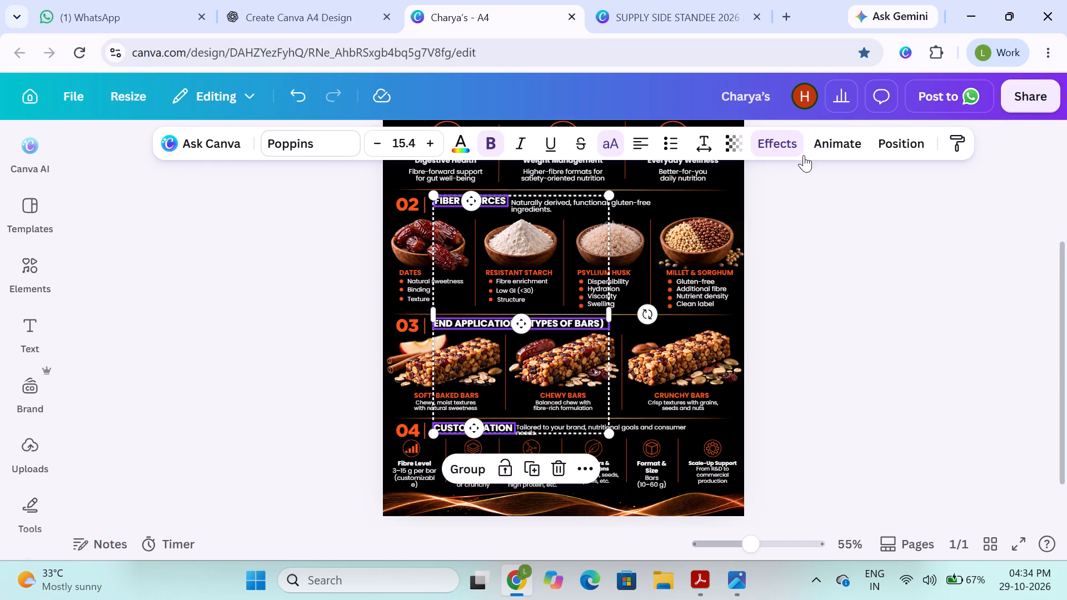
left_click(891, 142)
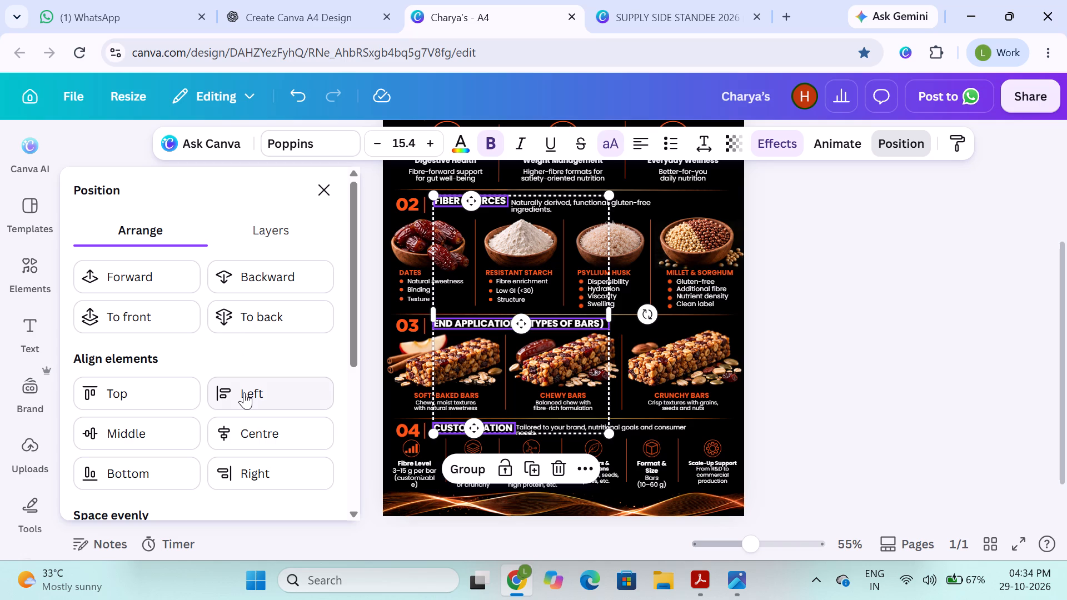
left_click(244, 392)
left_click(835, 375)
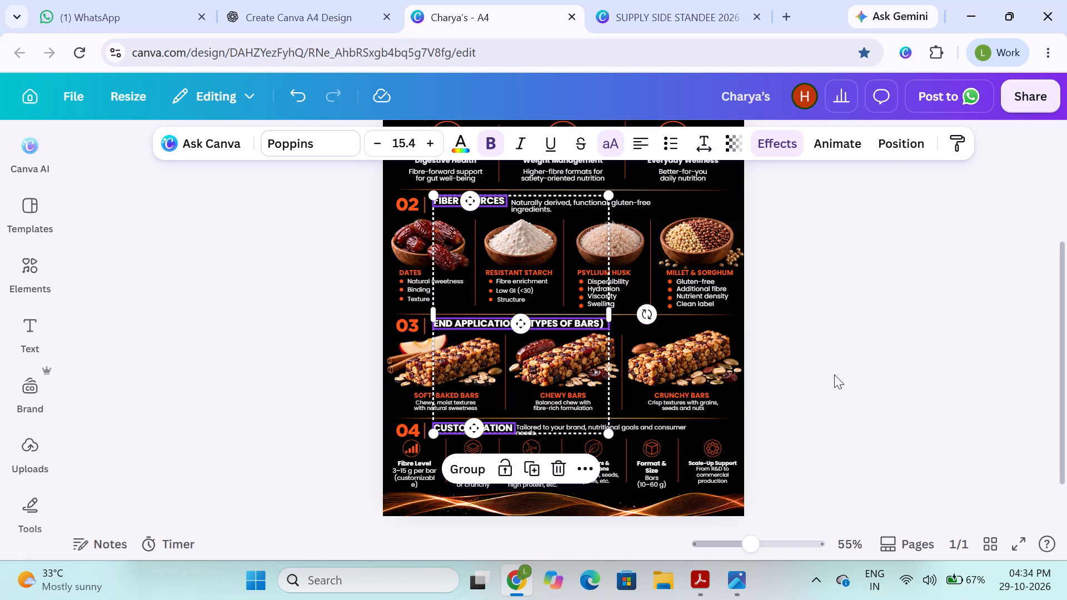
left_click(854, 388)
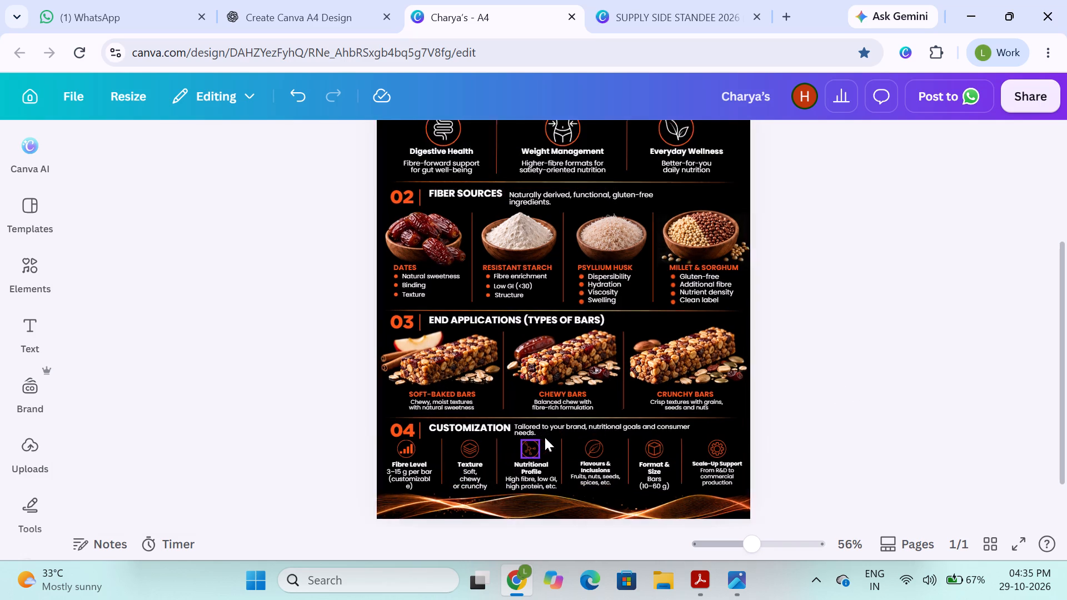
Nudge the FIBER SOURCES description slightly up and closer to its heading.
left_click(535, 426)
scroll(571, 276, "up", 1)
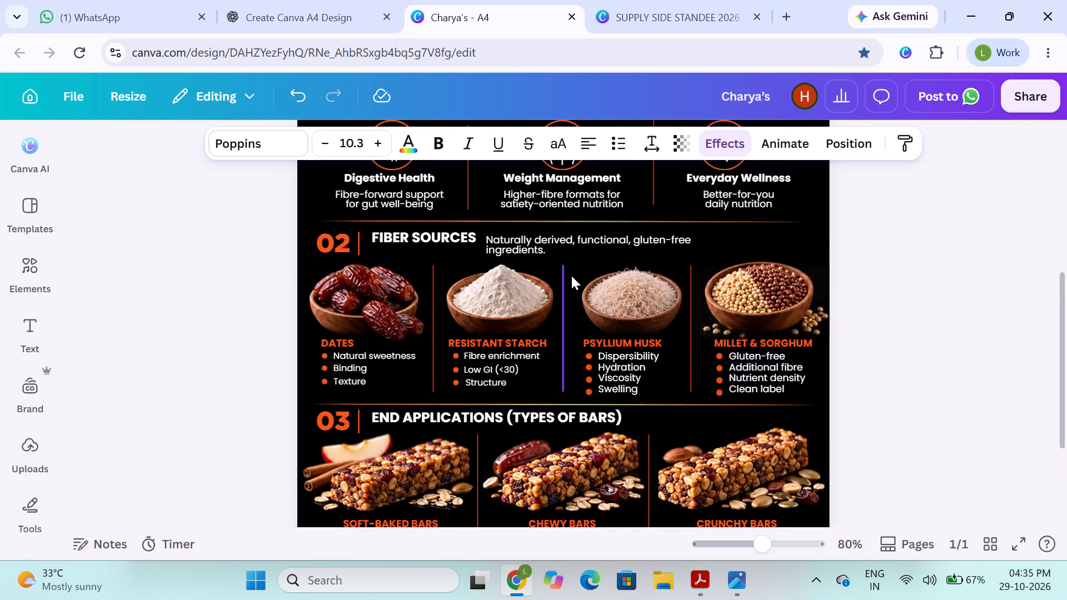
scroll(571, 276, "up", 1)
left_click_drag(526, 334, 521, 328)
Align the 04 number, the CUSTOMIZATION heading and its "Tailored to your brand" description to their vertical middle.
scroll(539, 389, "down", 4)
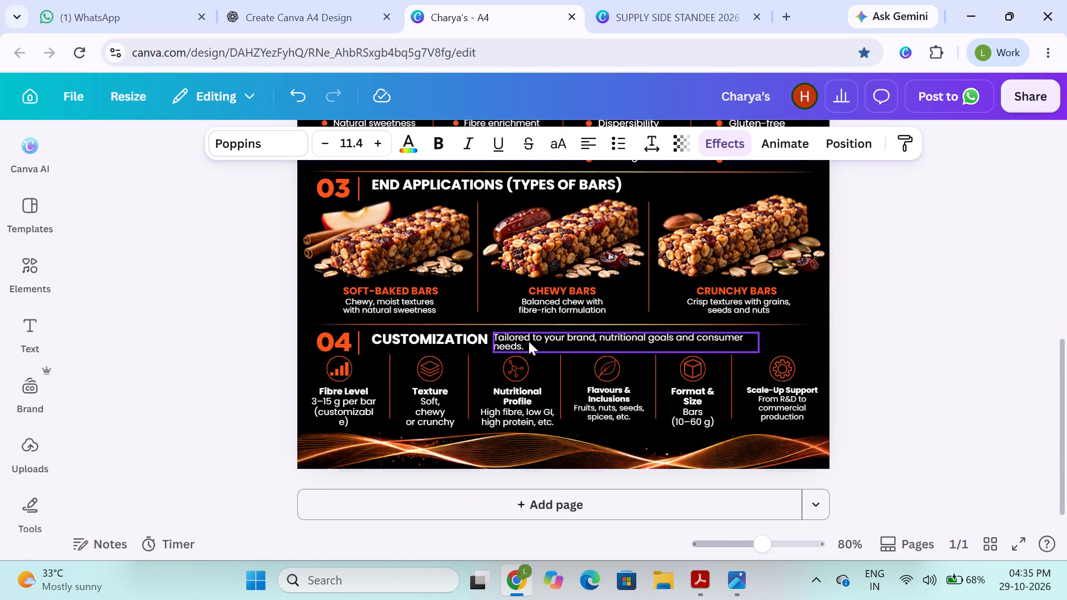
left_click(528, 341)
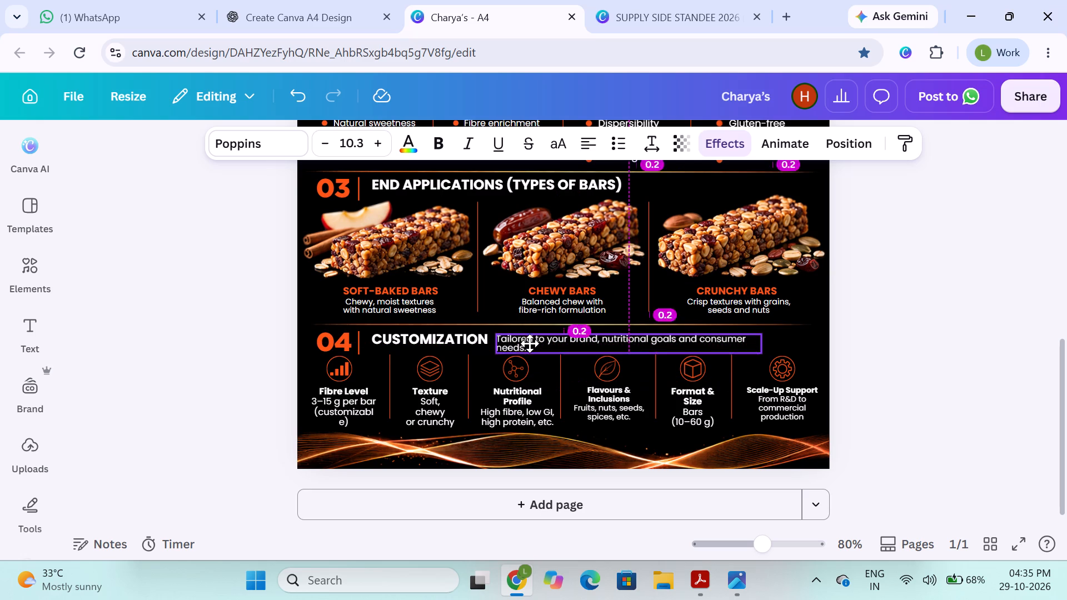
left_click(416, 343, "shift")
left_click(343, 337, "shift")
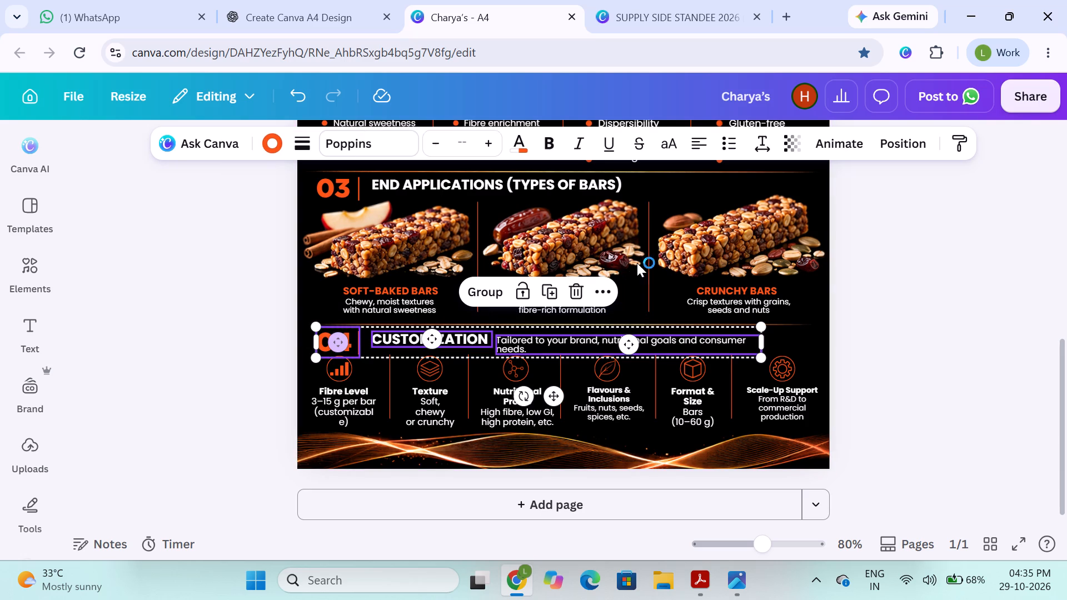
left_click(914, 138)
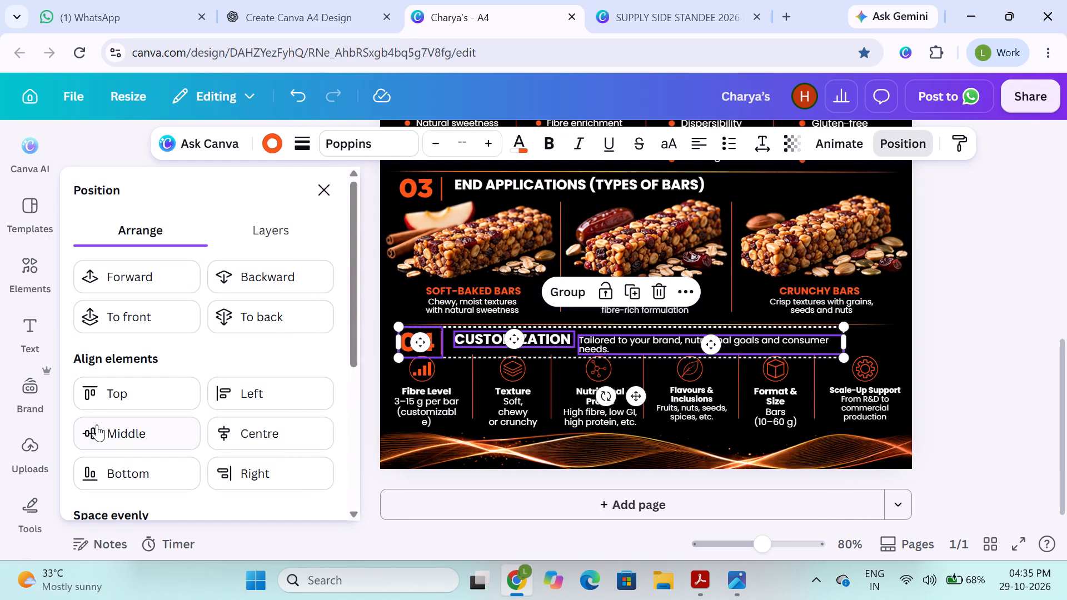
left_click(97, 425)
left_click(944, 323)
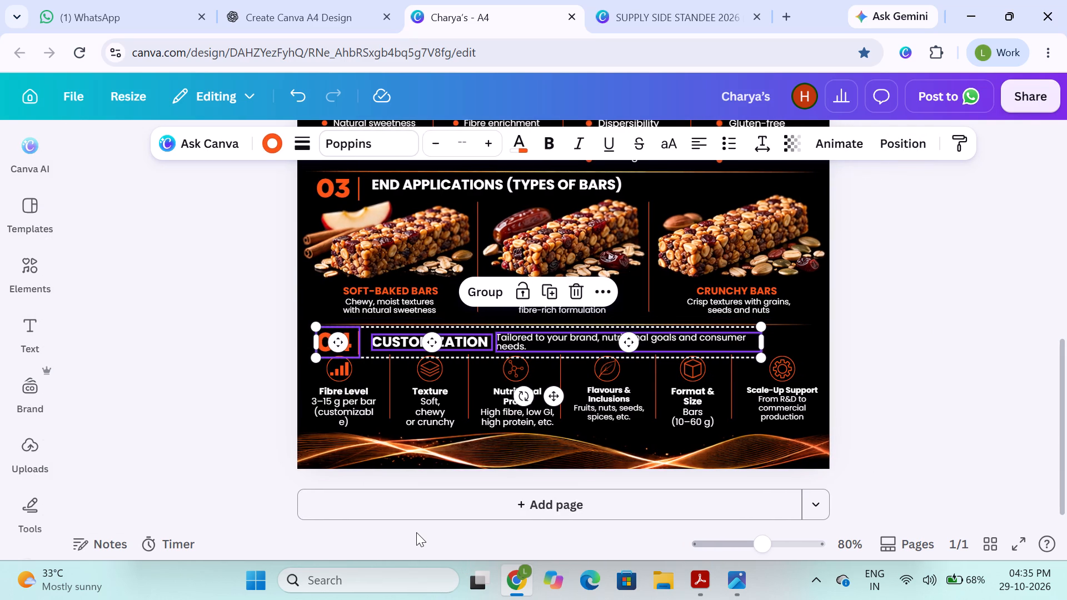
Align the 03 number and the END APPLICATIONS (TYPES OF BARS) heading to their vertical middle.
left_click(862, 357)
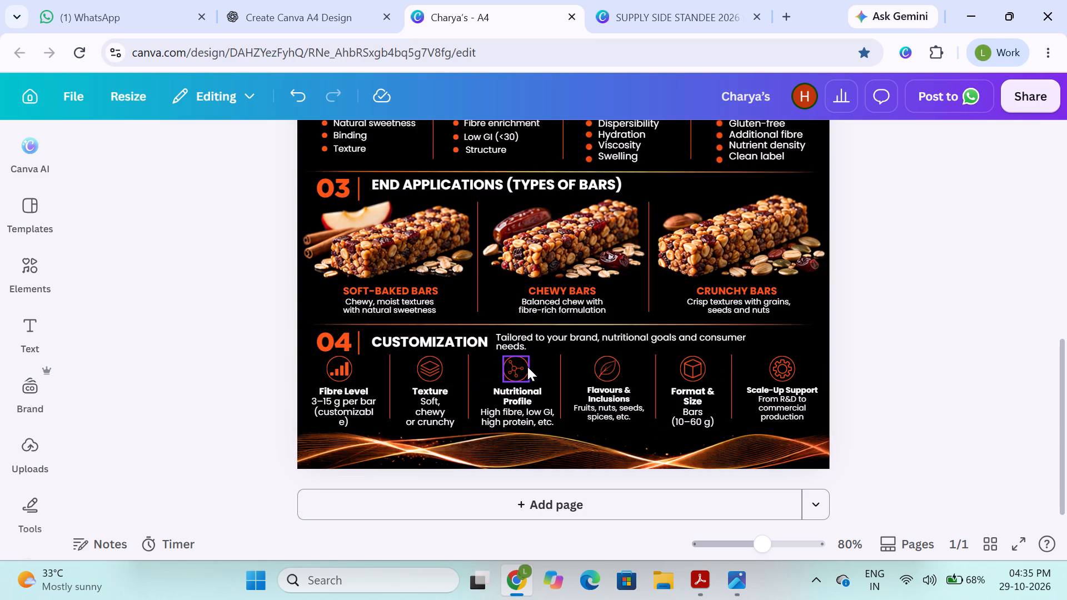
scroll(532, 356, "up", 2)
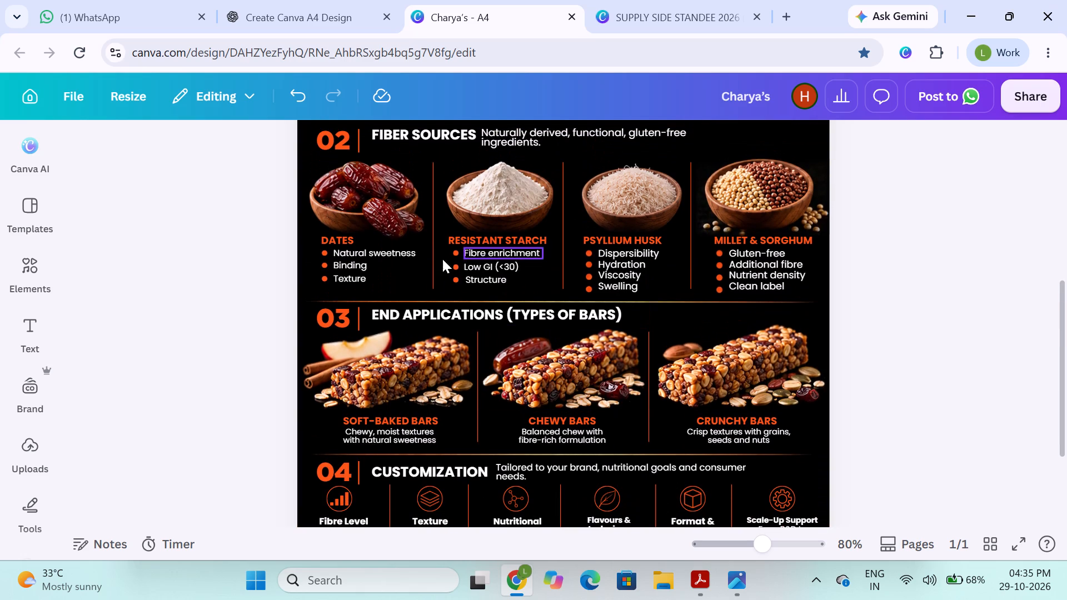
left_click(430, 311)
left_click(338, 326, "shift")
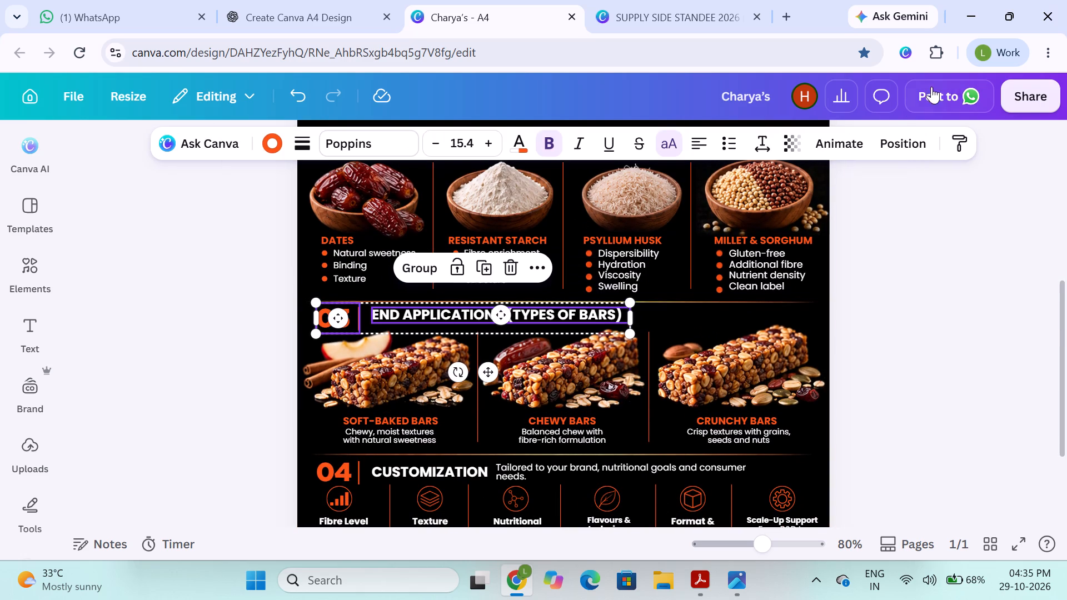
left_click(898, 135)
left_click(122, 440)
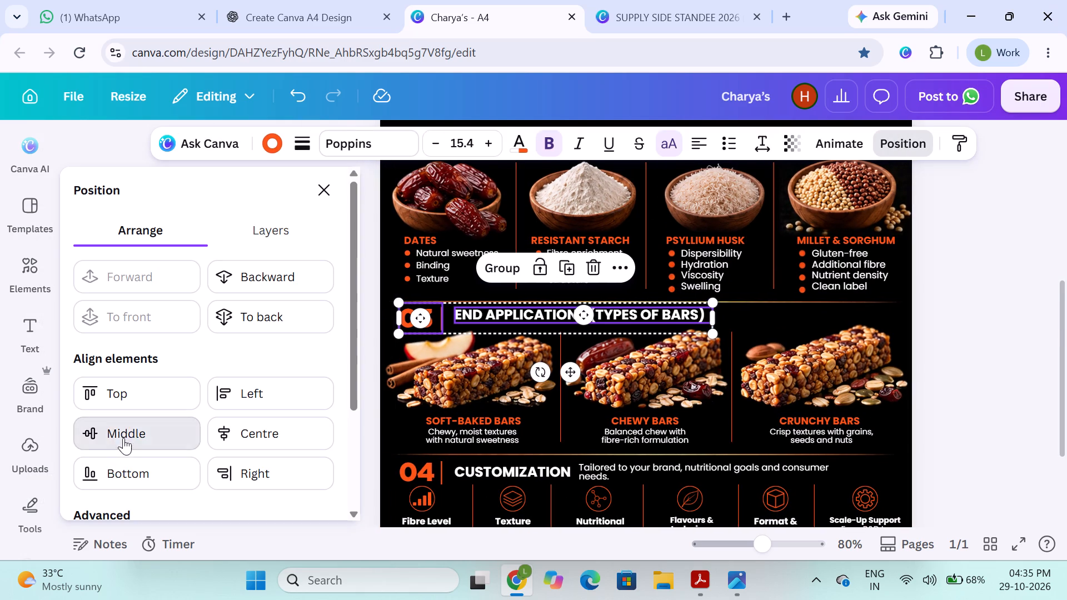
left_click(994, 299)
left_click(899, 307)
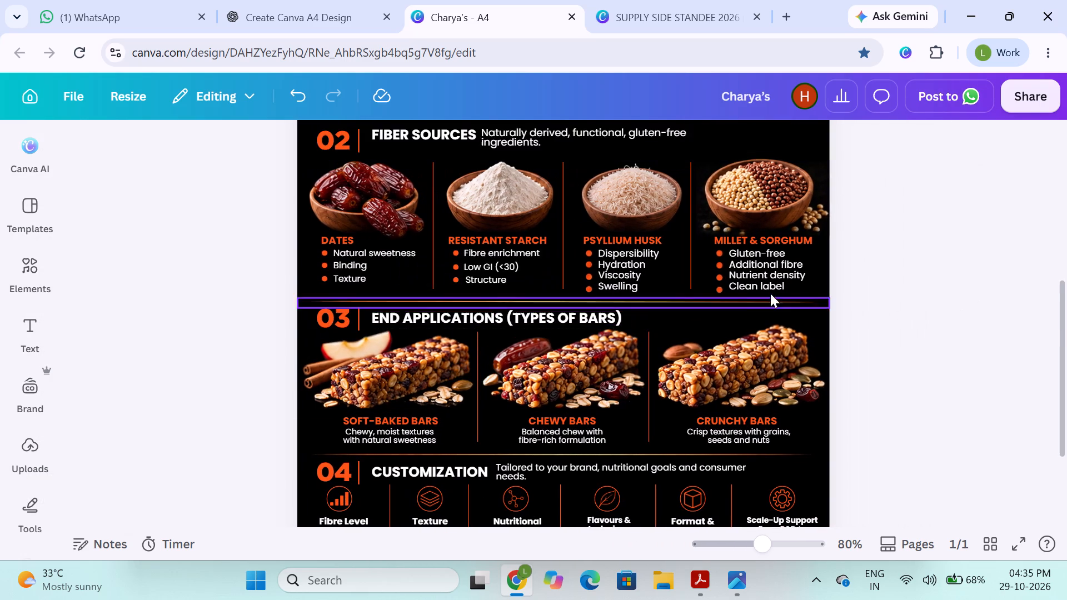
Align the 02 number, the FIBER SOURCES heading and its "Naturally derived" description to their vertical middle.
scroll(697, 293, "up", 3)
left_click(343, 383)
left_click(401, 382)
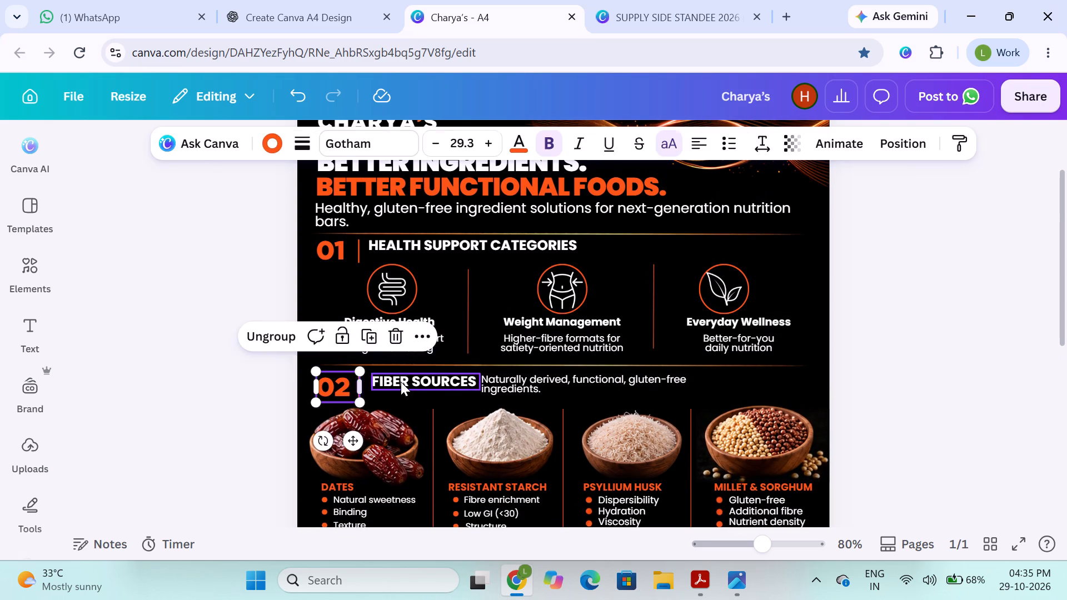
left_click(507, 386)
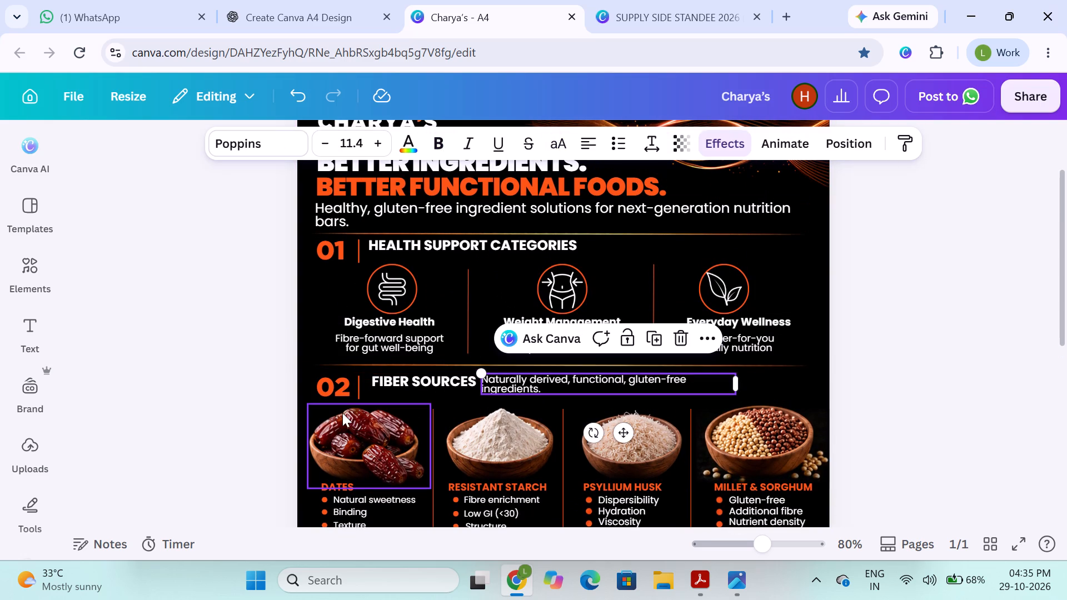
left_click(428, 381, "shift")
left_click(331, 388, "shift")
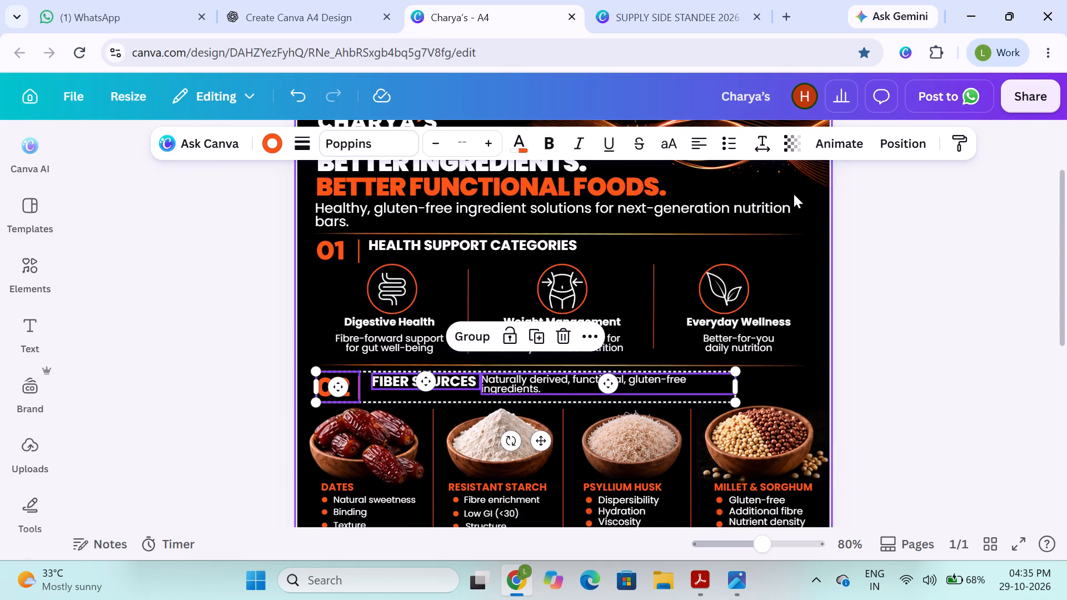
left_click(880, 143)
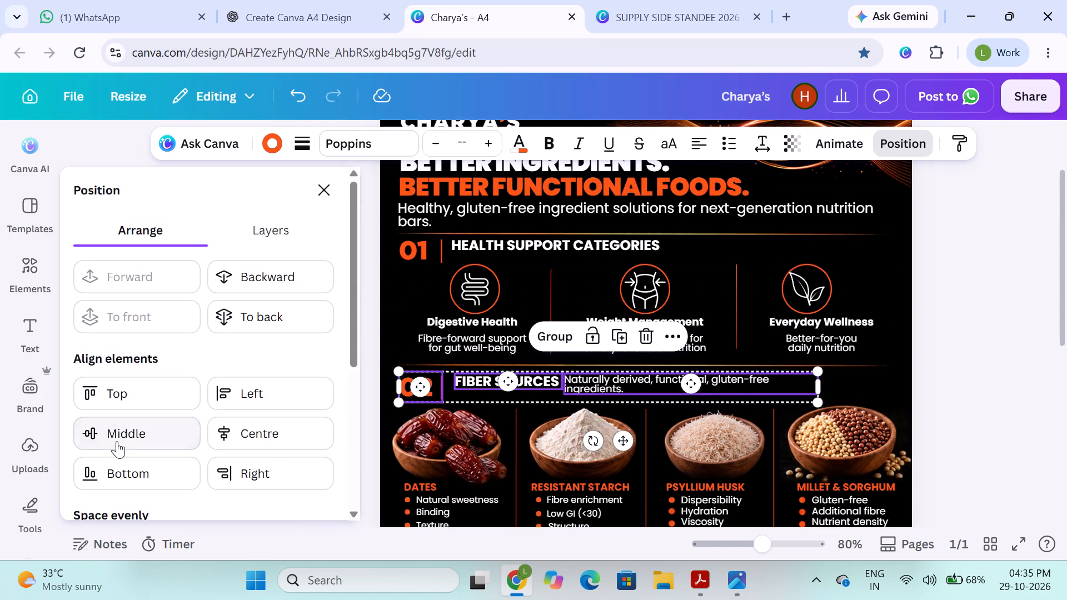
left_click(117, 441)
left_click(993, 344)
left_click(993, 344)
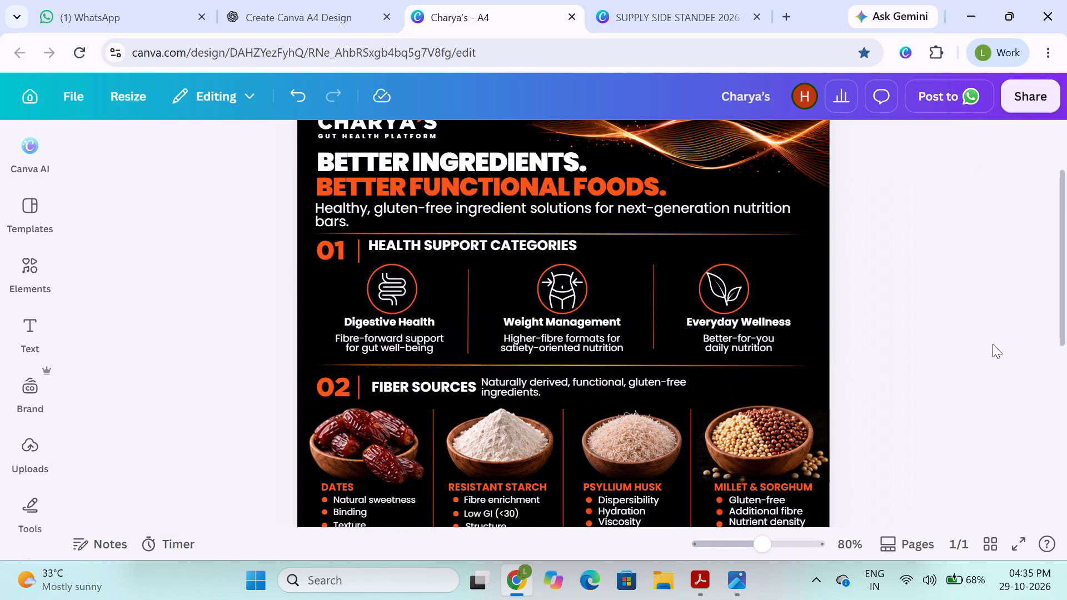
Align the 01 number and the HEALTH SUPPORT CATEGORIES heading to their vertical middle.
scroll(600, 375, "up", 1)
left_click(335, 354)
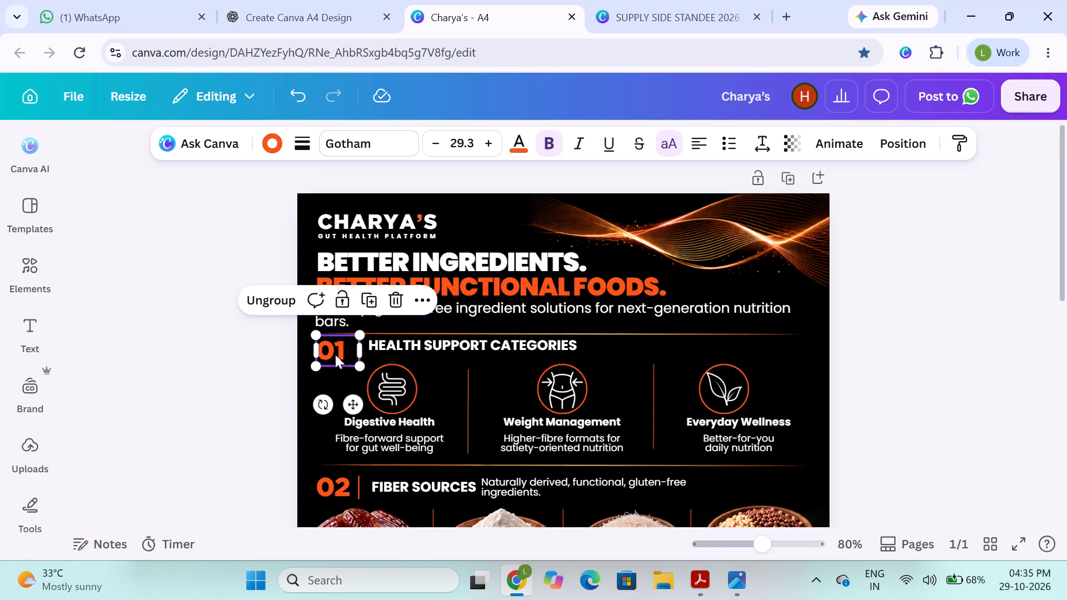
left_click(441, 346, "shift")
left_click(889, 149)
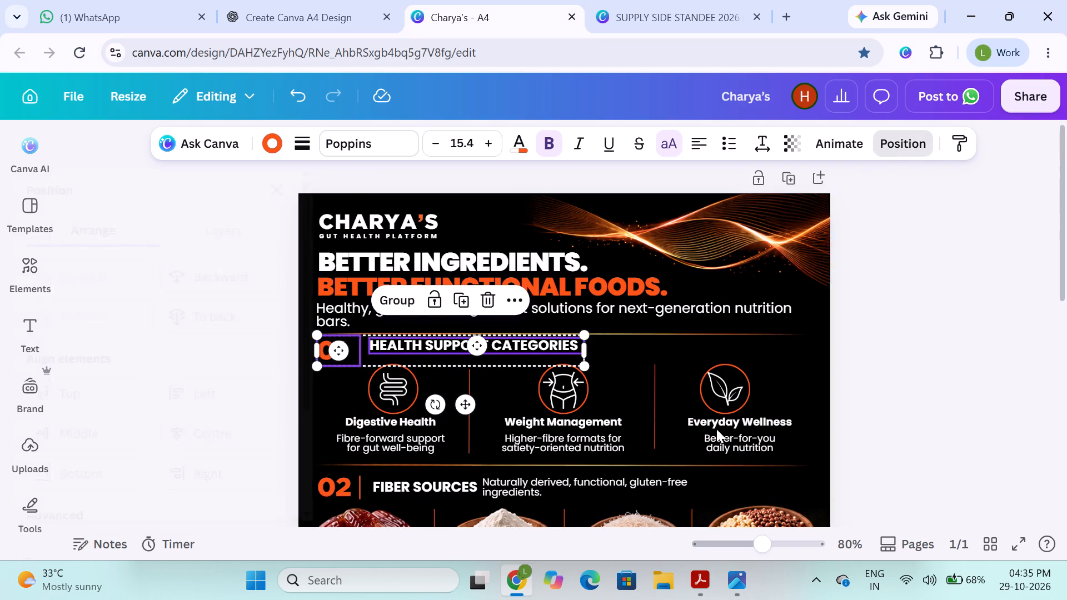
left_click(152, 436)
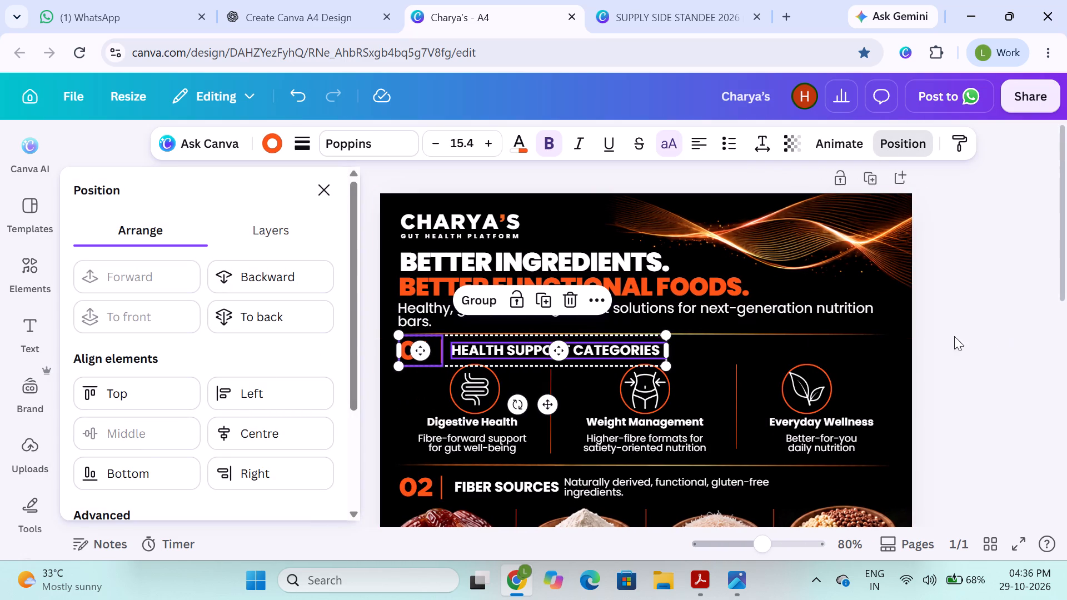
left_click(960, 333)
scroll(887, 333, "down", 2)
left_click(936, 306)
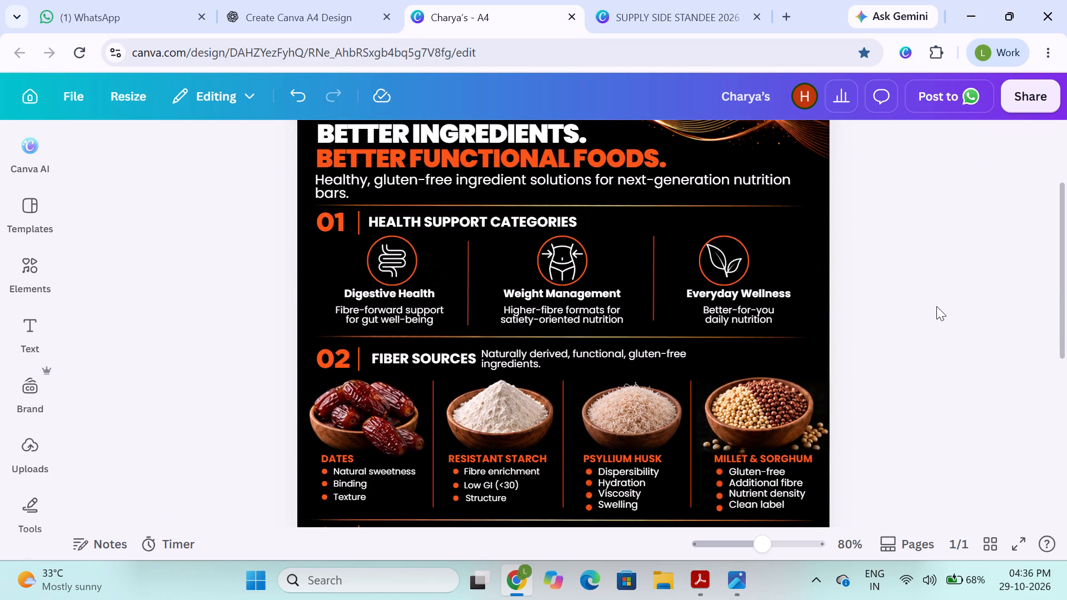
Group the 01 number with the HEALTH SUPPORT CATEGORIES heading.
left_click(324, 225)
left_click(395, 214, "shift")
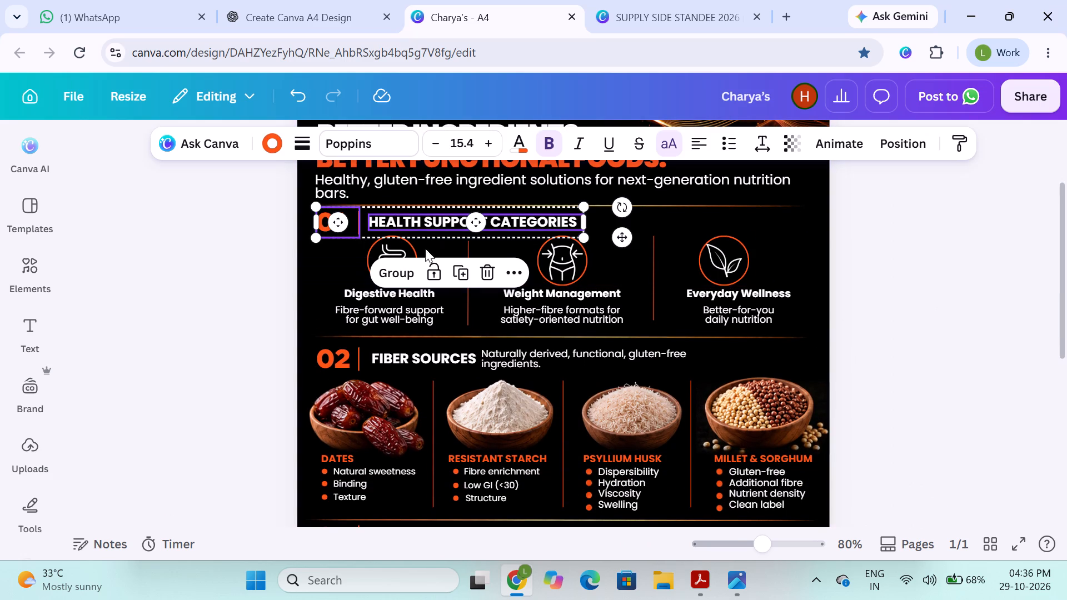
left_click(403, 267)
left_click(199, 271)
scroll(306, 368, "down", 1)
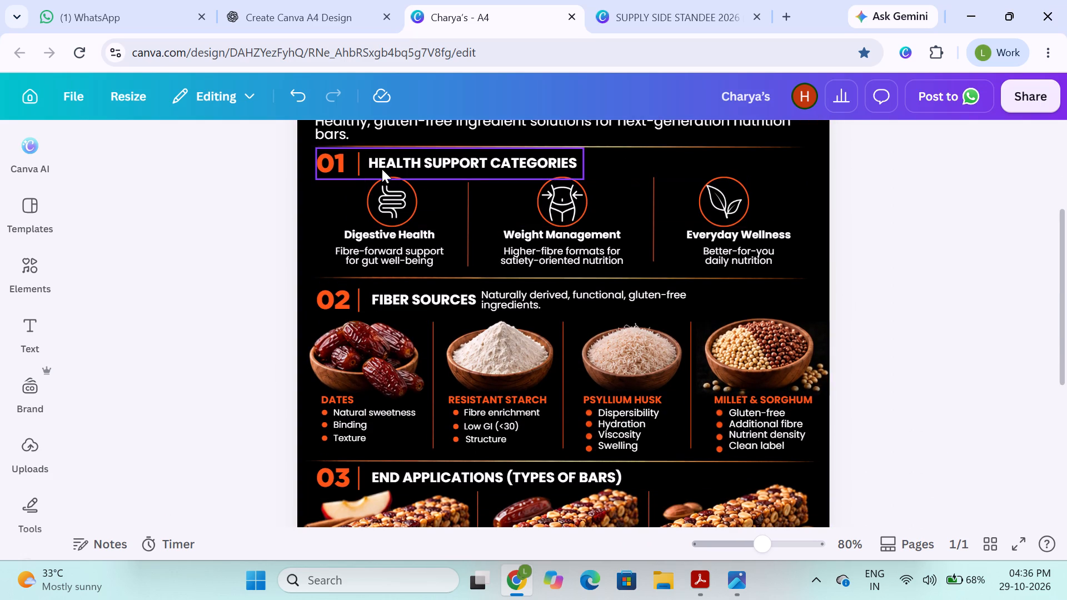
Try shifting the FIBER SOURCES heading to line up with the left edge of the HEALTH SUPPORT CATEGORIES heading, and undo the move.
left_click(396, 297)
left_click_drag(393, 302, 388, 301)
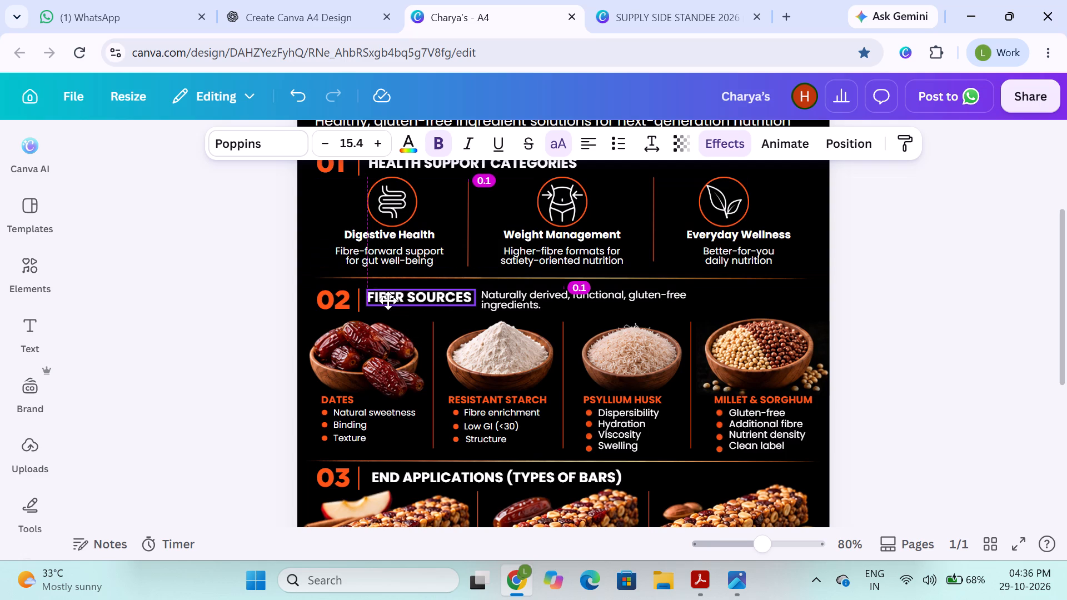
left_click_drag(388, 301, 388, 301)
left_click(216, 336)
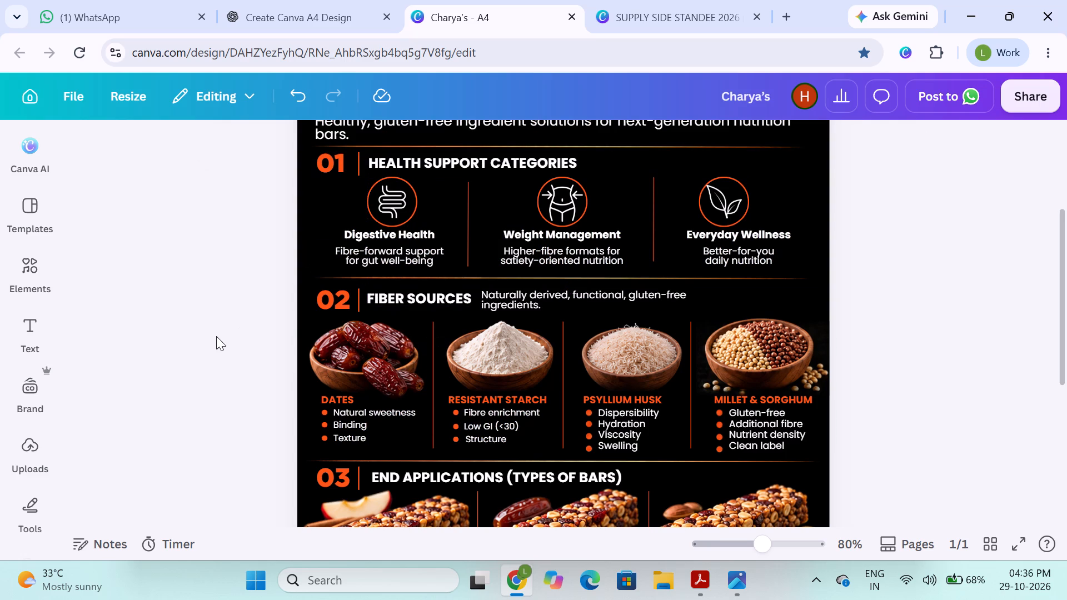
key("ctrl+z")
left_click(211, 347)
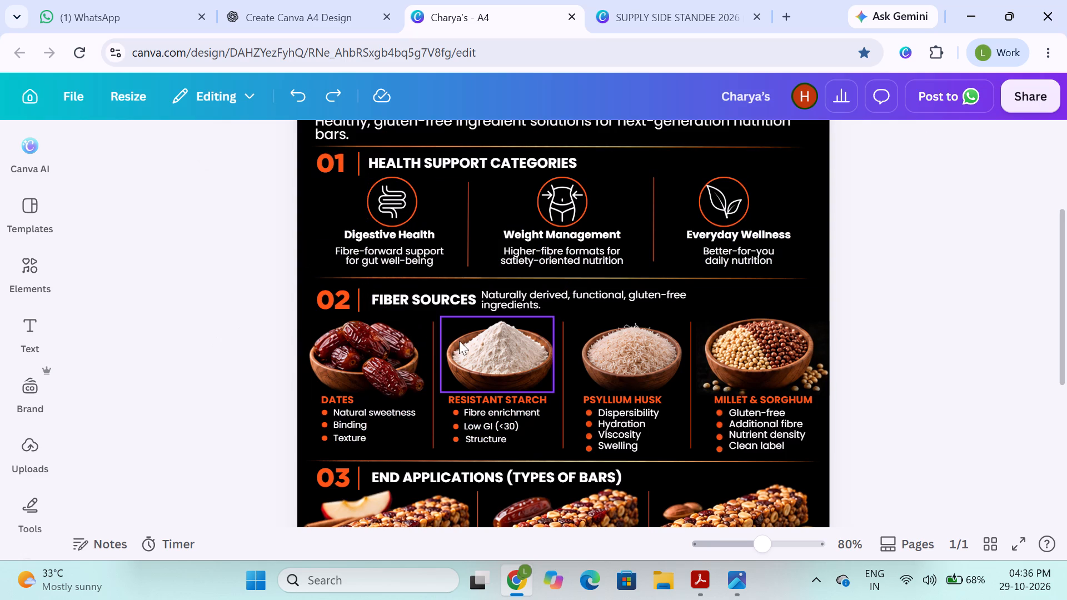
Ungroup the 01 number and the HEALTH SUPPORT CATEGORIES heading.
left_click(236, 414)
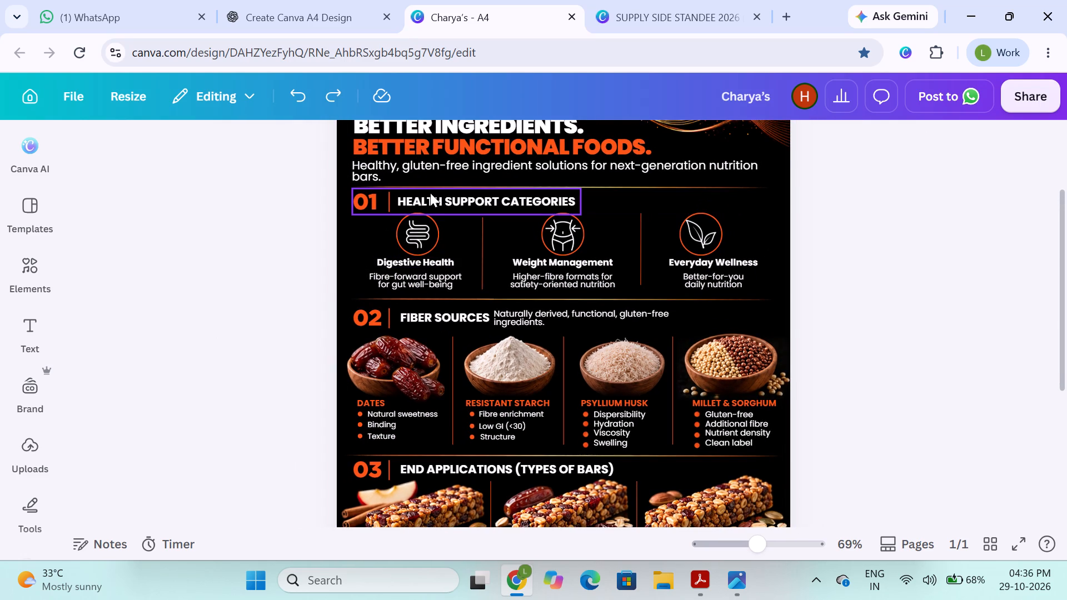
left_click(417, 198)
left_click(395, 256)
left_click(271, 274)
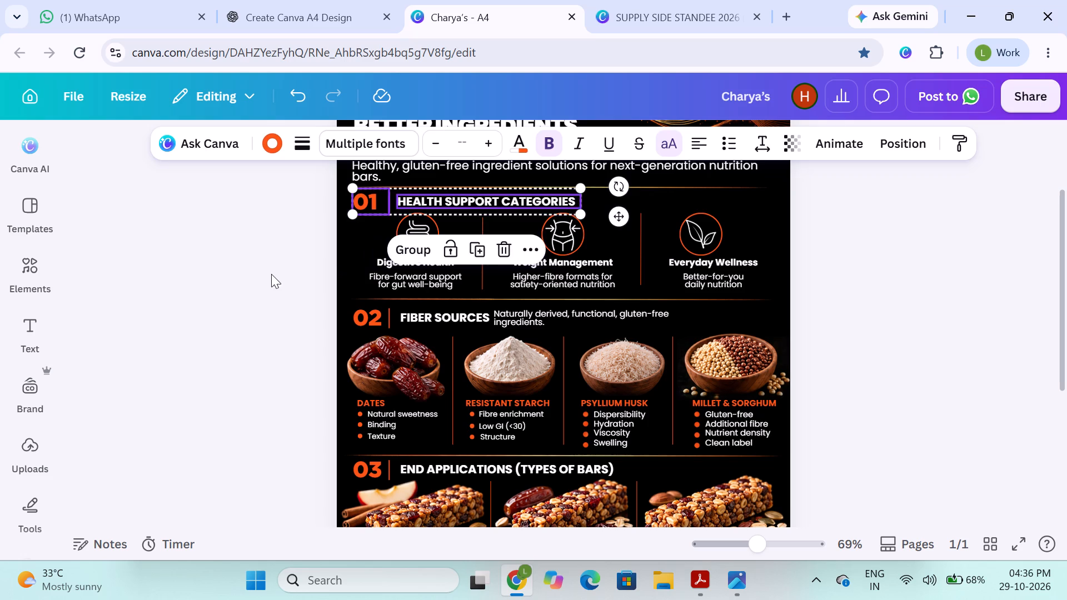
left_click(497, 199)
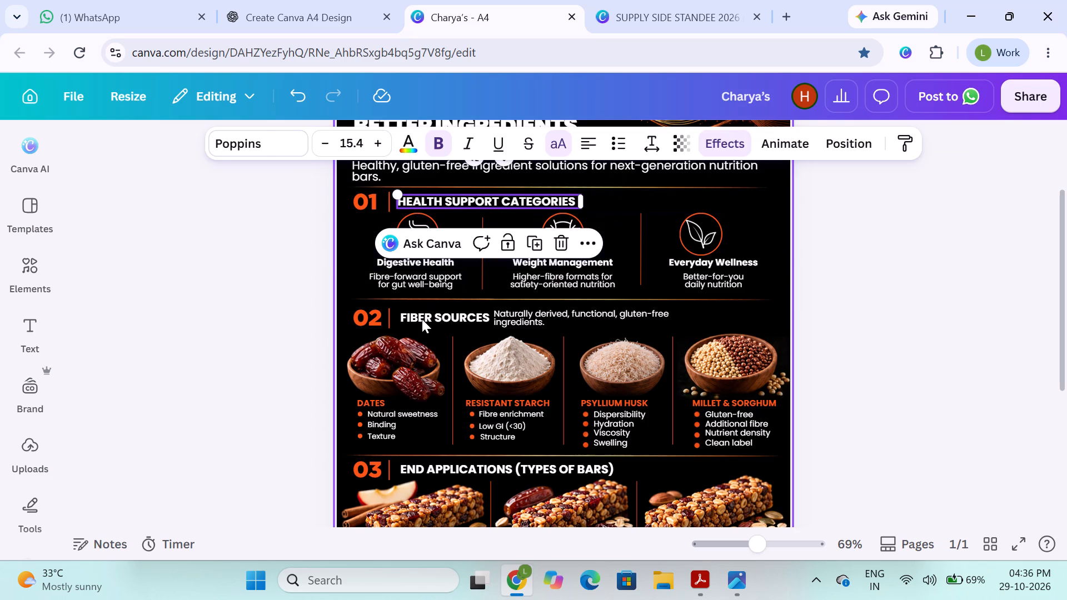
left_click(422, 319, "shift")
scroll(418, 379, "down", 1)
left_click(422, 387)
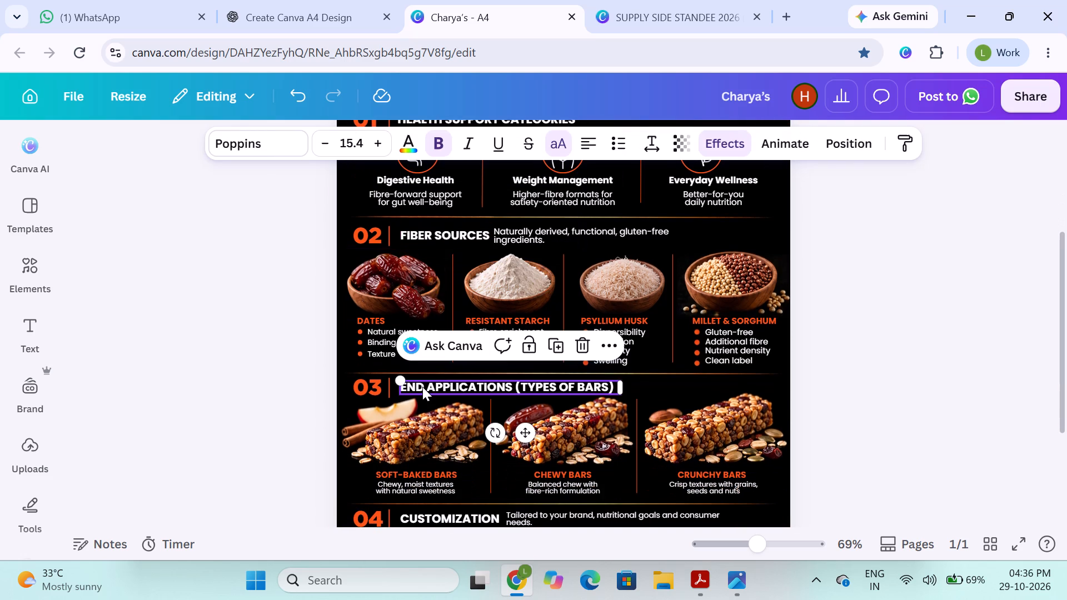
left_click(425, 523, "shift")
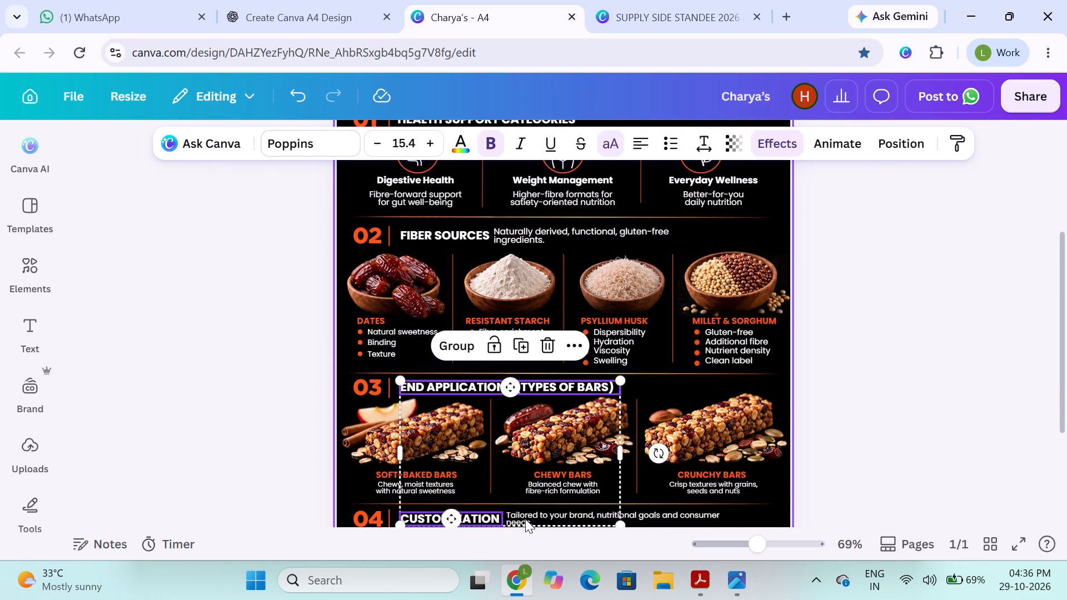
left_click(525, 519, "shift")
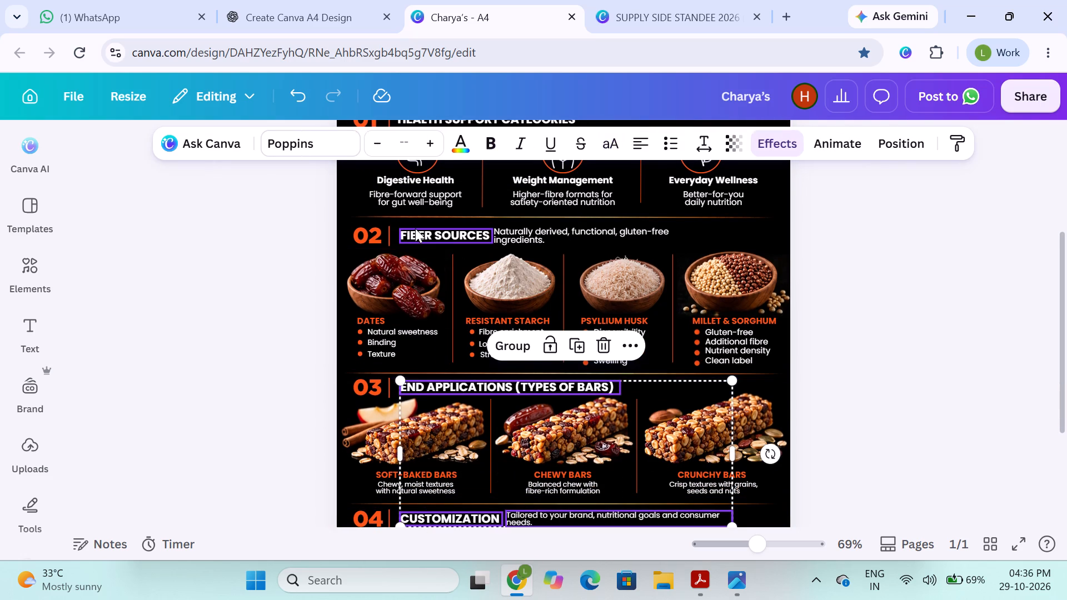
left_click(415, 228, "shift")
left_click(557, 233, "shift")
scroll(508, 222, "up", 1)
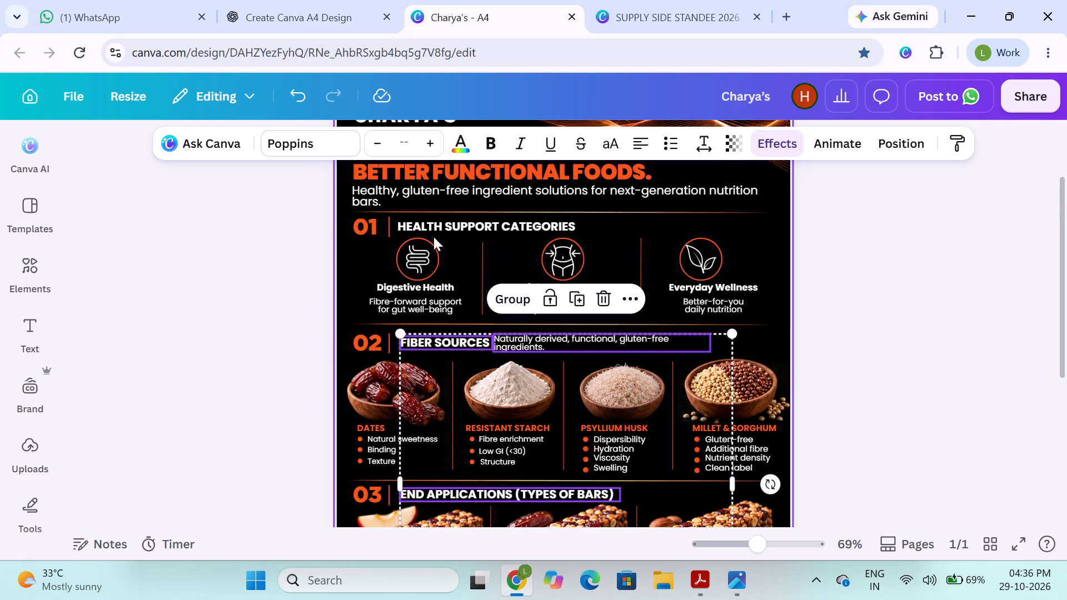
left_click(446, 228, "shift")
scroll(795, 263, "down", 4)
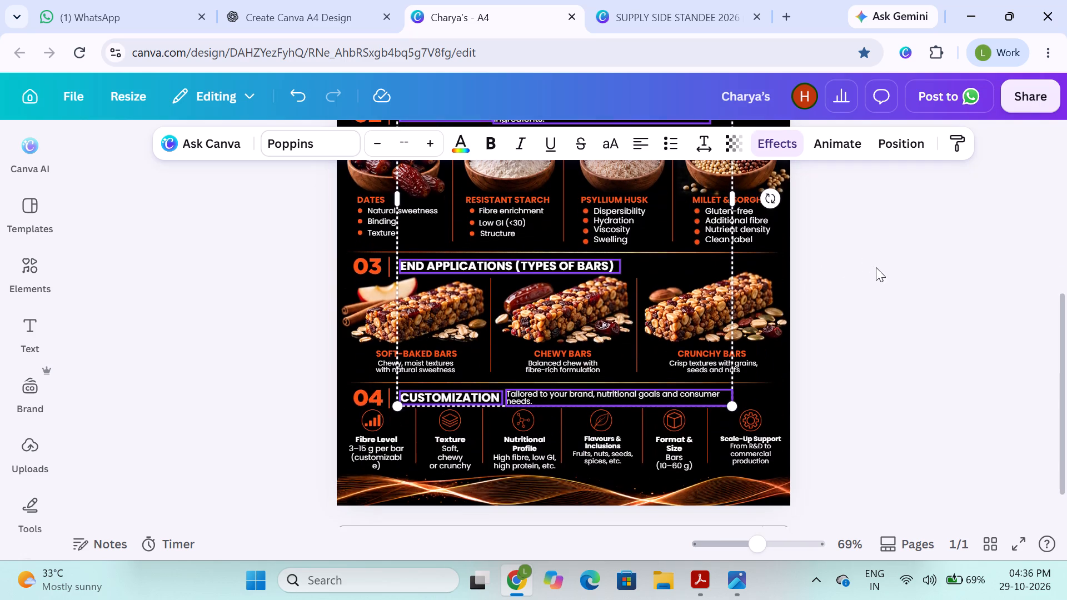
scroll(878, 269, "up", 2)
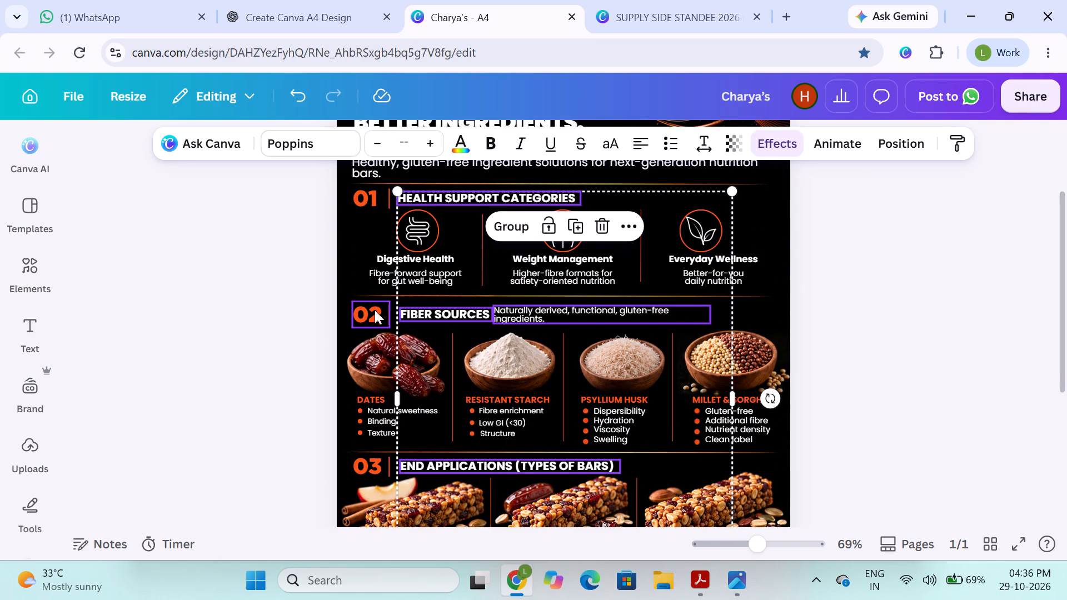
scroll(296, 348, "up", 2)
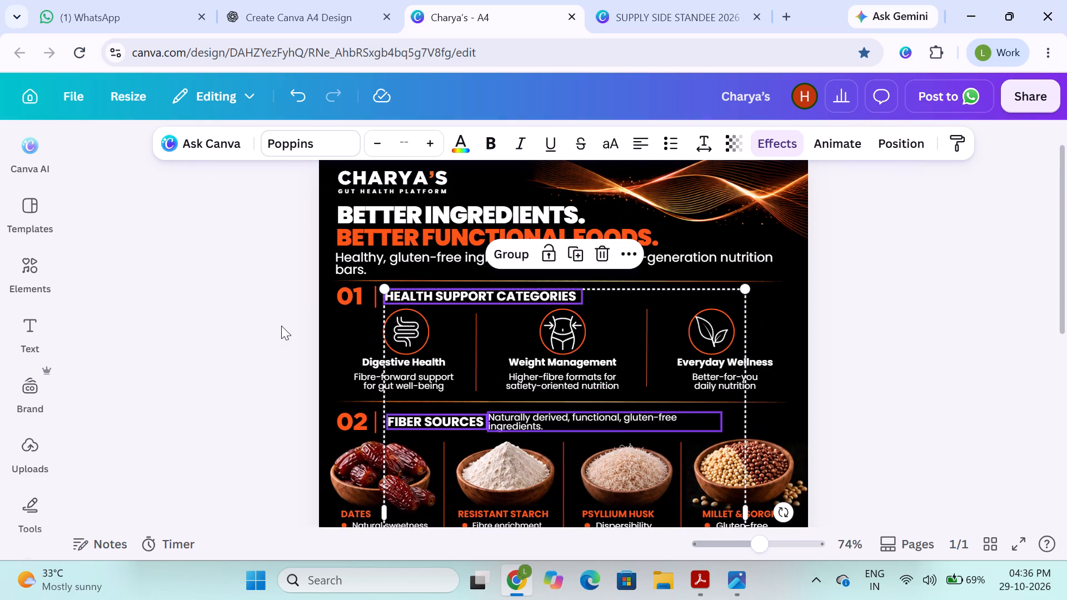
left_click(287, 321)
Left-align the HEALTH SUPPORT CATEGORIES, FIBER SOURCES, END APPLICATIONS (TYPES OF BARS) and CUSTOMIZATION headings with one another.
left_click(435, 292)
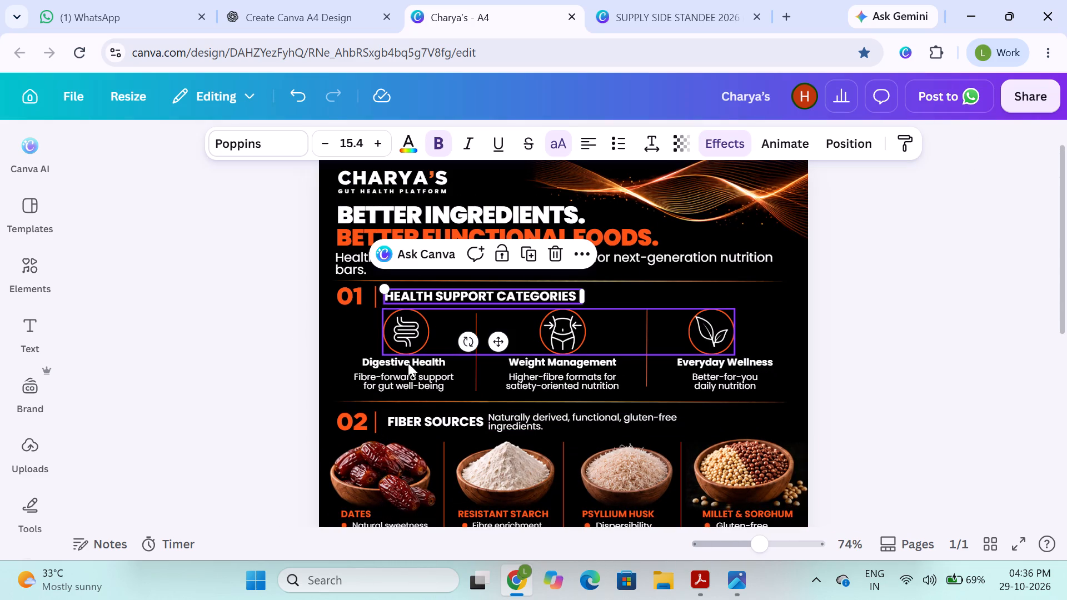
left_click(400, 424, "shift")
scroll(469, 427, "down", 2)
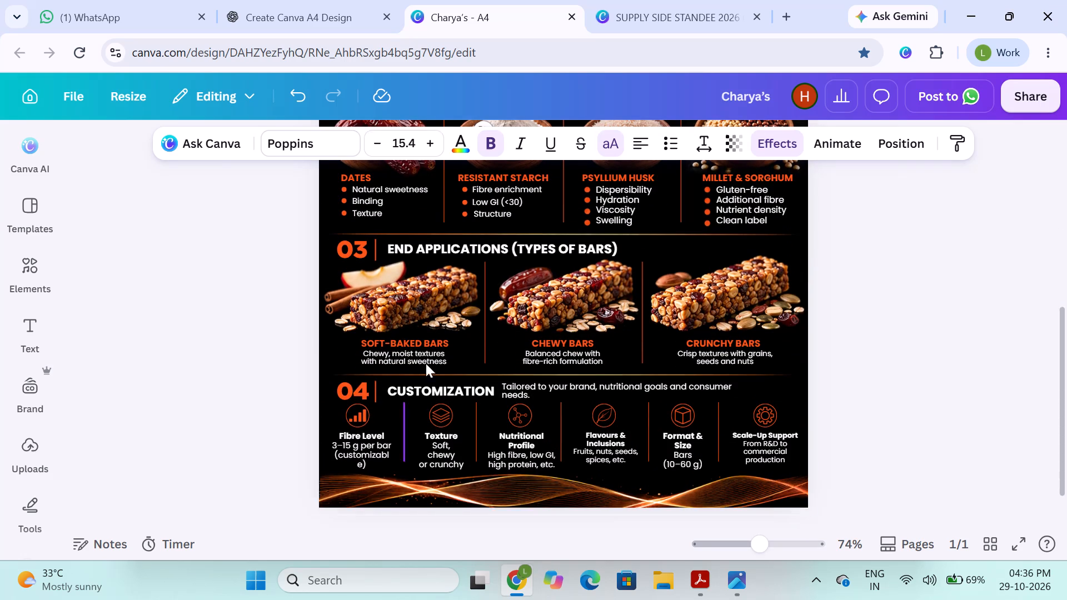
left_click(455, 252, "shift")
left_click(399, 392, "shift")
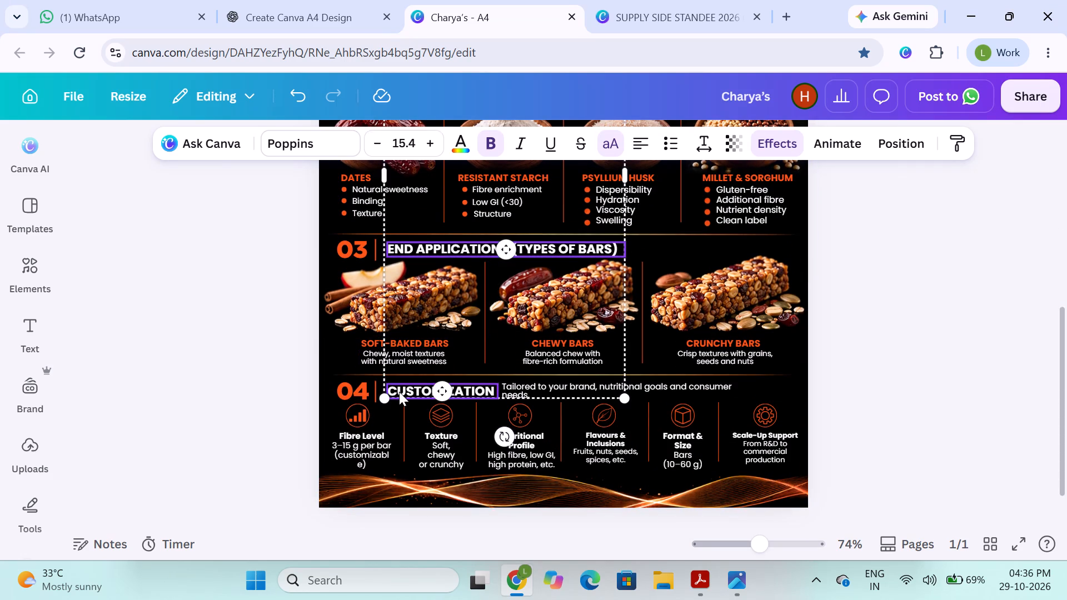
left_click(886, 137)
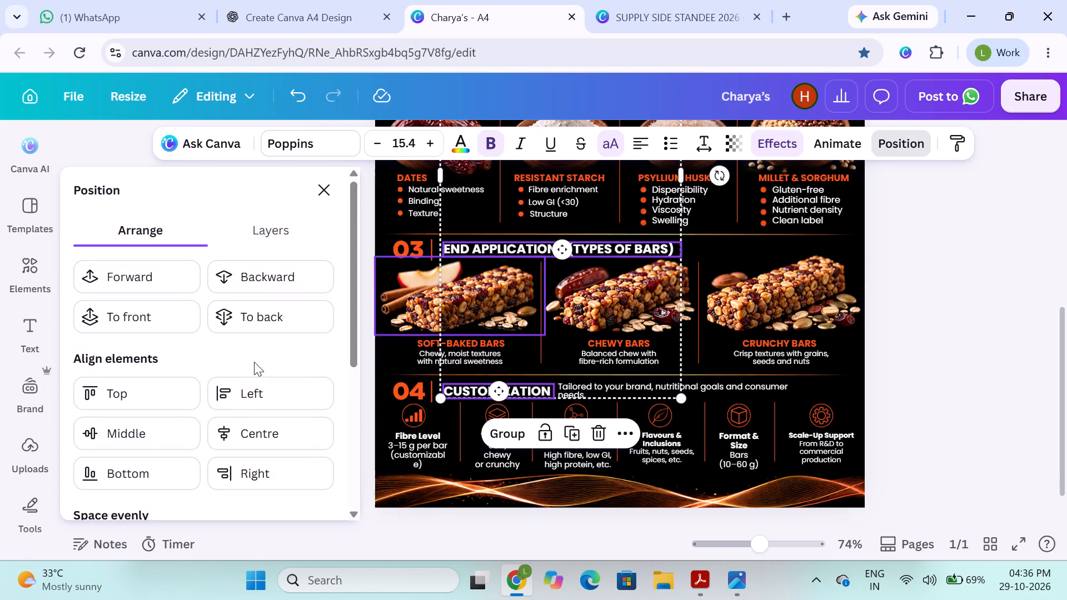
left_click(260, 400)
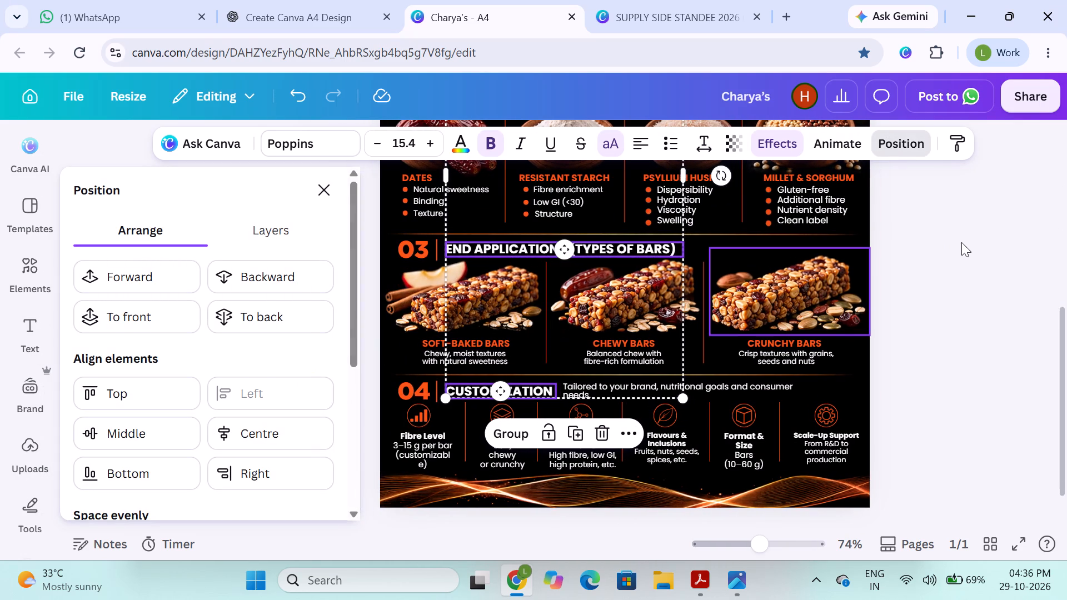
Group the 04 number, the CUSTOMIZATION heading and its description text into one object.
left_click(961, 242)
left_click(955, 371)
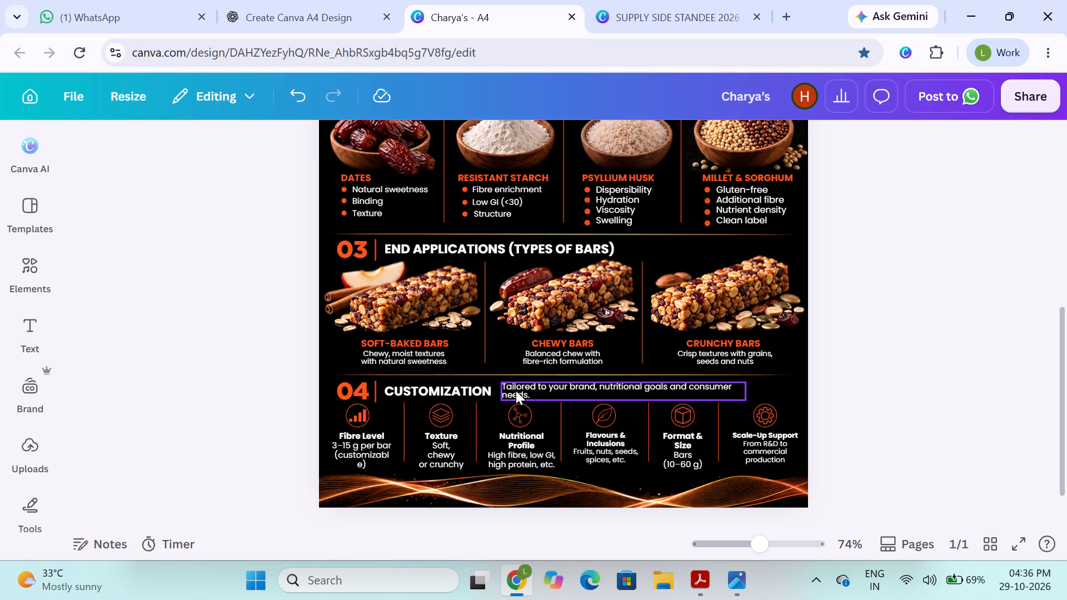
left_click(516, 391)
left_click(448, 394, "shift")
left_click(343, 388, "shift")
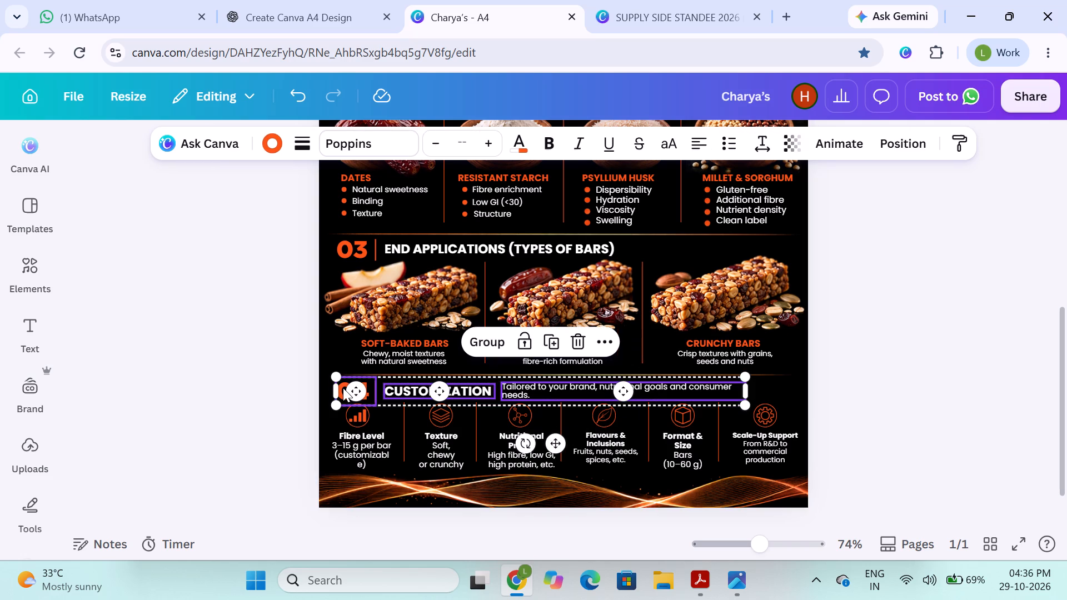
left_click(911, 141)
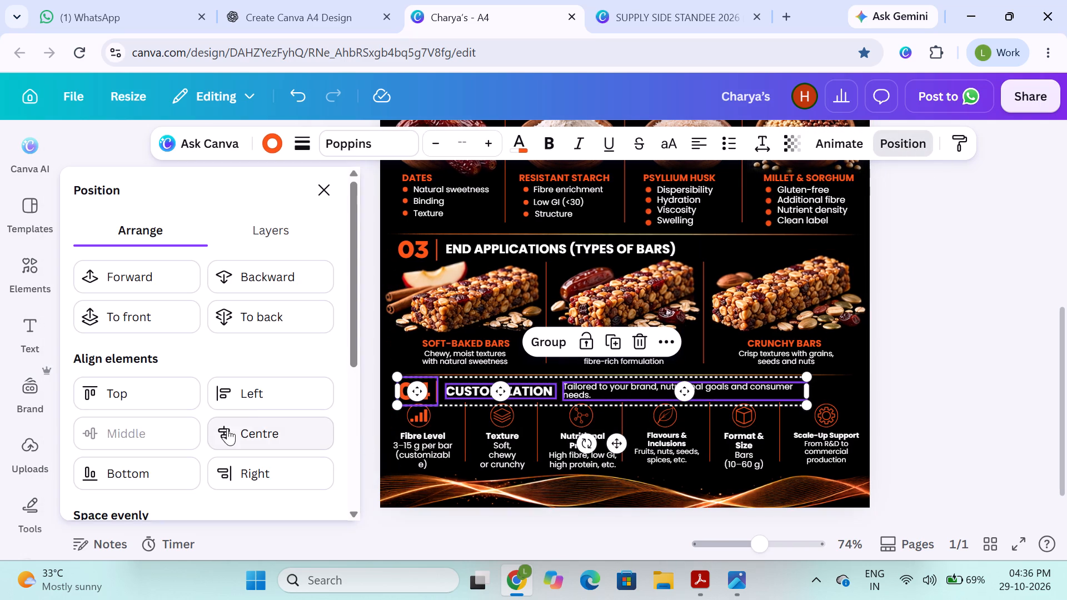
left_click(547, 342)
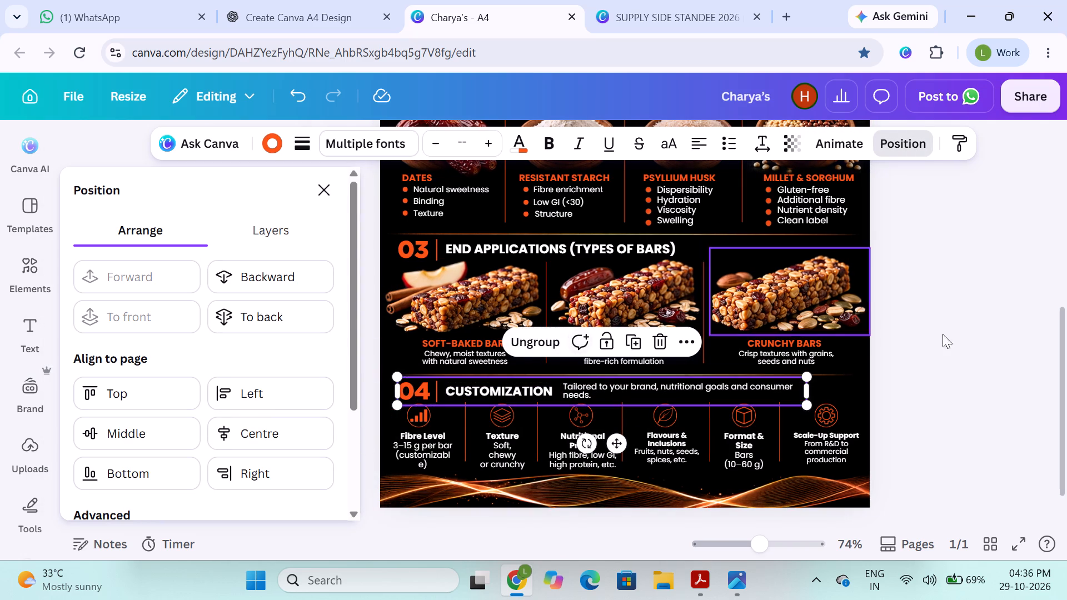
left_click(971, 326)
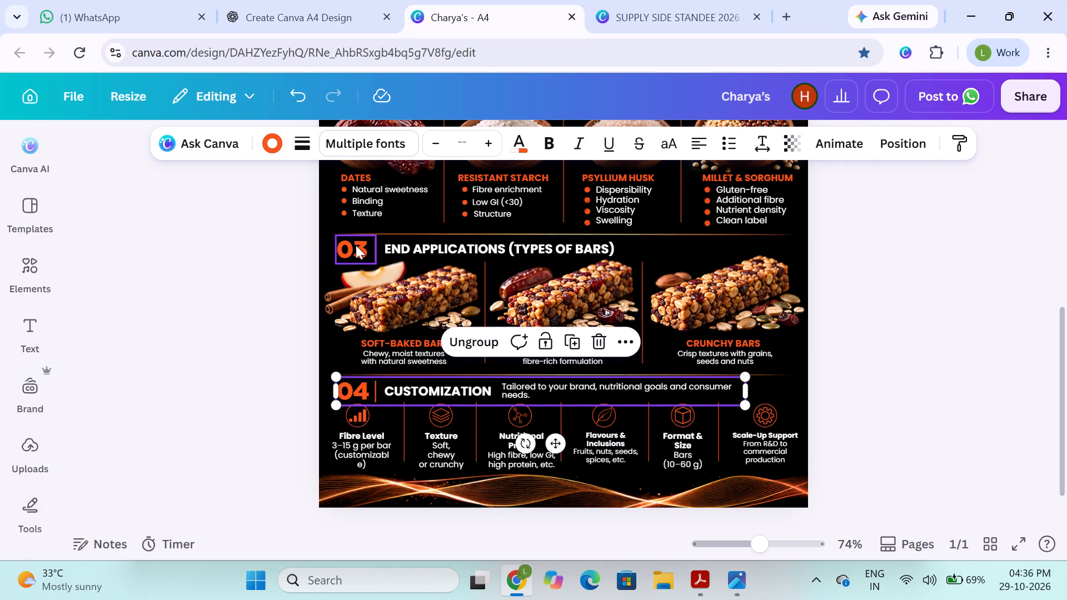
Group the 03 number with the END APPLICATIONS (TYPES OF BARS) heading.
left_click(356, 245)
left_click(410, 252, "shift")
left_click(905, 153)
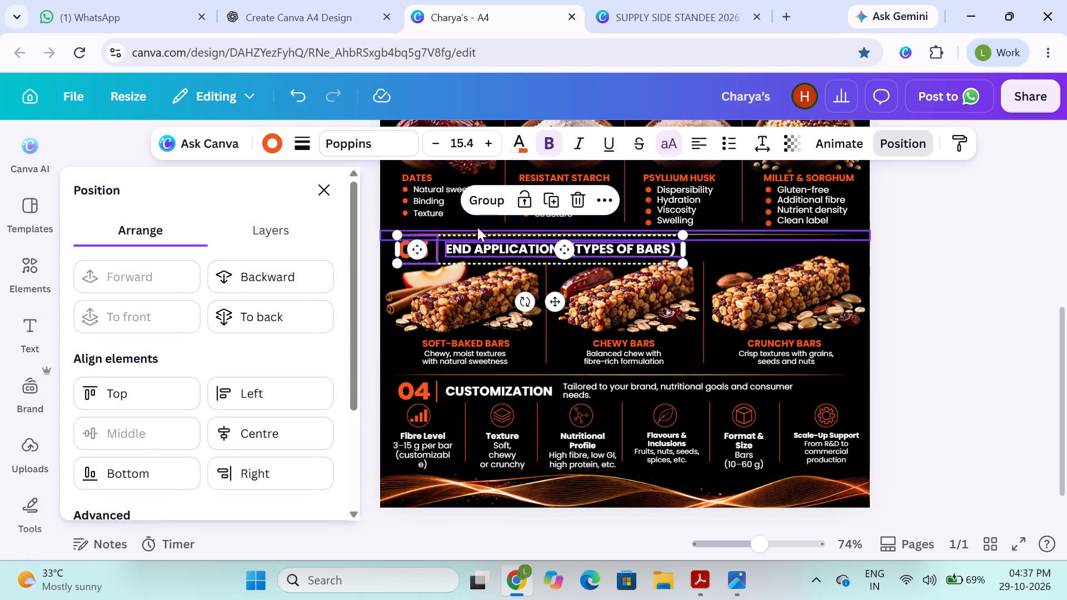
left_click(481, 207)
left_click(918, 282)
Group the 02 number, the FIBER SOURCES heading and its description text into one object.
scroll(914, 283, "up", 3)
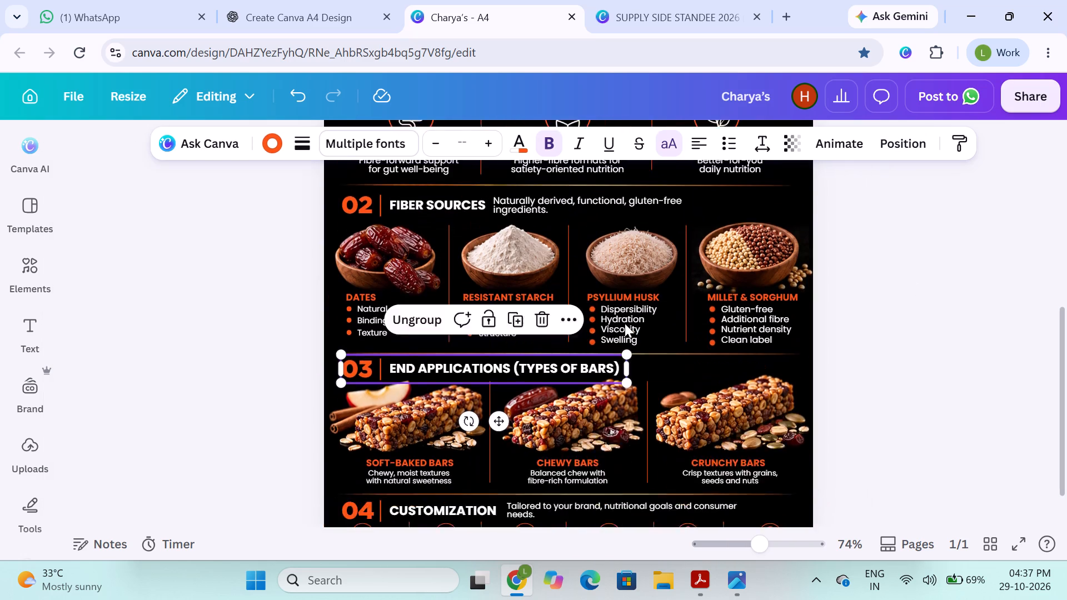
left_click(352, 247)
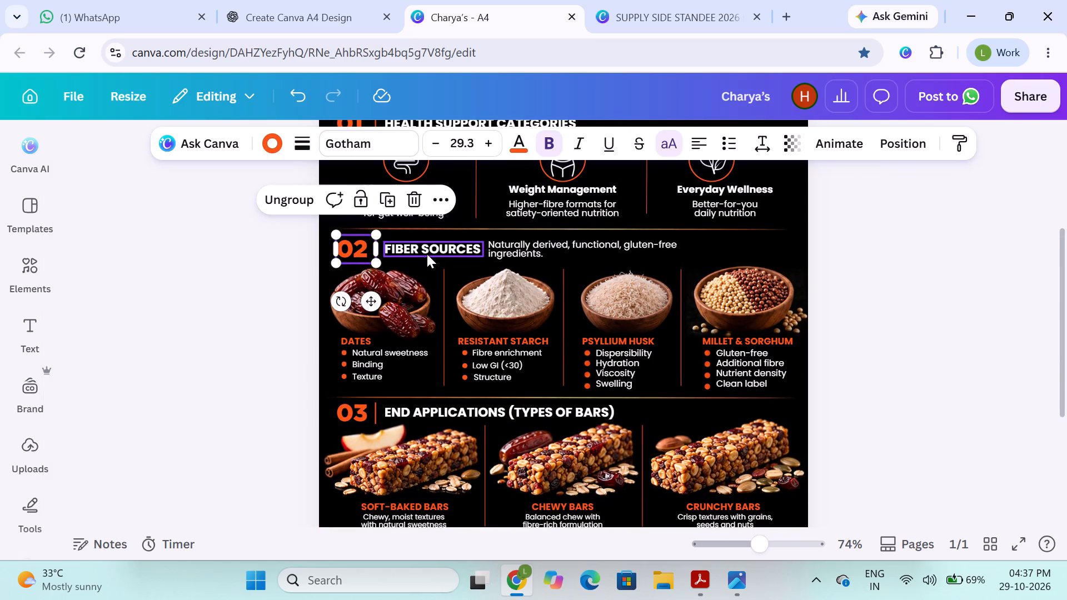
left_click(427, 254, "shift")
left_click(556, 241, "shift")
left_click(903, 139)
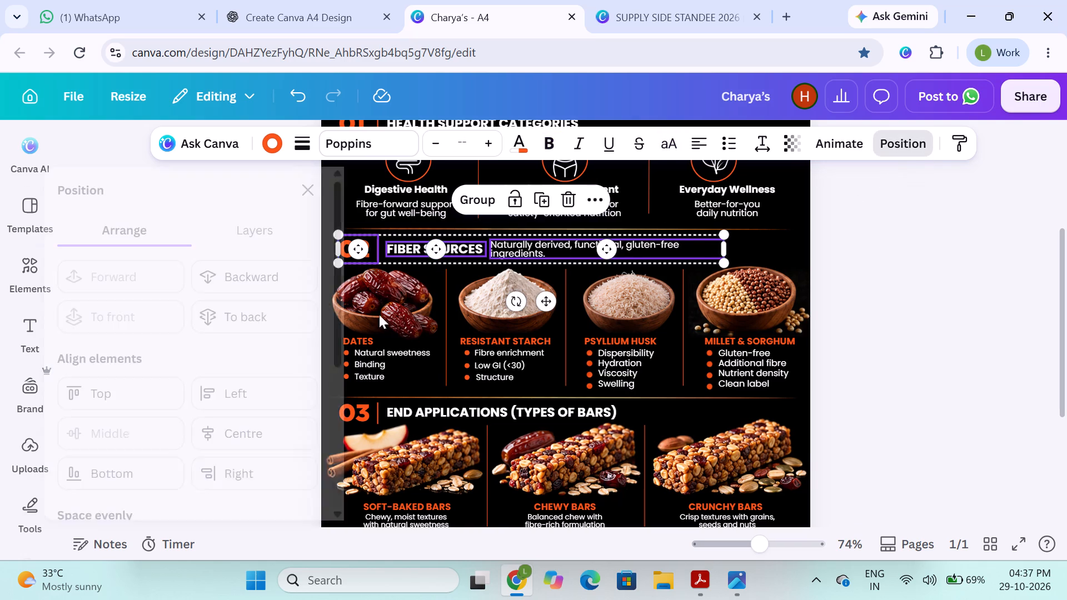
left_click(542, 197)
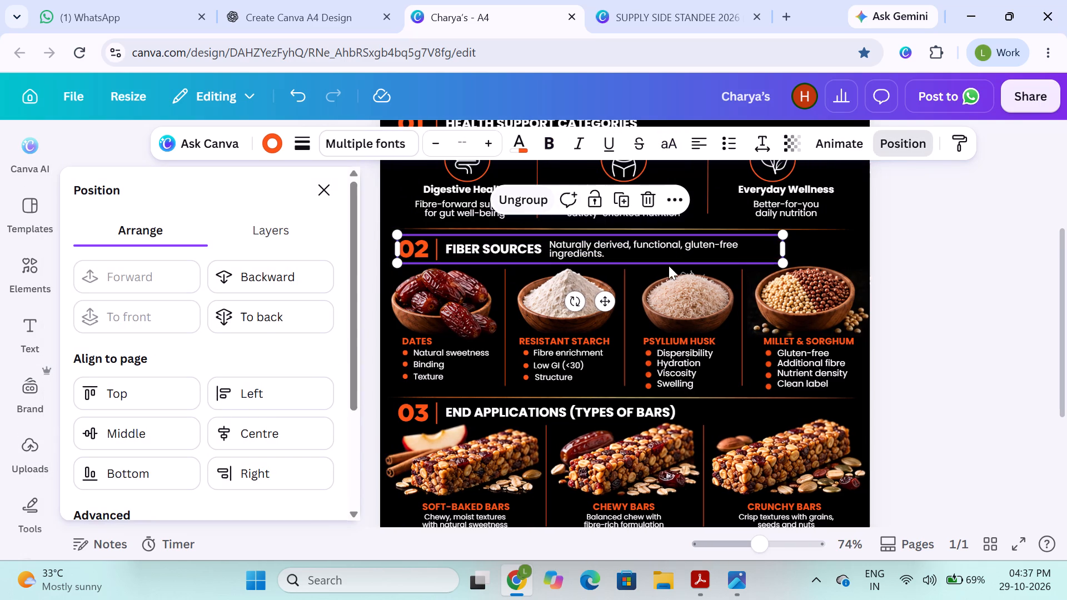
left_click(951, 324)
Group the 01 number with the HEALTH SUPPORT CATEGORIES heading.
scroll(625, 439, "up", 2)
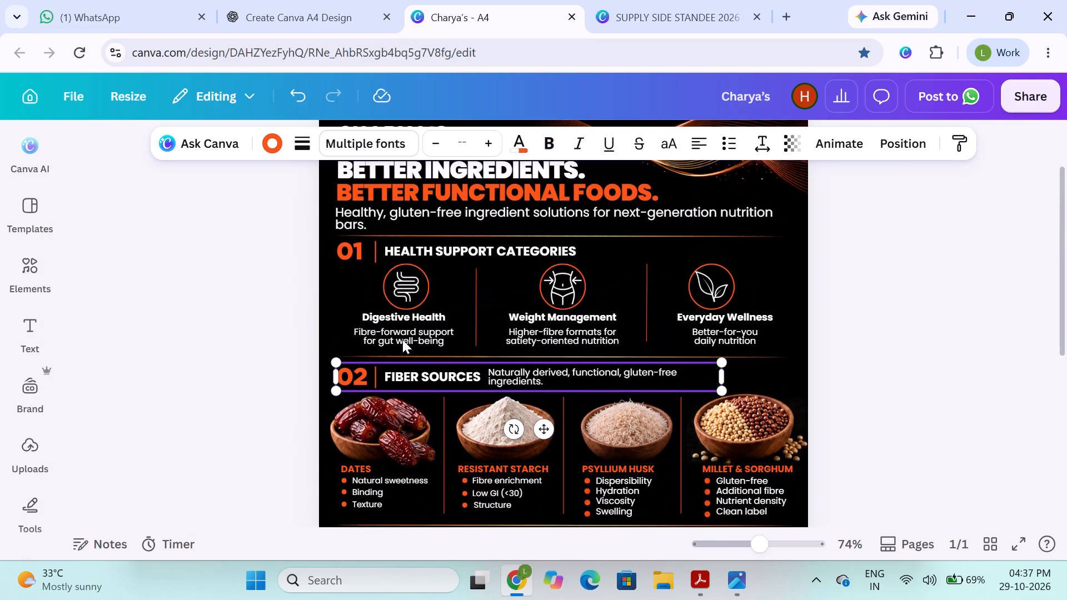
left_click(349, 245)
left_click(422, 261, "shift")
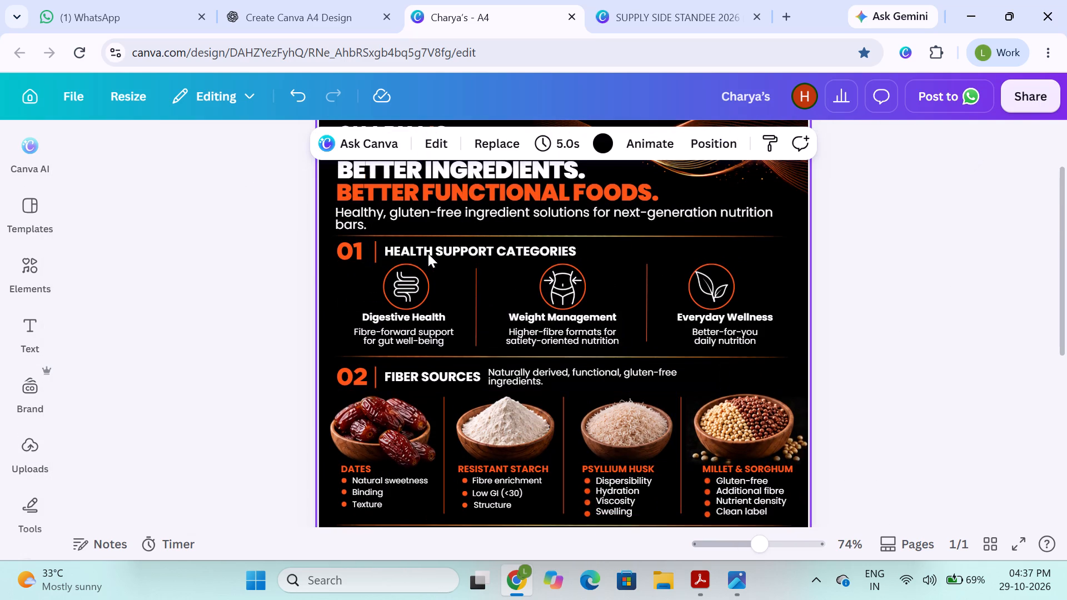
left_click(180, 257)
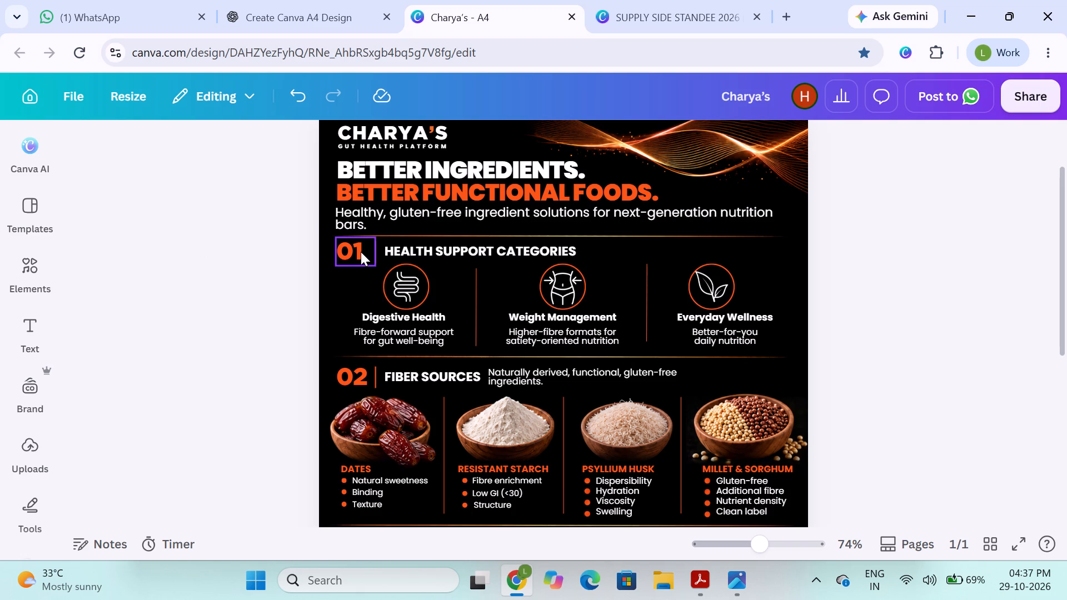
left_click(361, 252)
left_click(391, 250, "shift")
left_click(929, 139)
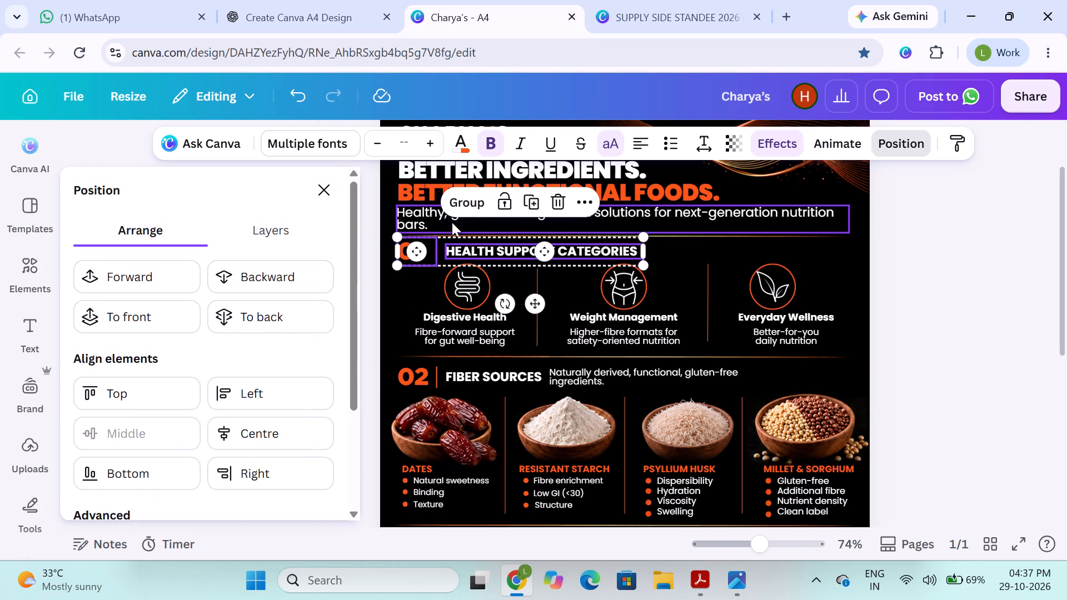
left_click(467, 203)
left_click(964, 370)
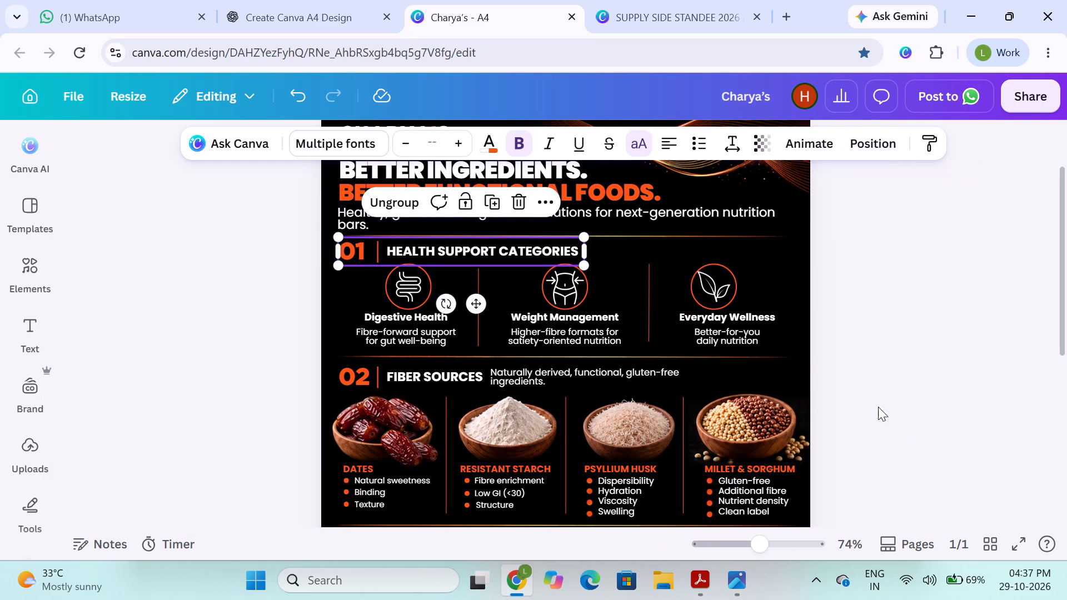
left_click(956, 283)
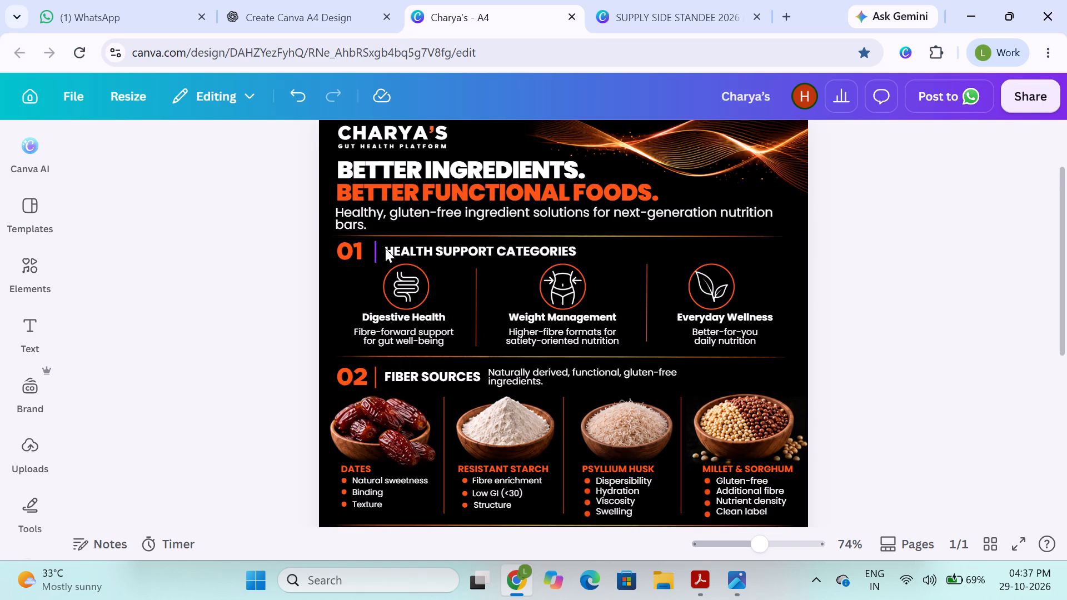
Nudge the thin divider line above section 01 slightly to fine-tune its vertical position.
left_click(390, 234)
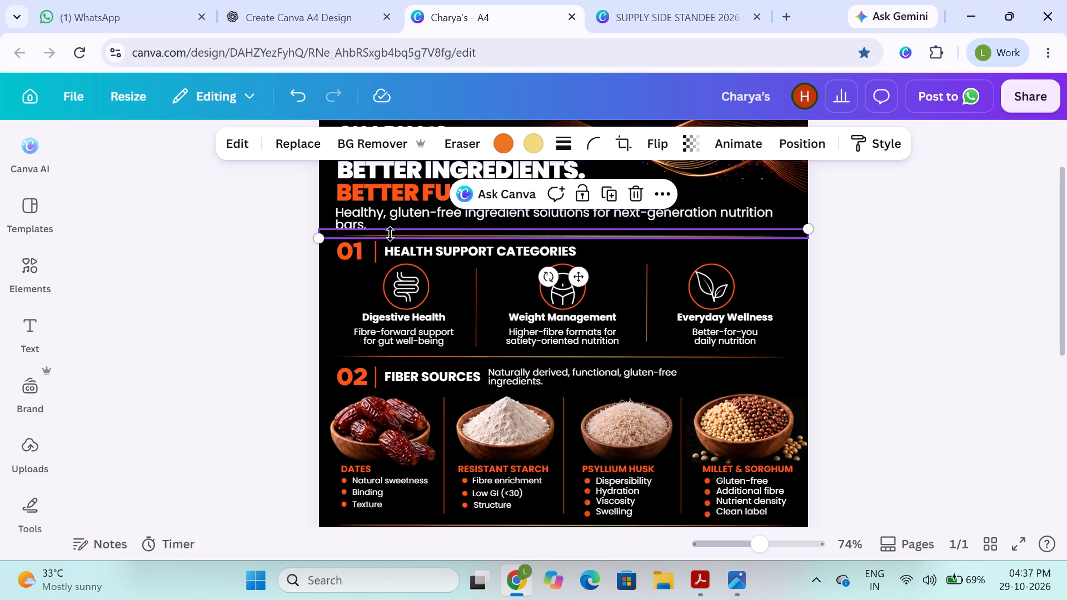
key("Up")
key("Down")
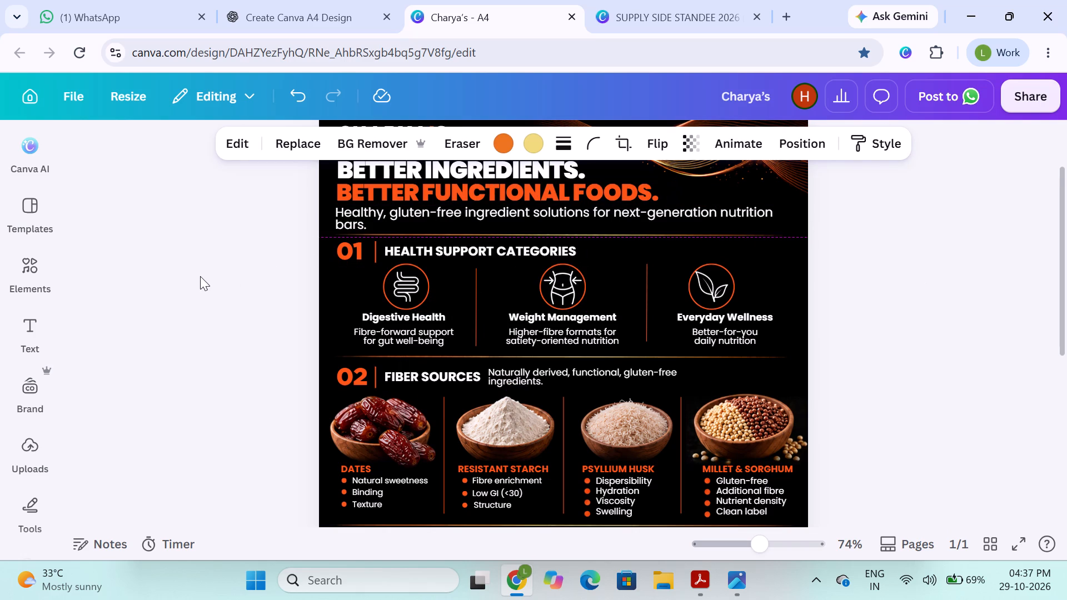
left_click(143, 336)
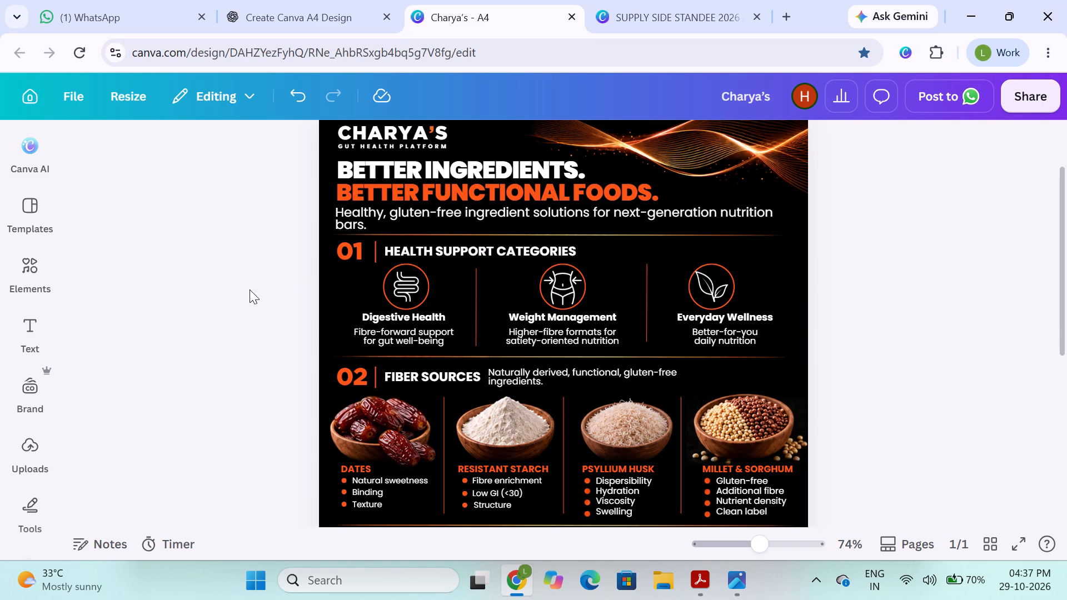
Select the four grouped section headers 01 to 04 together and check their left alignment with one another.
left_click(370, 249)
left_click(255, 264)
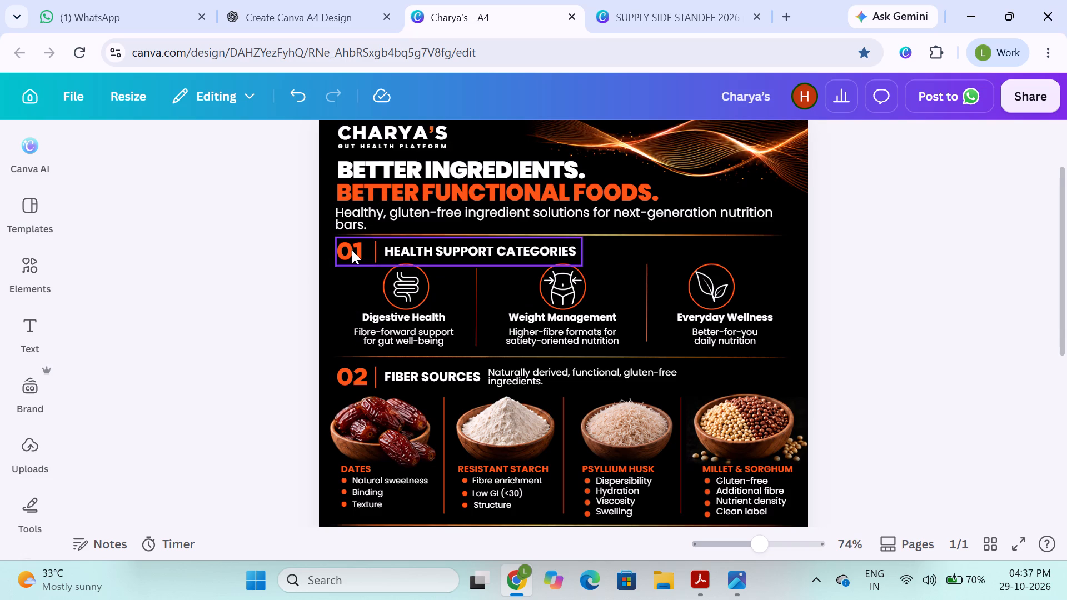
left_click(352, 250)
left_click(347, 364, "shift")
scroll(347, 364, "down", 1)
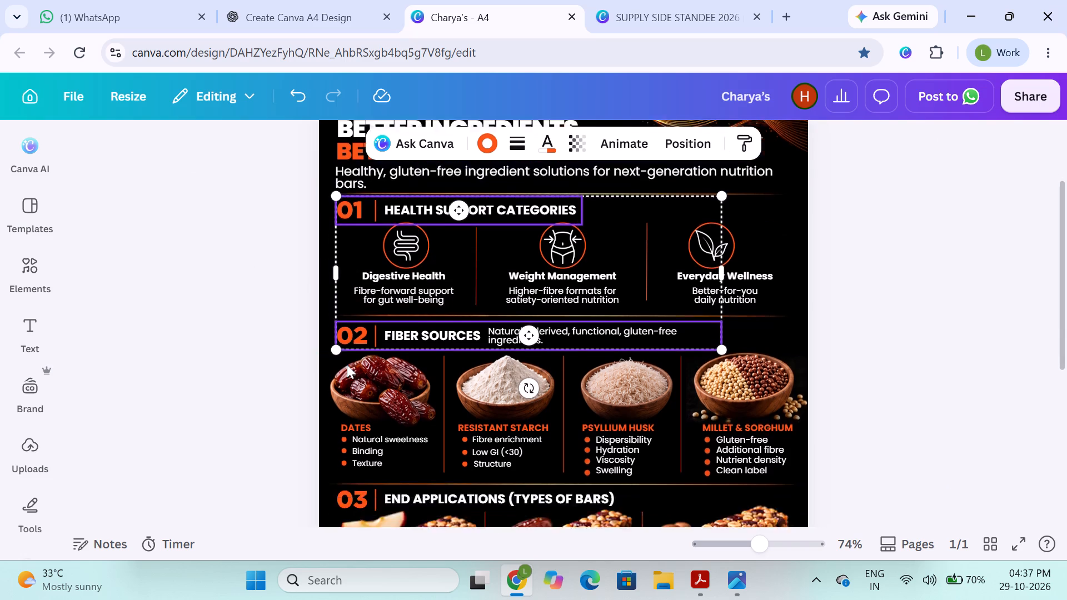
scroll(347, 364, "down", 1)
left_click(363, 276, "shift")
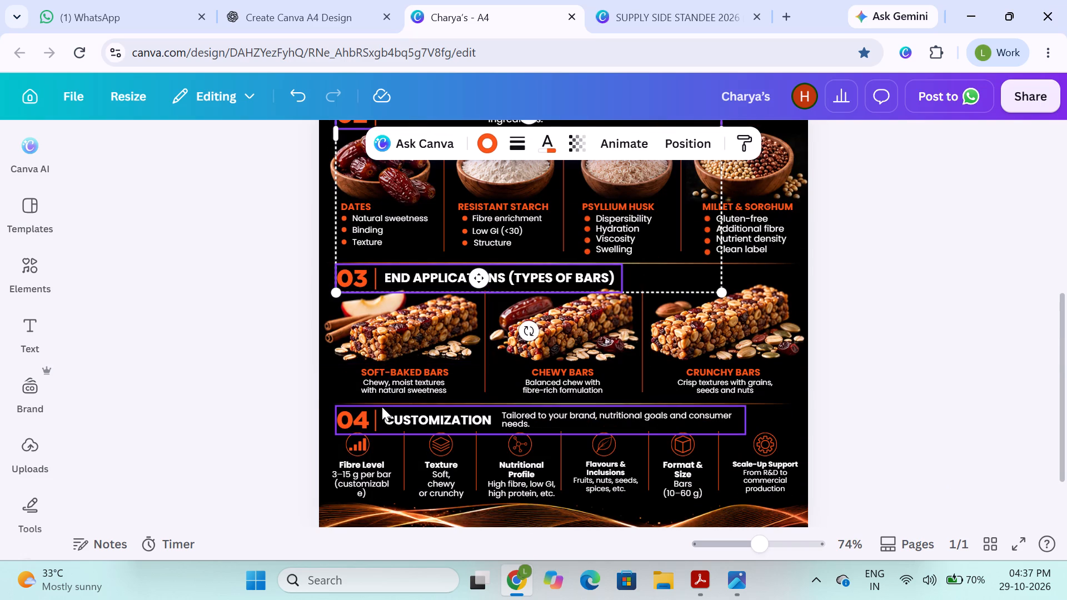
left_click(368, 421, "shift")
scroll(368, 276, "down", 2)
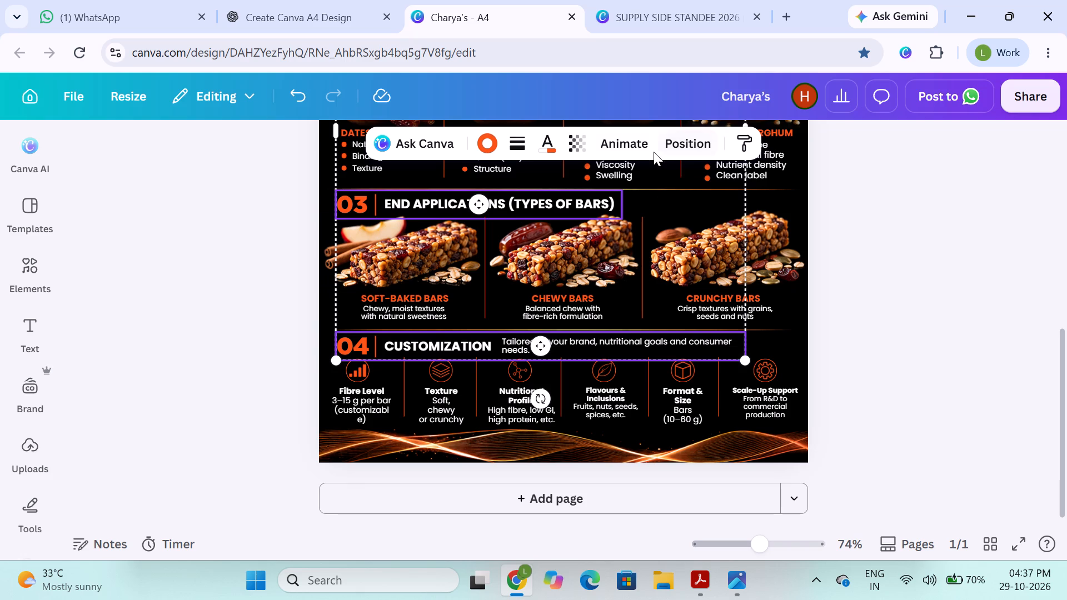
left_click(681, 138)
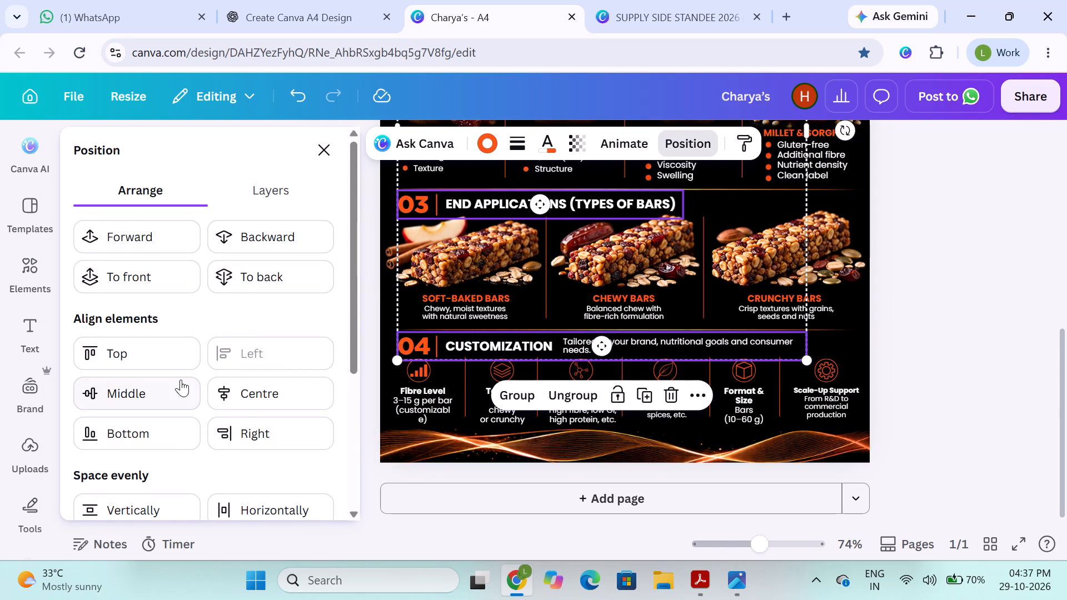
left_click(981, 256)
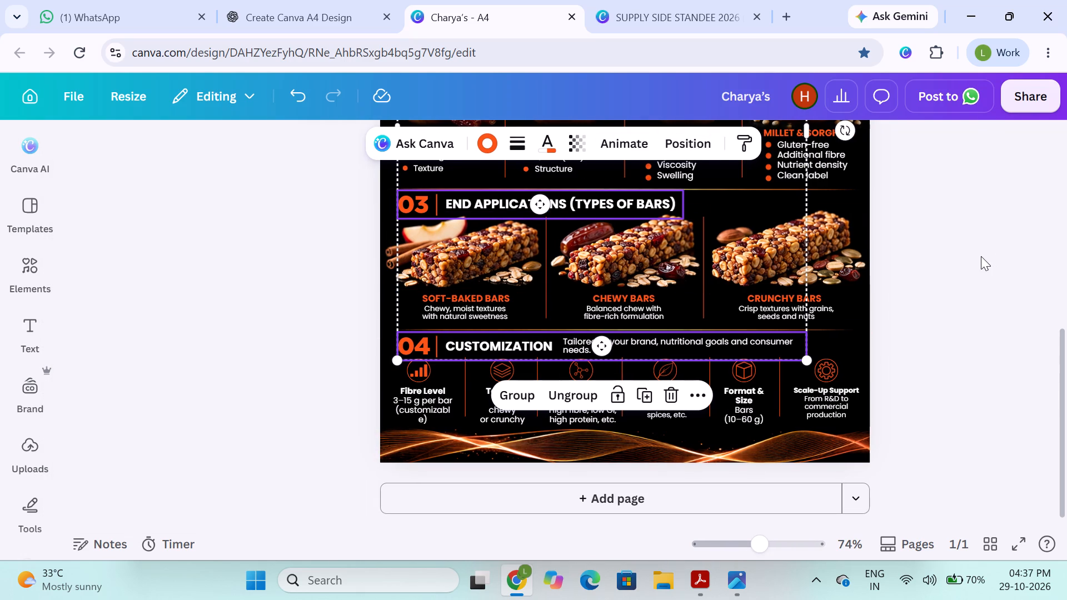
left_click(981, 256)
Check the text settings of the PSYLLIUM HUSK, RESISTANT STARCH, DATES and MILLET & SORGHUM subheadings.
scroll(931, 276, "up", 2)
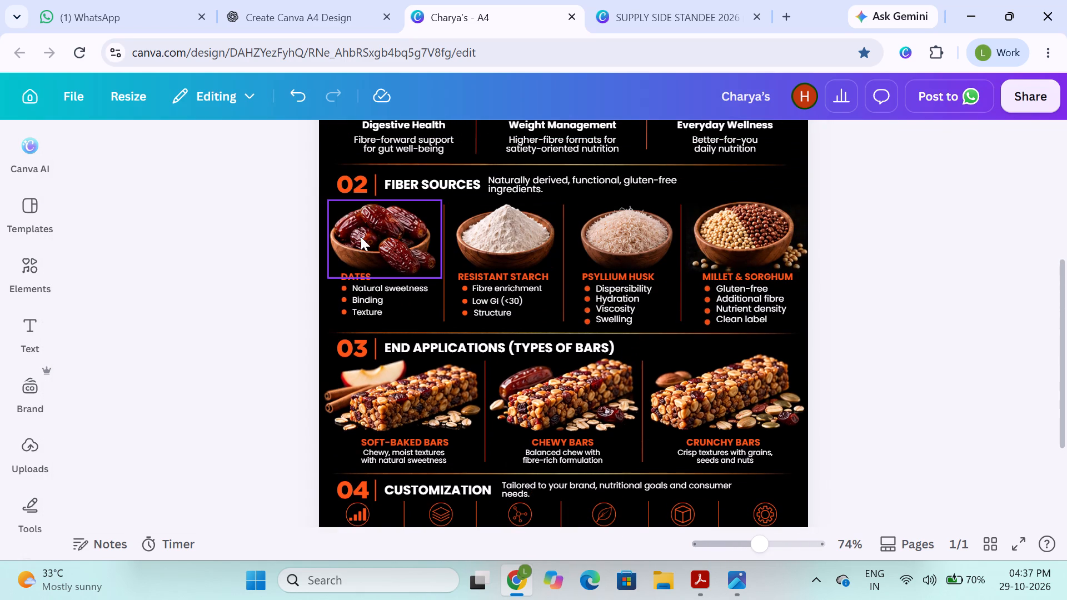
left_click(302, 238)
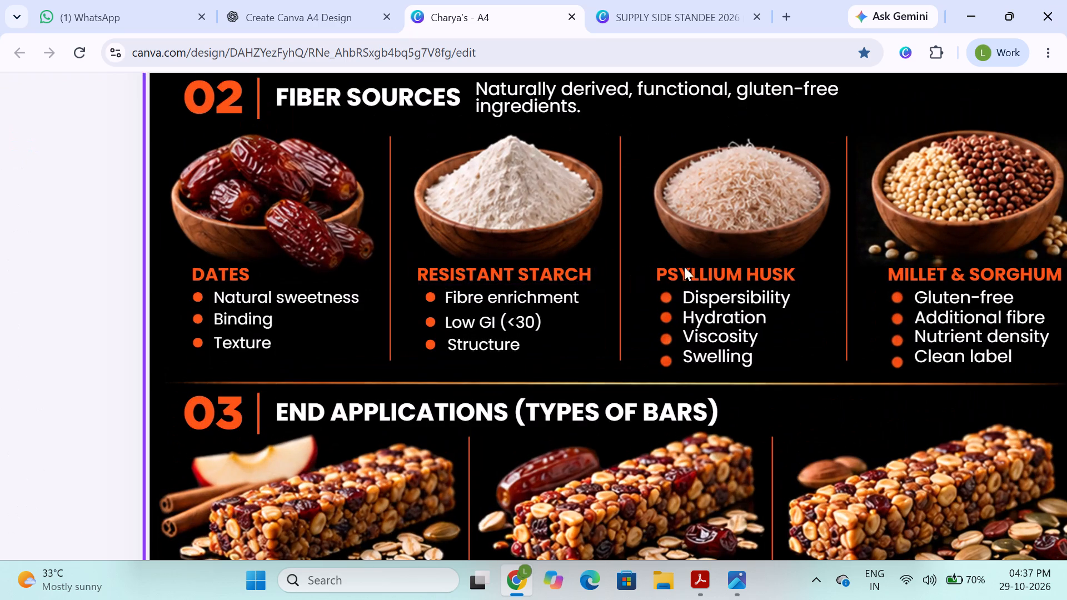
left_click(690, 268)
left_click(477, 267)
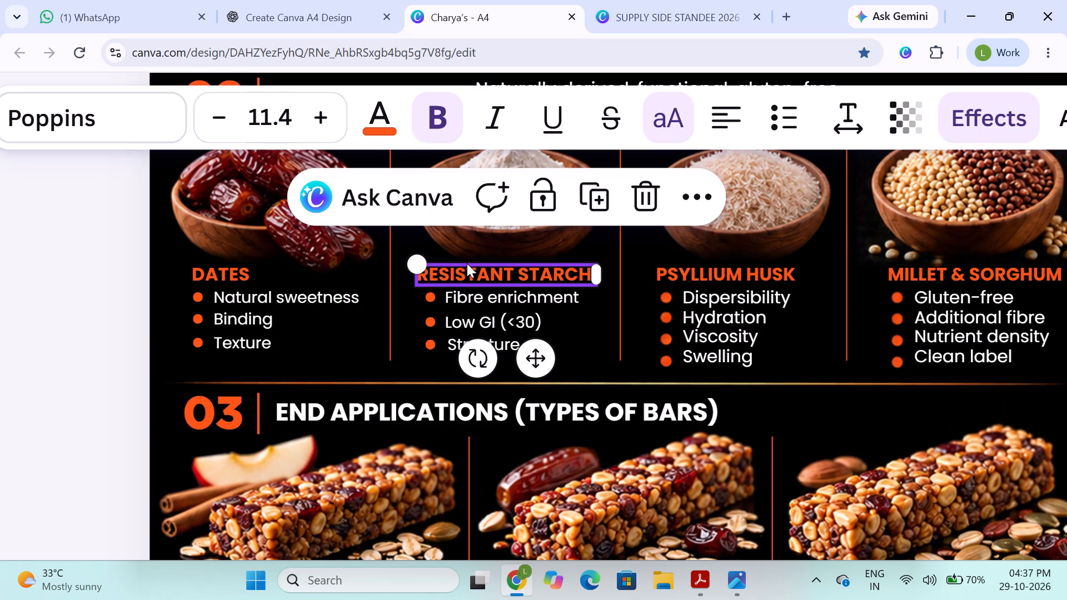
left_click(230, 284)
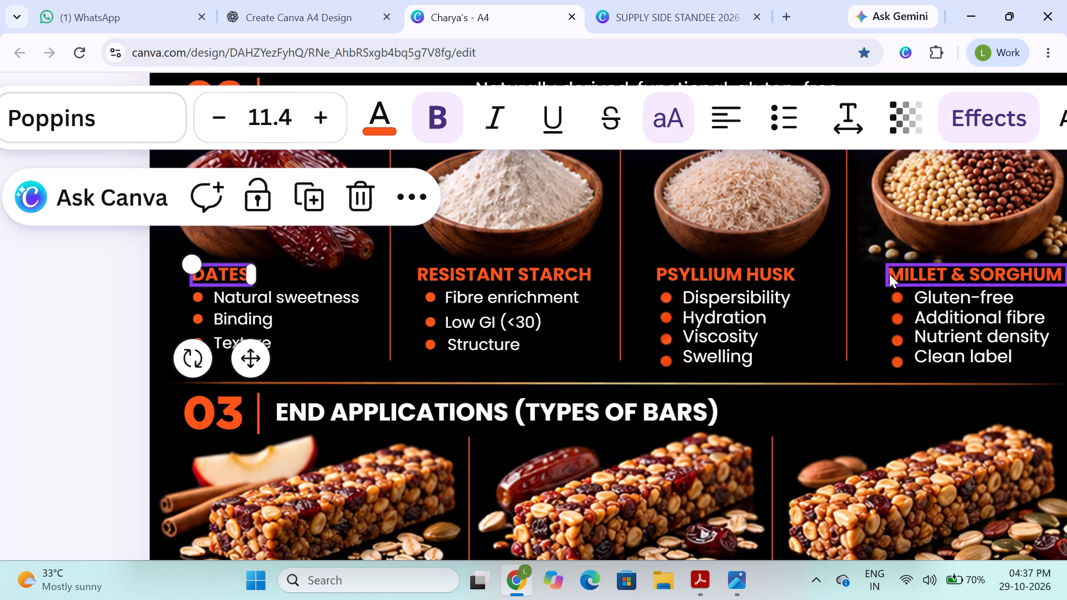
left_click(889, 274)
Move the lines Hydration, Viscosity and Swelling out of the PSYLLIUM HUSK list text into a separate text box.
left_click(736, 337)
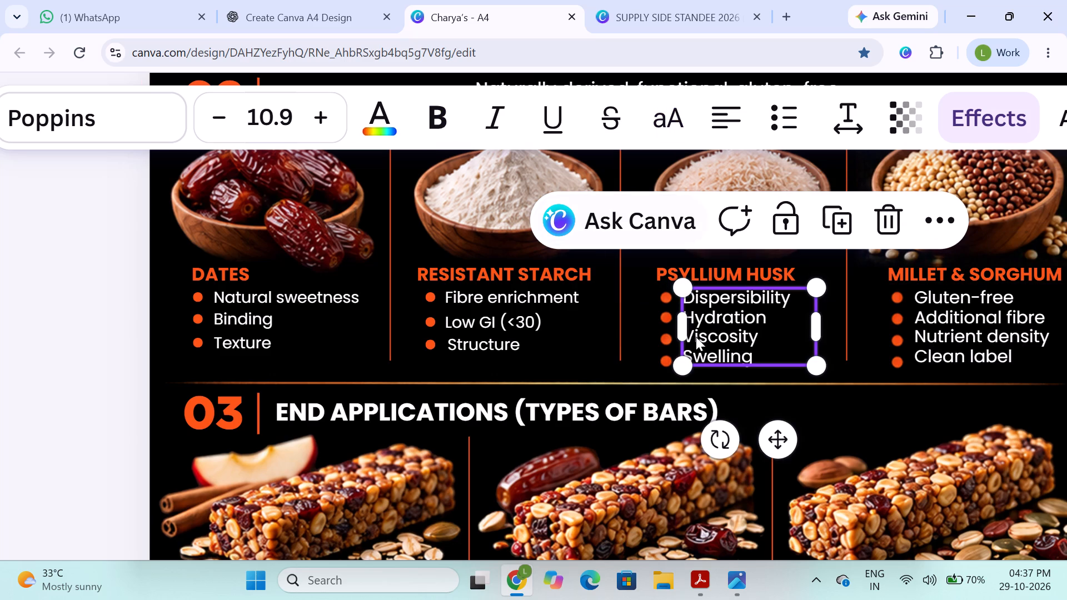
left_click(704, 335)
left_click(704, 335)
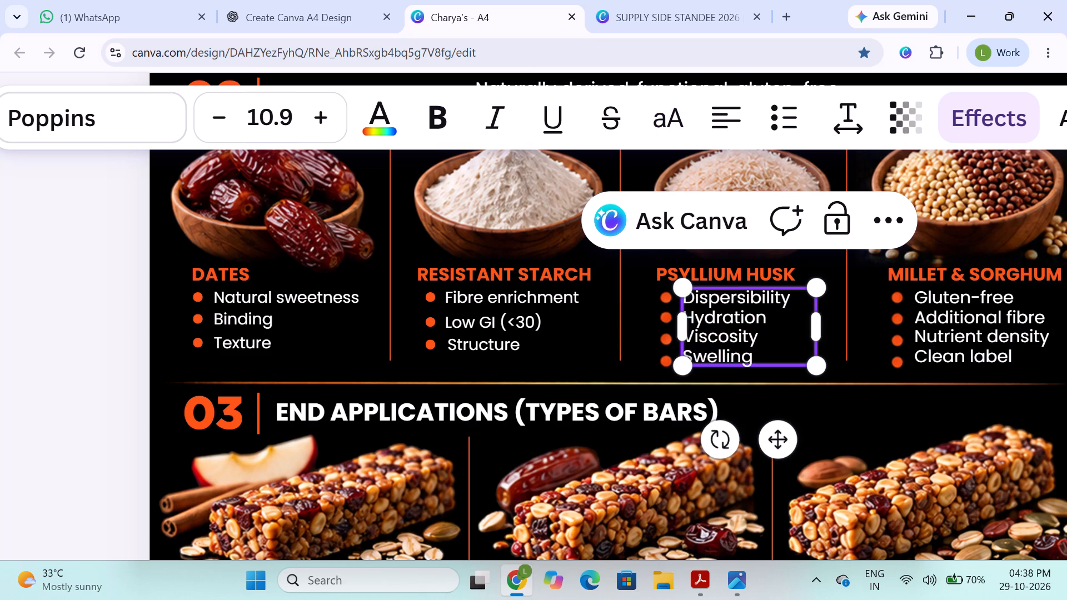
left_click_drag(756, 357, 695, 326)
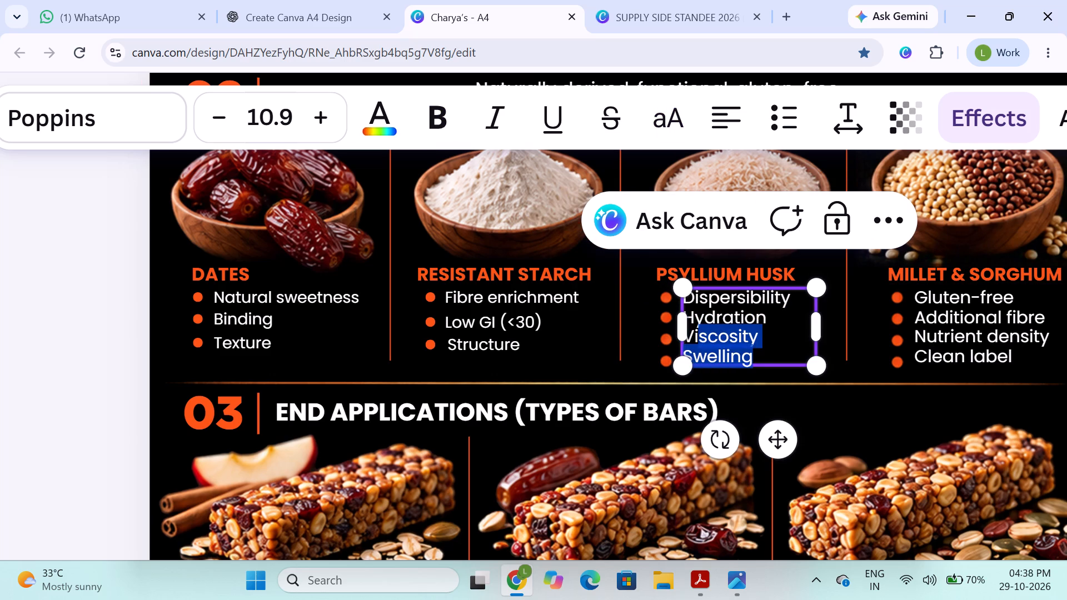
left_click_drag(695, 326, 686, 315)
key("ctrl+c")
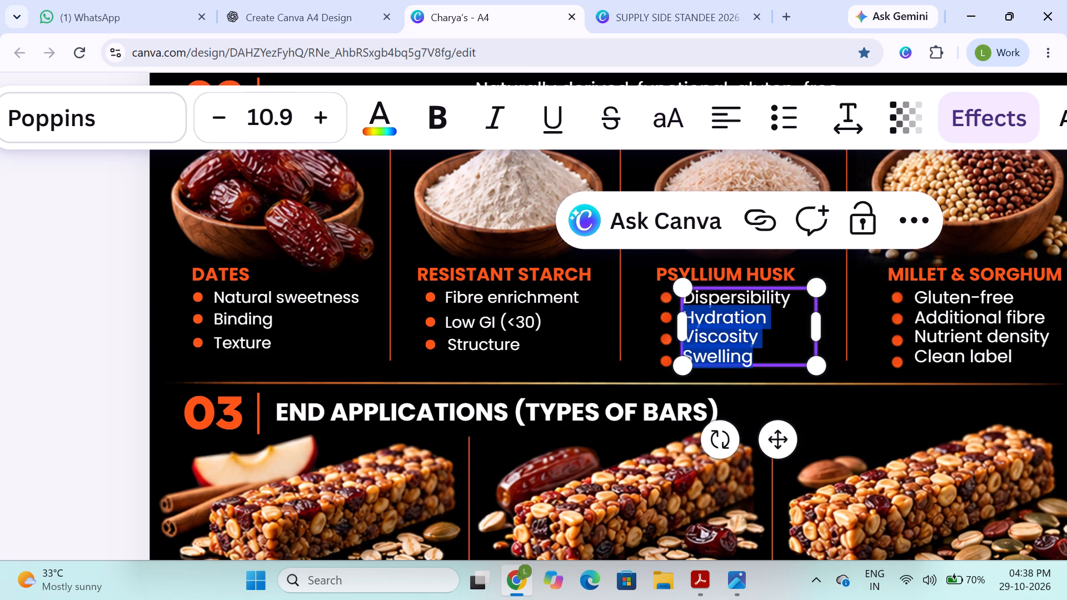
key("BackSpace")
key("BackSpace")
left_click(742, 329)
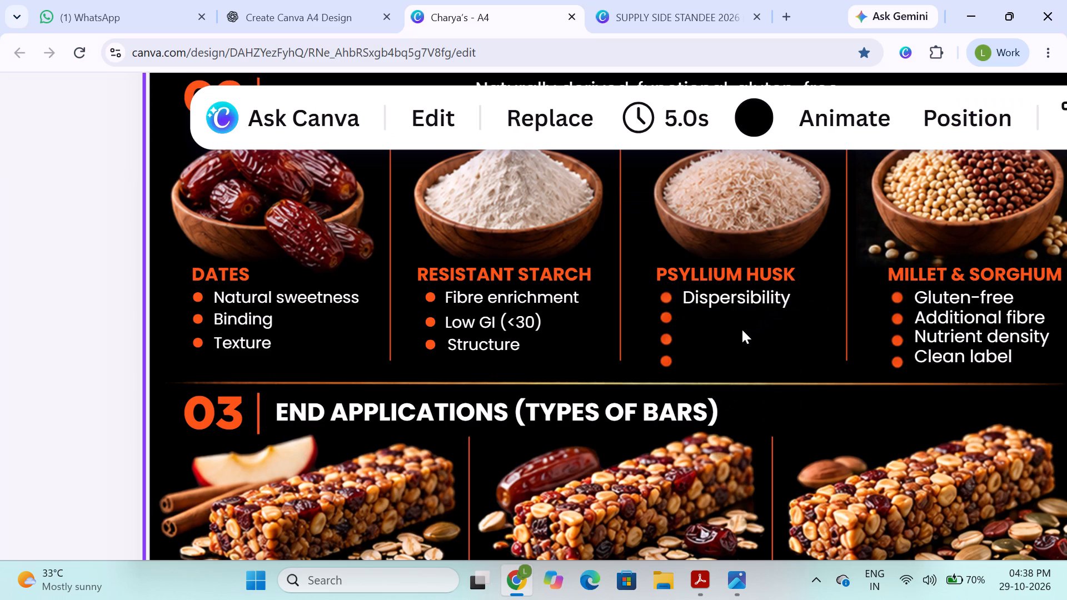
key("ctrl+v")
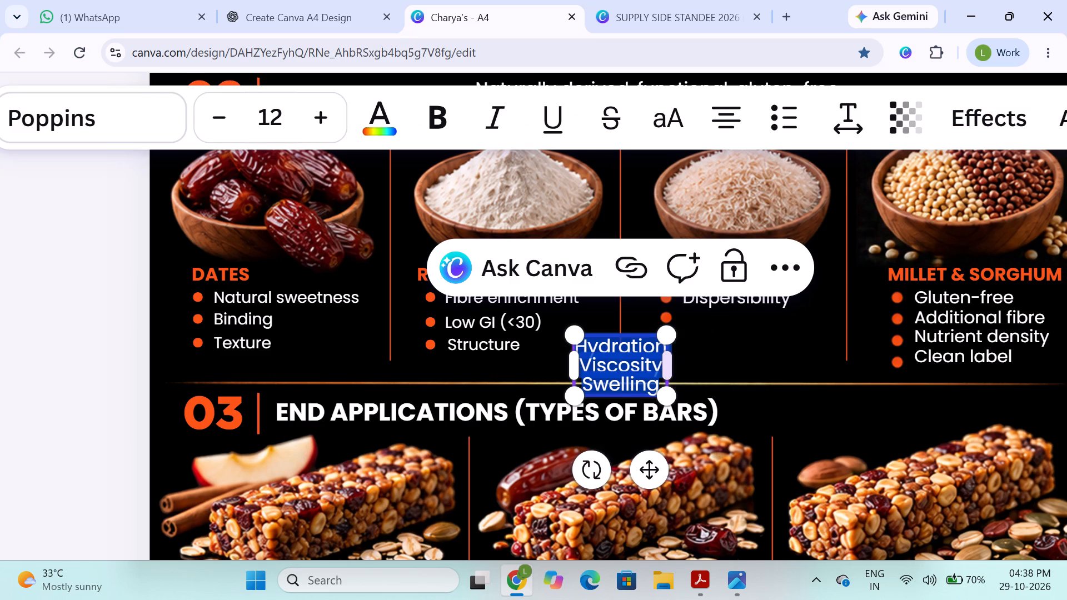
Move the text box holding Hydration, Viscosity and Swelling beneath Dispersibility in the PSYLLIUM HUSK column.
left_click_drag(656, 384, 570, 369)
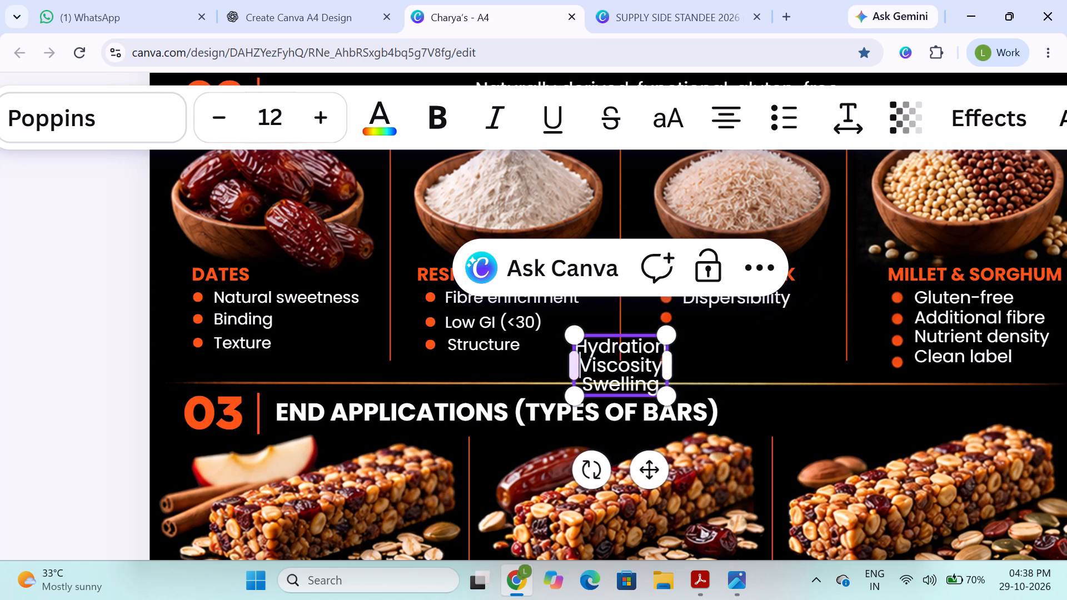
left_click_drag(579, 366, 657, 388)
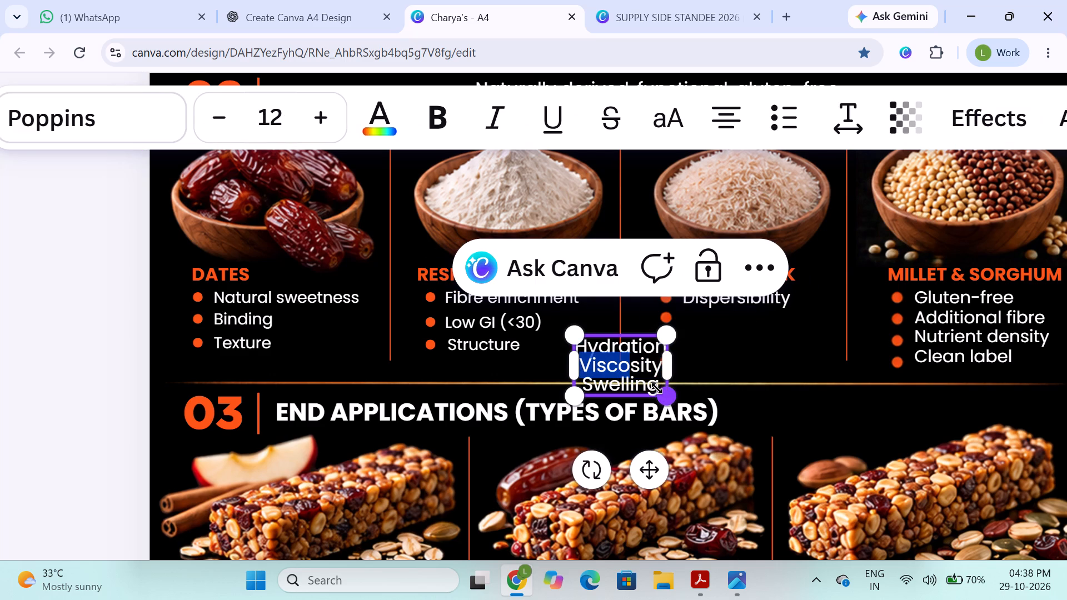
left_click_drag(657, 388, 664, 383)
left_click(713, 338)
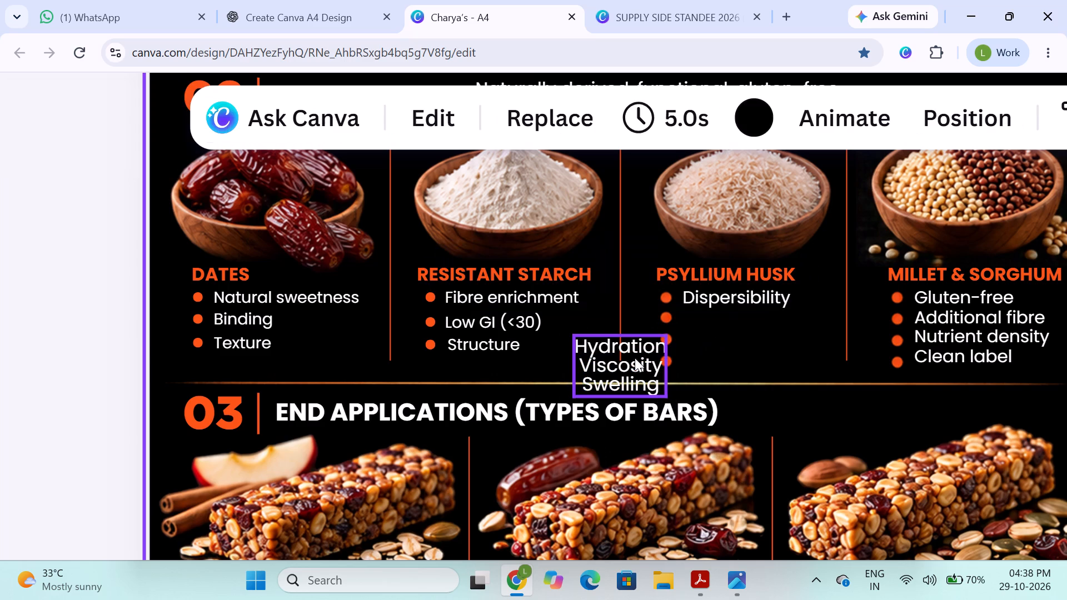
left_click_drag(630, 362, 739, 344)
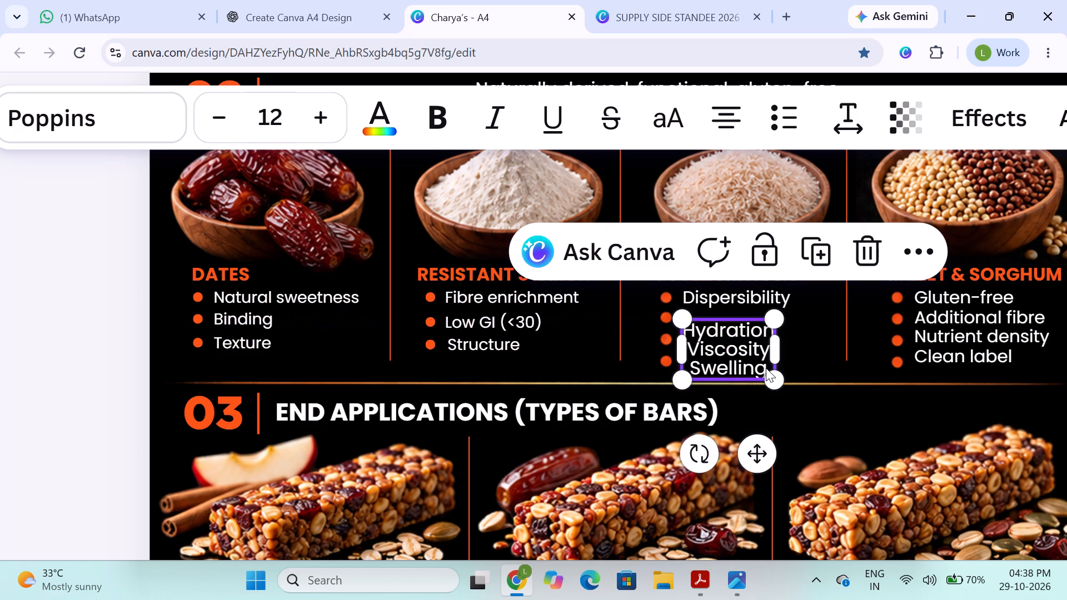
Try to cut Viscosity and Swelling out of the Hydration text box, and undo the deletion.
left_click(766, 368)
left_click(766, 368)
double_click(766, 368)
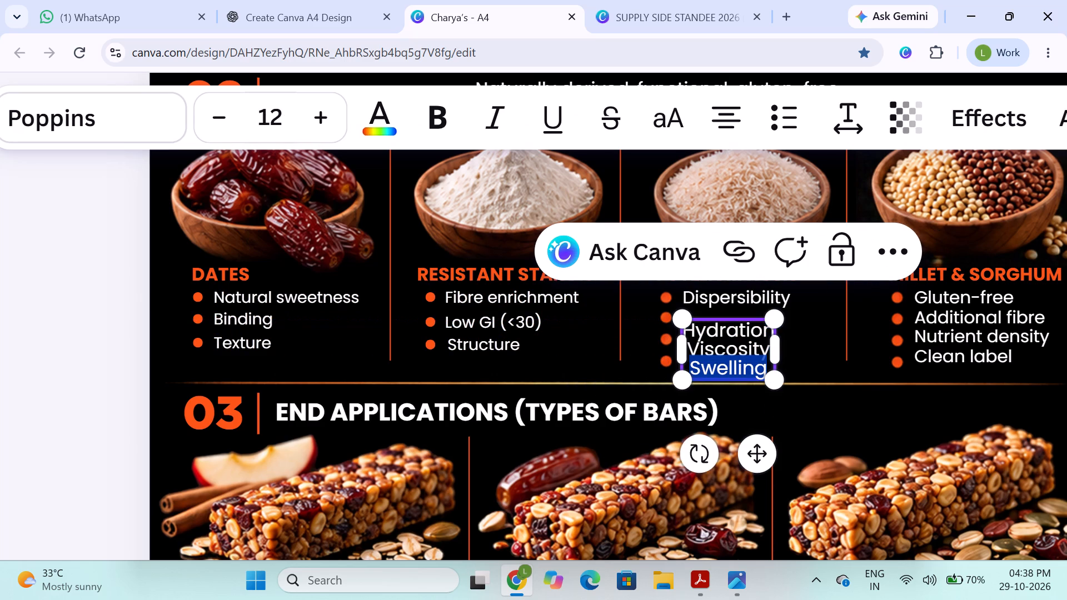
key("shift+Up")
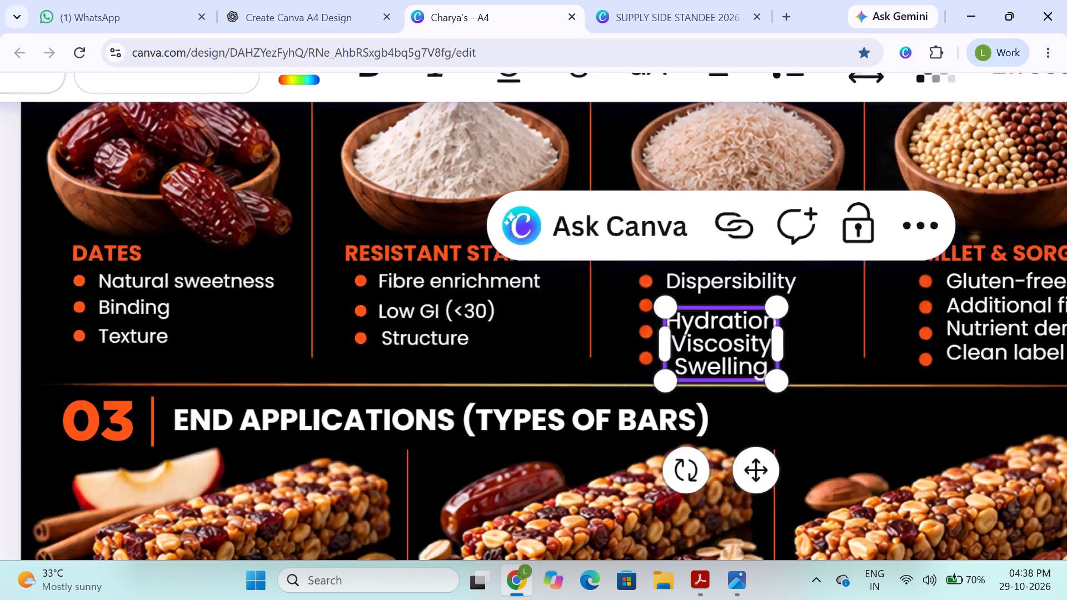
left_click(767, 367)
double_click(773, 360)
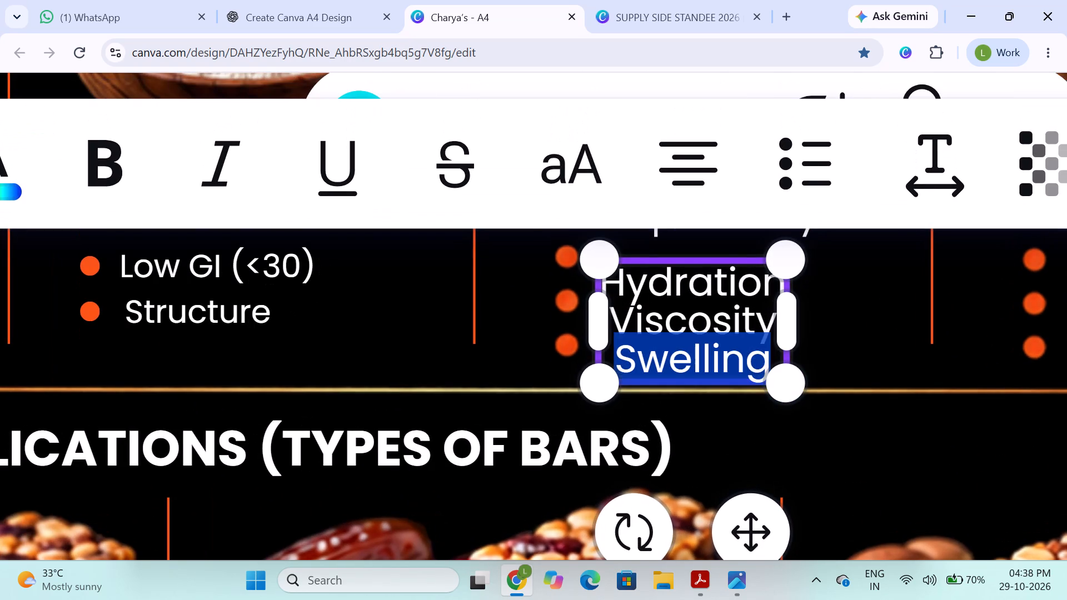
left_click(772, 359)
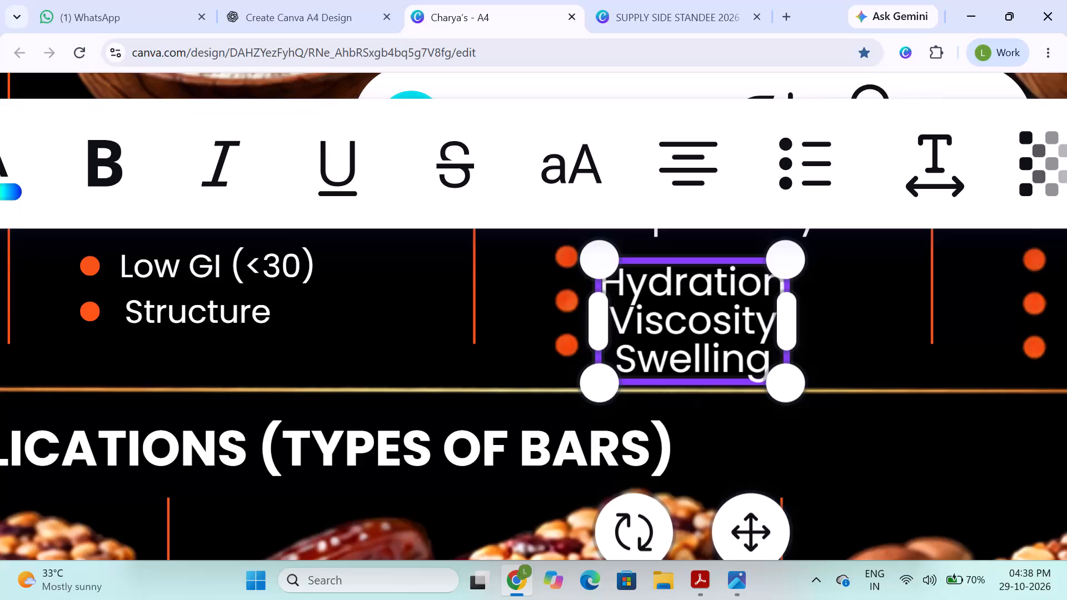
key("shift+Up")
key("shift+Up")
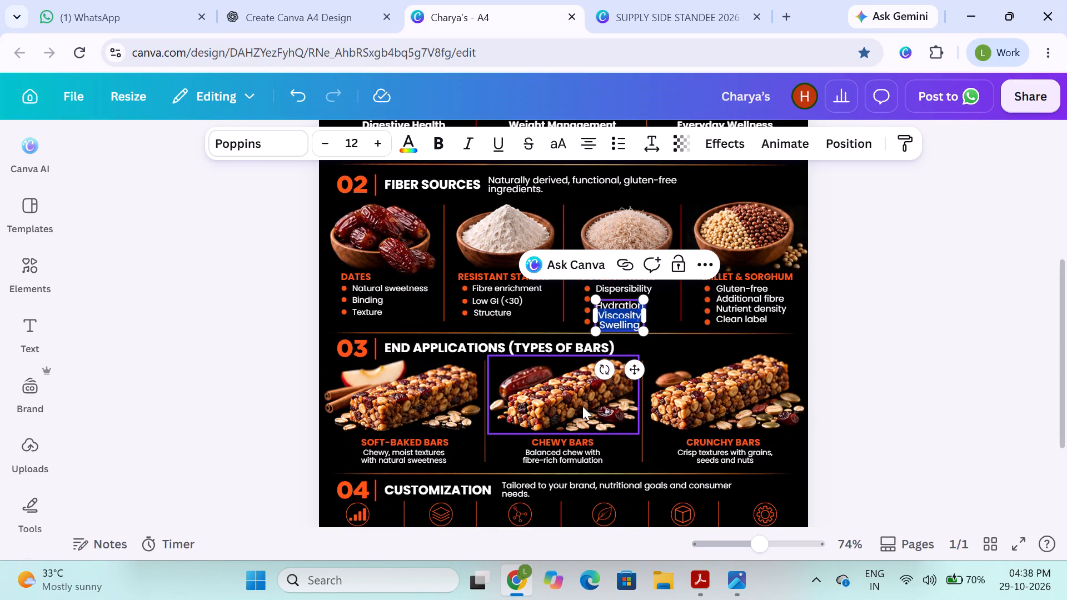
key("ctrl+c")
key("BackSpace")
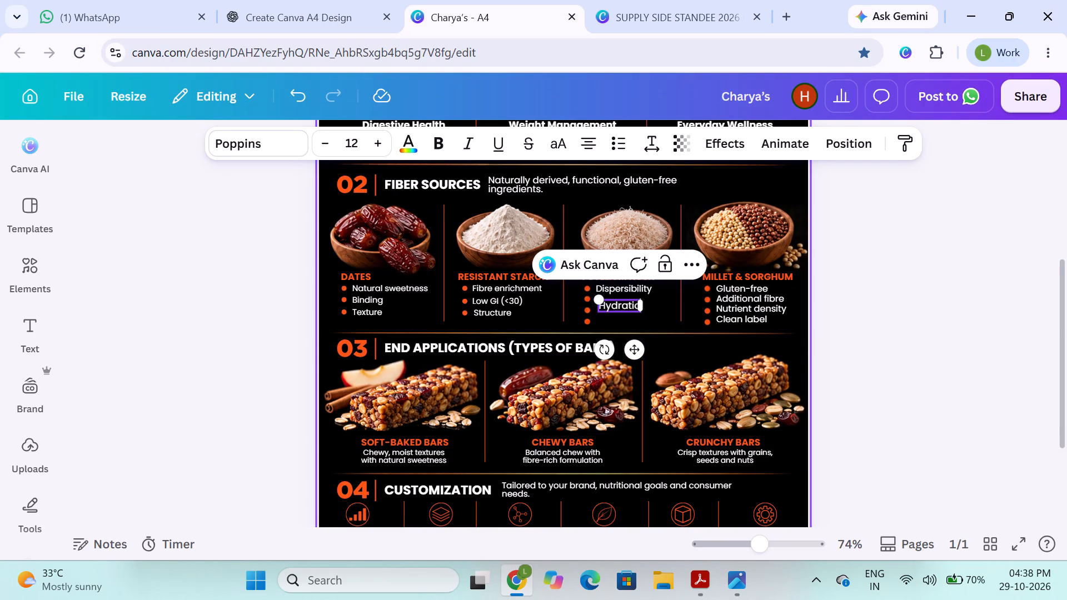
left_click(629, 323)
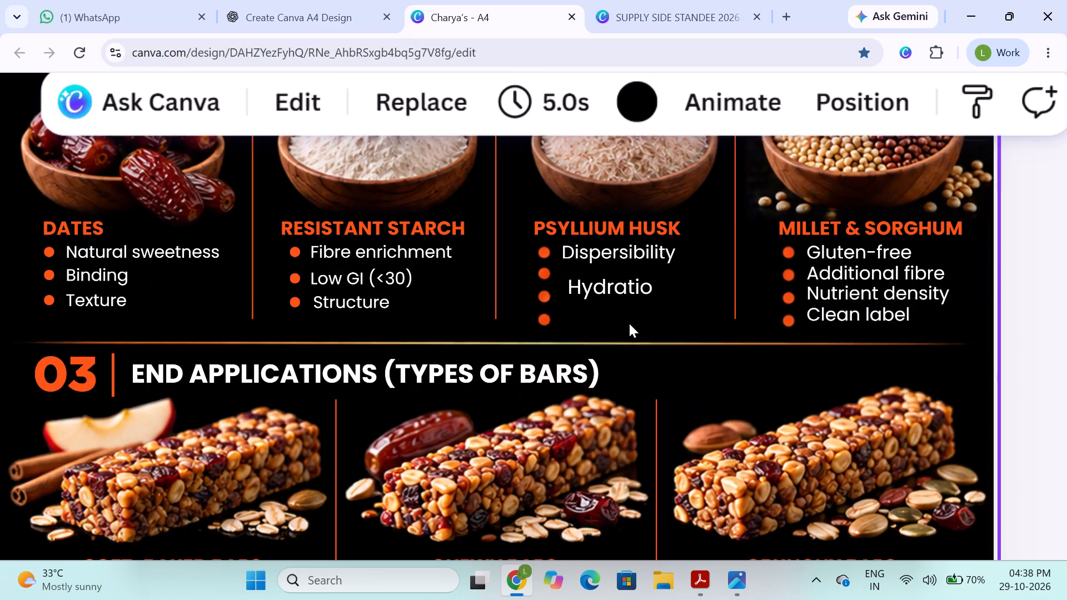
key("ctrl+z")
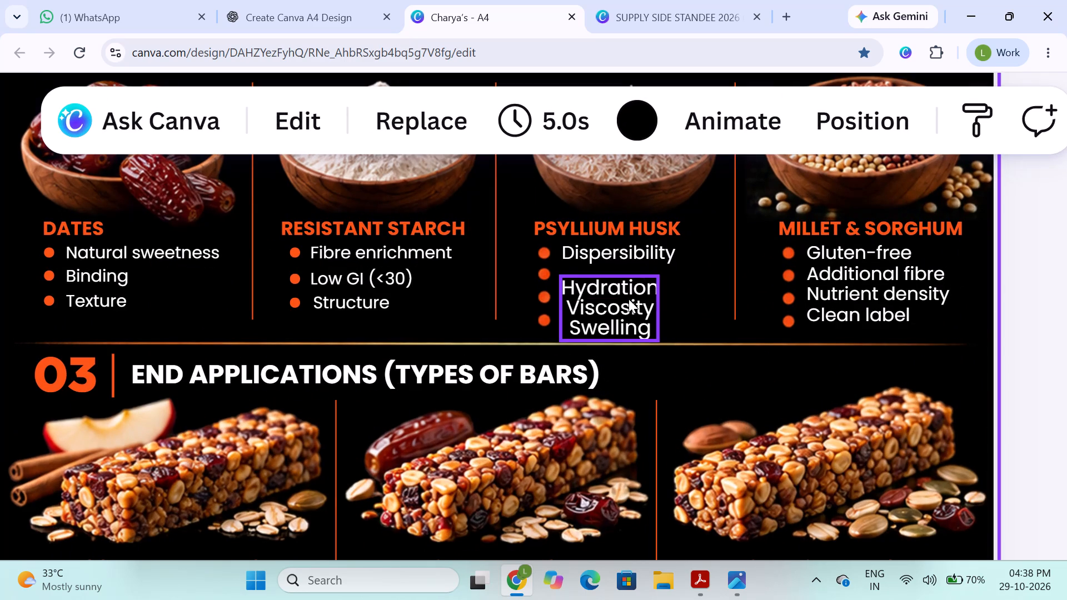
Cut the lines Viscosity and Swelling out of the text box, leaving only Hydration in it.
double_click(647, 328)
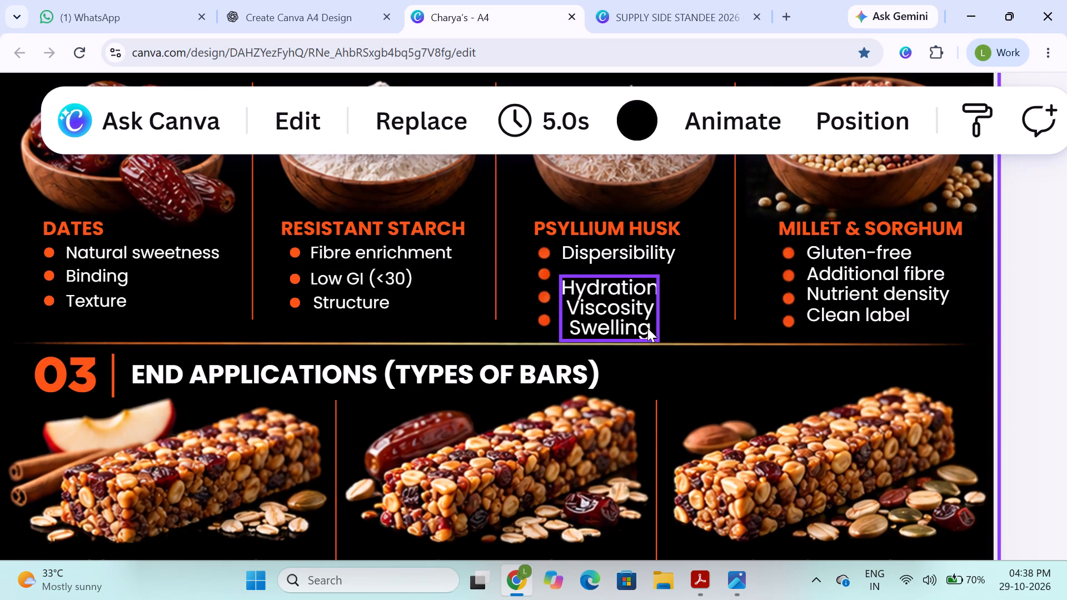
left_click(647, 328)
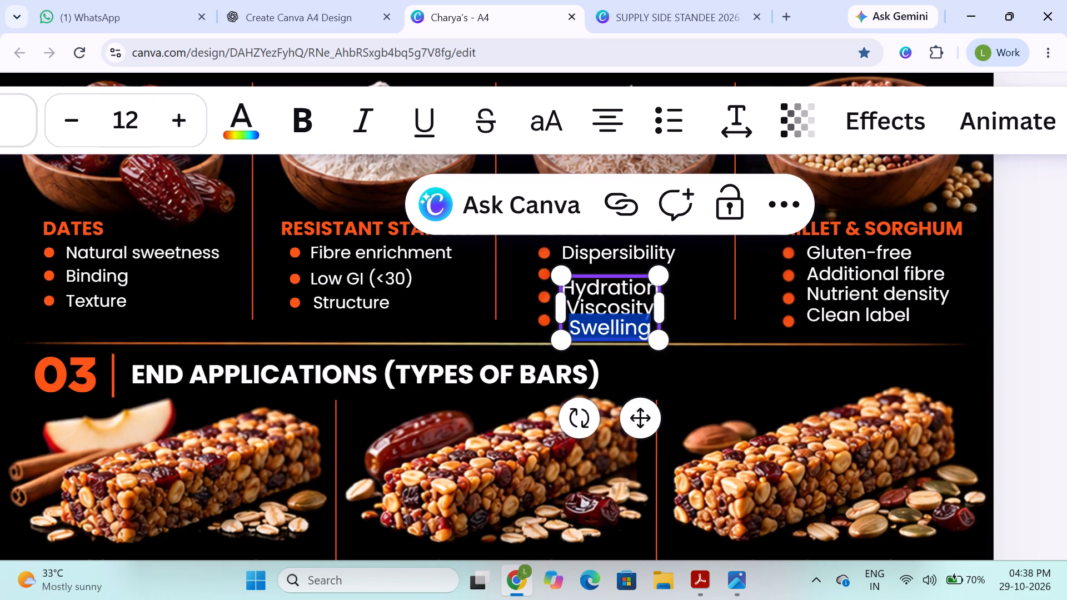
left_click(647, 328)
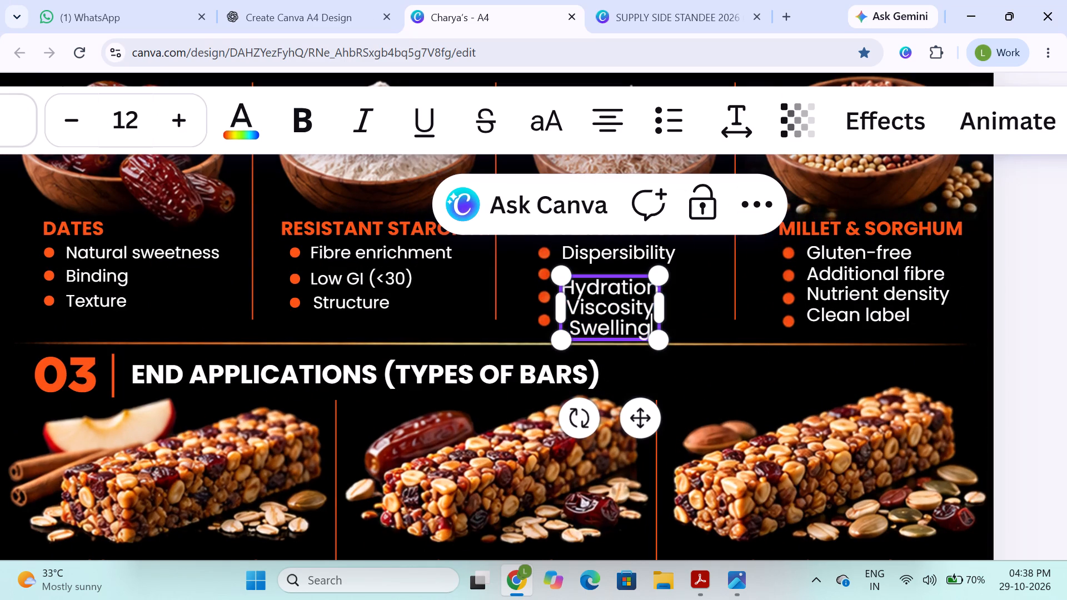
key("shift+Up")
key("shift+Up")
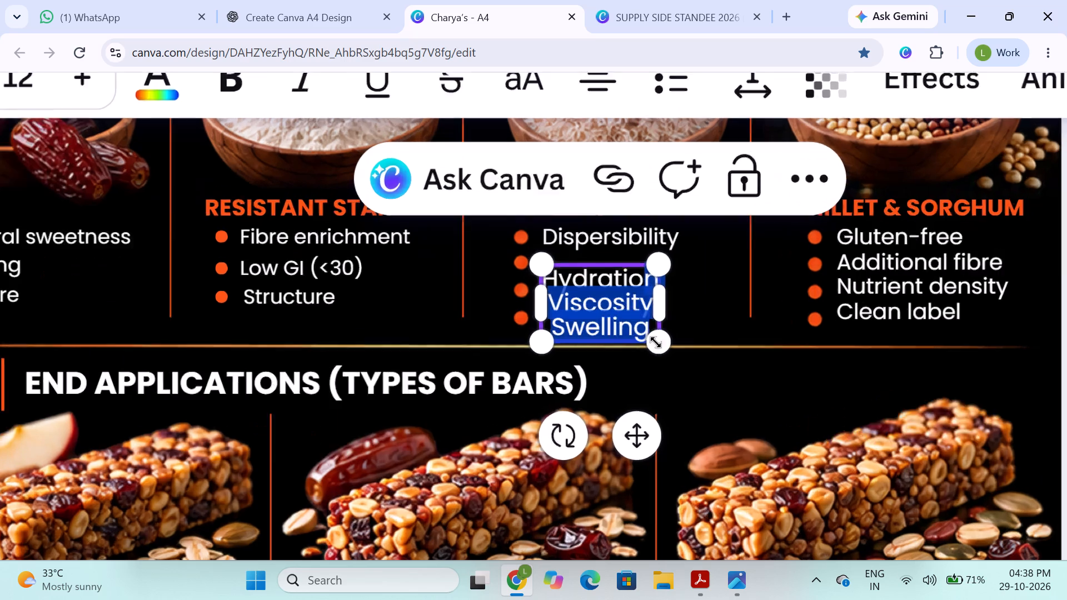
key("shift+Right")
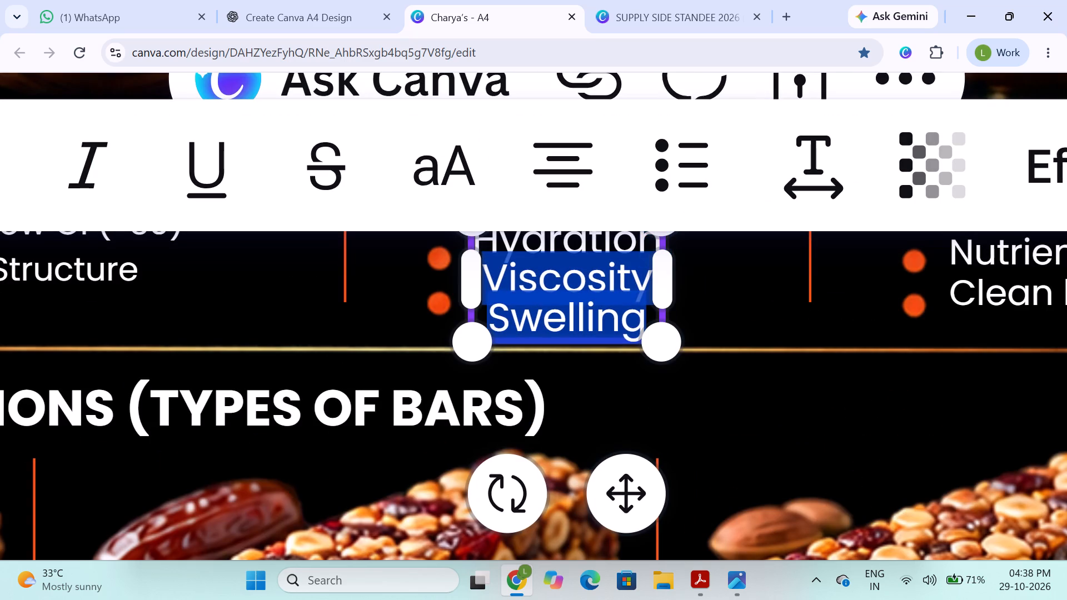
key("ctrl+c")
key("BackSpace")
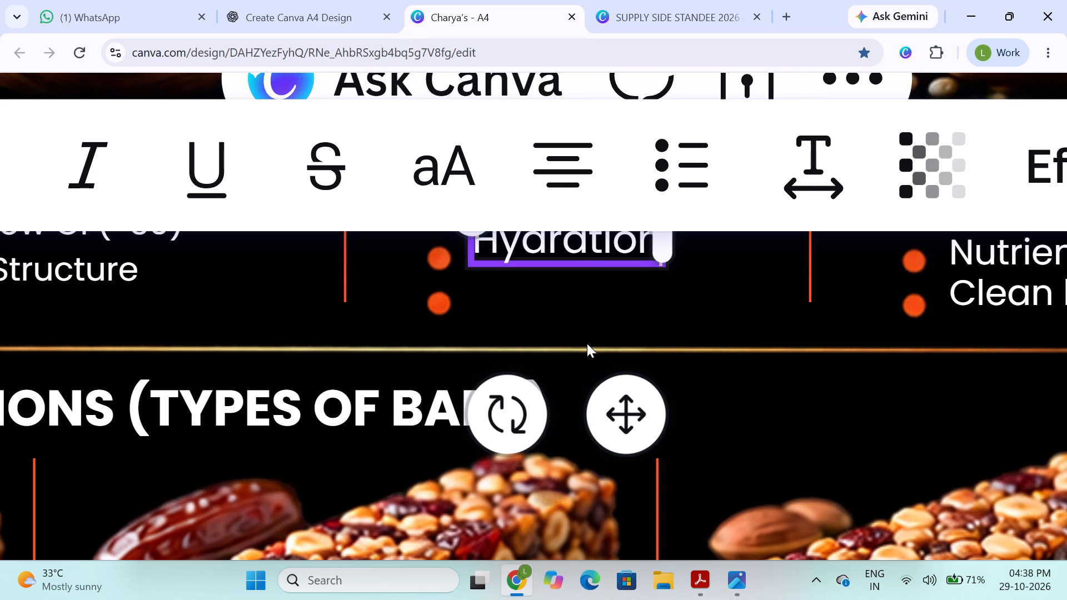
left_click(512, 320)
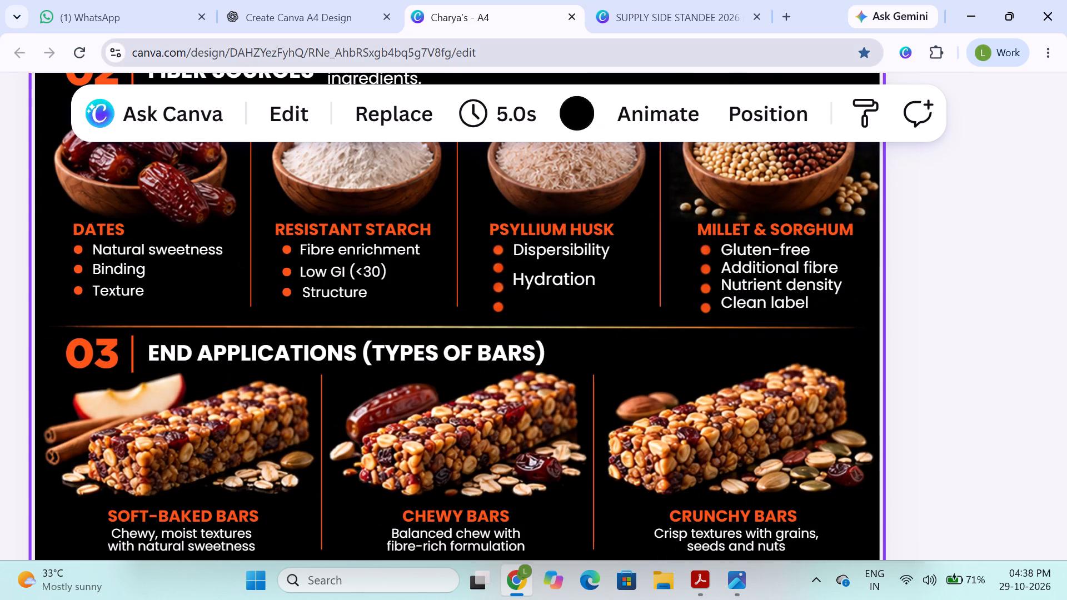
Delete the orange bullet dots beside the PSYLLIUM HUSK list.
scroll(634, 266, "up", 2, "ctrl")
scroll(640, 249, "down", 1, "ctrl")
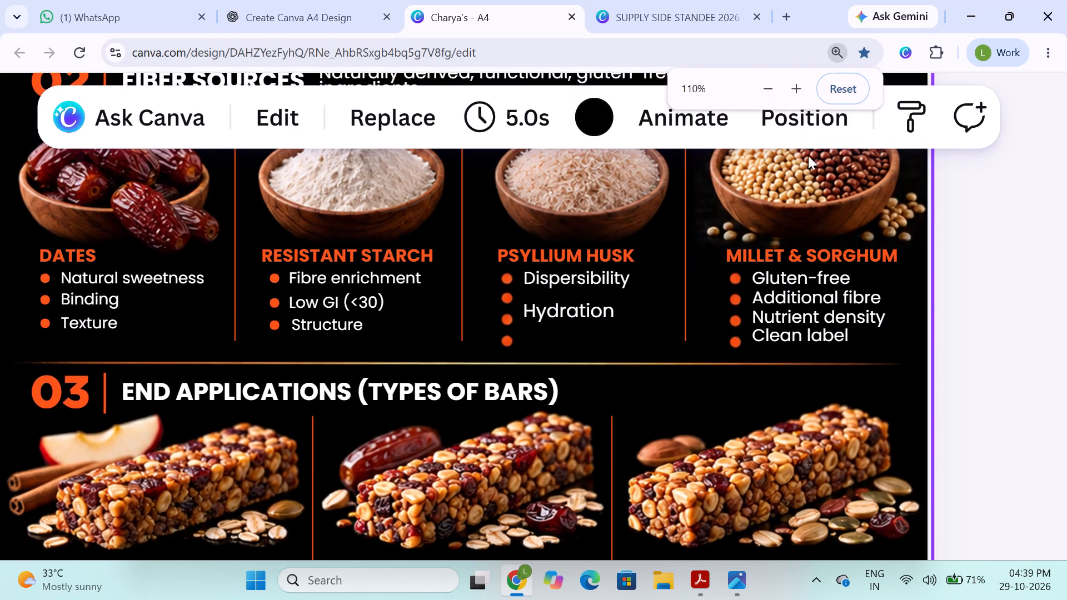
left_click(835, 90)
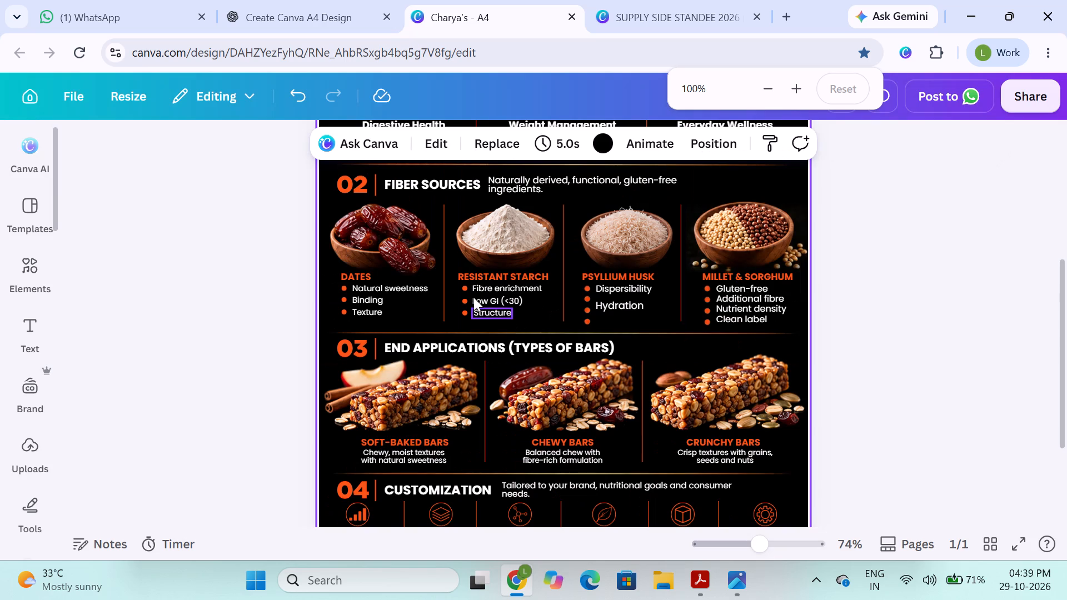
left_click(573, 292)
key("BackSpace")
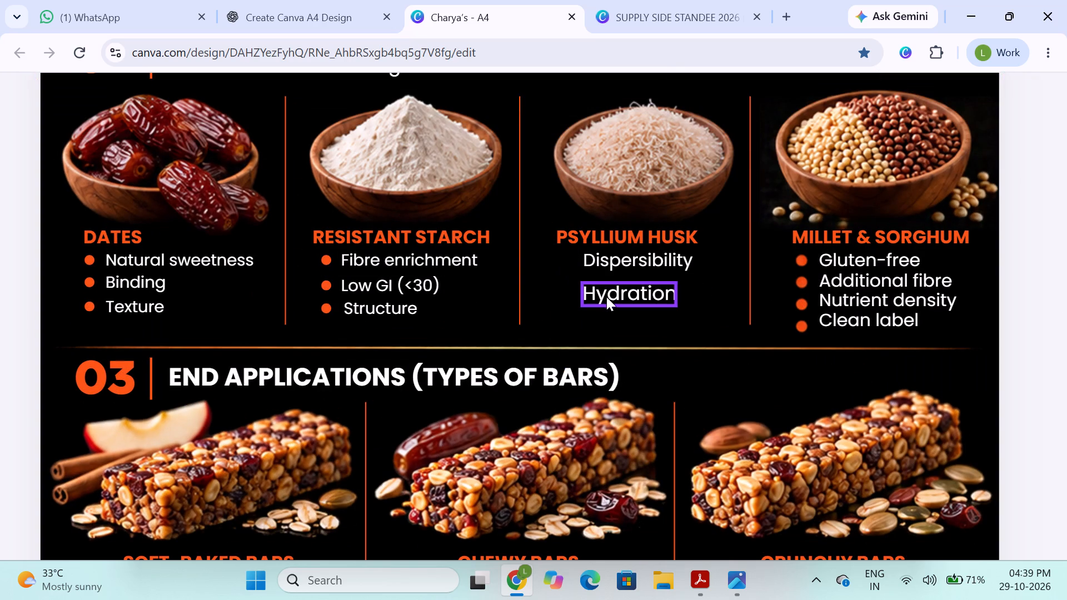
Move the Hydration text box up so it sits directly beneath Dispersibility.
left_click(606, 297)
left_click_drag(617, 290, 617, 281)
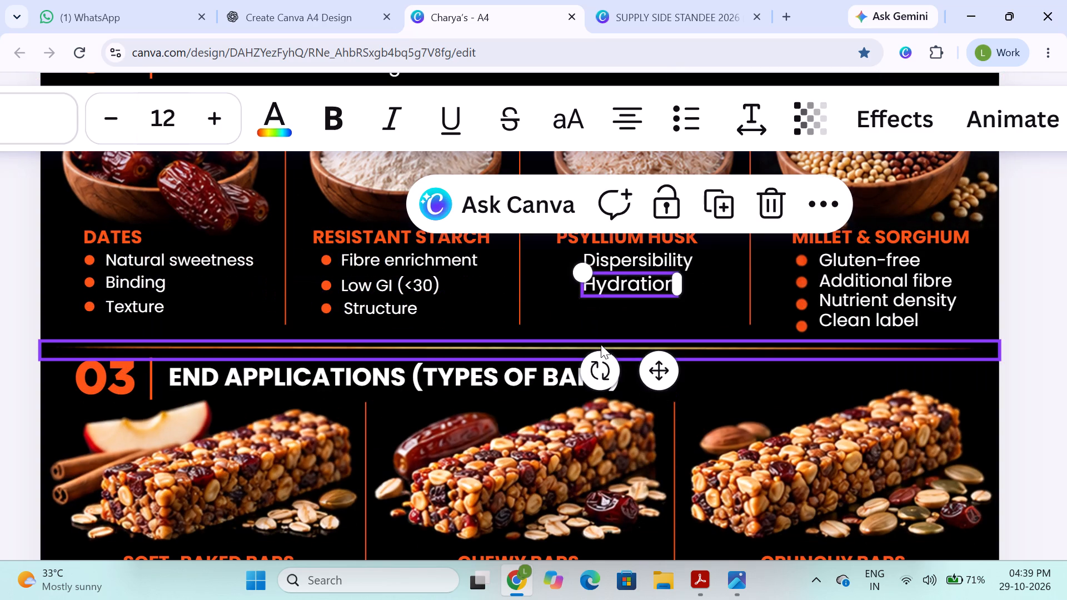
Paste Viscosity and Swelling as a new text box beneath Hydration, and cut Swelling so it holds only Viscosity.
key("ctrl+v")
left_click(620, 331)
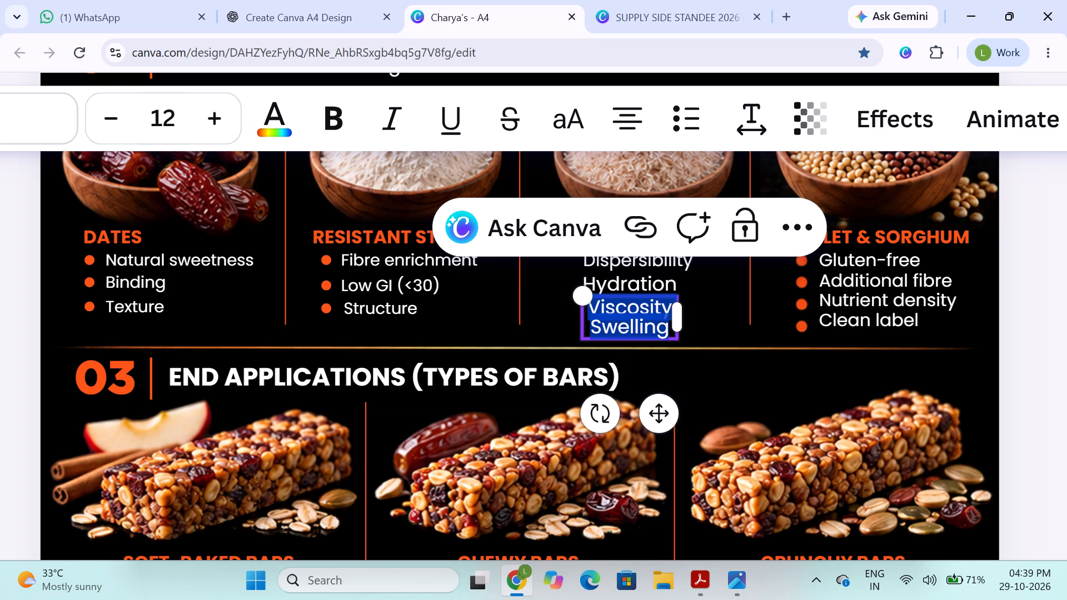
left_click(641, 328)
double_click(665, 330)
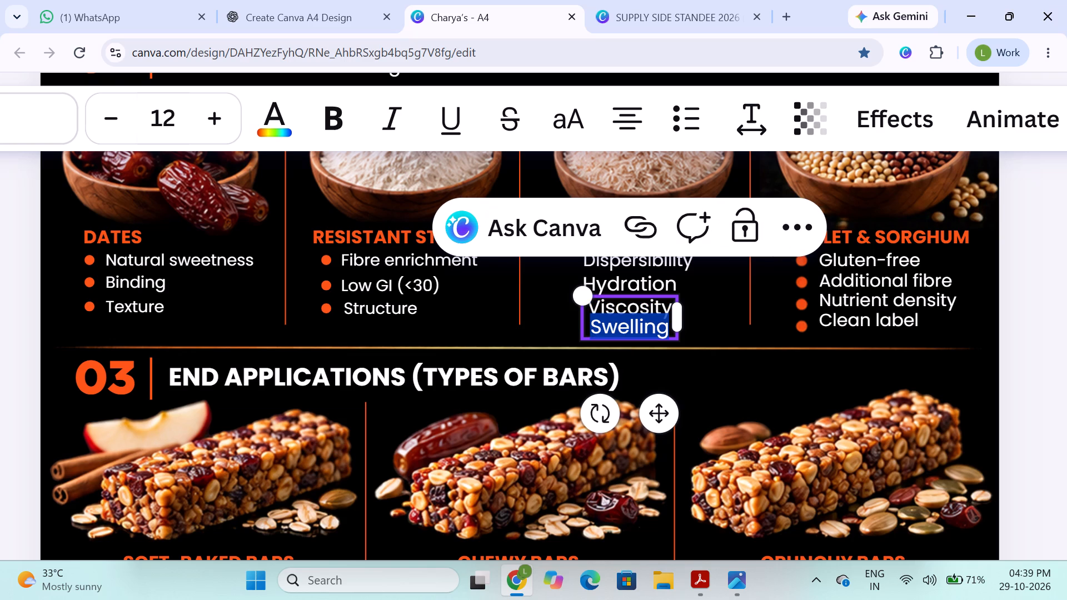
key("ctrl+c")
key("Delete")
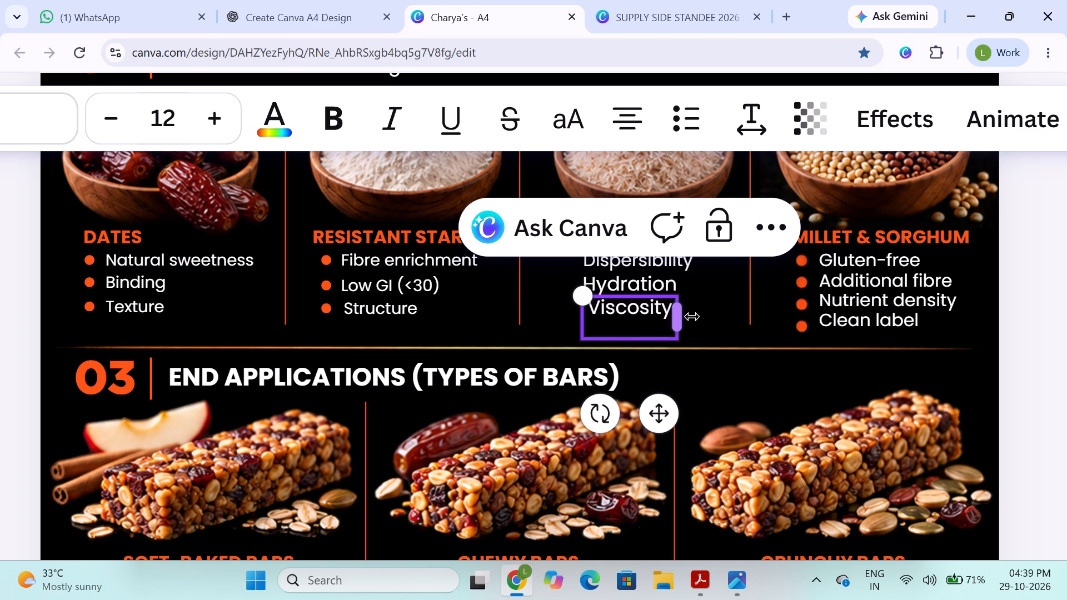
key("BackSpace")
left_click(707, 321)
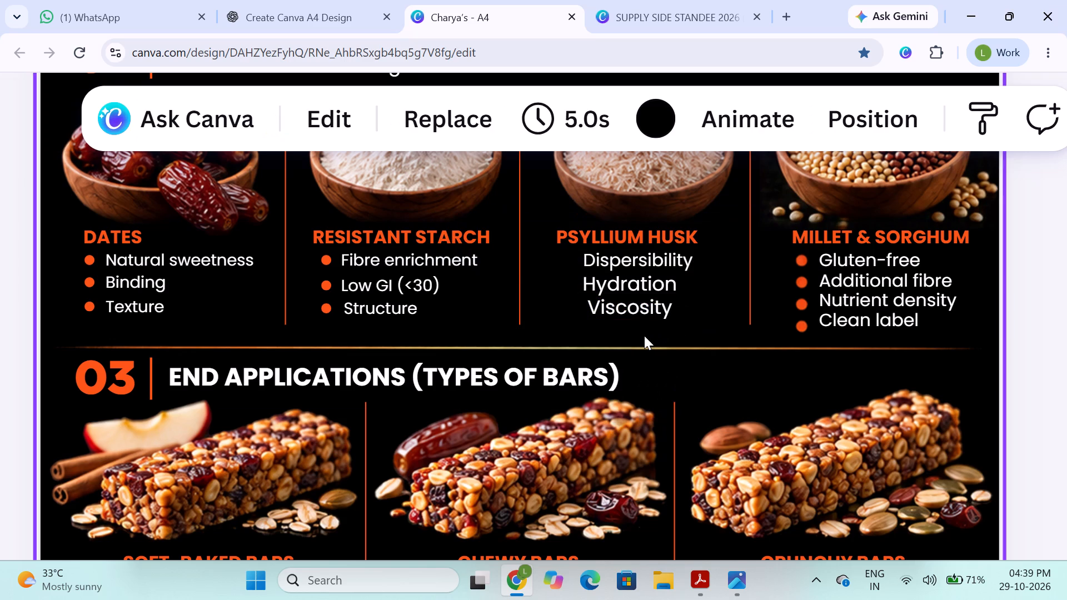
Paste Swelling as its own text box and place it beneath Viscosity in the PSYLLIUM HUSK column.
key("ctrl+v")
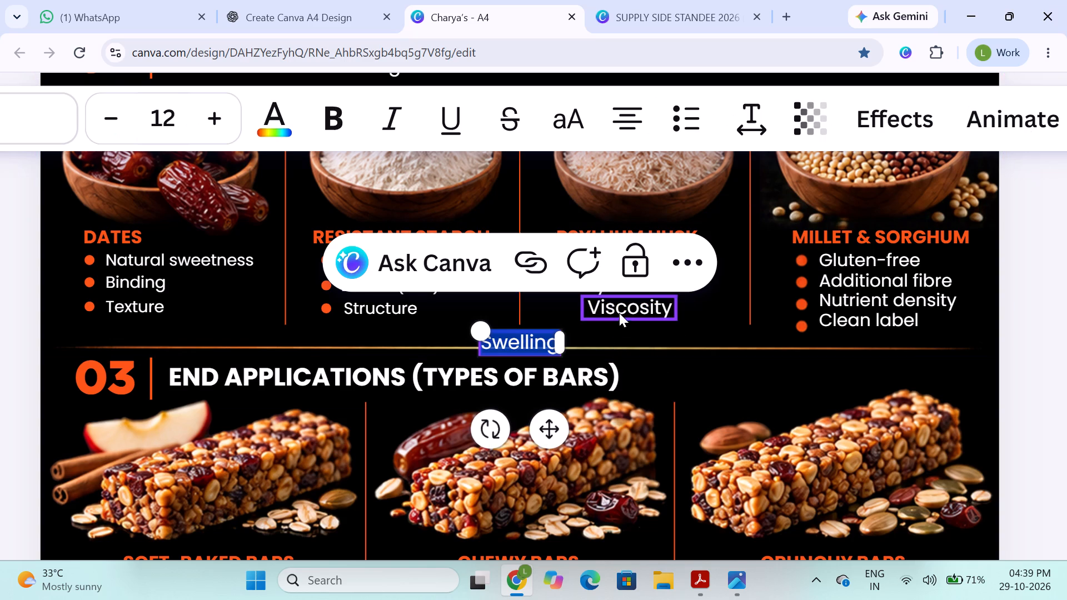
left_click(613, 327)
left_click_drag(510, 343, 579, 333)
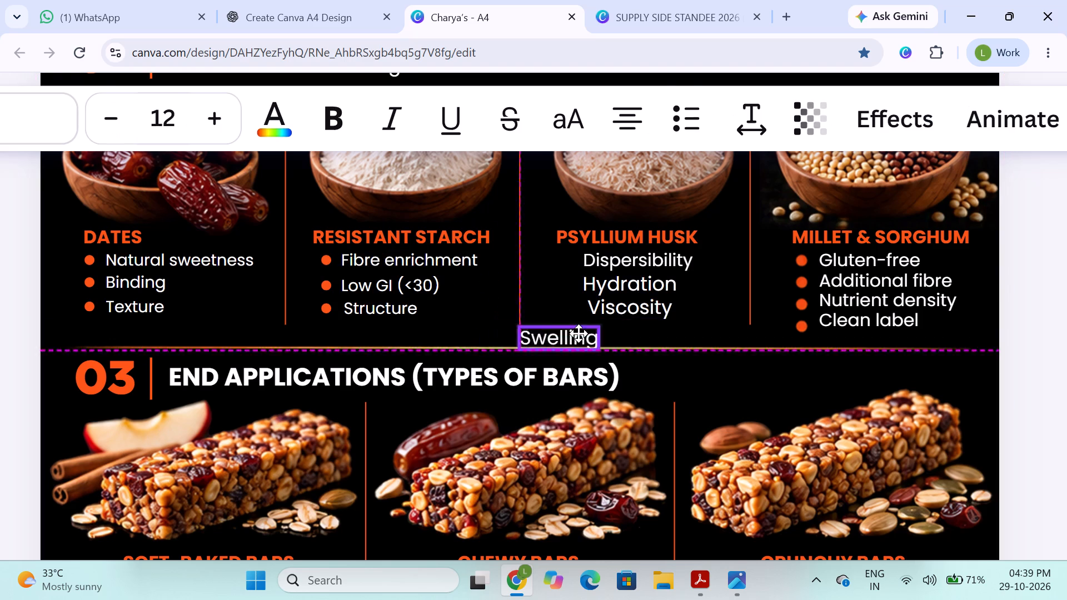
left_click_drag(579, 333, 623, 336)
left_click(549, 329)
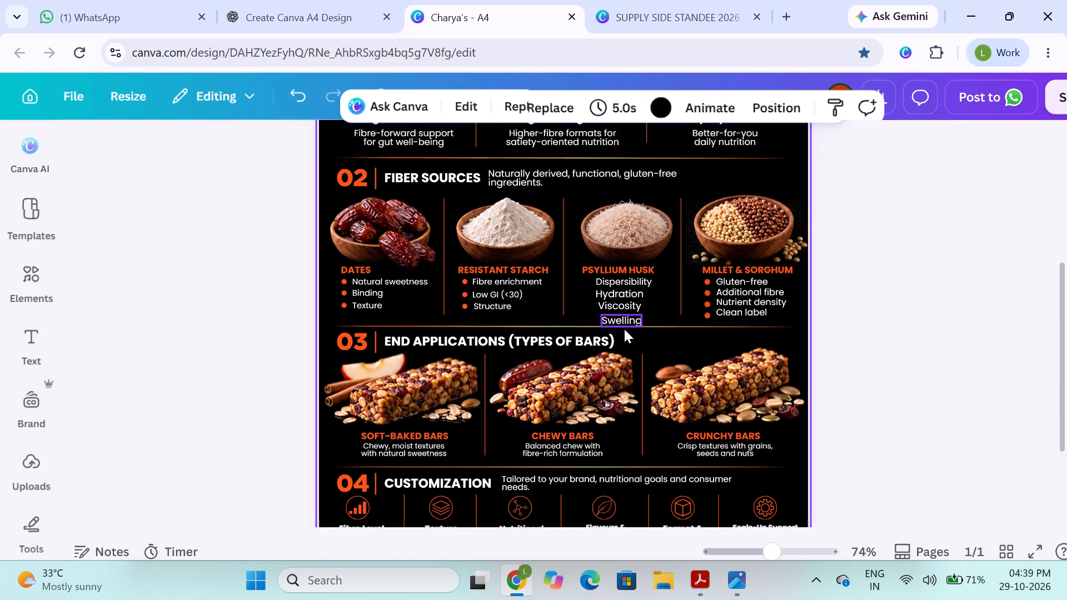
left_click(855, 310)
Ungroup the three circled icons in the HEALTH SUPPORT CATEGORIES section.
scroll(855, 310, "up", 3)
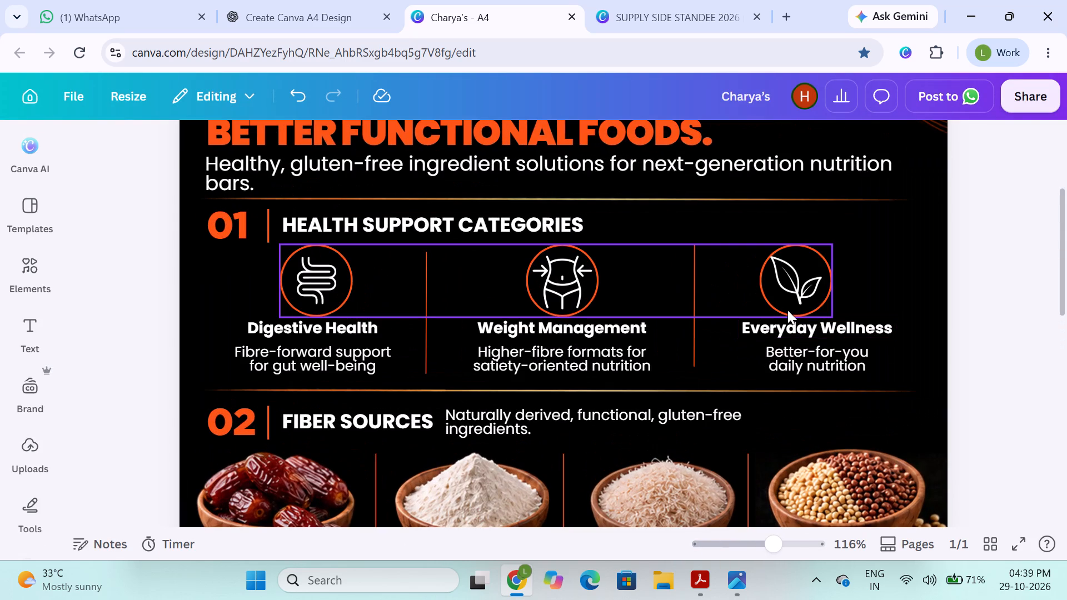
left_click(787, 310)
left_click(490, 209)
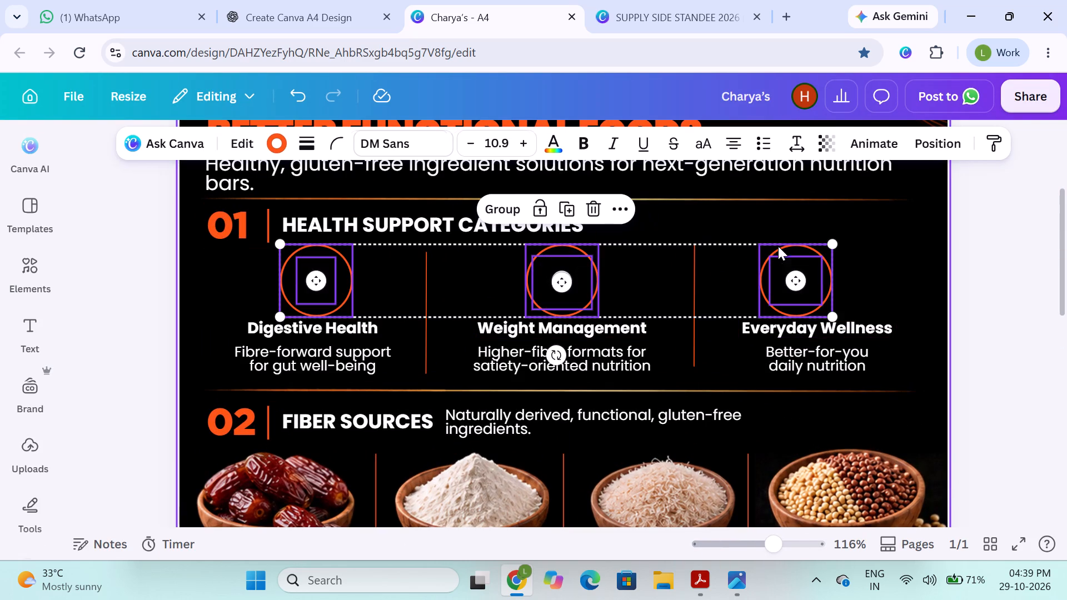
left_click(989, 249)
Change the Everyday Wellness description to "Better-for-your daily nutrition" and widen its text box so it fits on two lines.
left_click(799, 356)
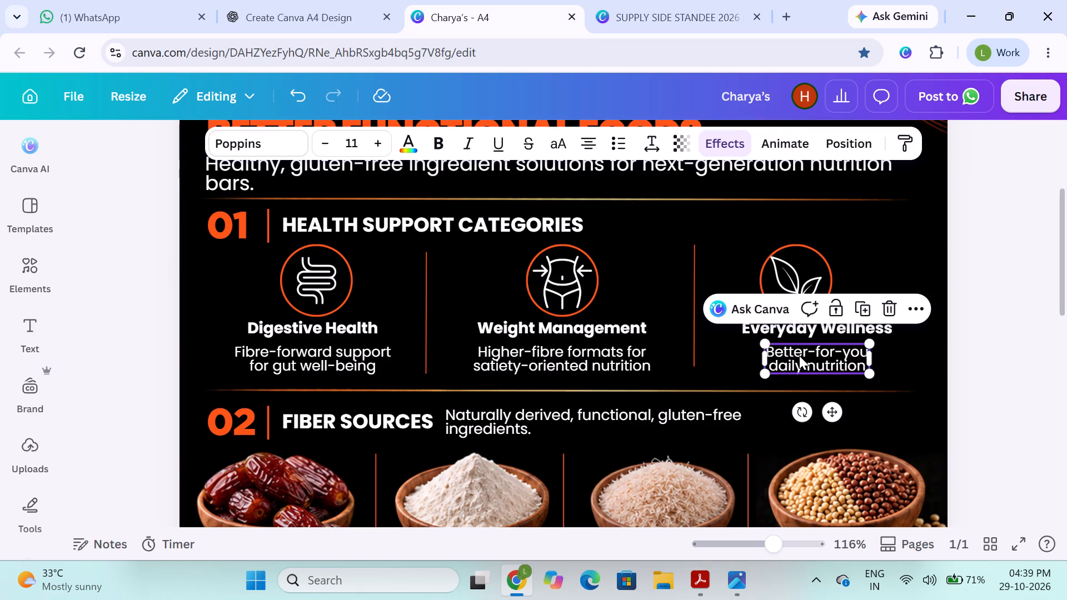
double_click(819, 351)
left_click(836, 349)
left_click(860, 351)
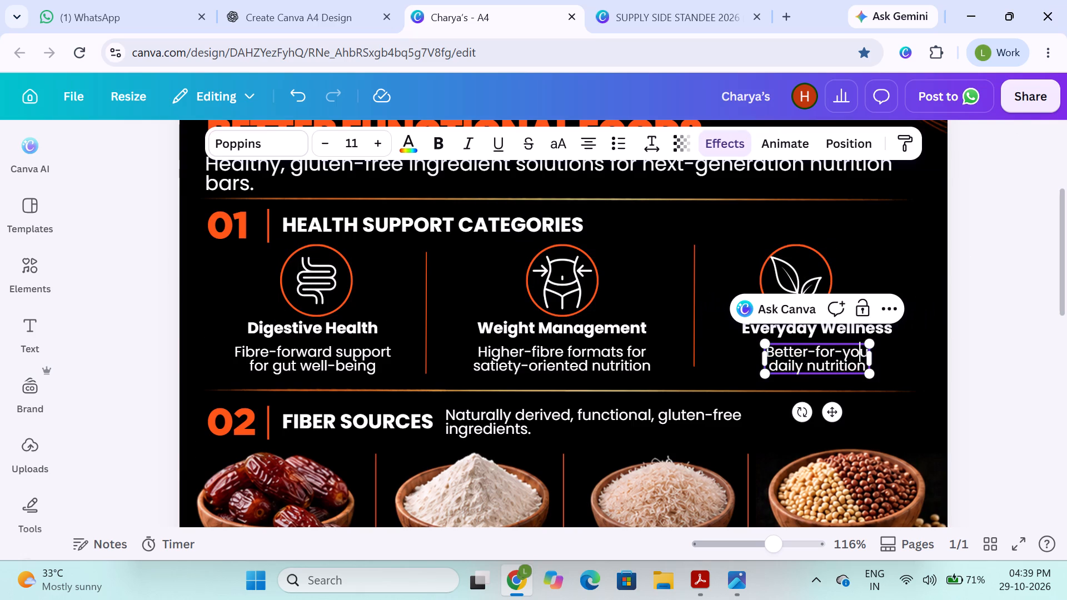
key("Right")
key("r")
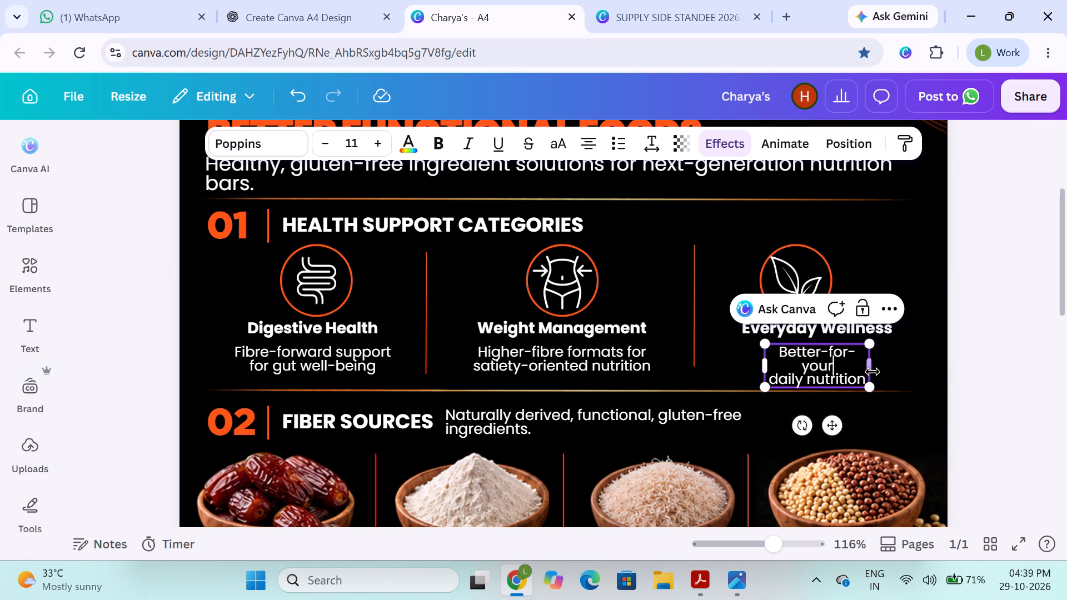
left_click_drag(872, 372, 883, 369)
left_click(994, 343)
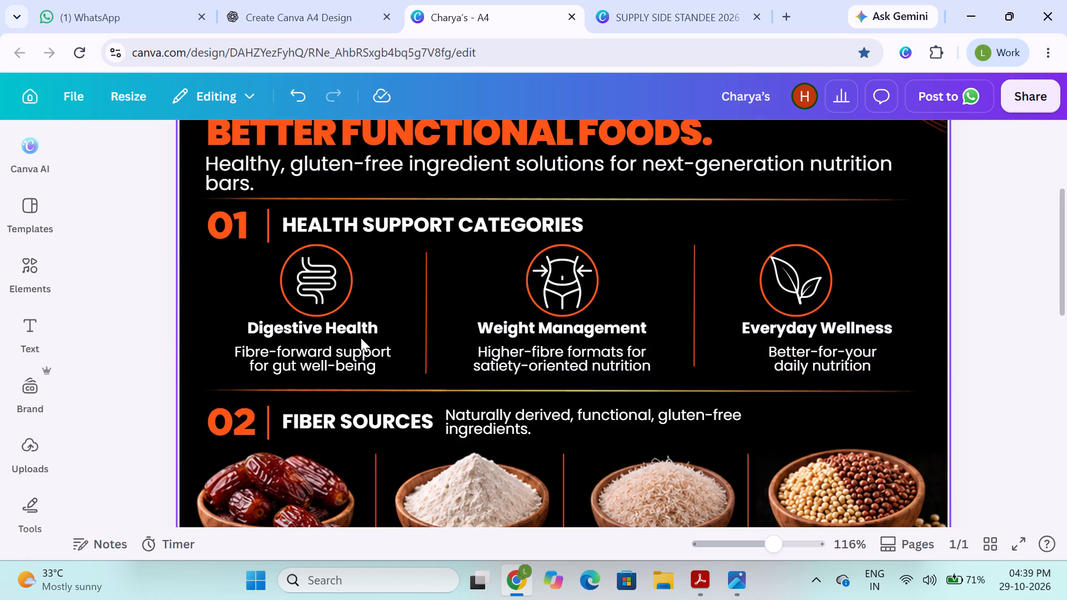
Examine the flyer sections from HEALTH SUPPORT CATEGORIES down to CUSTOMIZATION for remaining text and alignment problems.
scroll(515, 368, "down", 2)
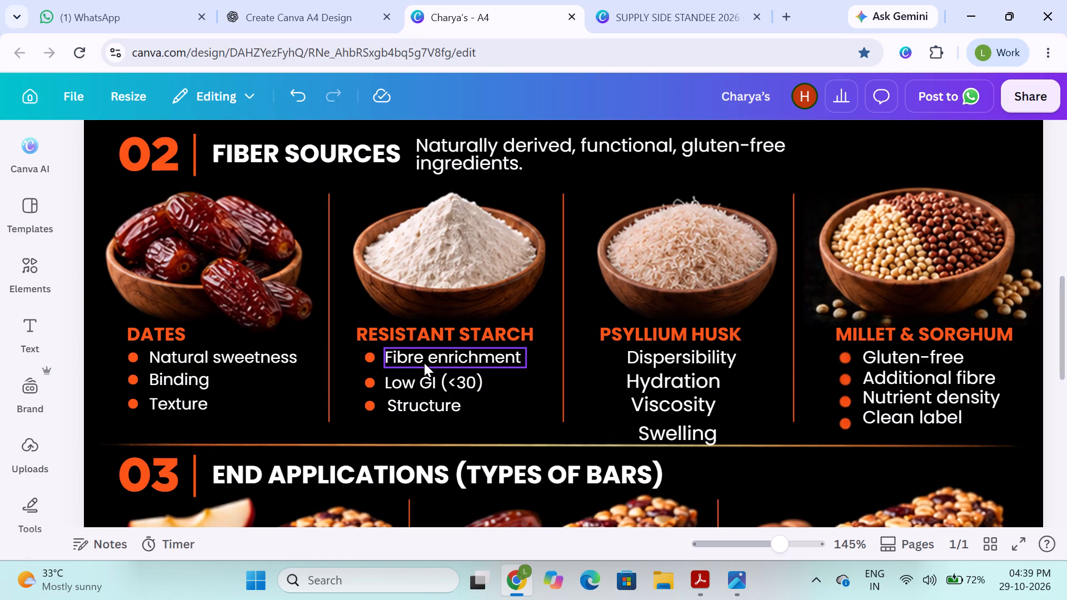
scroll(424, 363, "down", 4)
scroll(424, 363, "up", 2)
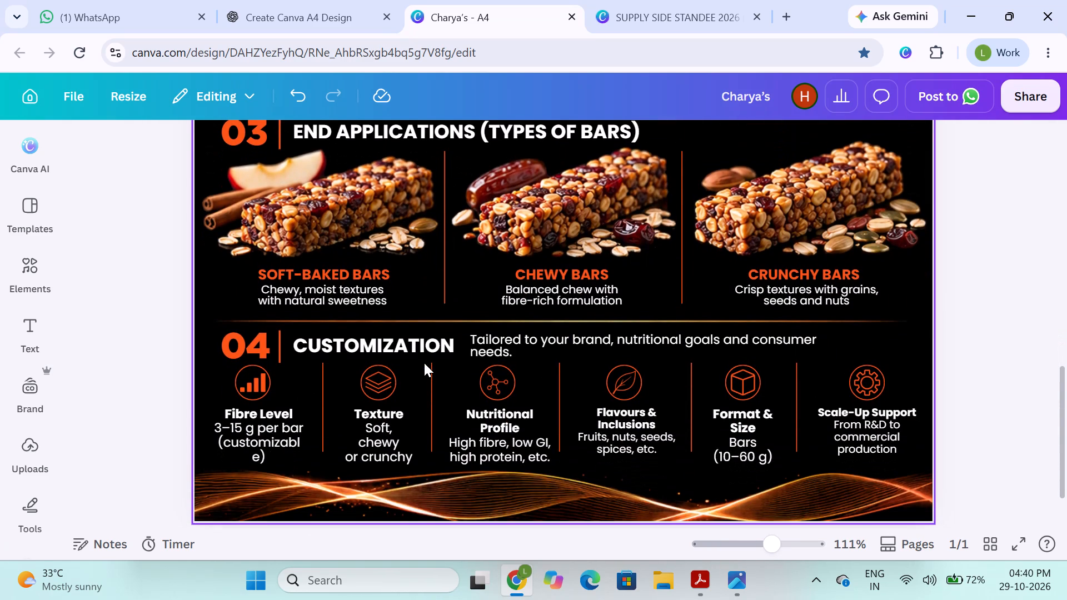
scroll(424, 363, "up", 1)
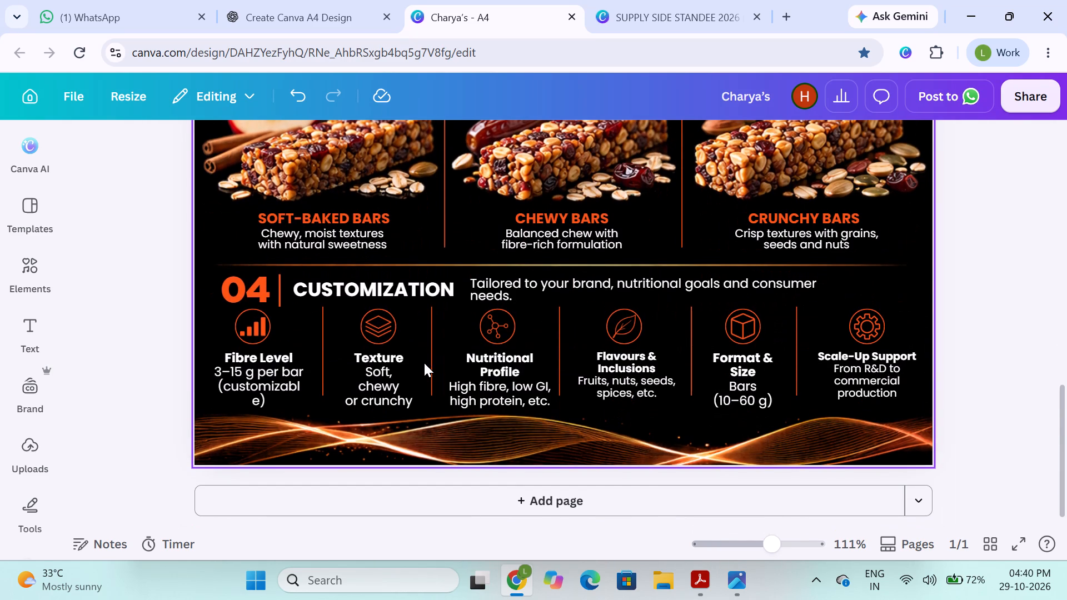
scroll(424, 363, "up", 1)
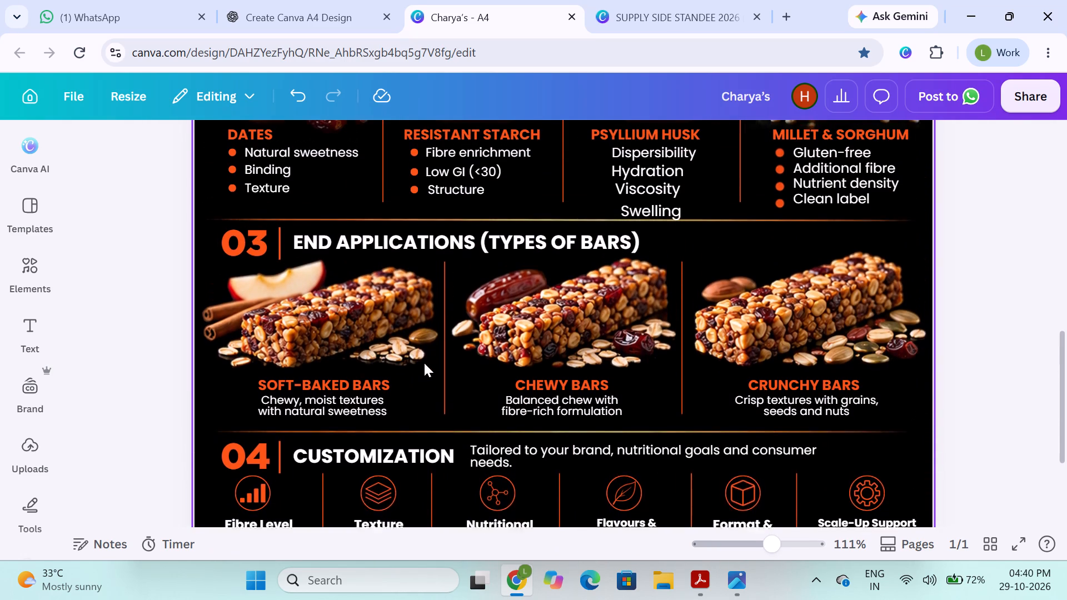
scroll(424, 363, "up", 2)
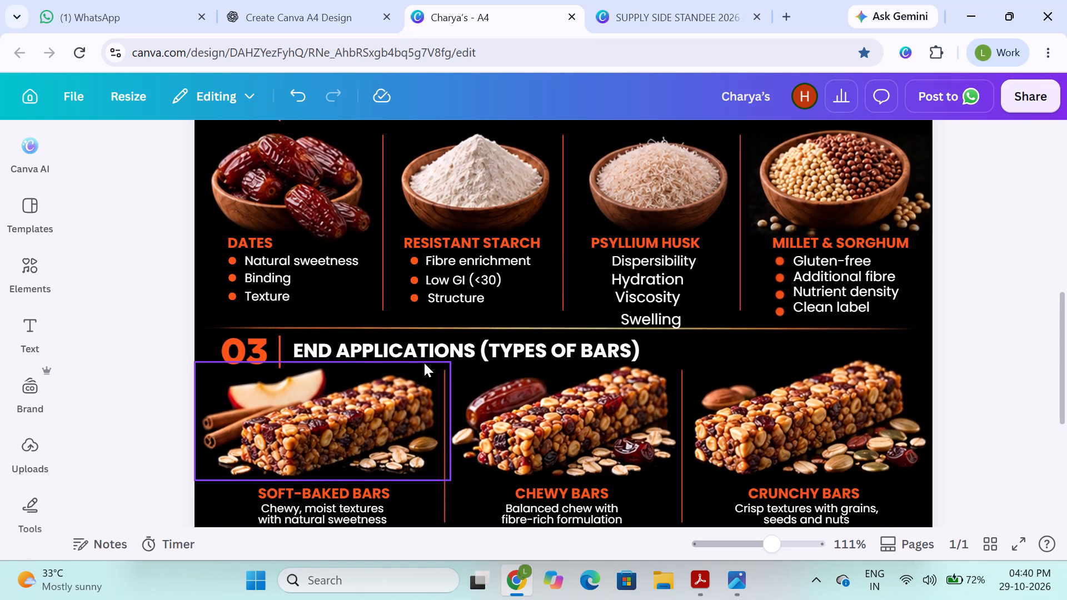
scroll(424, 363, "up", 4)
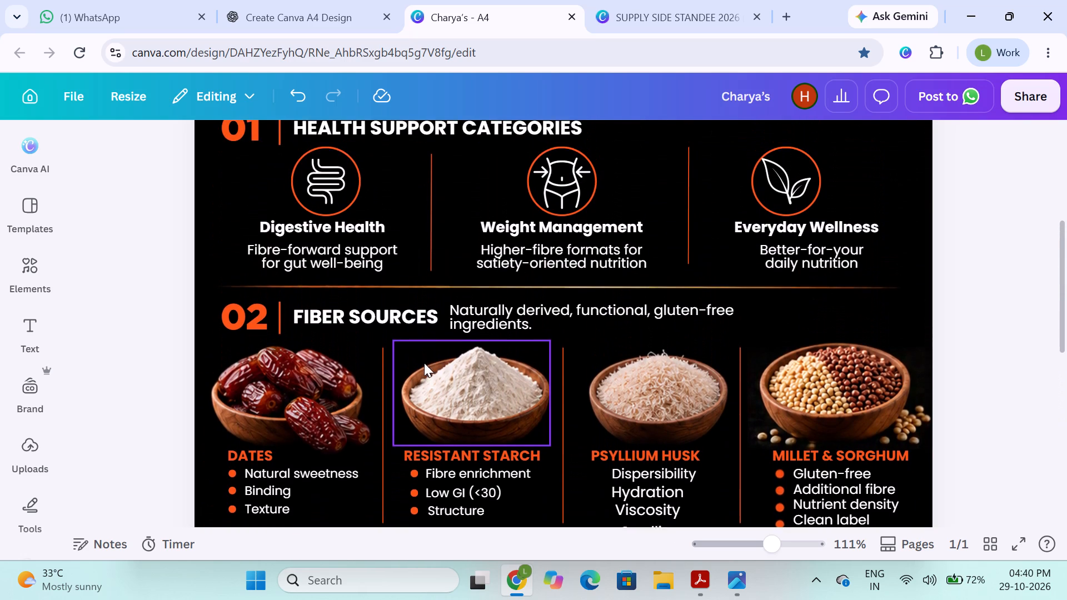
scroll(424, 363, "up", 1)
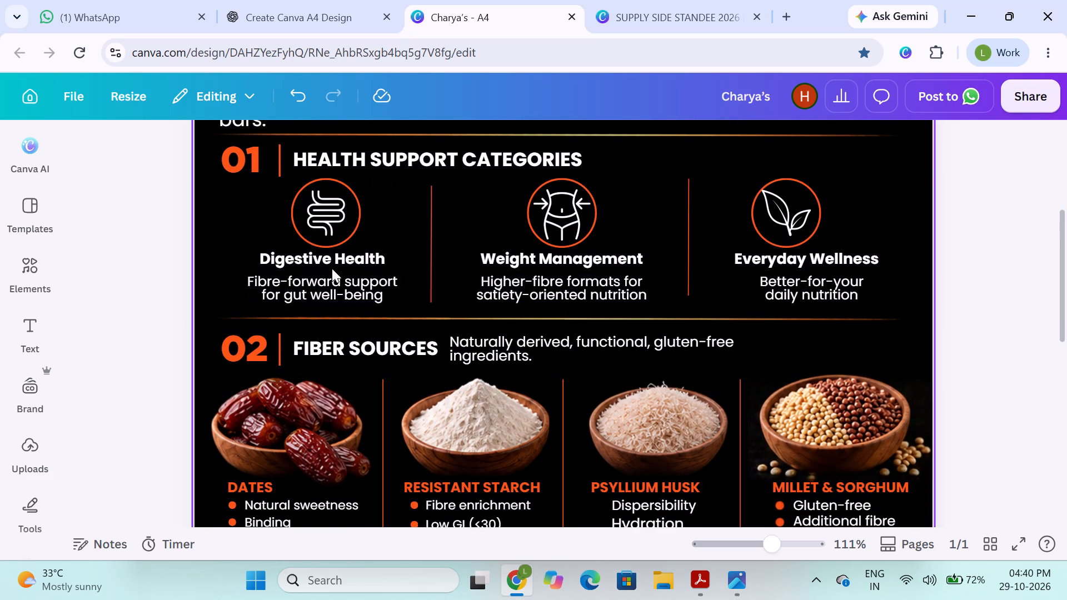
scroll(505, 418, "down", 2)
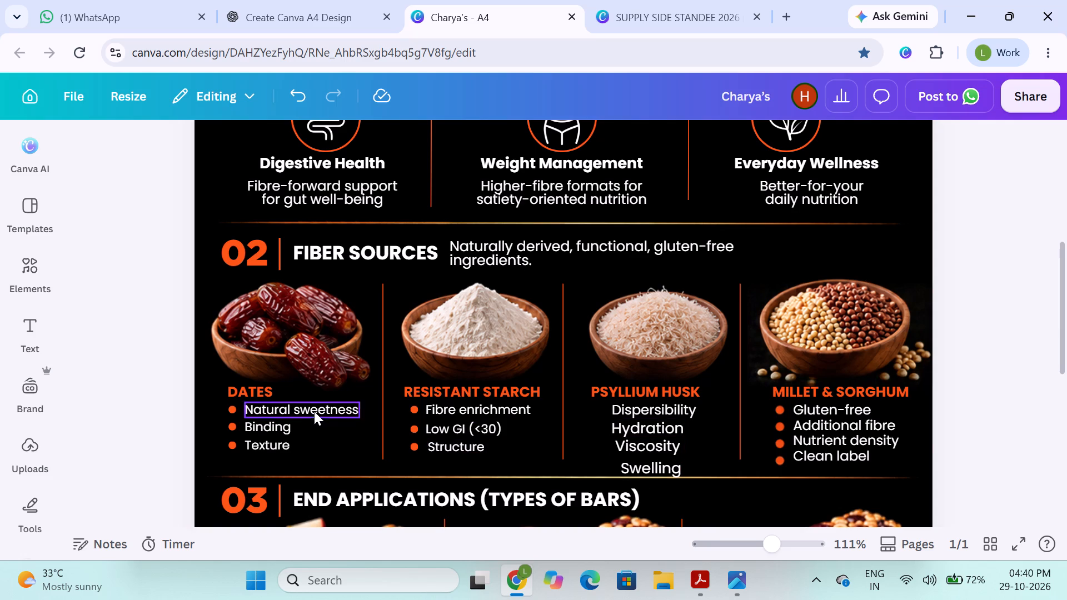
scroll(315, 399, "down", 1)
scroll(511, 460, "down", 1)
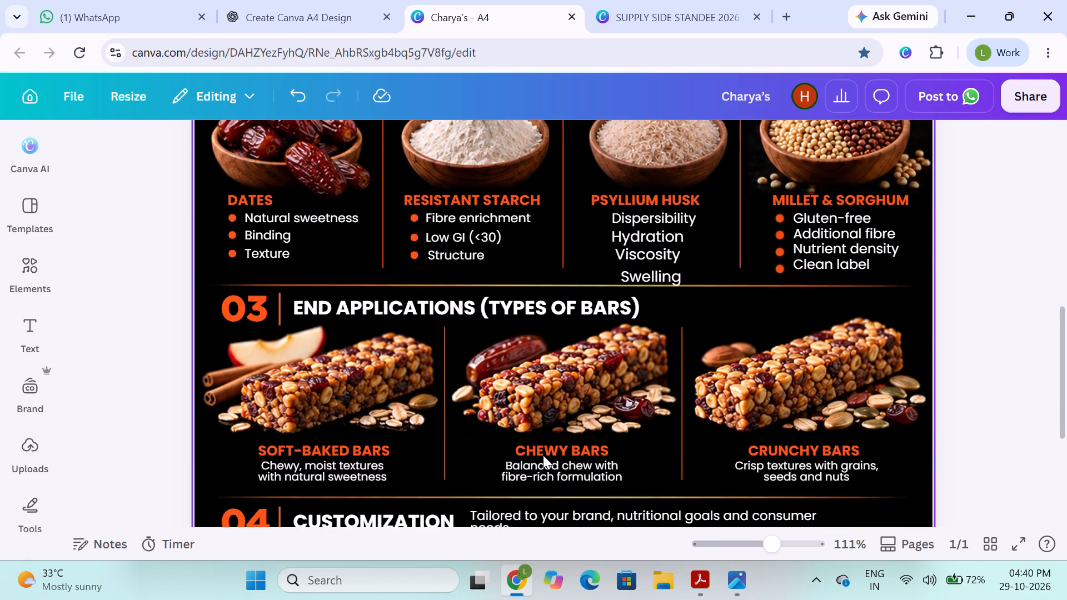
scroll(537, 472, "down", 1)
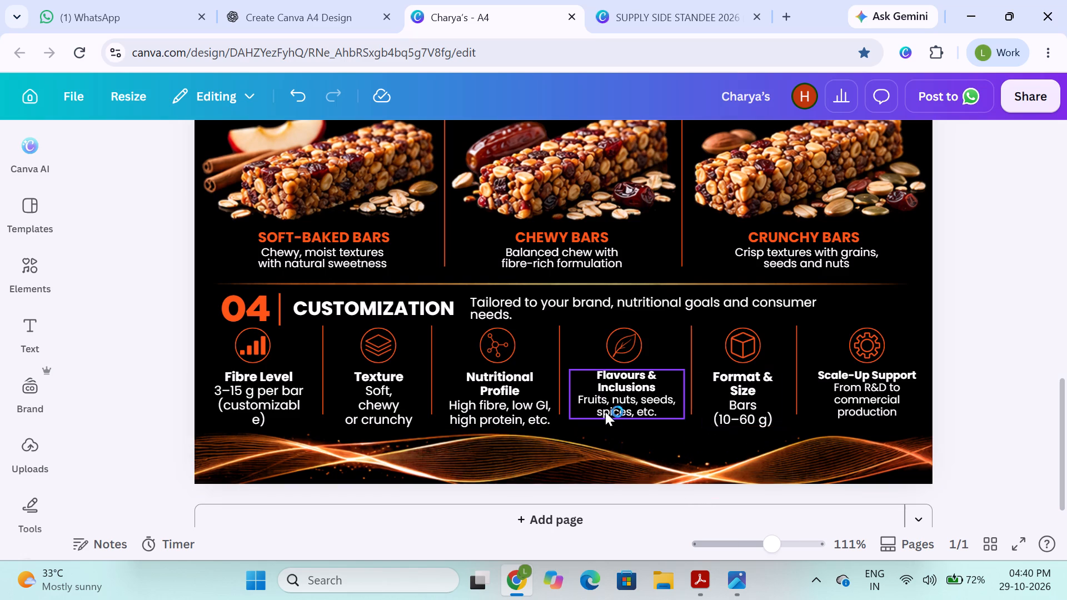
scroll(561, 403, "up", 1)
scroll(455, 300, "up", 1)
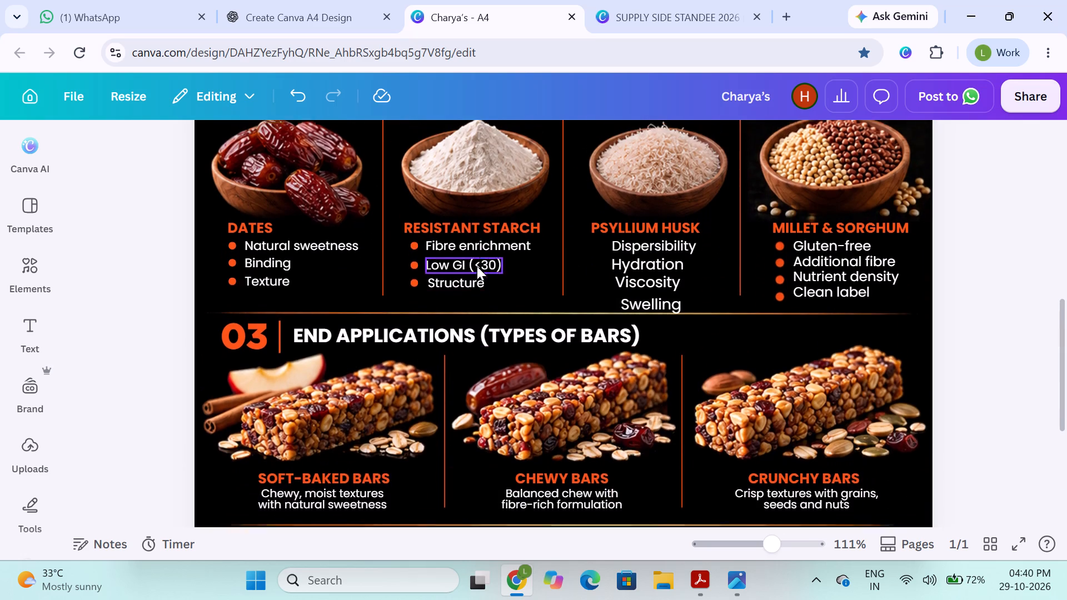
Left-align the Dispersibility, Hydration, Viscosity and Swelling text boxes in the PSYLLIUM HUSK column with each other.
scroll(477, 266, "up", 2)
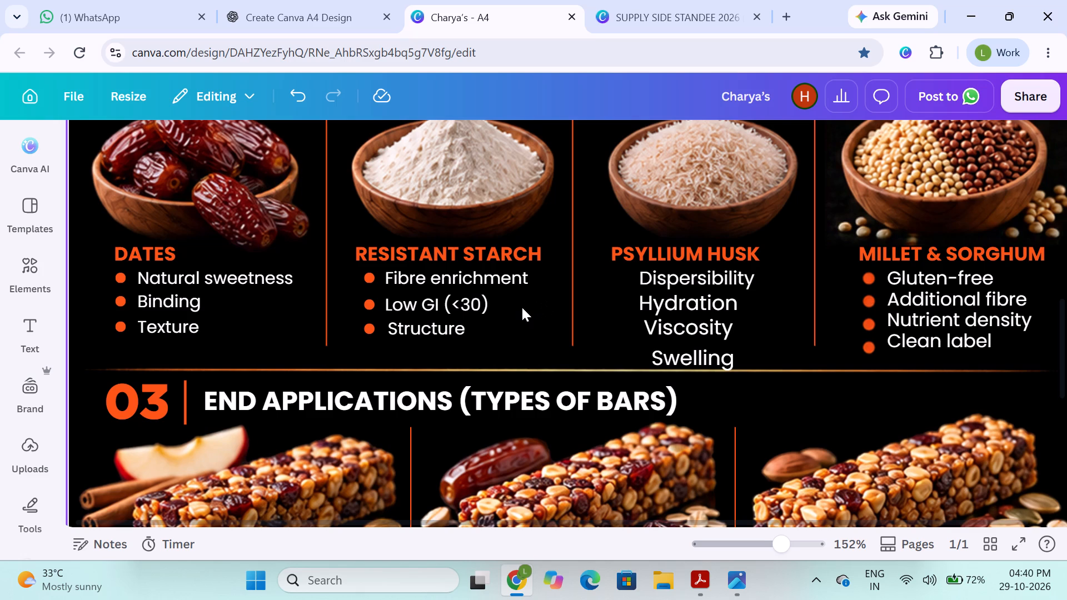
left_click(690, 277, "shift")
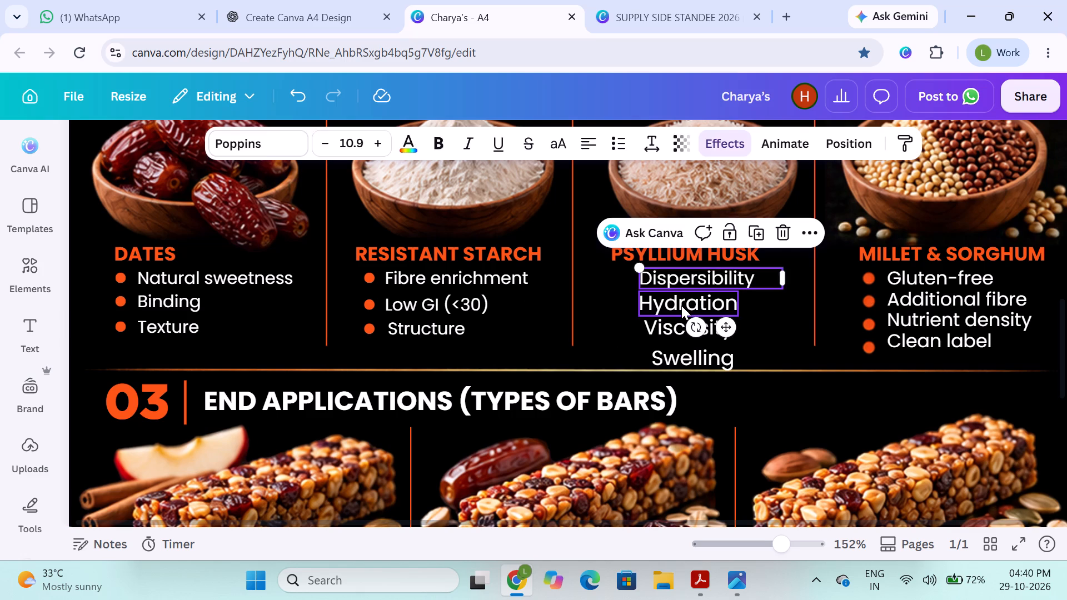
left_click(681, 306, "shift")
left_click(672, 319, "shift")
left_click(676, 352, "shift")
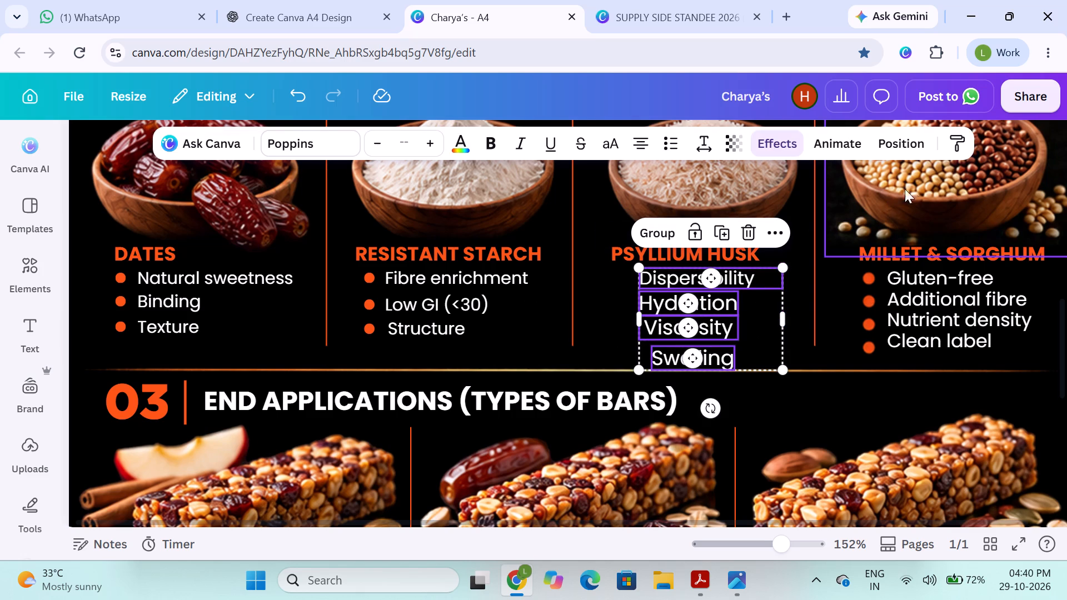
left_click(905, 144)
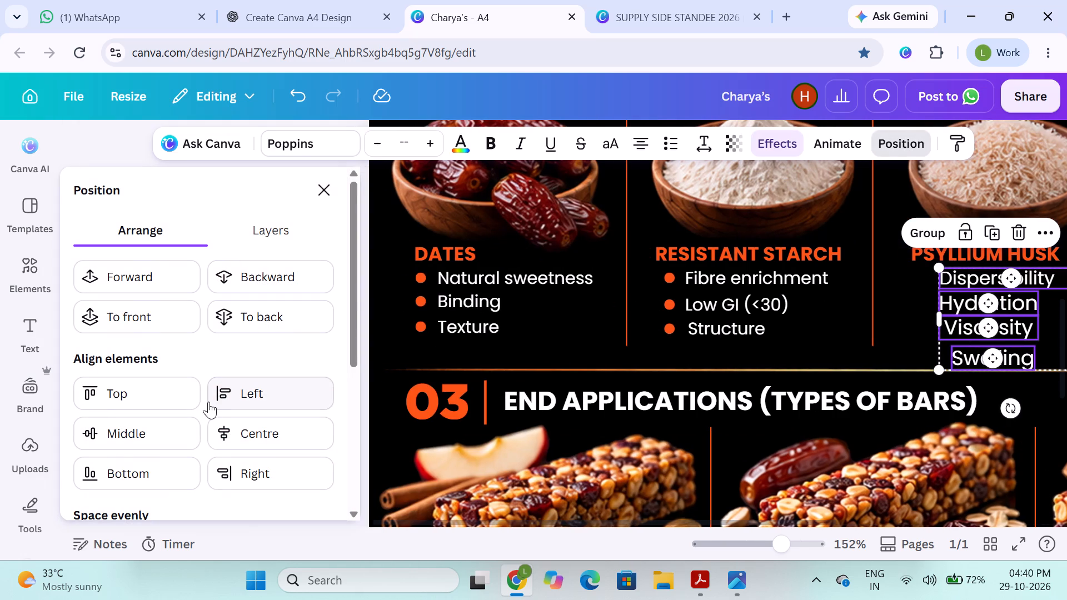
left_click(242, 388)
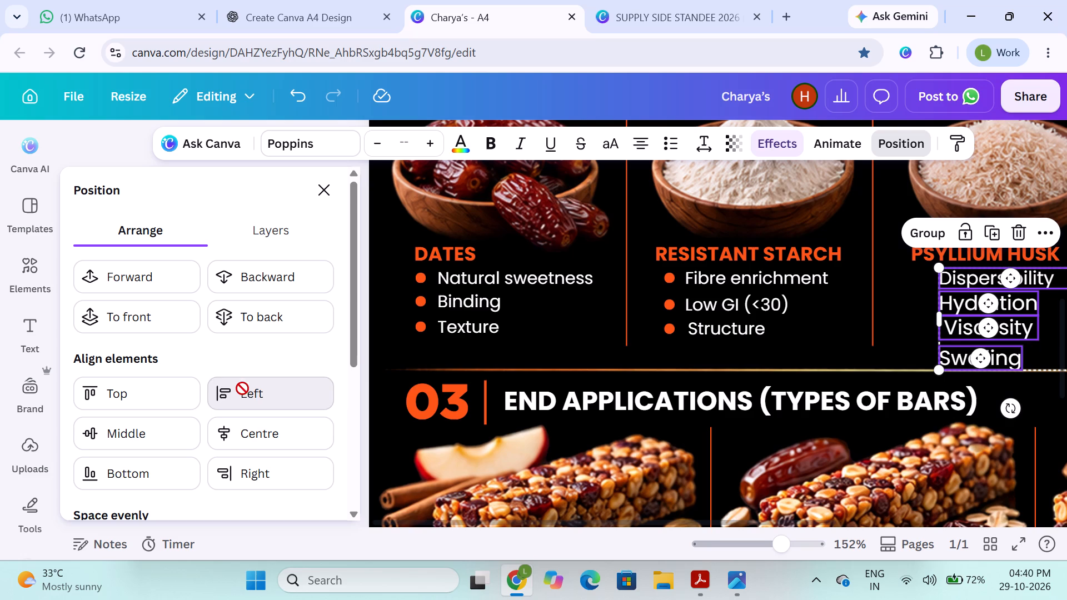
left_click(914, 330)
Nudge the Swelling text box up so it sits closely beneath Viscosity, clear of the divider line.
left_click(951, 352)
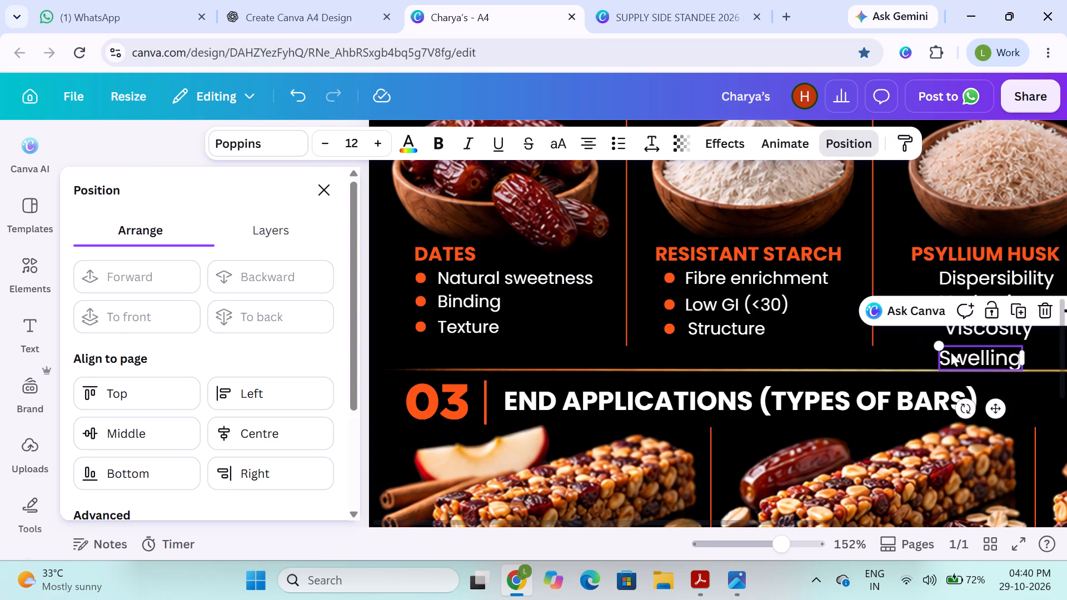
key("Up")
key("Up")
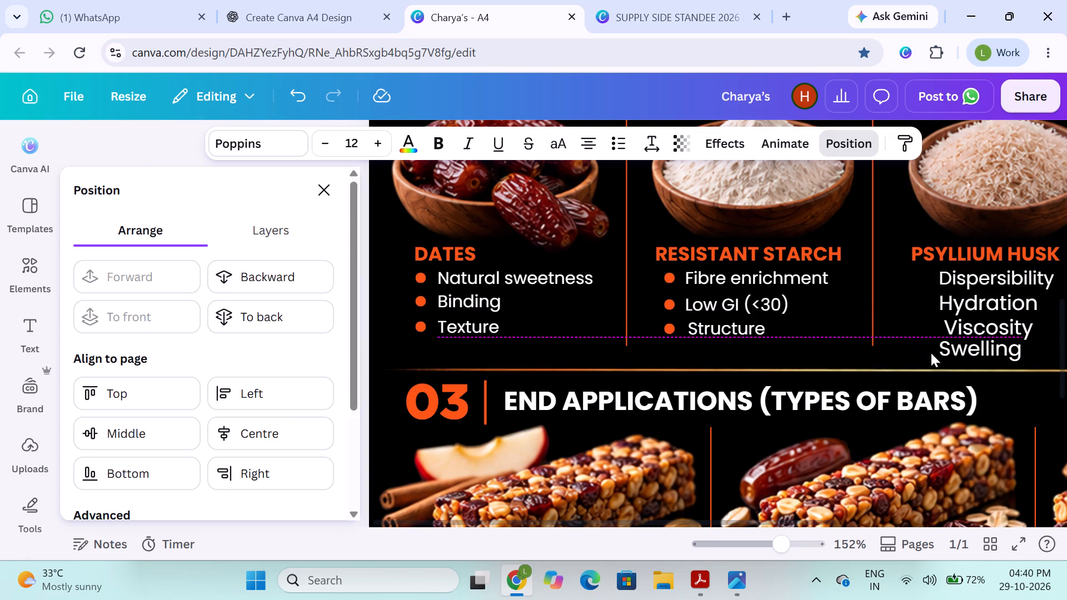
left_click(895, 341)
Narrow the Viscosity text box from its left edge so it fits tightly around the word.
left_click(944, 326)
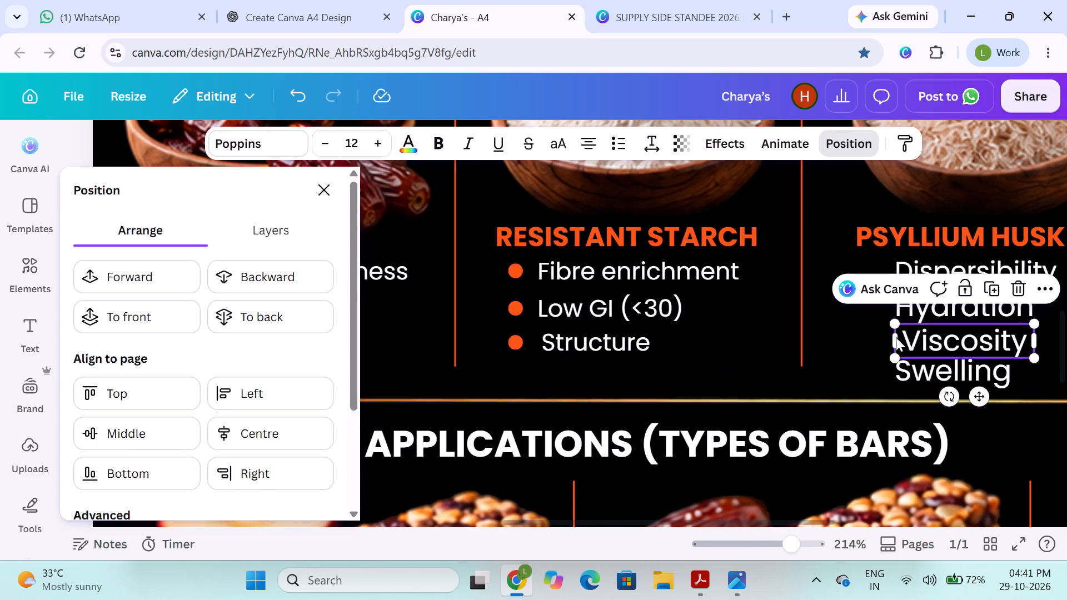
left_click_drag(894, 337, 905, 337)
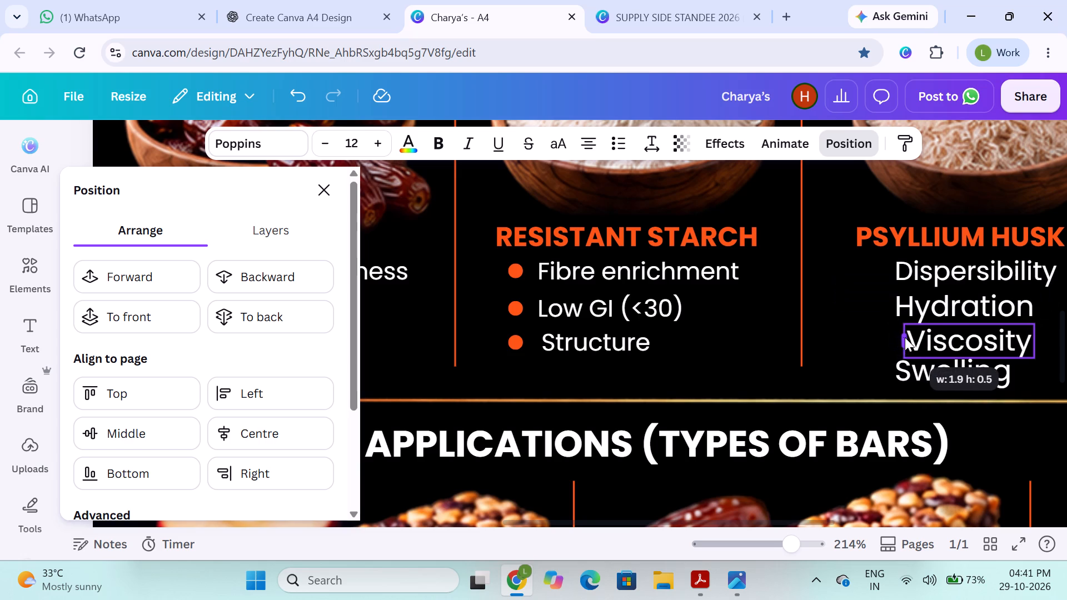
left_click_drag(905, 337, 908, 337)
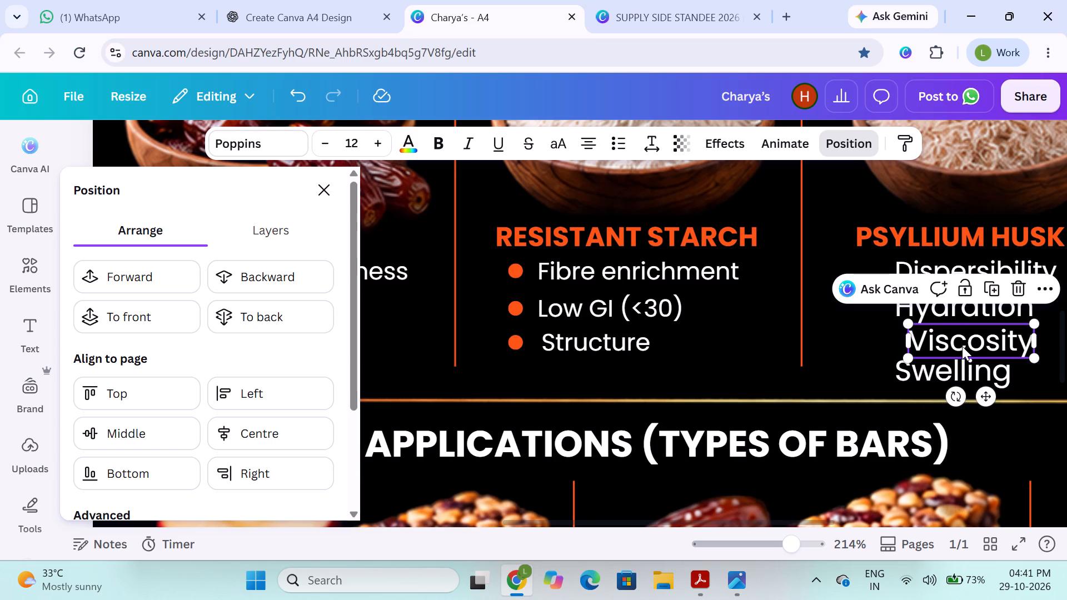
left_click(901, 309, "shift")
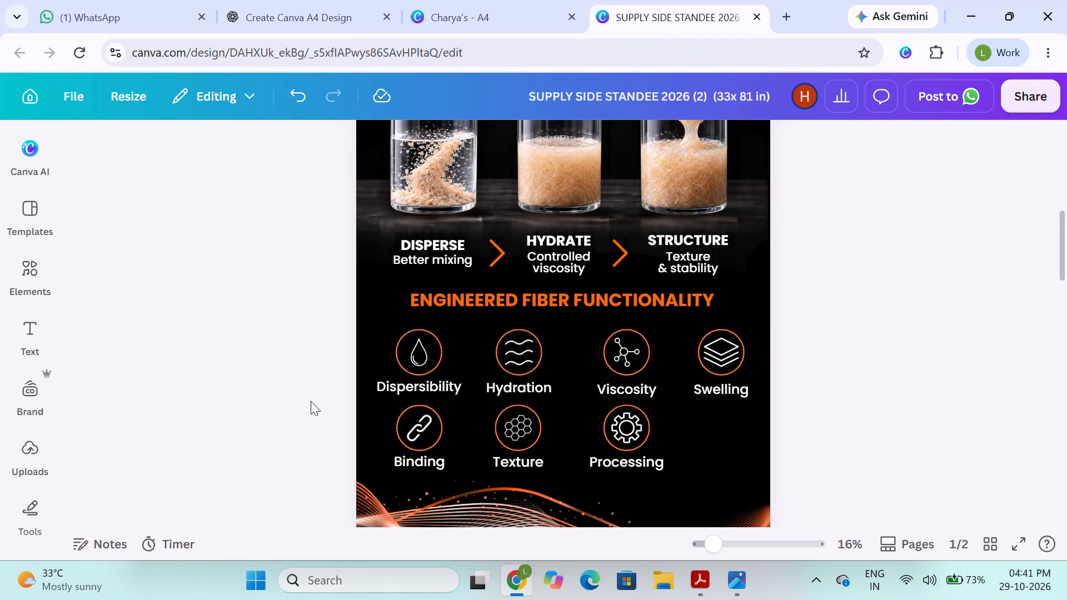
Back in the Charya's A4 design, narrow the Dispersibility text box from its right edge so it fits tightly around the word.
left_click(549, 19)
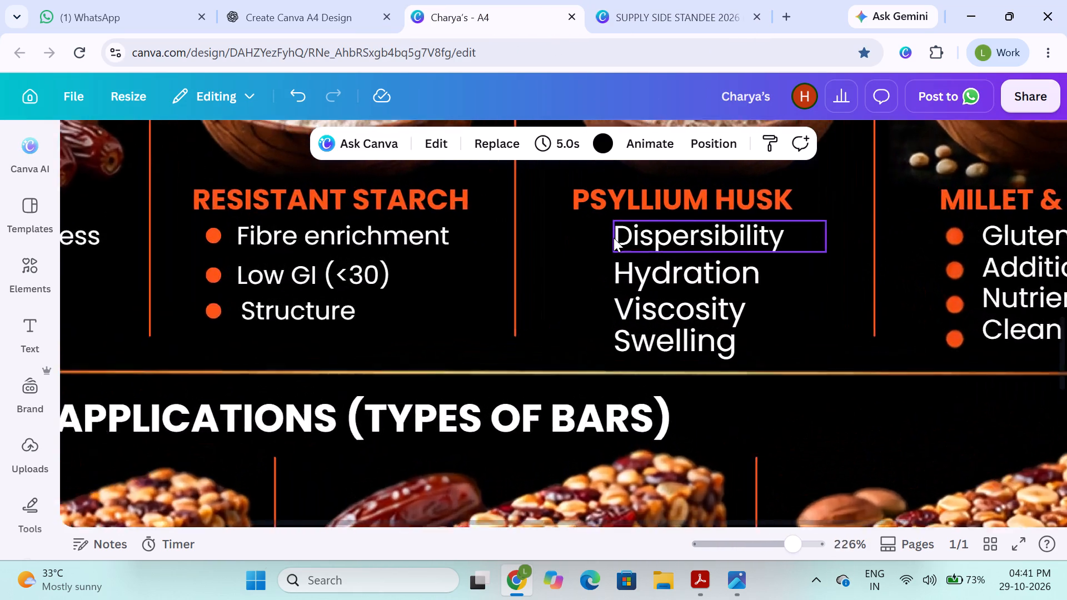
left_click(817, 233)
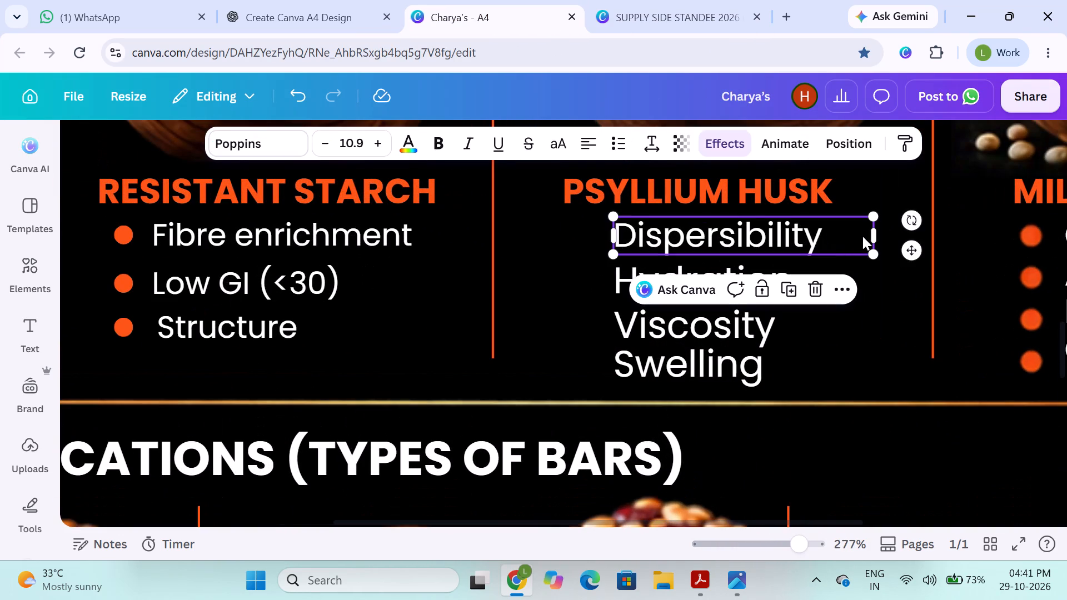
left_click_drag(876, 234, 827, 241)
left_click(726, 322)
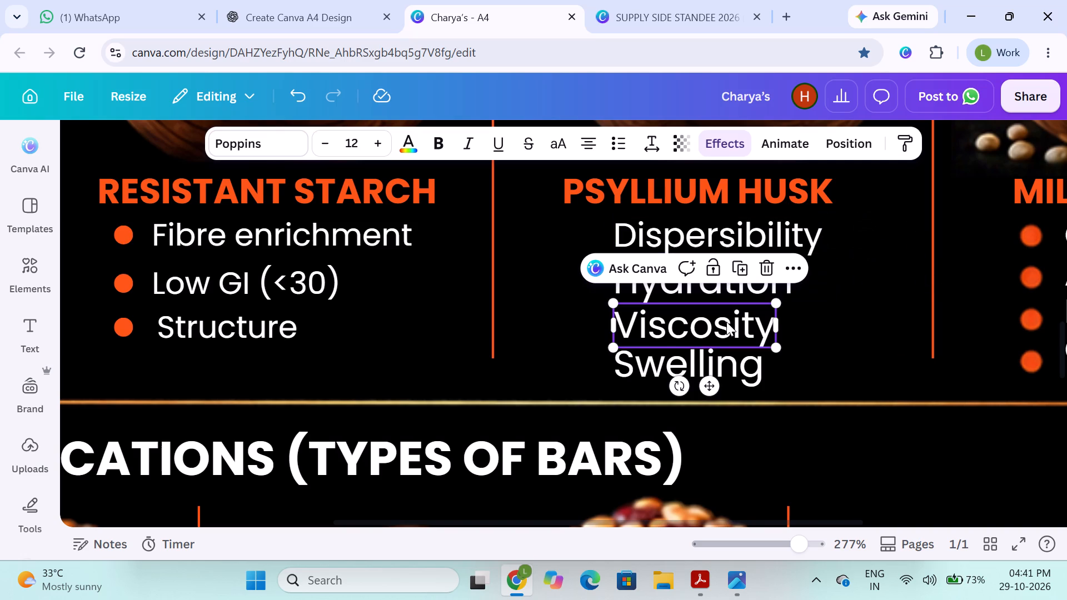
left_click(737, 293)
left_click(732, 352)
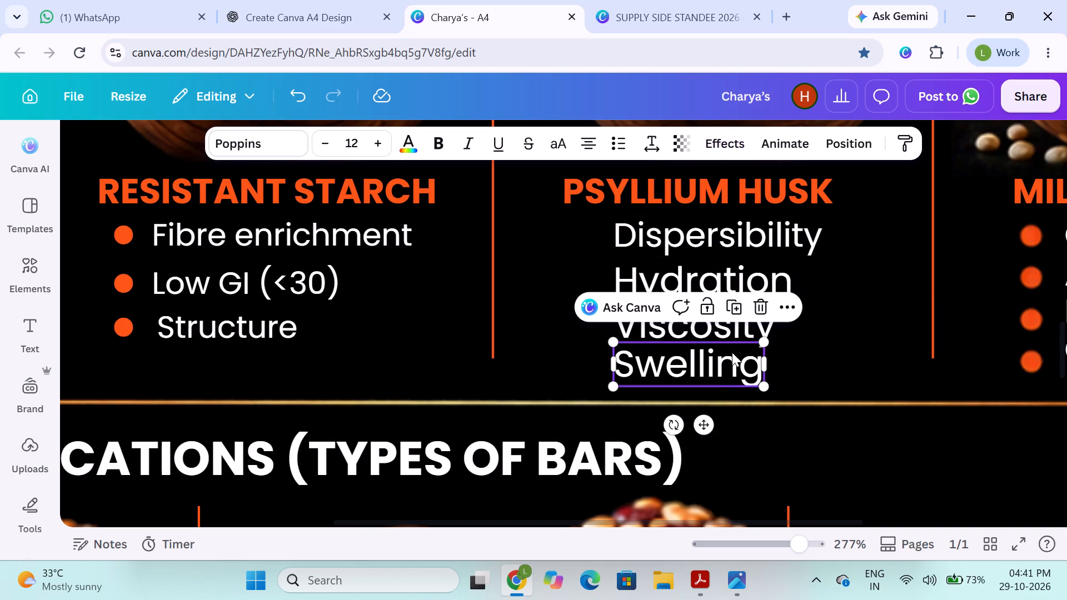
left_click(570, 361)
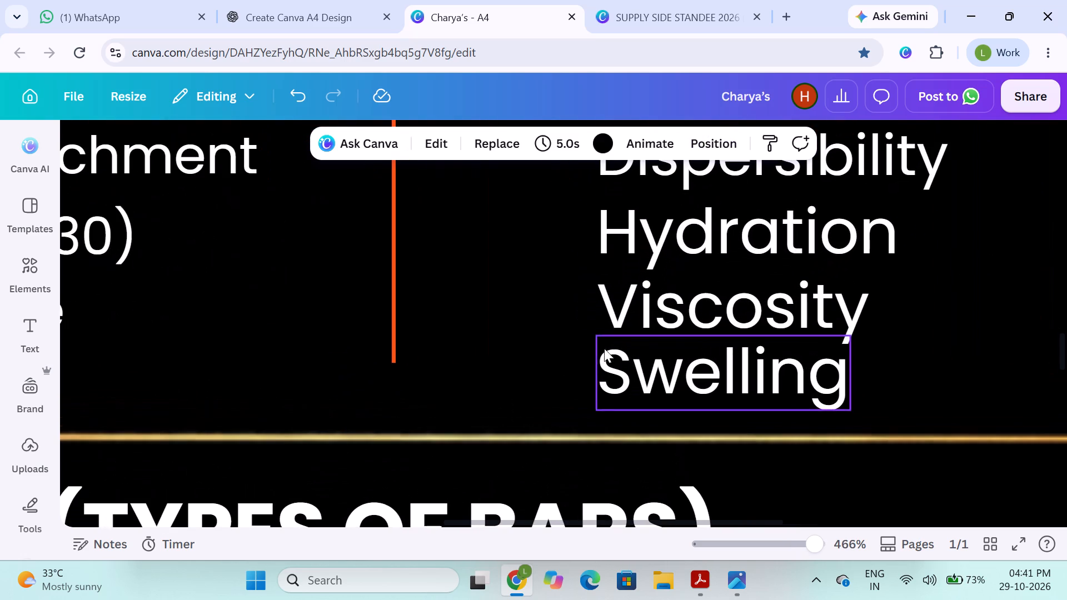
left_click(537, 356)
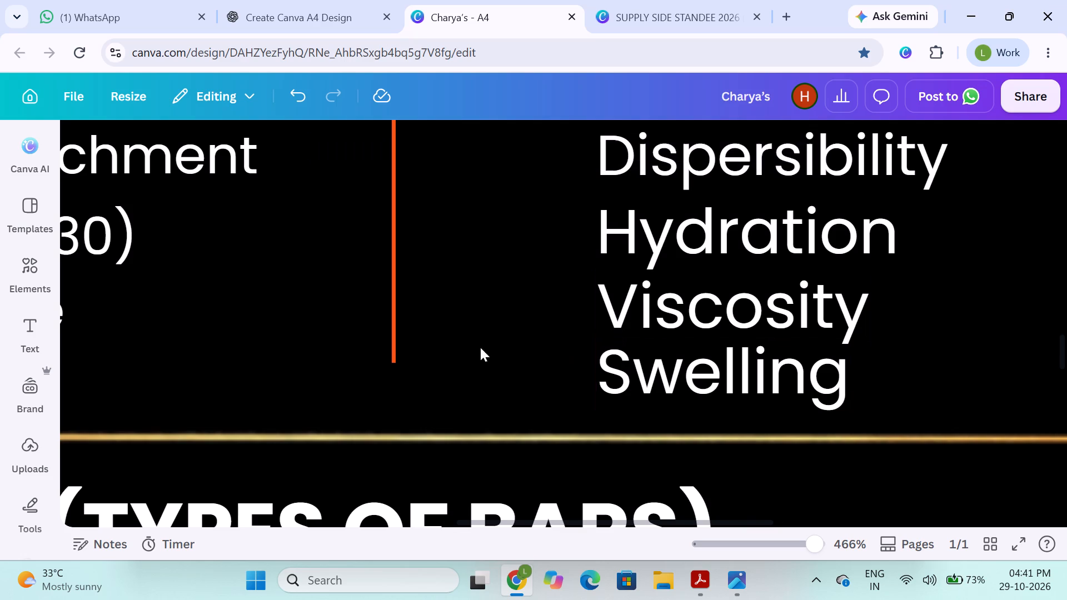
Duplicate the three orange RESISTANT STARCH bullets and place the copies beside Dispersibility, Hydration and Viscosity under PSYLLIUM HUSK.
scroll(166, 311, "right", 1)
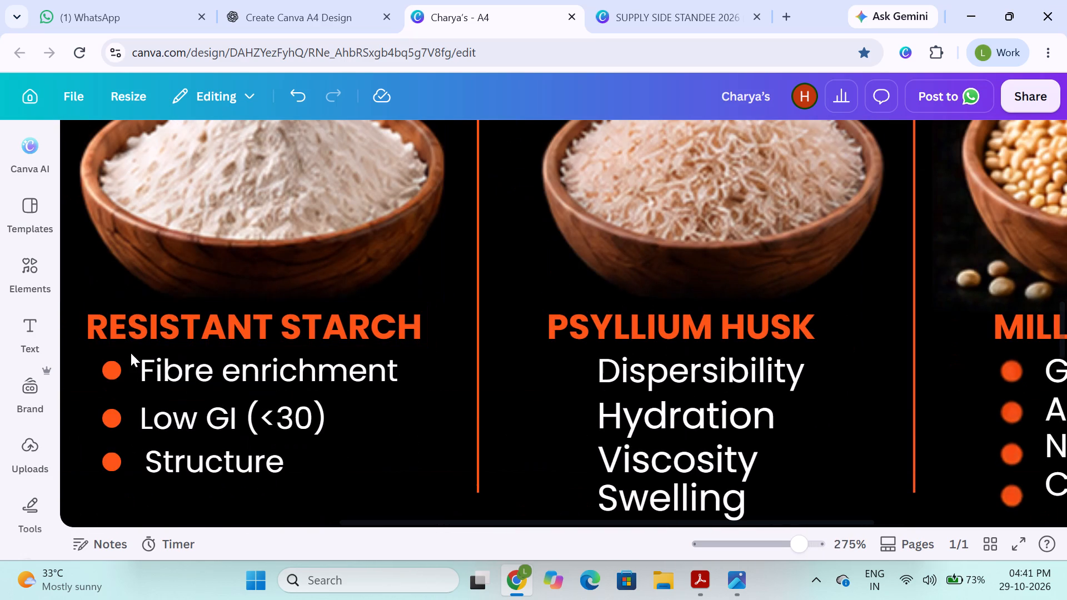
left_click(111, 371)
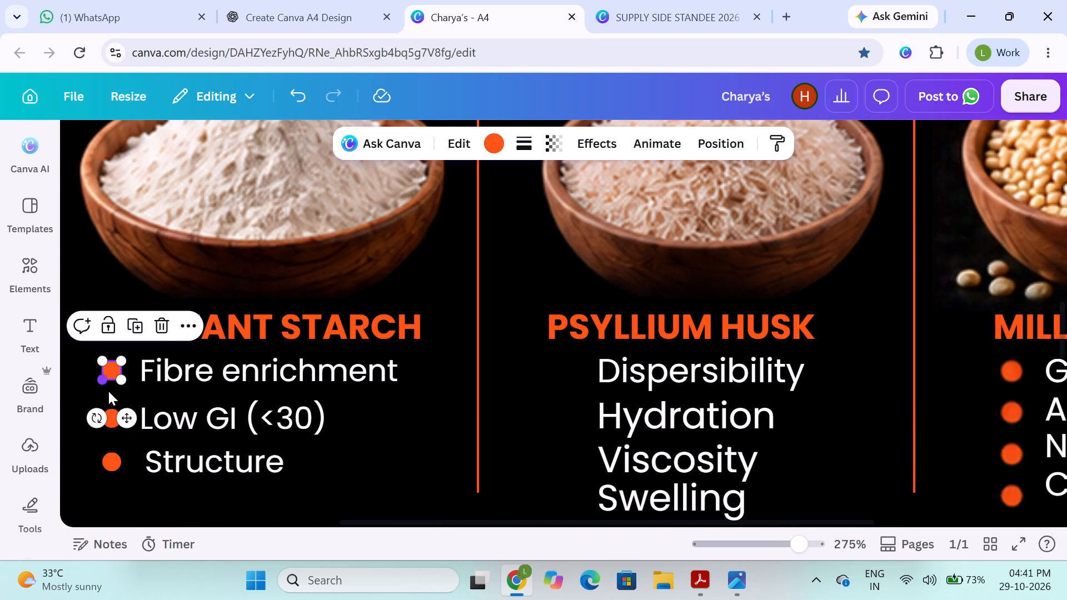
left_click(114, 412, "shift")
left_click(109, 453, "shift")
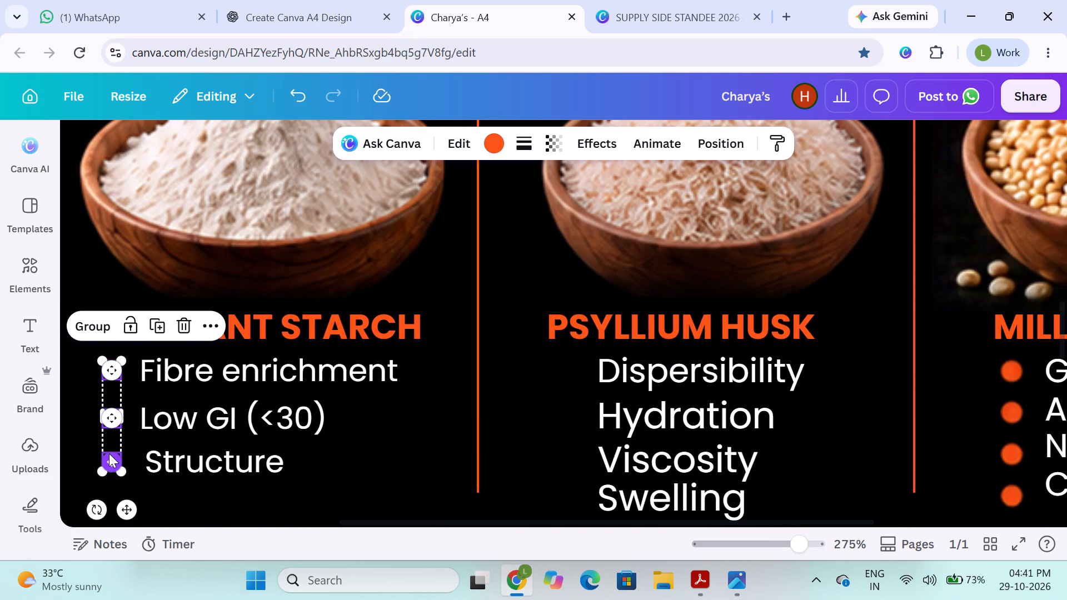
key("ctrl+d")
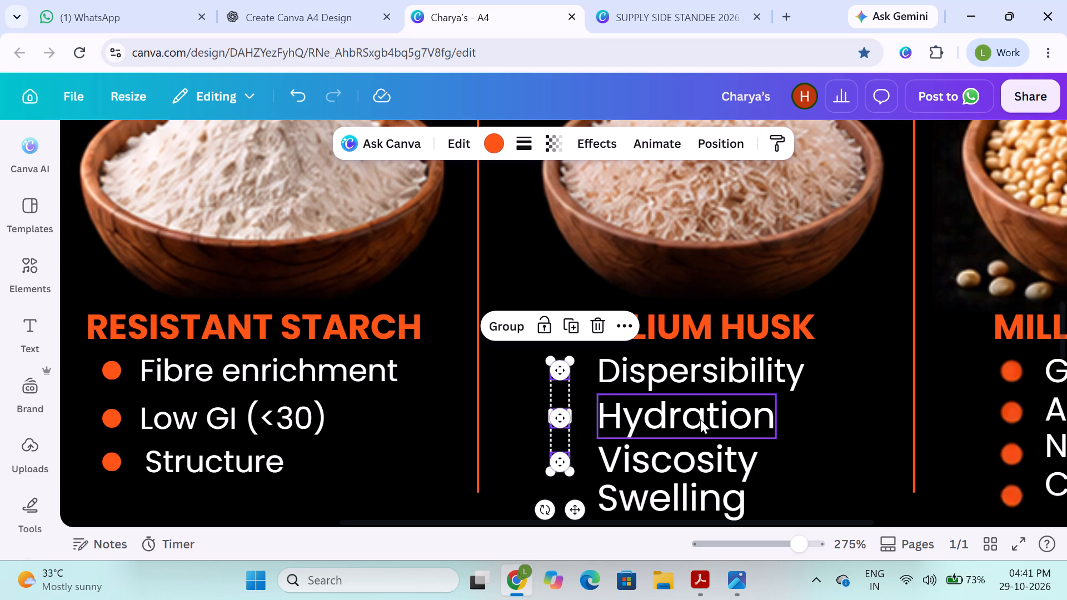
left_click(821, 447)
Duplicate the Viscosity bullet and place the copy directly below it, beside Swelling.
left_click(561, 460)
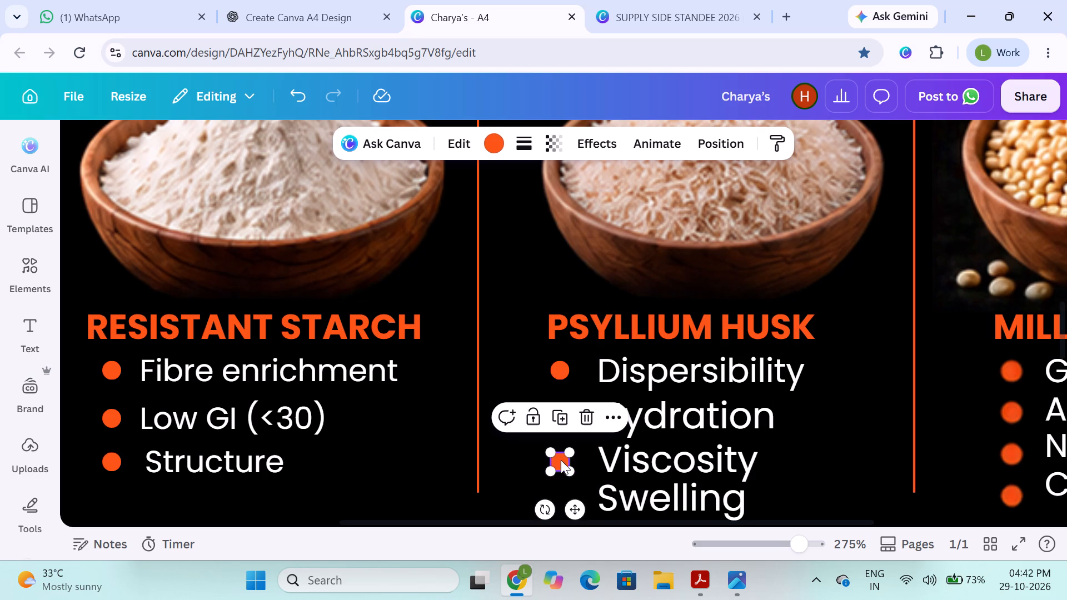
key("ctrl+d")
left_click_drag(599, 499, 563, 500)
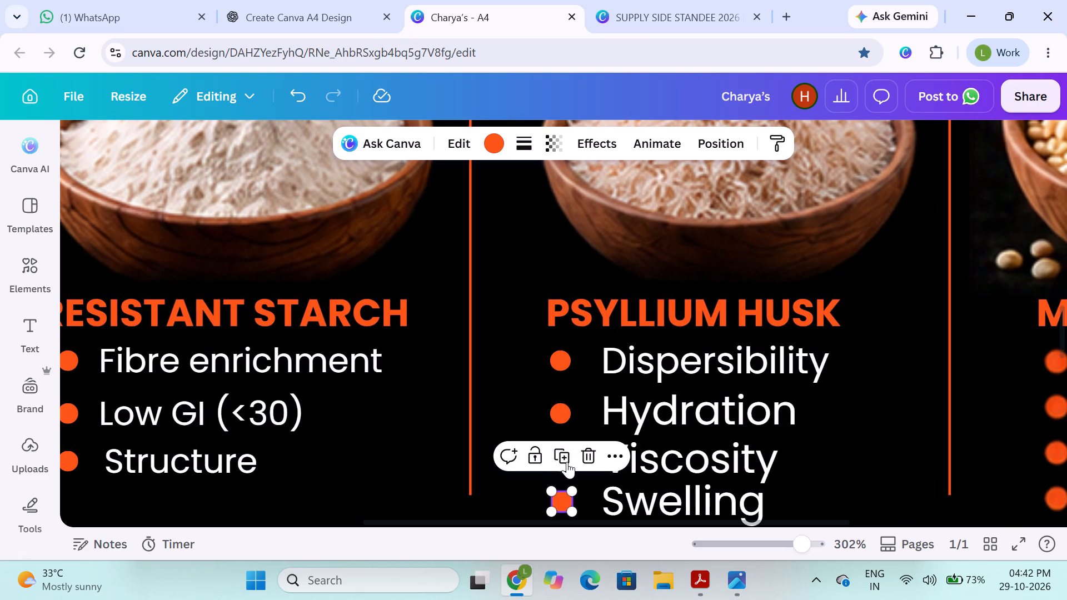
left_click(864, 442)
Nudge the Viscosity and Hydration bullets slightly up so each sits level with its word.
left_click(564, 468)
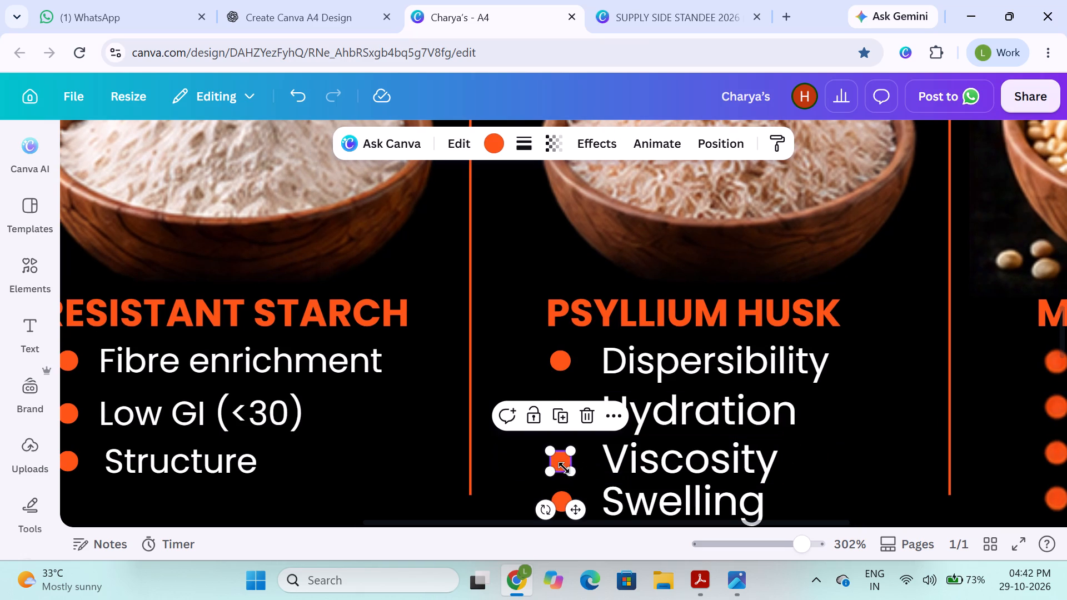
left_click(561, 459)
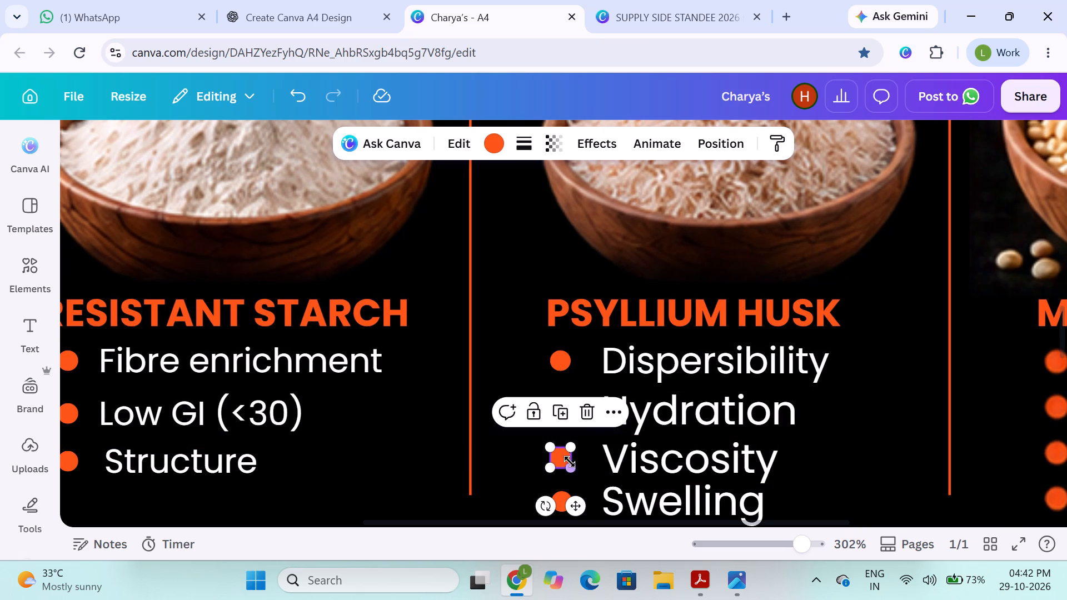
left_click(552, 388)
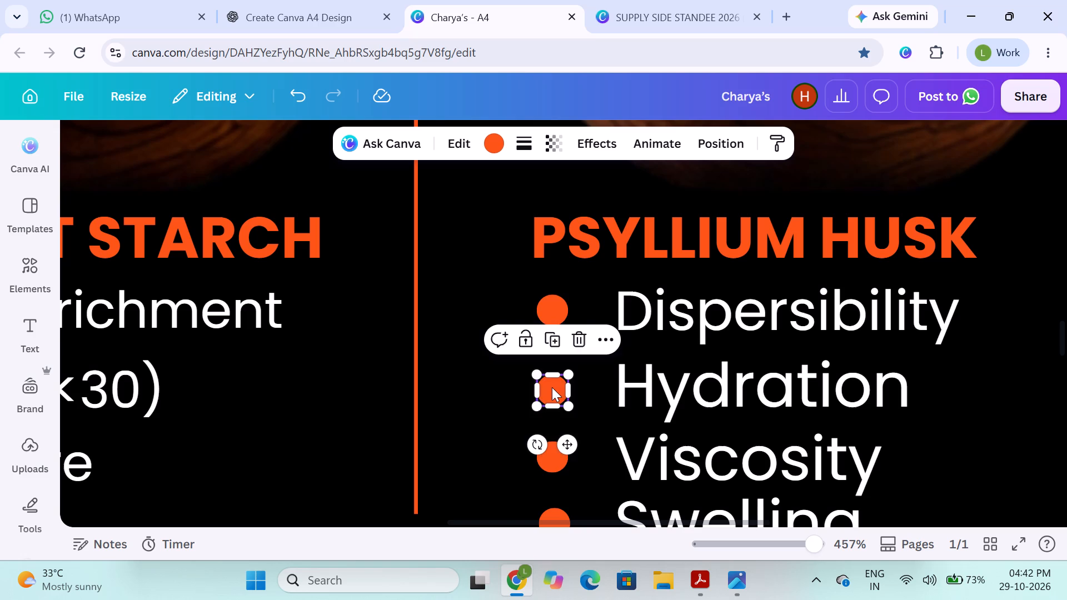
left_click(550, 310)
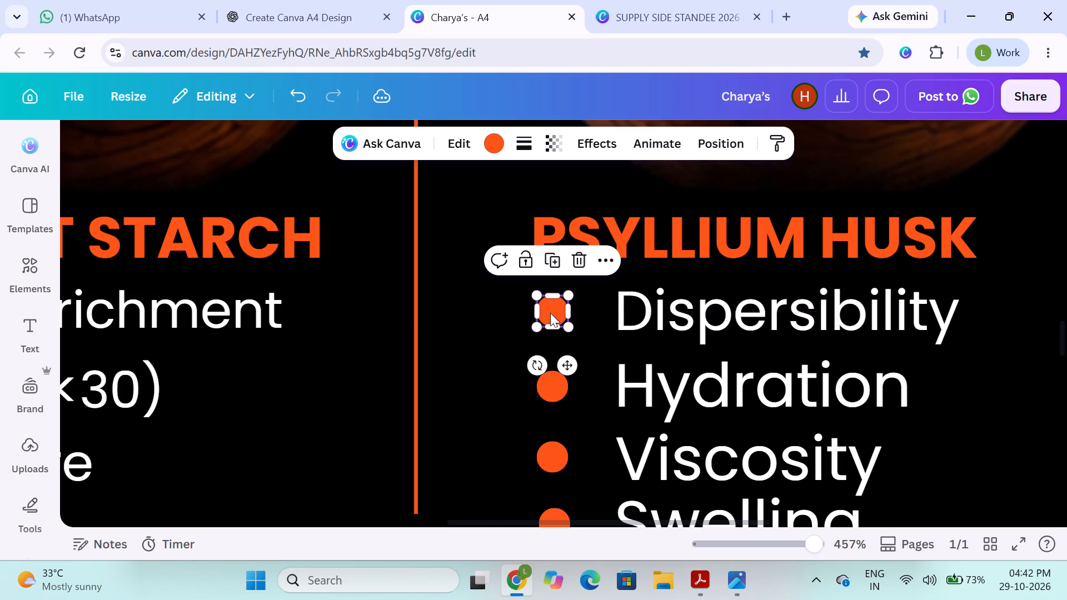
Middle-align the Viscosity bullet with the Viscosity text box.
left_click(554, 456)
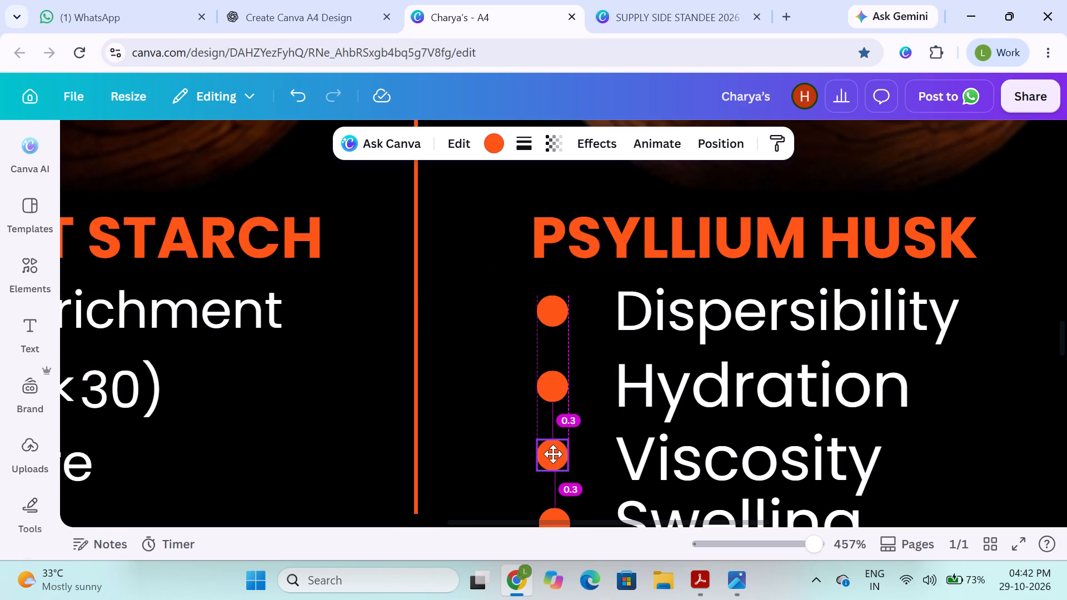
left_click(655, 458, "shift")
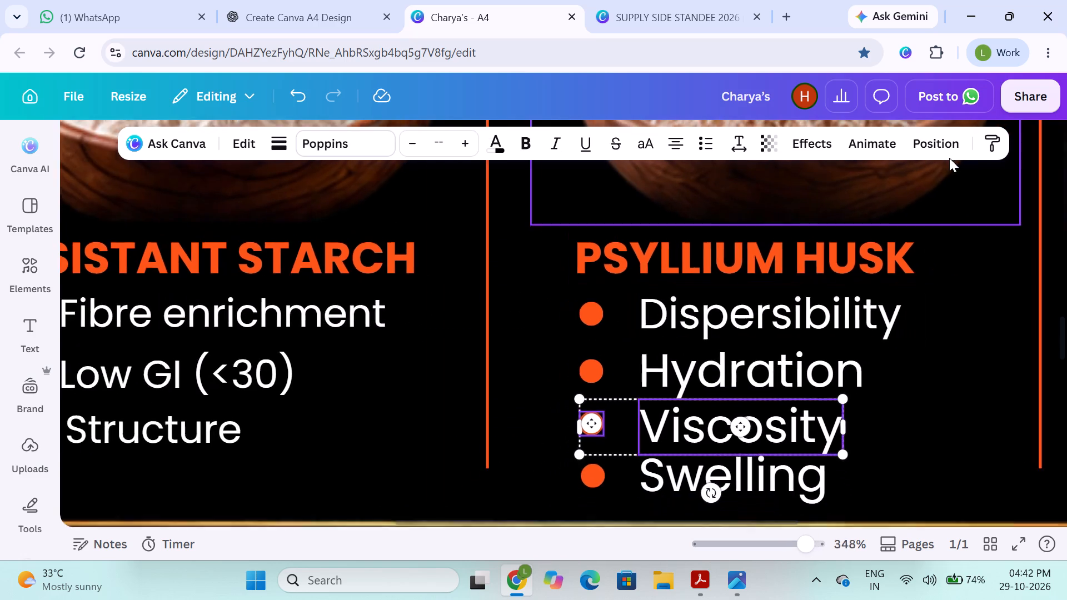
left_click(944, 140)
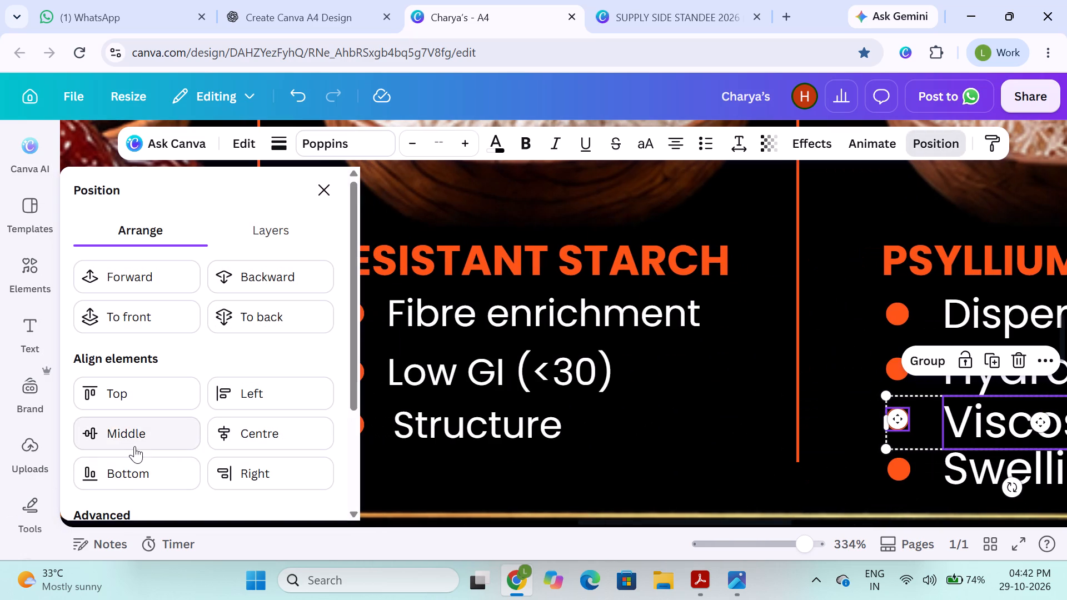
left_click(139, 438)
Nudge the Swelling bullet slightly left so it lines up vertically with the Viscosity bullet above it.
scroll(676, 394, "left", 2)
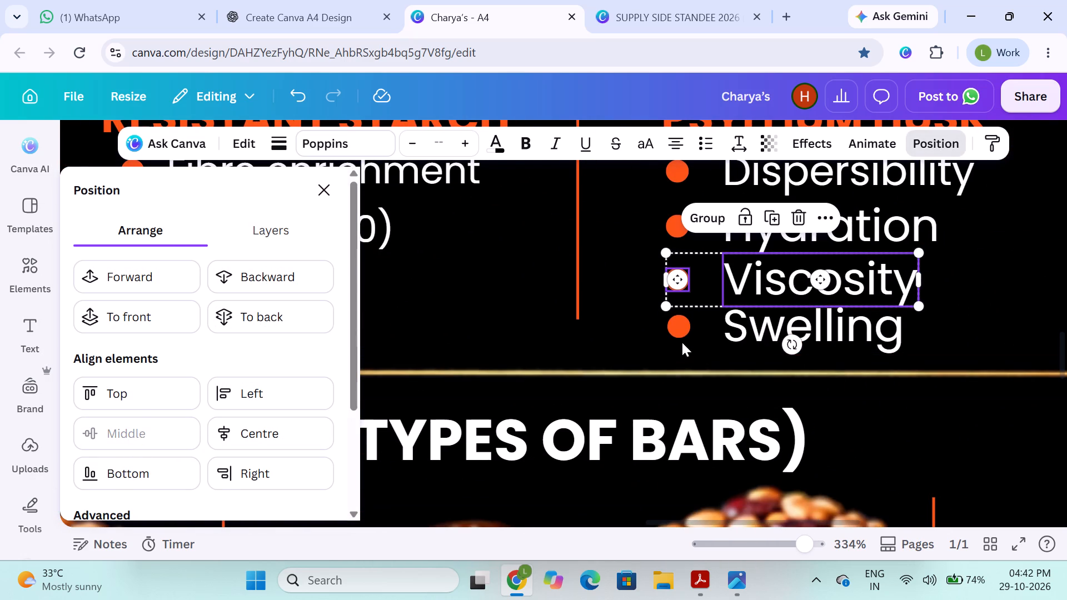
left_click(677, 327)
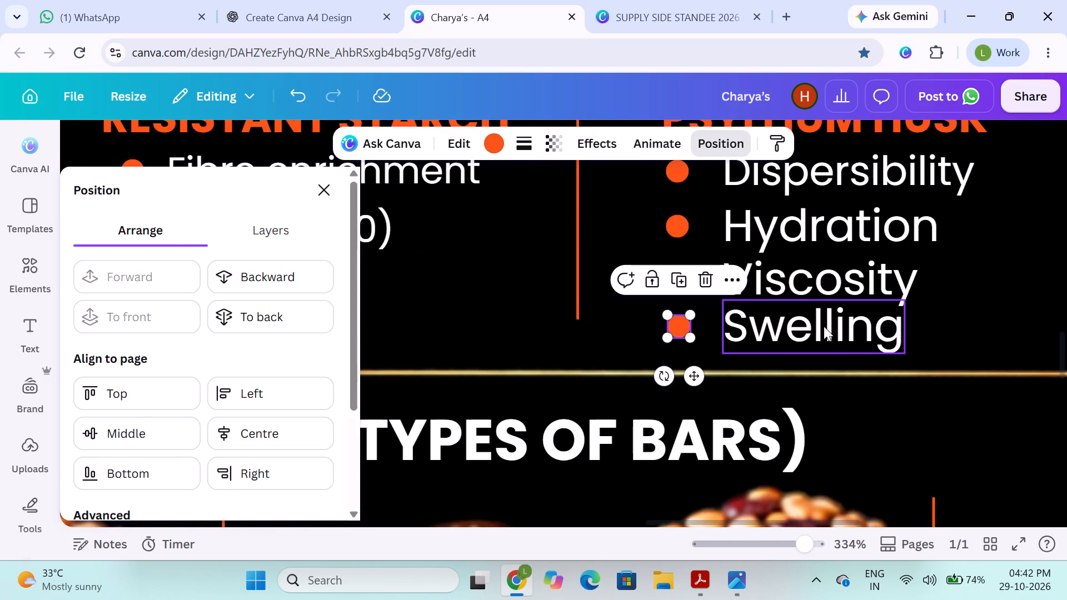
left_click(953, 315)
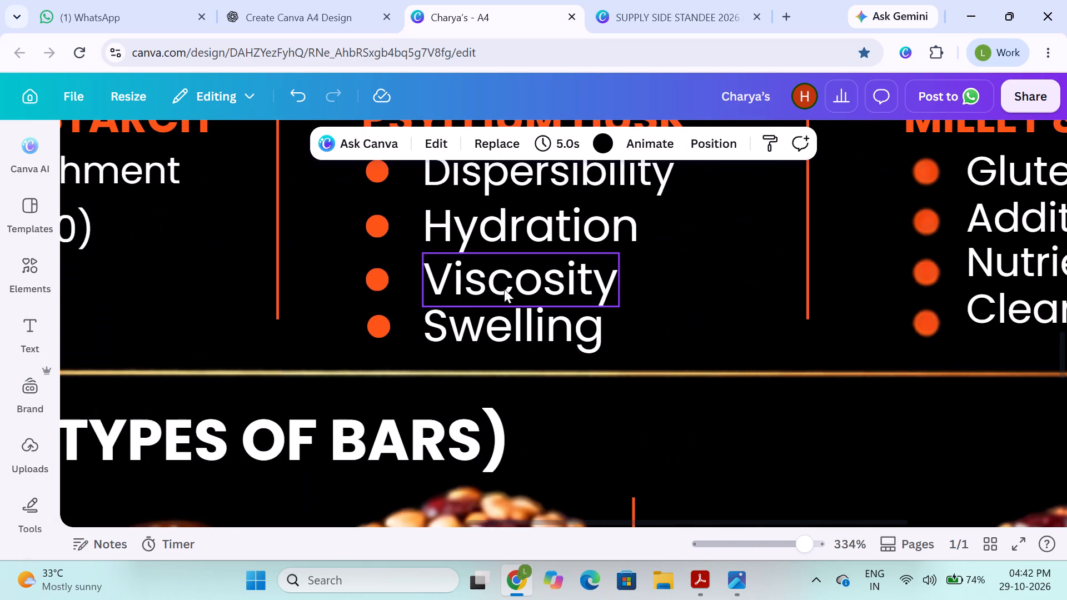
left_click(384, 282)
left_click(379, 279)
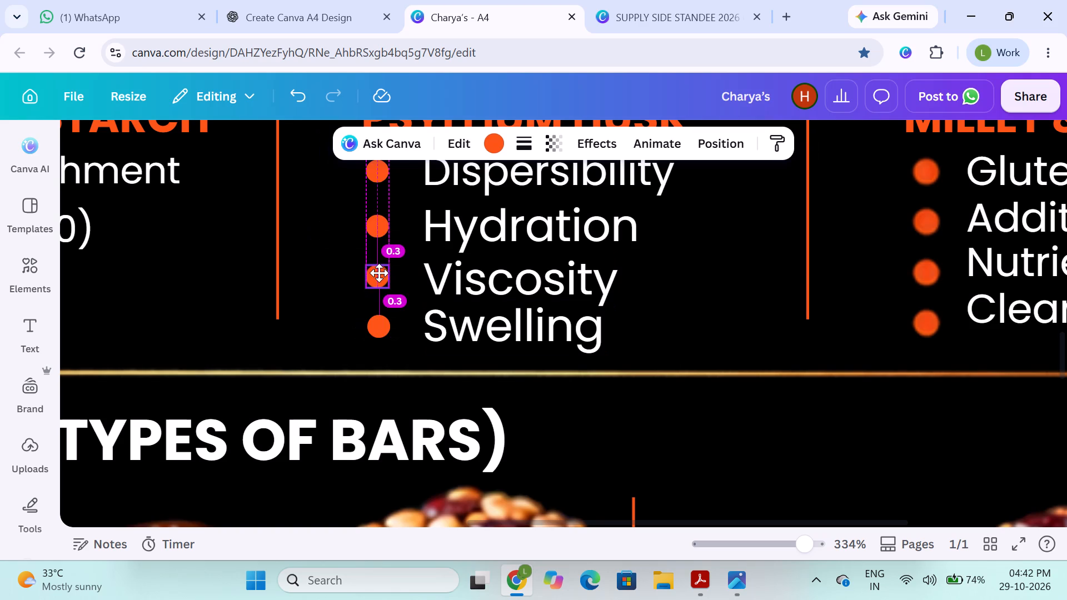
left_click(378, 324)
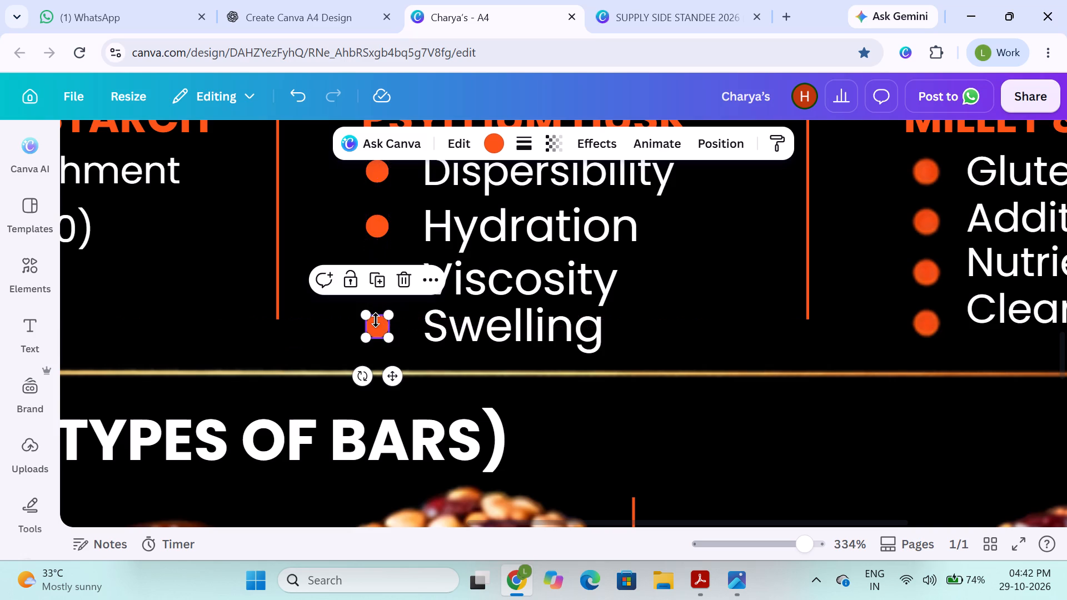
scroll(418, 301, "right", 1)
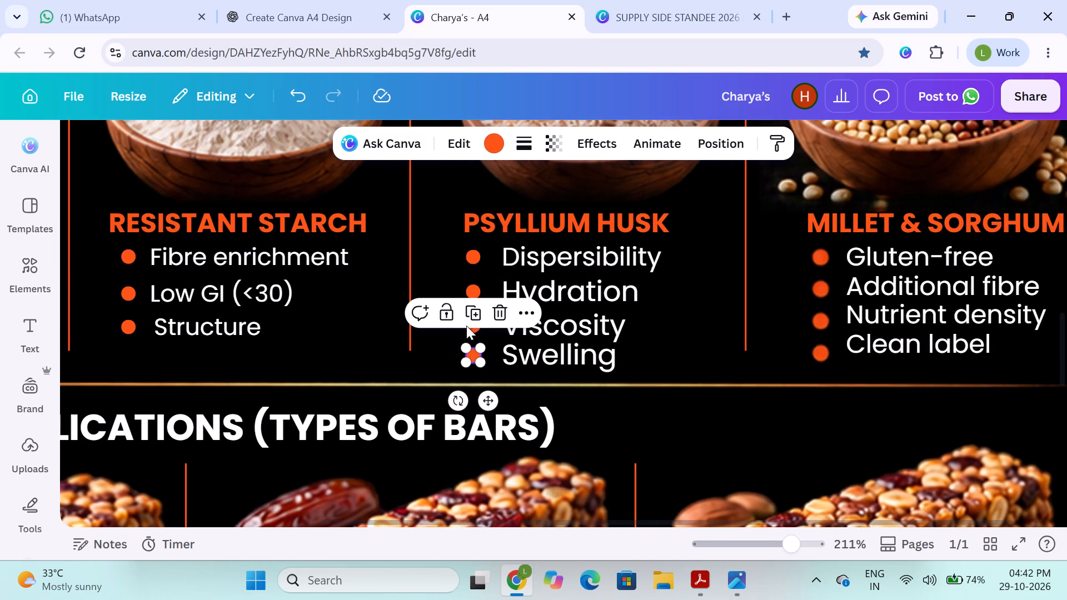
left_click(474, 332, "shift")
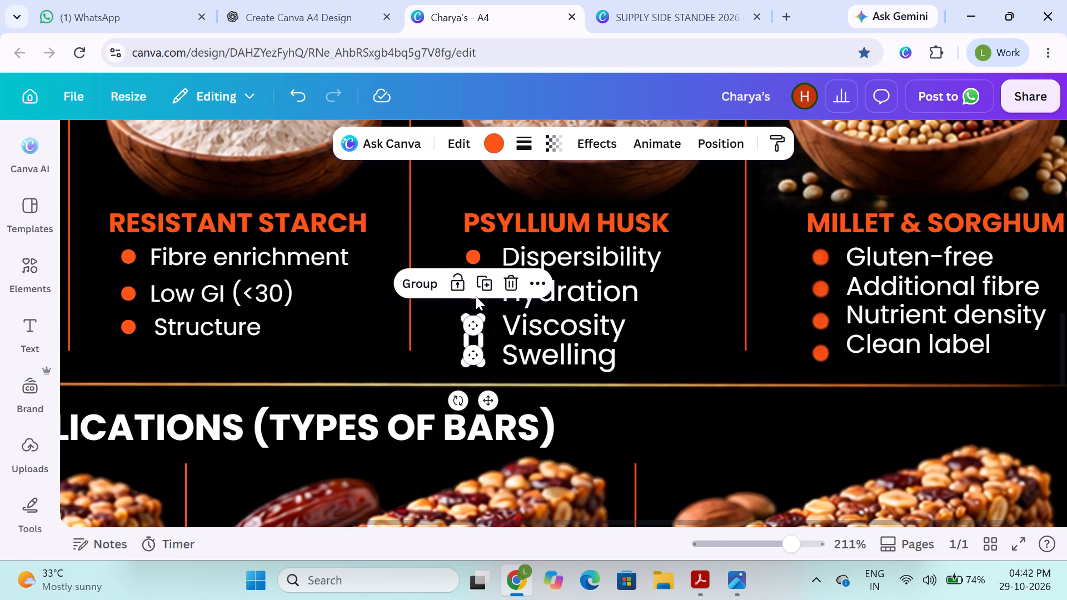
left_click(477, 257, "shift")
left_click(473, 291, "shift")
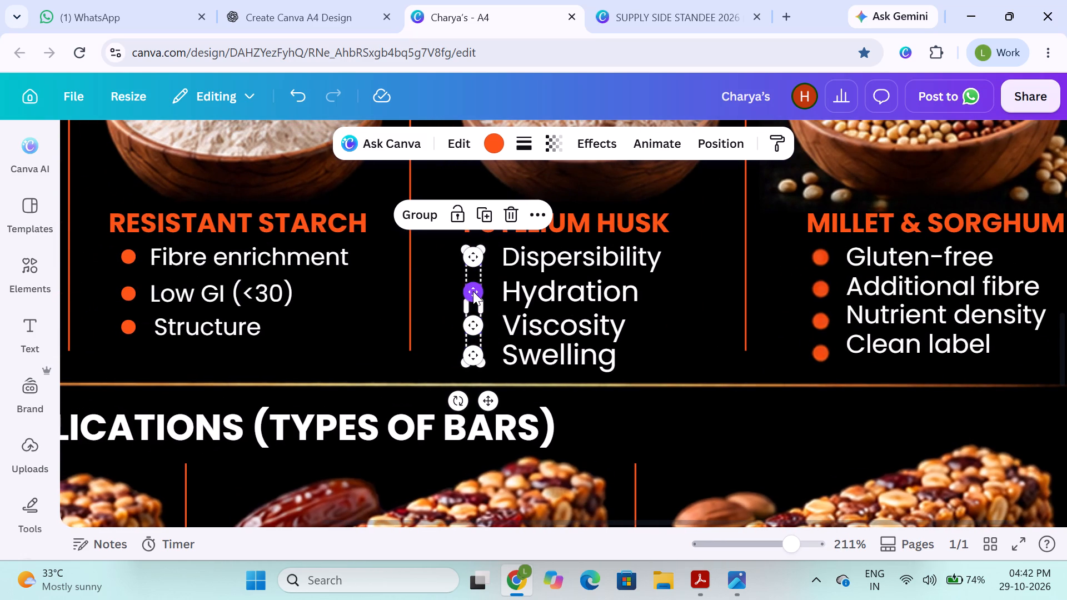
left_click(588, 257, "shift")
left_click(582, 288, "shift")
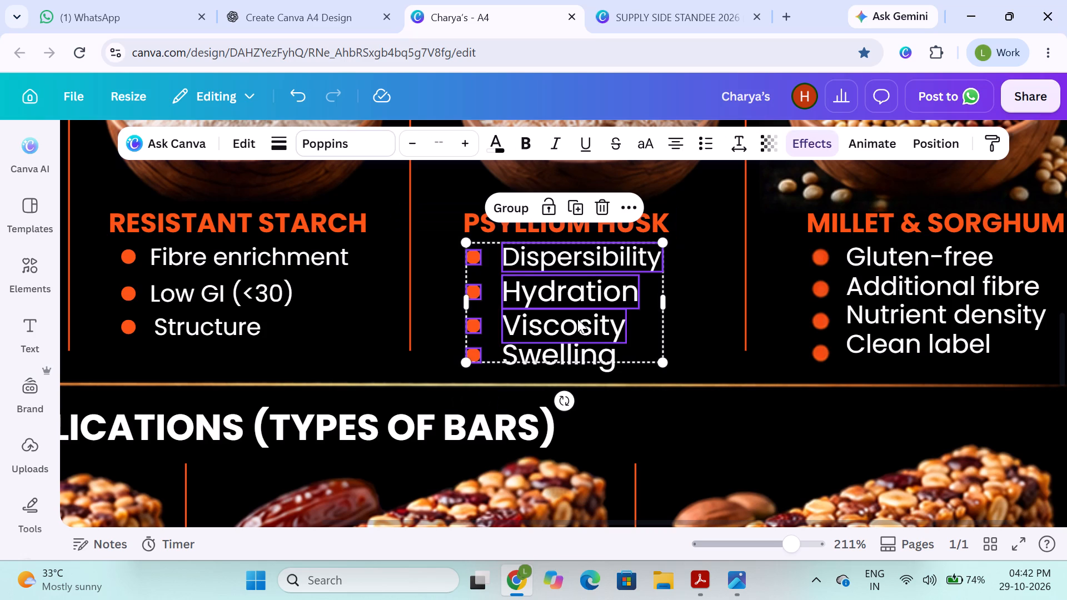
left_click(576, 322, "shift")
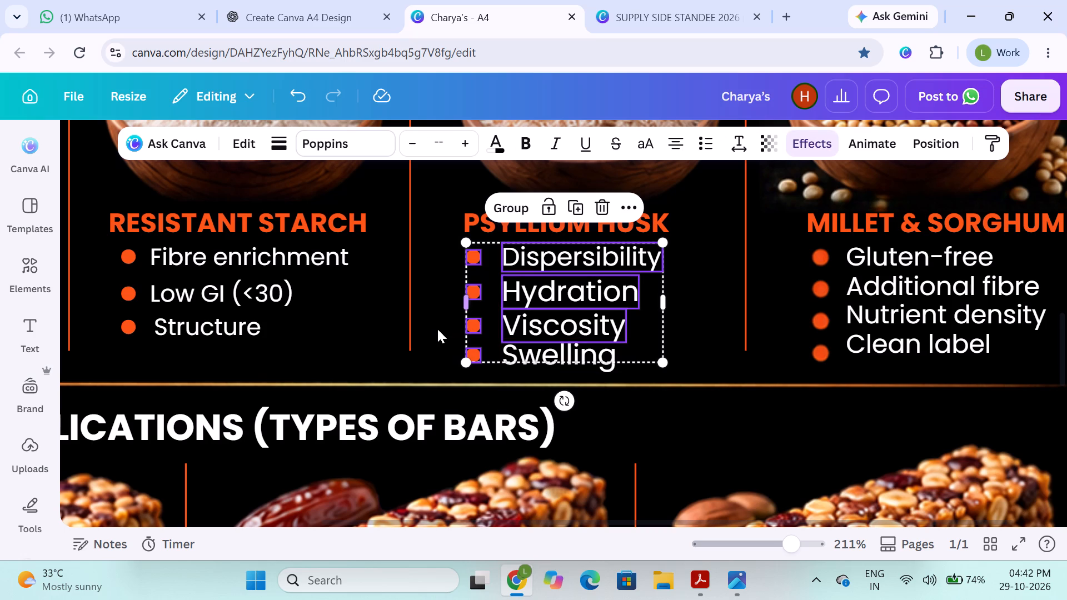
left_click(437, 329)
Group the four orange bullets of the Psyllium Husk list.
left_click(470, 254, "shift")
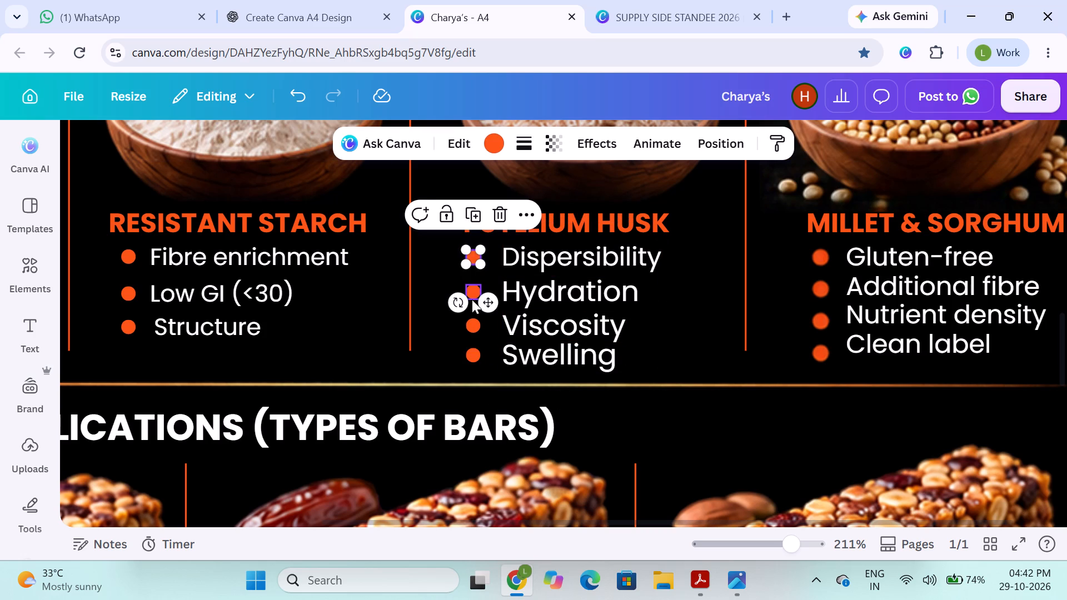
left_click(470, 293, "shift")
left_click(475, 322, "shift")
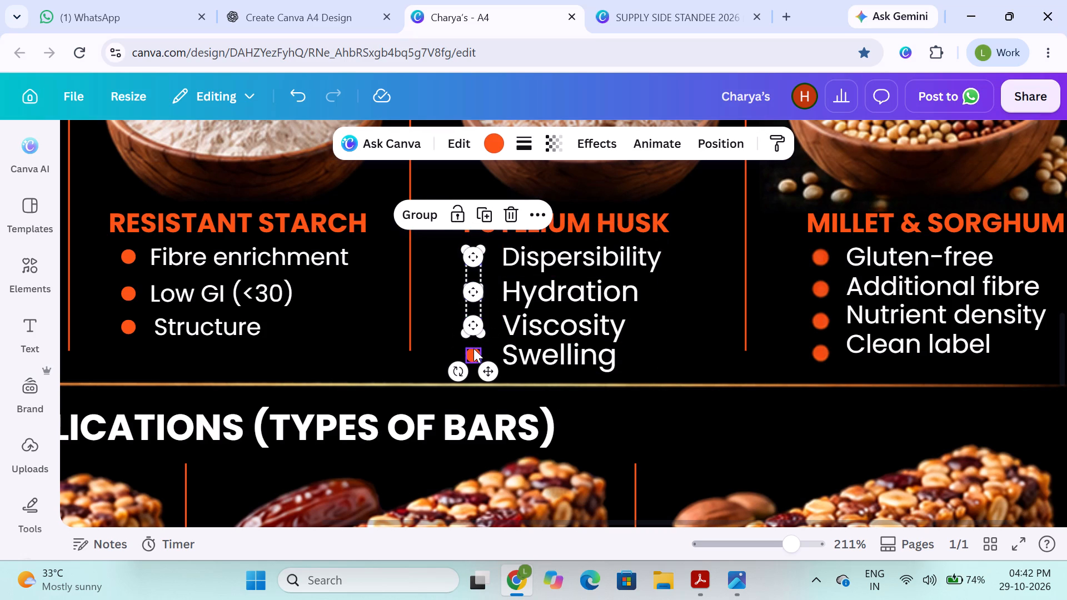
left_click(473, 349, "shift")
left_click(428, 218)
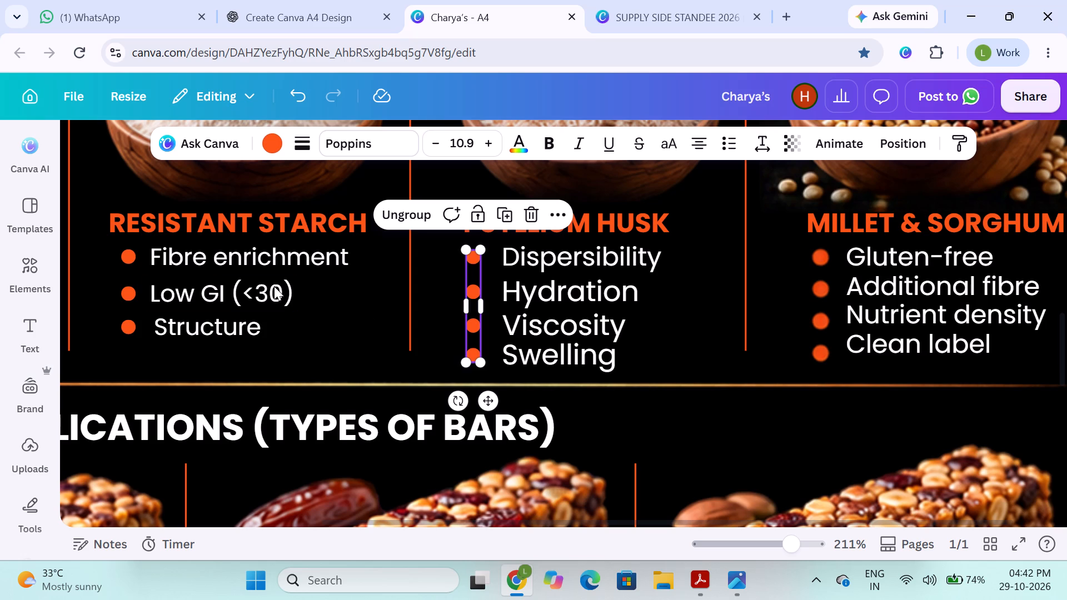
Group the three orange bullets of the Resistant Starch list.
left_click(126, 261)
left_click(130, 294, "shift")
left_click(130, 324, "shift")
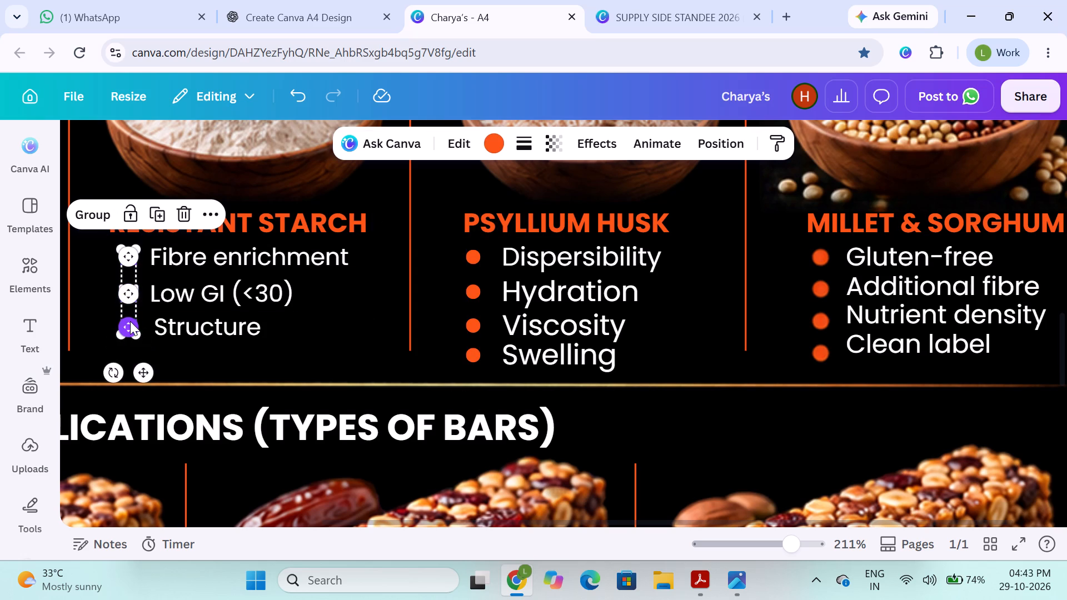
scroll(130, 321, "right", 4)
scroll(87, 303, "right", 1)
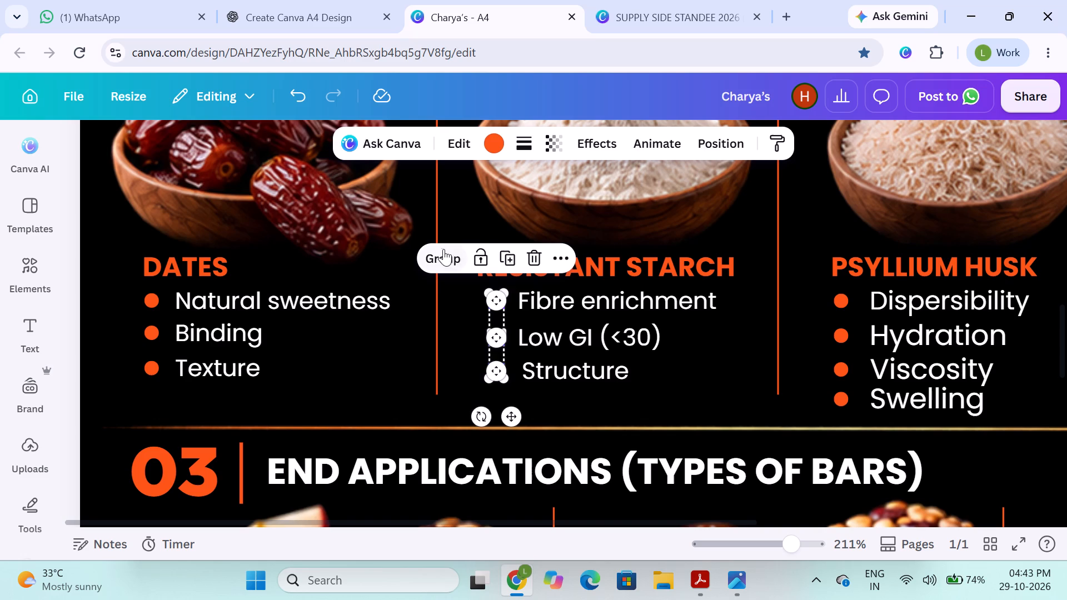
left_click(438, 248)
Group the three orange bullets beside Natural sweetness, Binding and Texture in the Dates list.
left_click(149, 297)
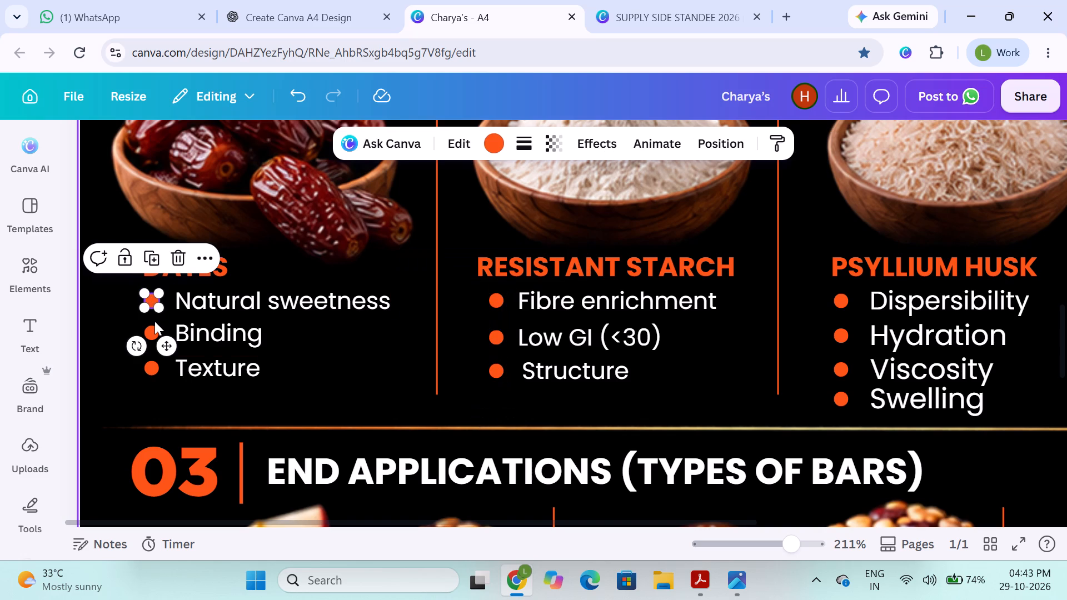
left_click(152, 327, "shift")
left_click(146, 367, "shift")
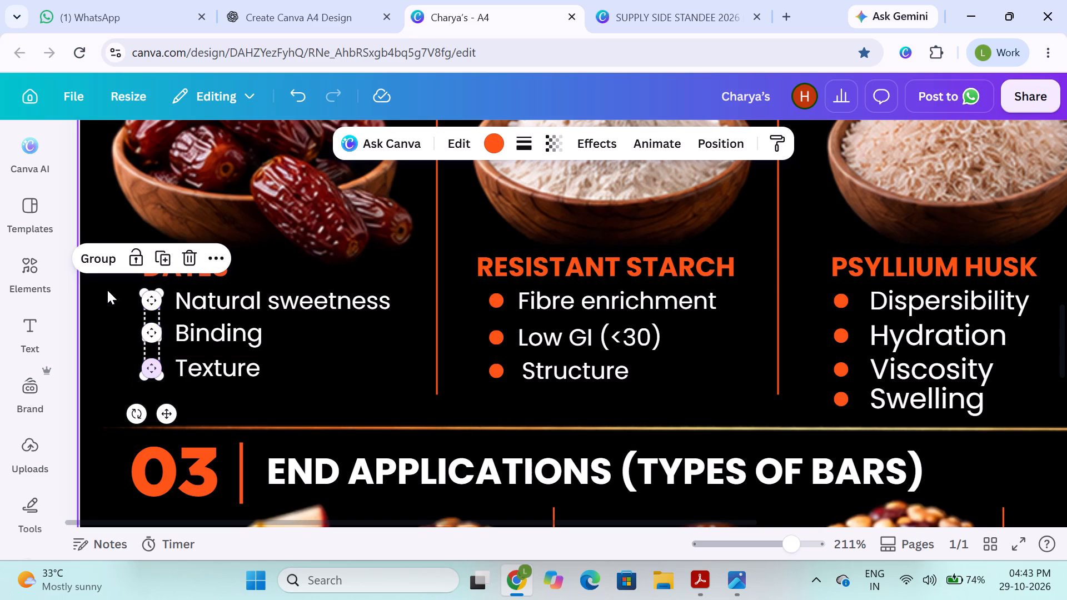
left_click(95, 263)
left_click(373, 348)
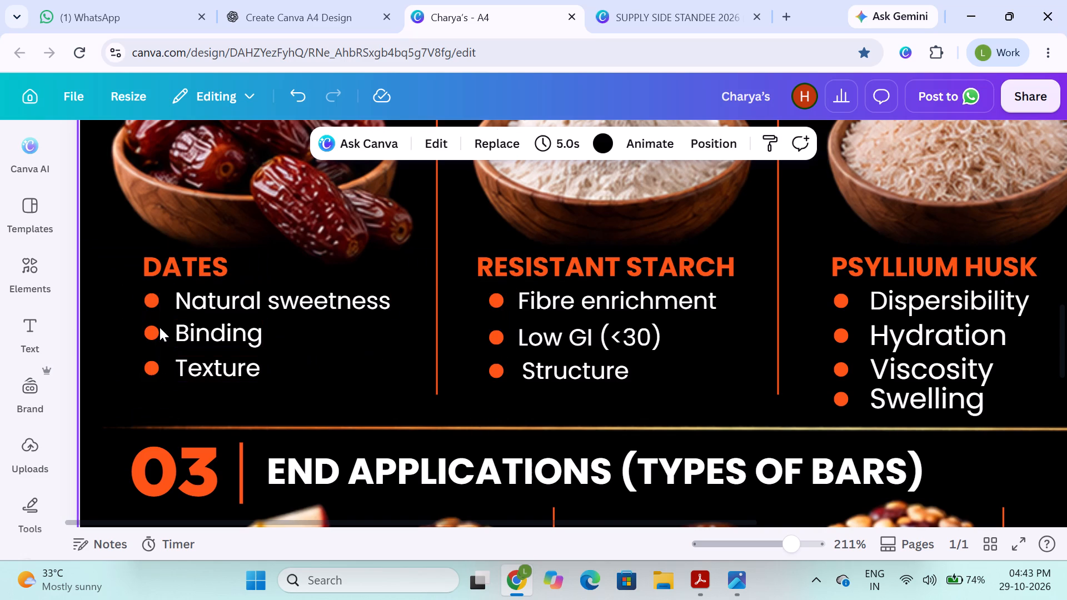
Top-align the Dates, Resistant Starch and Psyllium Husk bullet groups with one another.
left_click(151, 326)
left_click(493, 332, "shift")
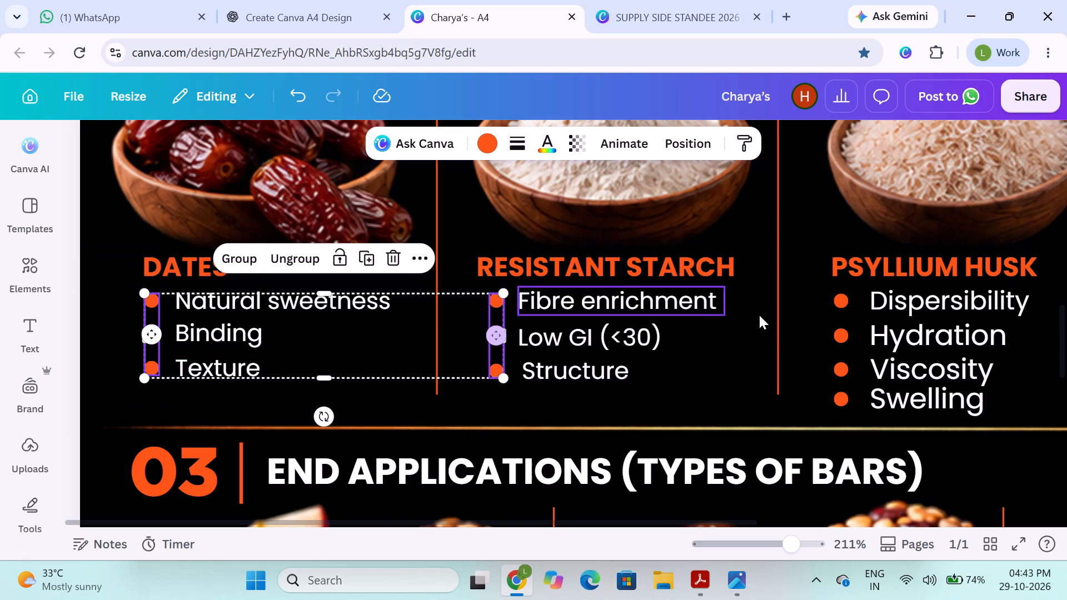
left_click(846, 329, "shift")
left_click(669, 142)
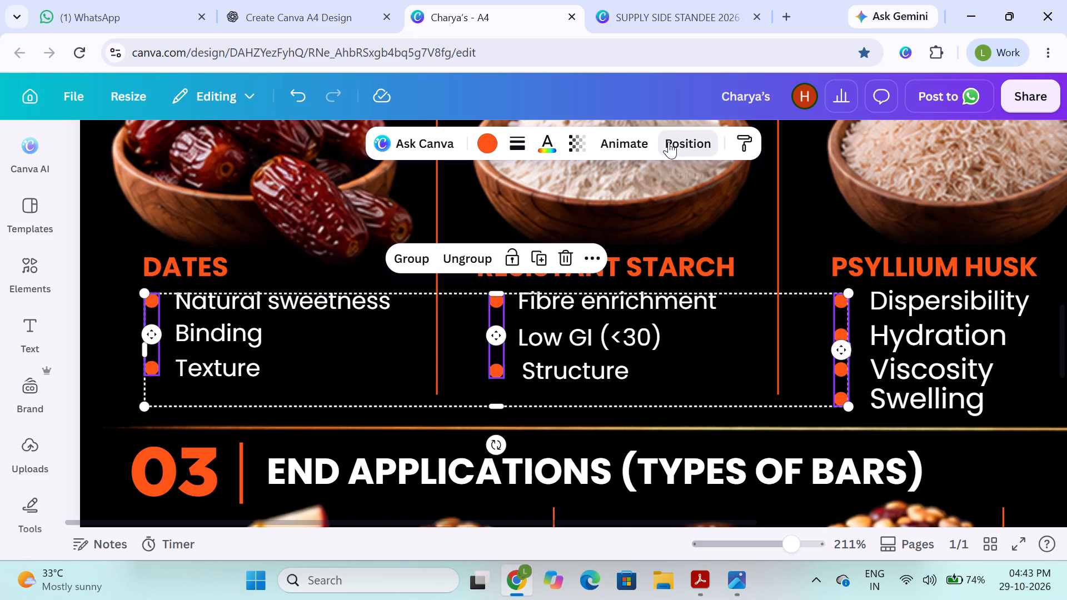
left_click(259, 354)
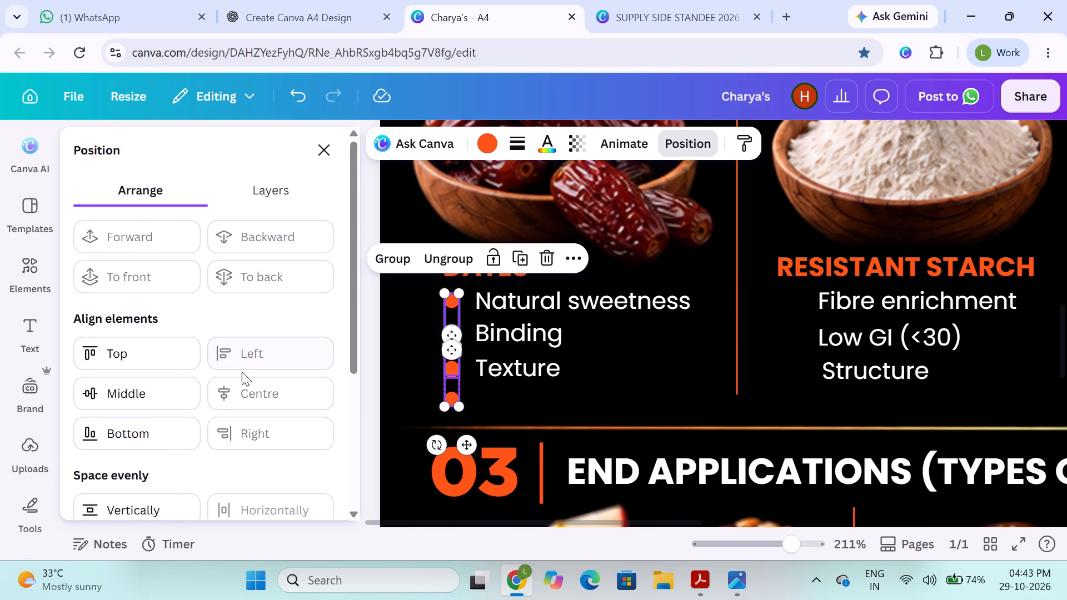
key("ctrl+z")
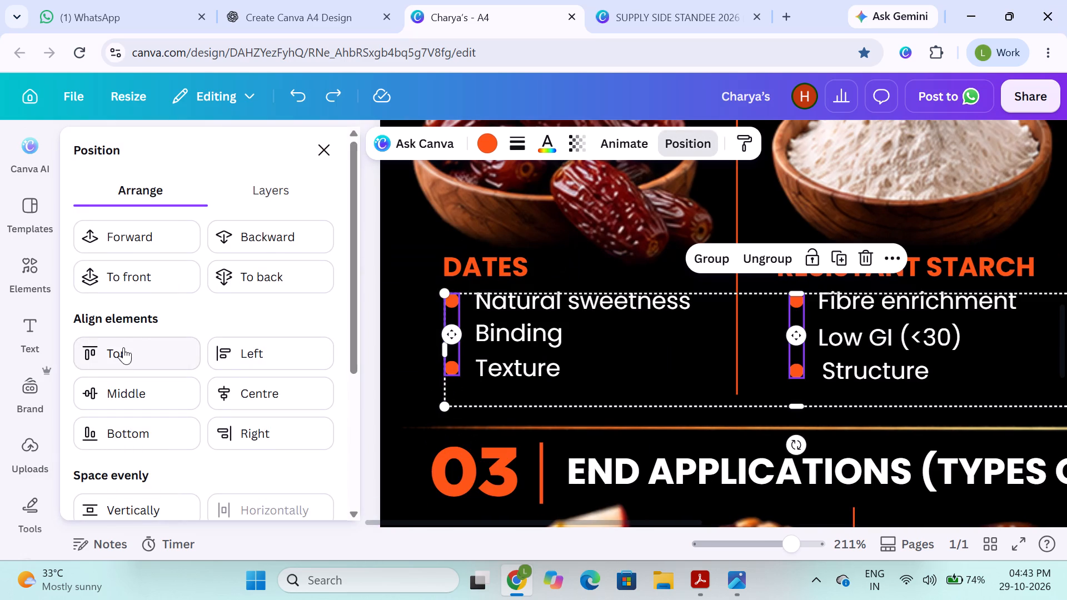
left_click(123, 347)
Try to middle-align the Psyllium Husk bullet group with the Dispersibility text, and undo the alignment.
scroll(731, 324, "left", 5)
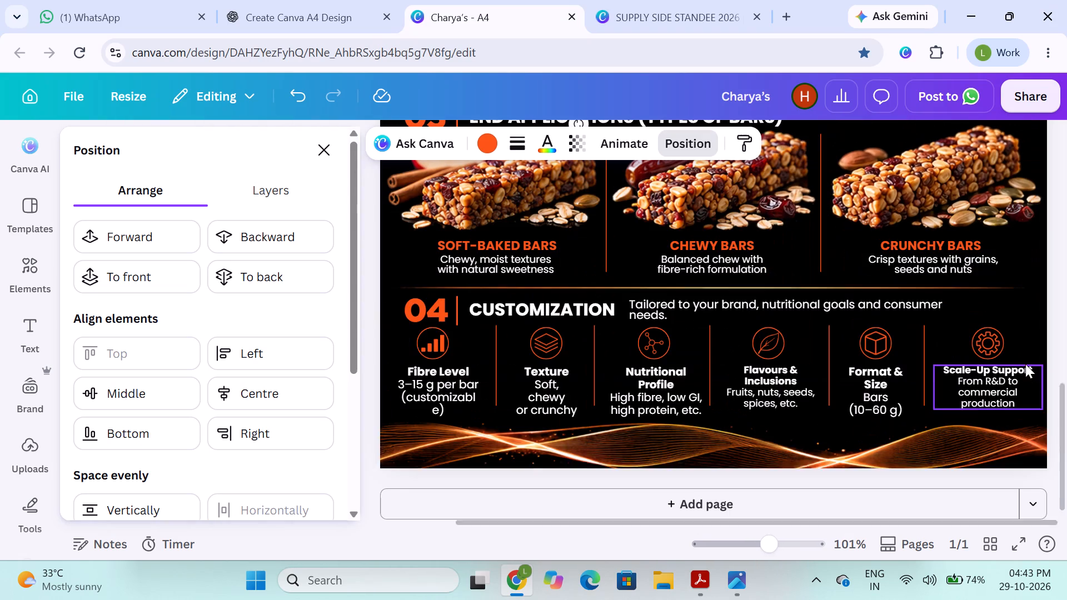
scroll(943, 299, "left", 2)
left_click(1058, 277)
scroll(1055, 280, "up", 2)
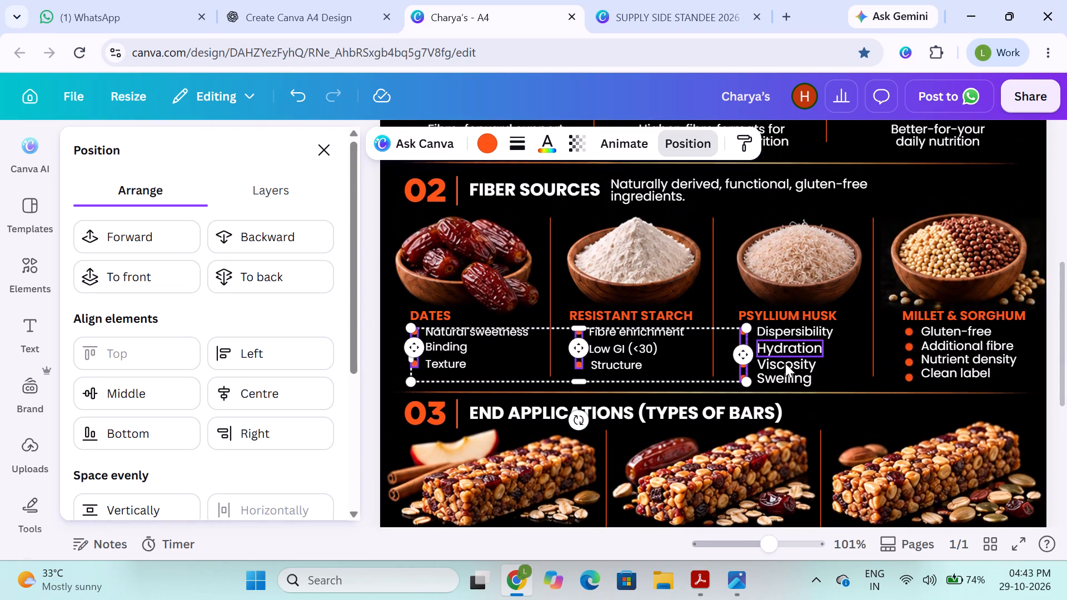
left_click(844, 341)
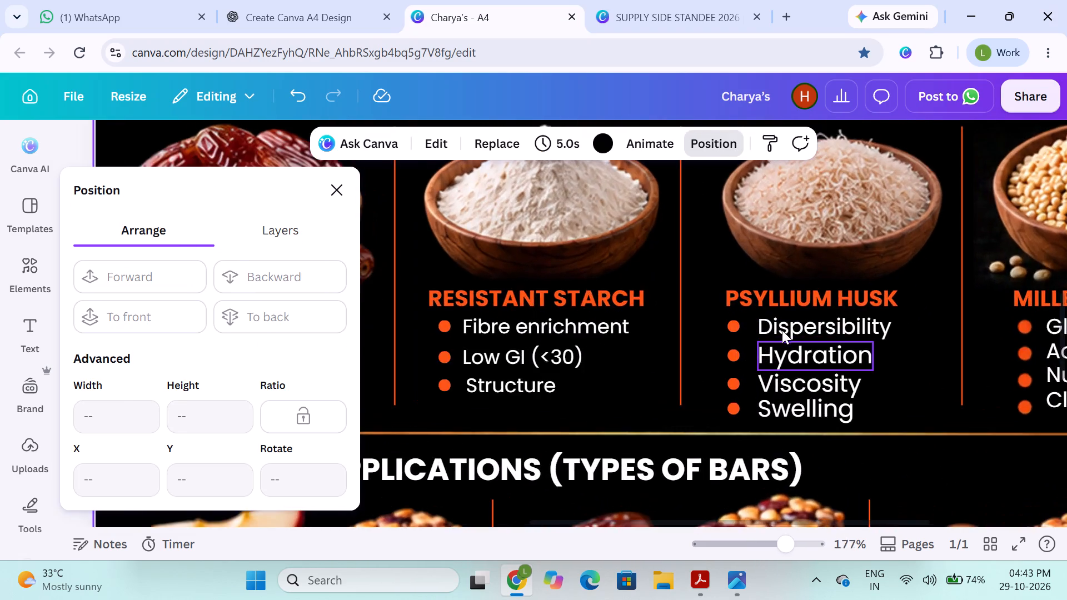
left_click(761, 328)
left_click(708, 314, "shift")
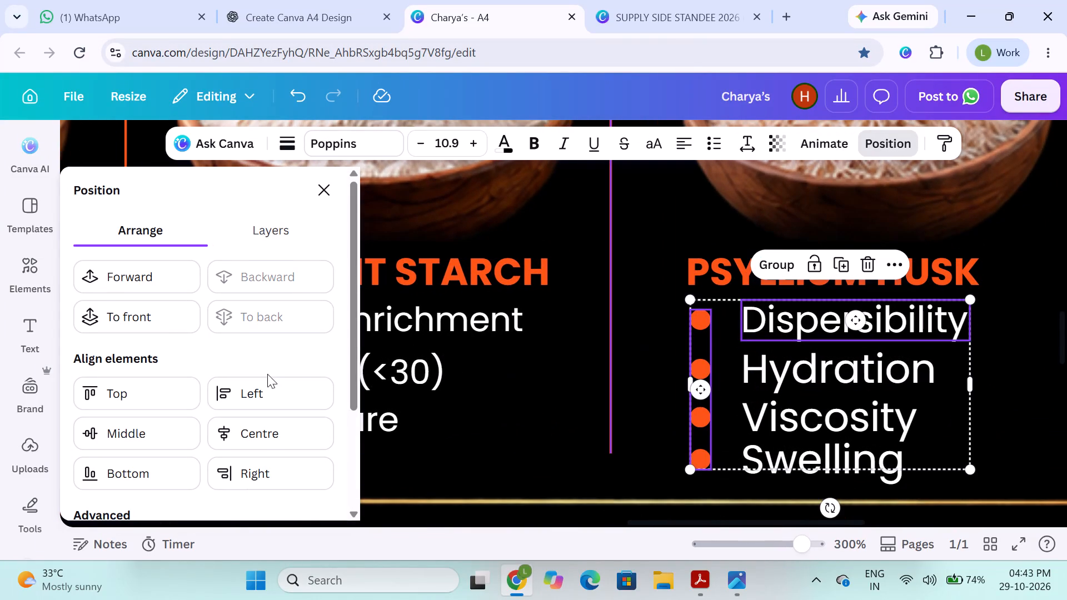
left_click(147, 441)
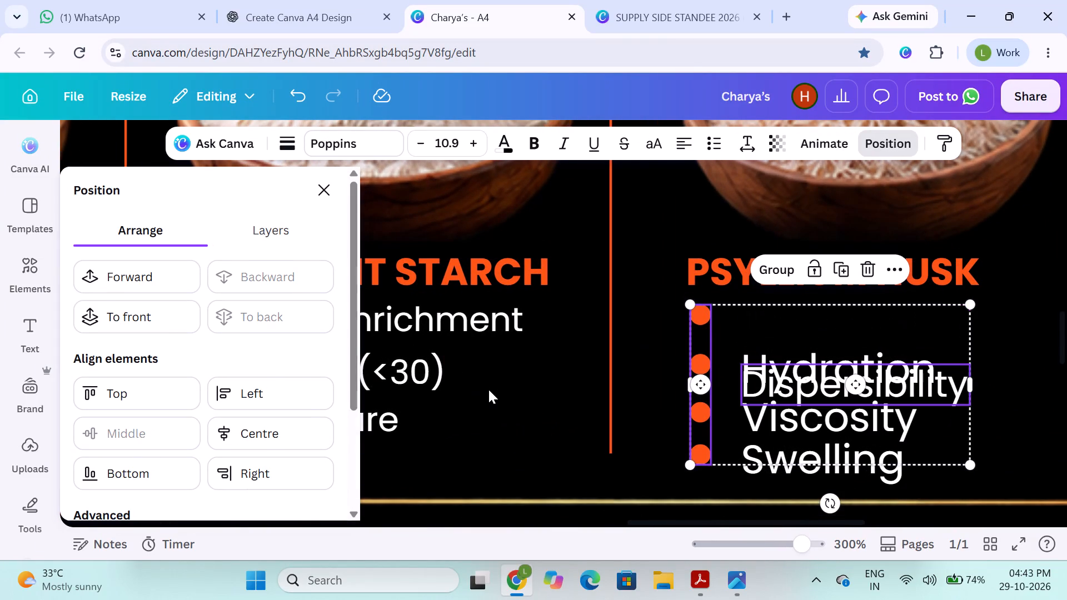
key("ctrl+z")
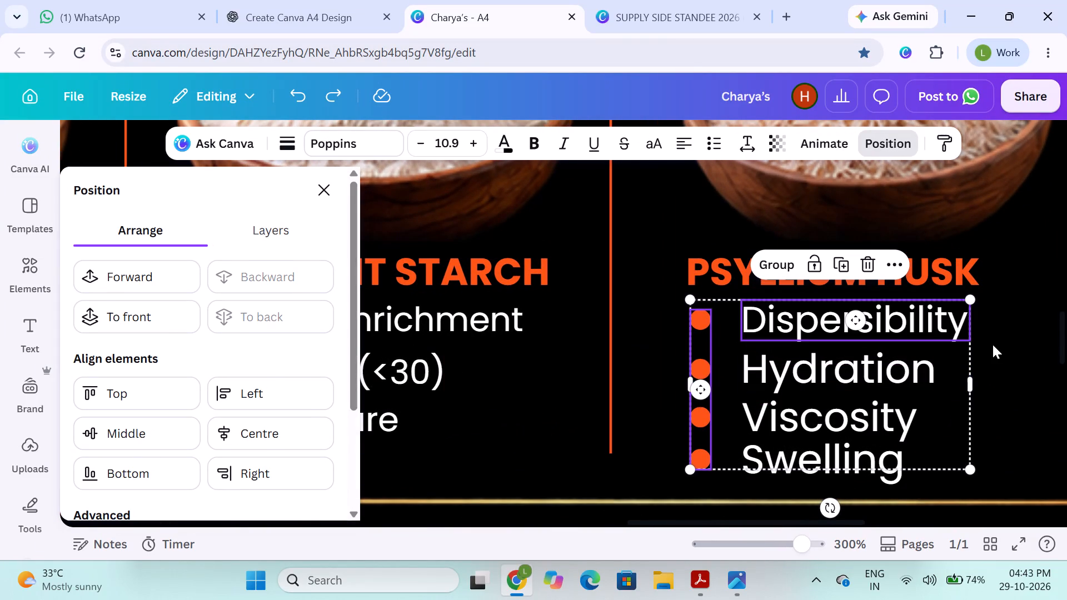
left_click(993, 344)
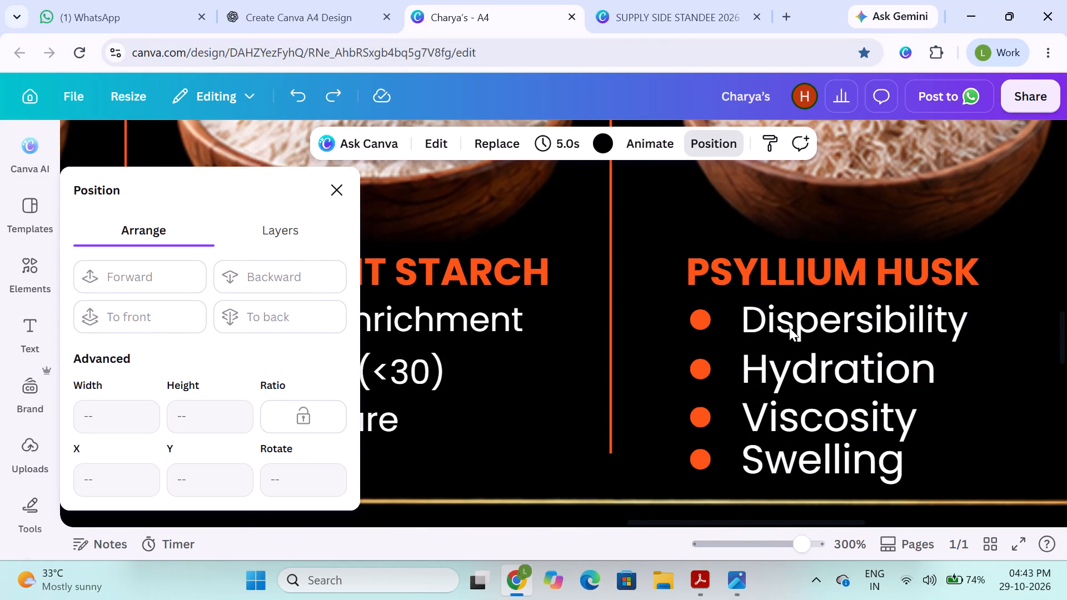
Ungroup the Psyllium Husk bullets into four separate circles.
left_click(789, 327)
left_click(785, 359, "shift")
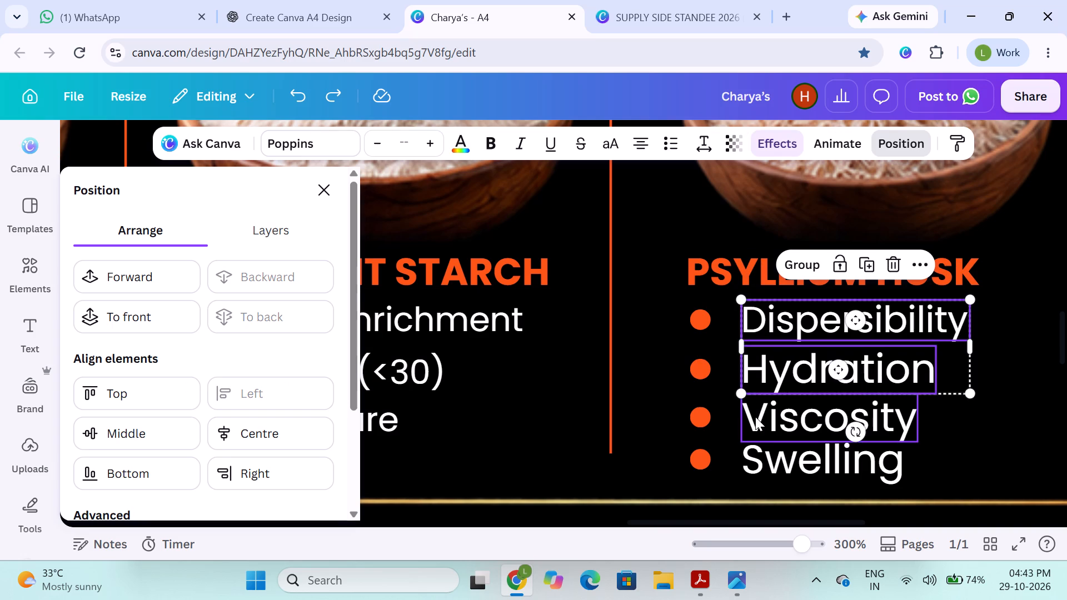
left_click(755, 417, "shift")
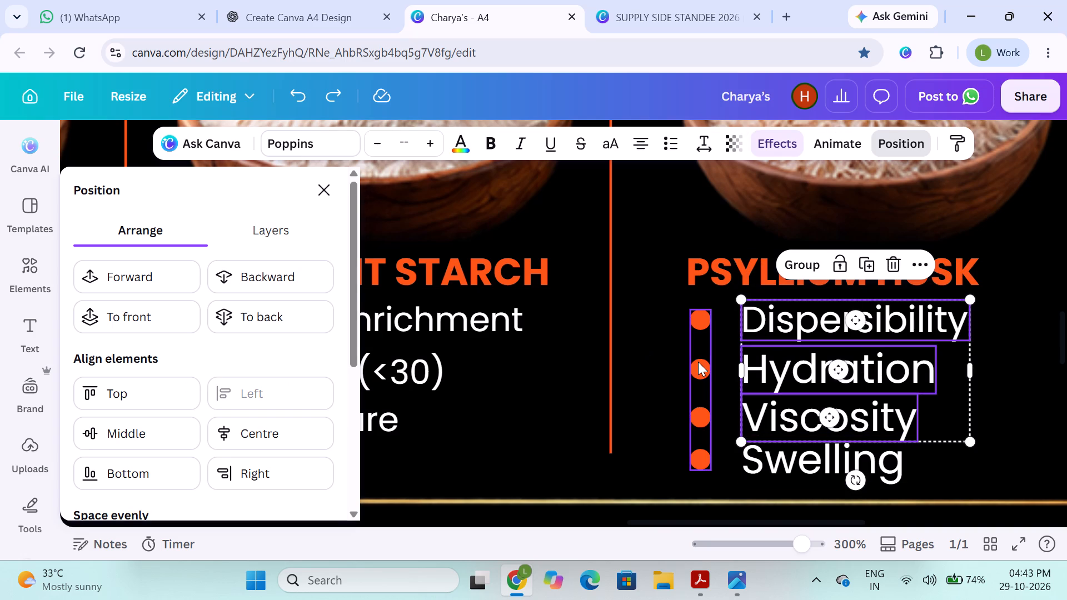
left_click(698, 362)
left_click(653, 269)
left_click(641, 340)
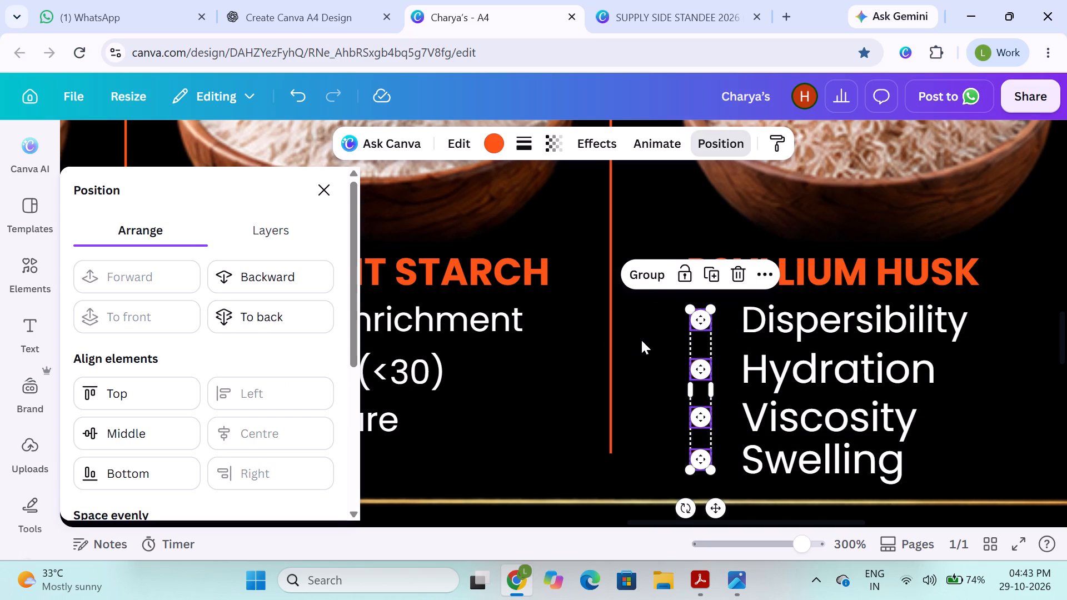
Middle-align each Psyllium Husk bullet with its own text box: Dispersibility, Hydration, Viscosity and Swelling.
left_click(707, 325)
left_click(756, 323, "shift")
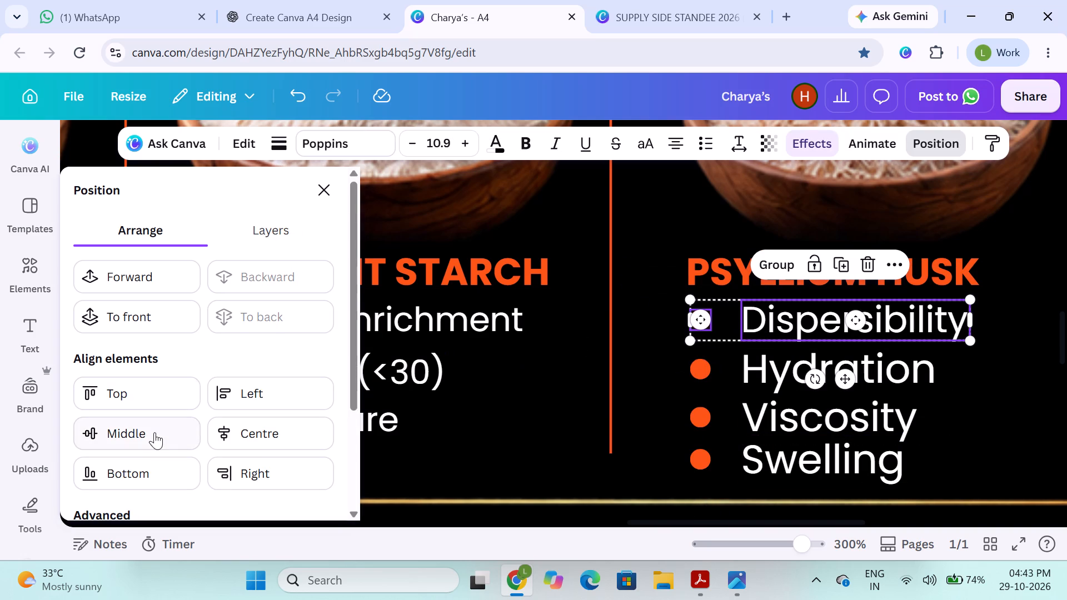
left_click(154, 432)
left_click(709, 364)
left_click(741, 368, "shift")
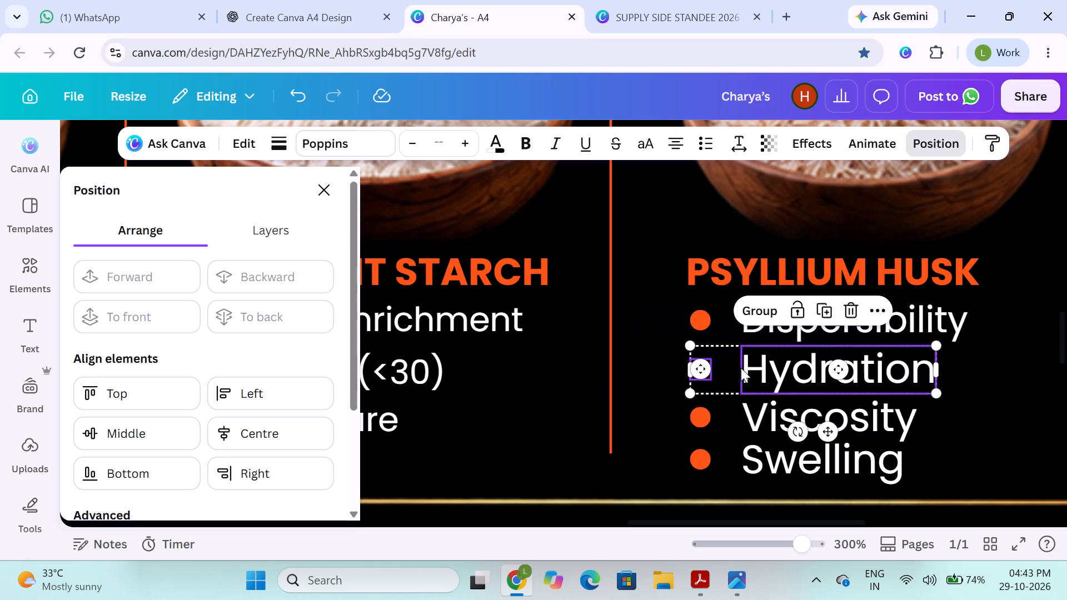
left_click(156, 436)
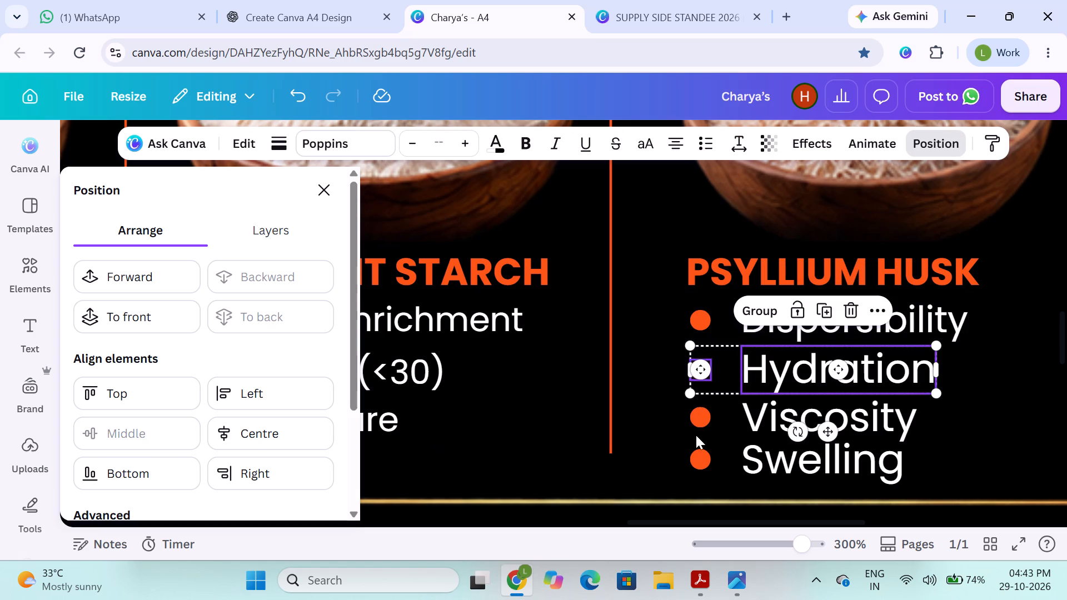
left_click(703, 421)
left_click(769, 416, "shift")
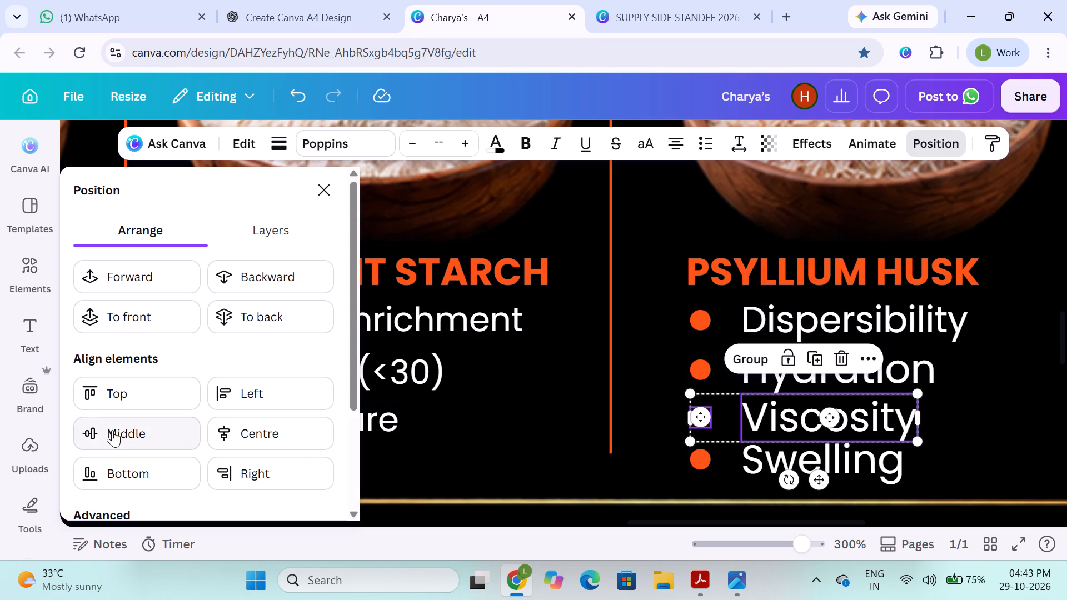
left_click(112, 430)
left_click(697, 466)
left_click(743, 458, "shift")
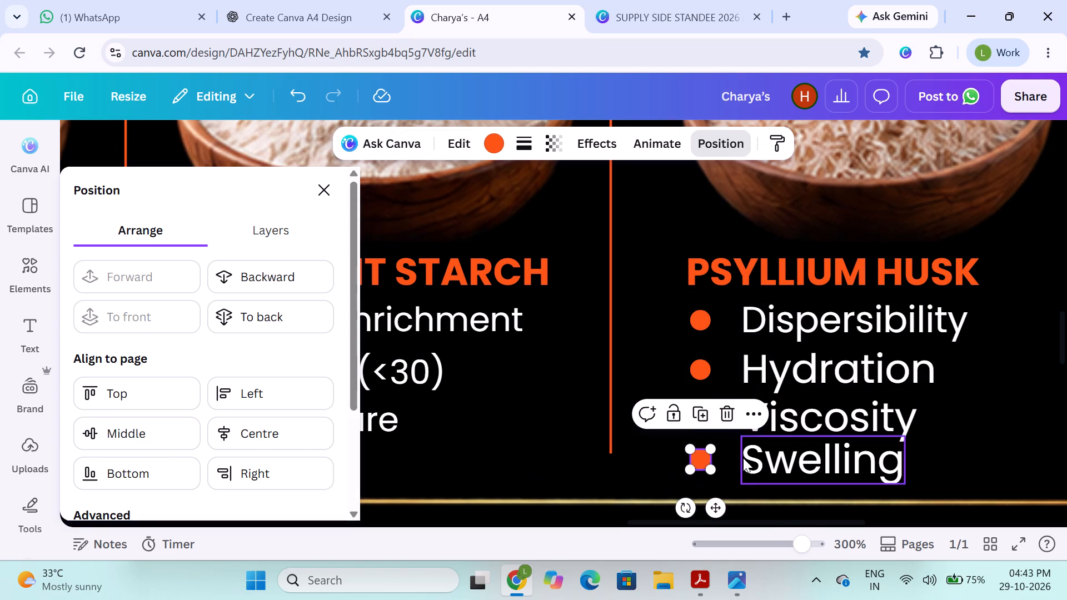
left_click(148, 436)
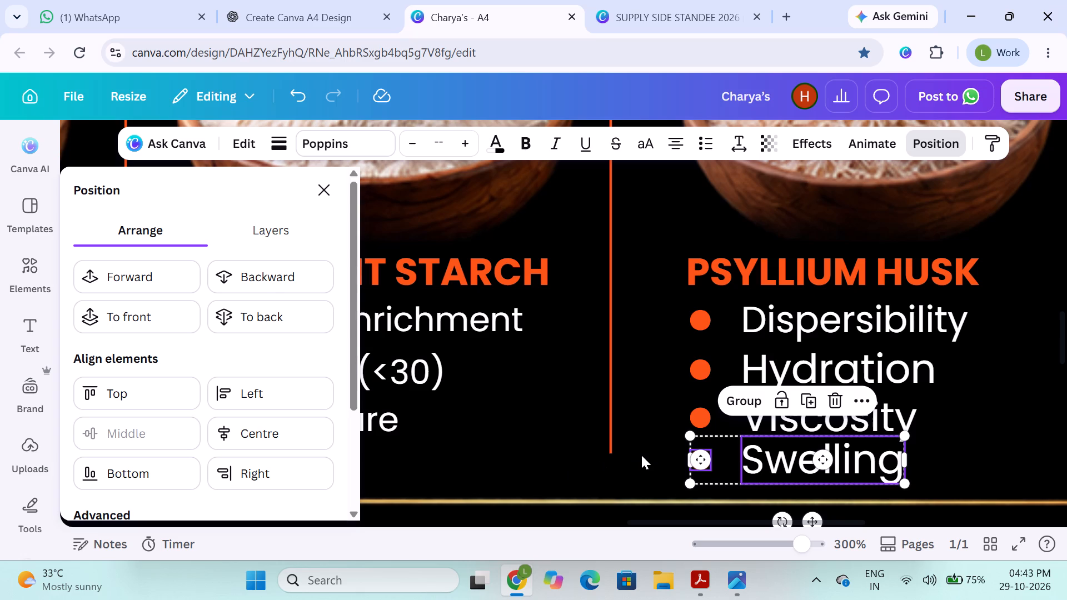
left_click(641, 455)
Group the Swelling bullet with the Swelling text box.
left_click(695, 454)
left_click(770, 459, "shift")
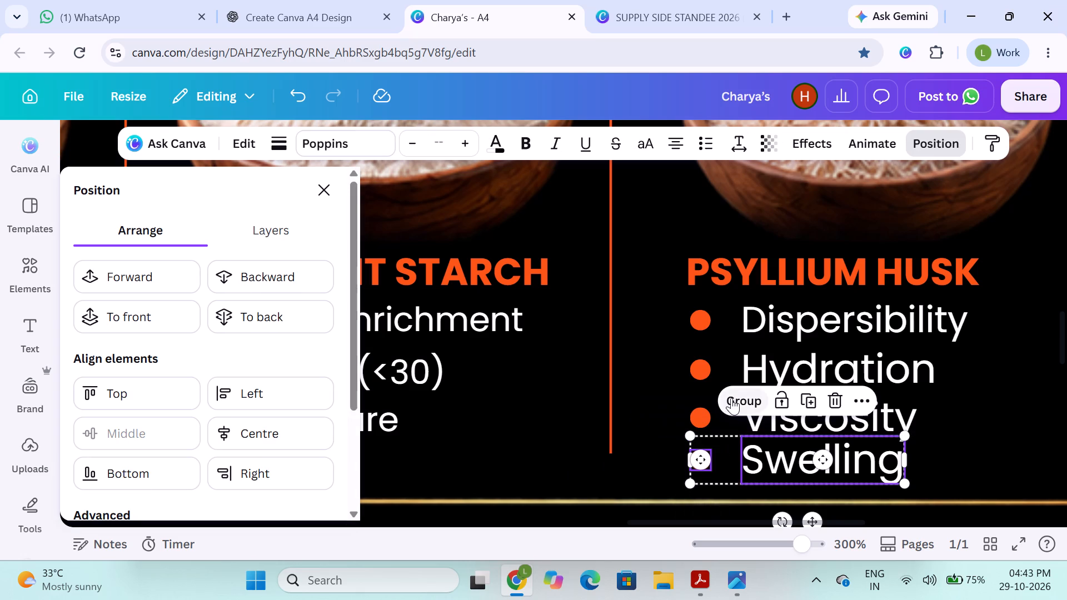
left_click(735, 398)
left_click(671, 423)
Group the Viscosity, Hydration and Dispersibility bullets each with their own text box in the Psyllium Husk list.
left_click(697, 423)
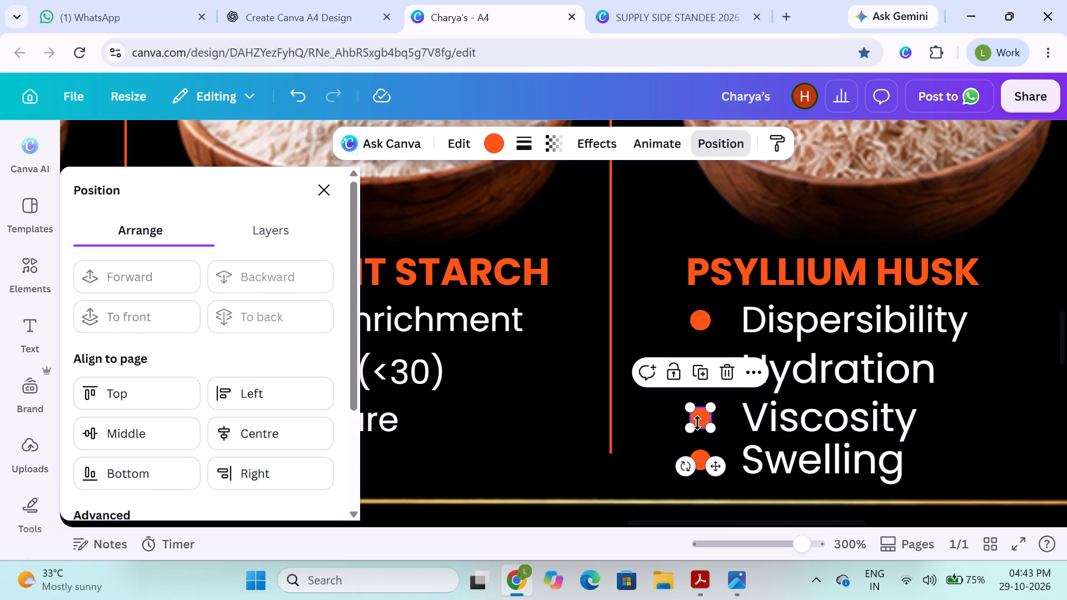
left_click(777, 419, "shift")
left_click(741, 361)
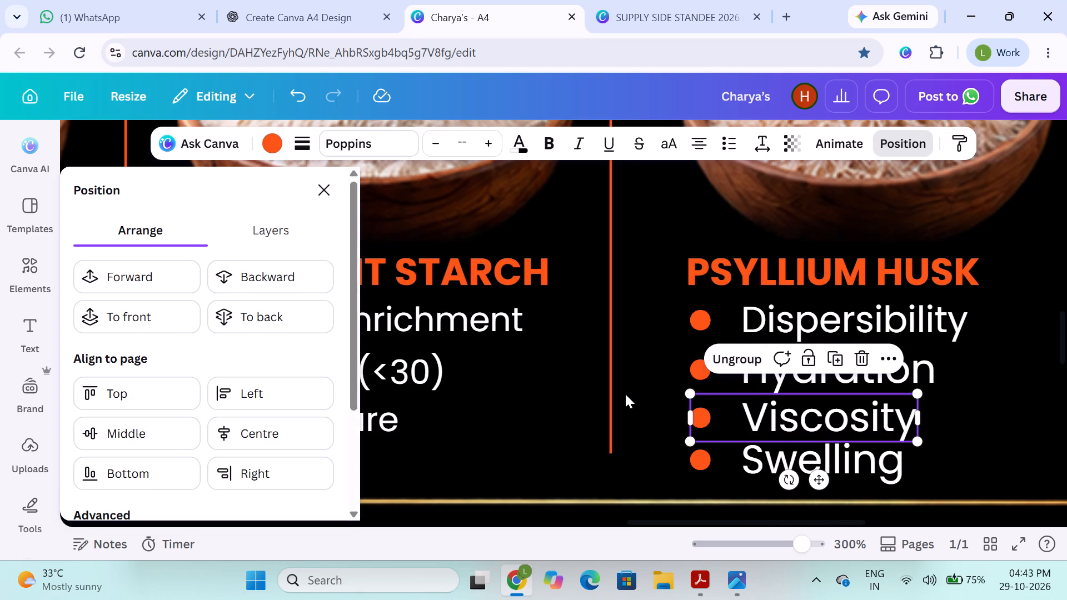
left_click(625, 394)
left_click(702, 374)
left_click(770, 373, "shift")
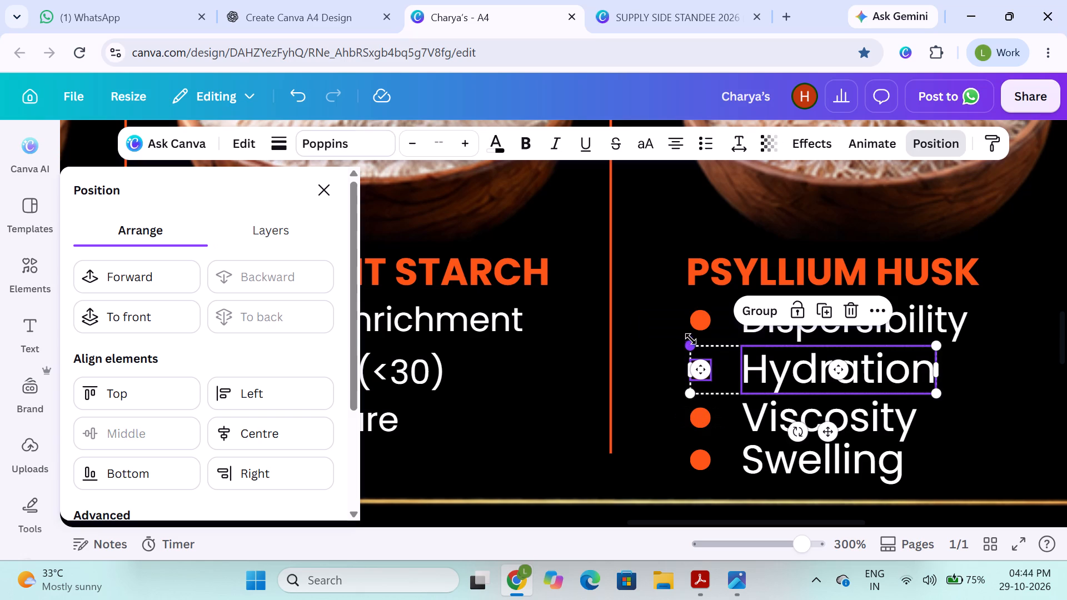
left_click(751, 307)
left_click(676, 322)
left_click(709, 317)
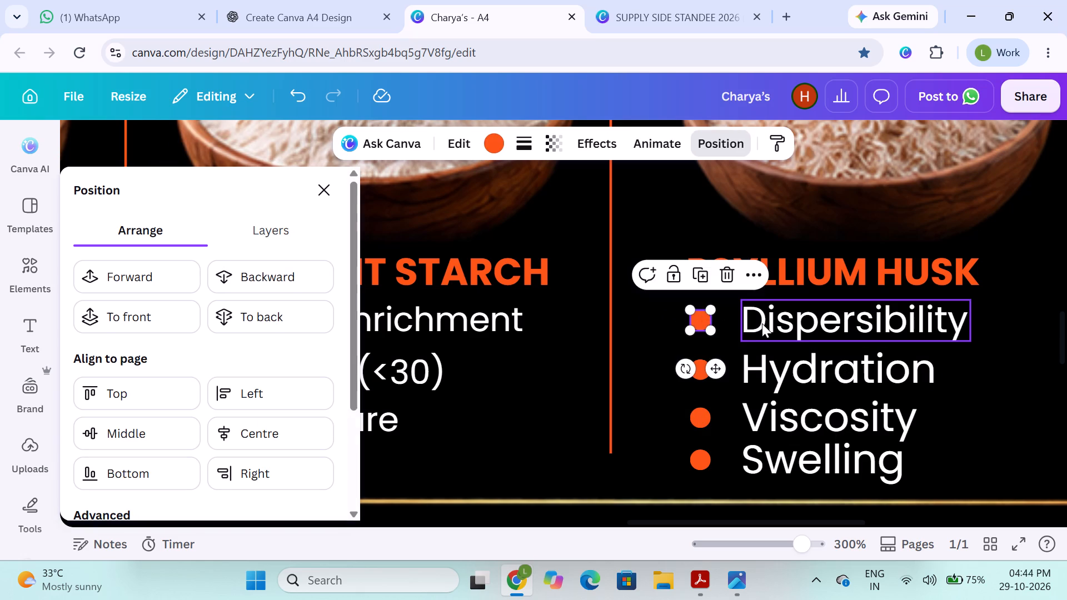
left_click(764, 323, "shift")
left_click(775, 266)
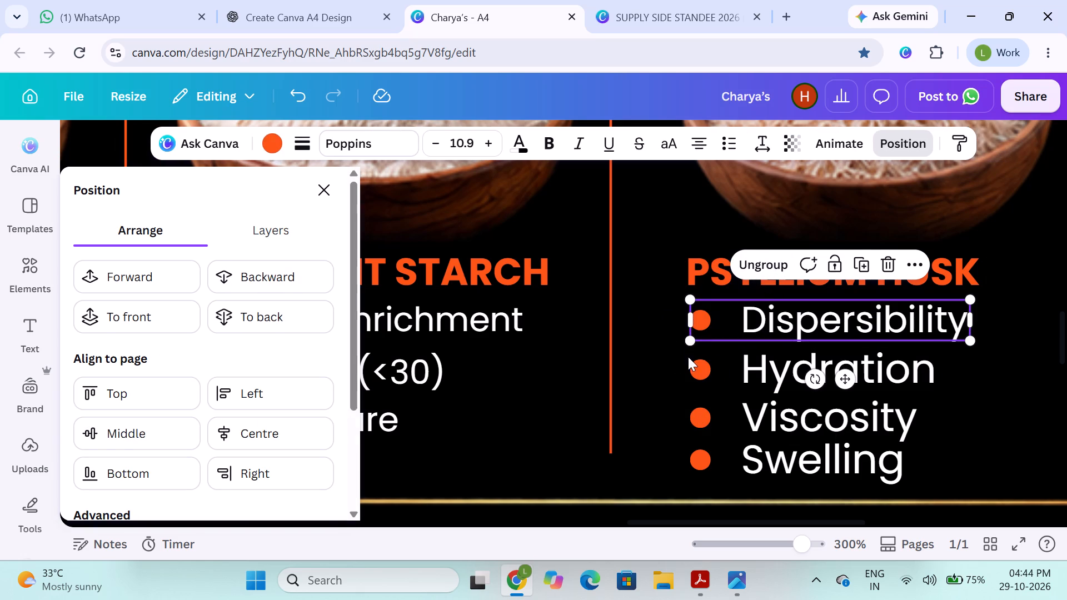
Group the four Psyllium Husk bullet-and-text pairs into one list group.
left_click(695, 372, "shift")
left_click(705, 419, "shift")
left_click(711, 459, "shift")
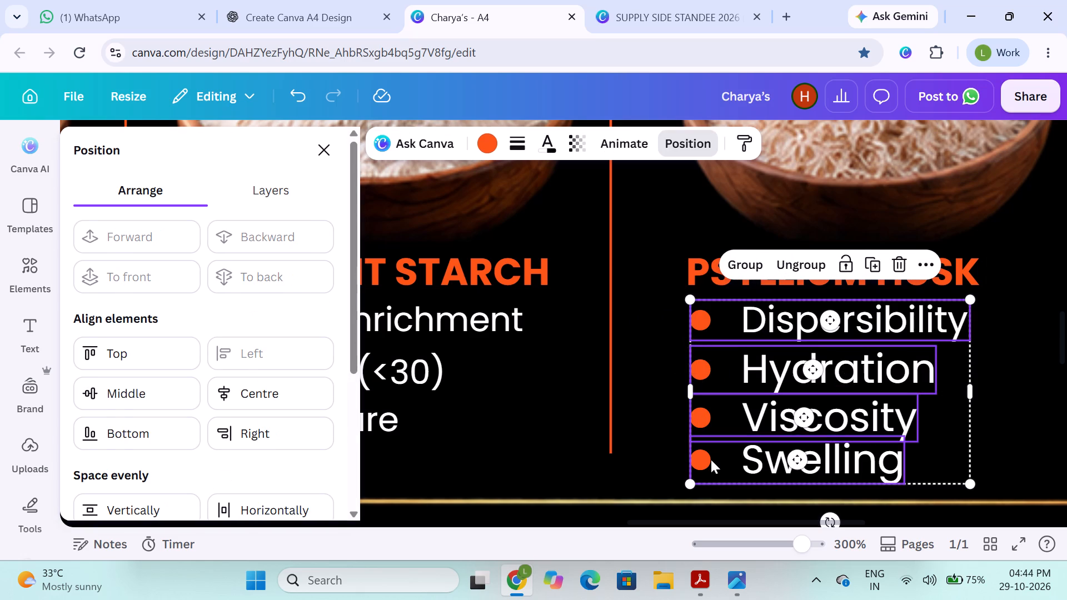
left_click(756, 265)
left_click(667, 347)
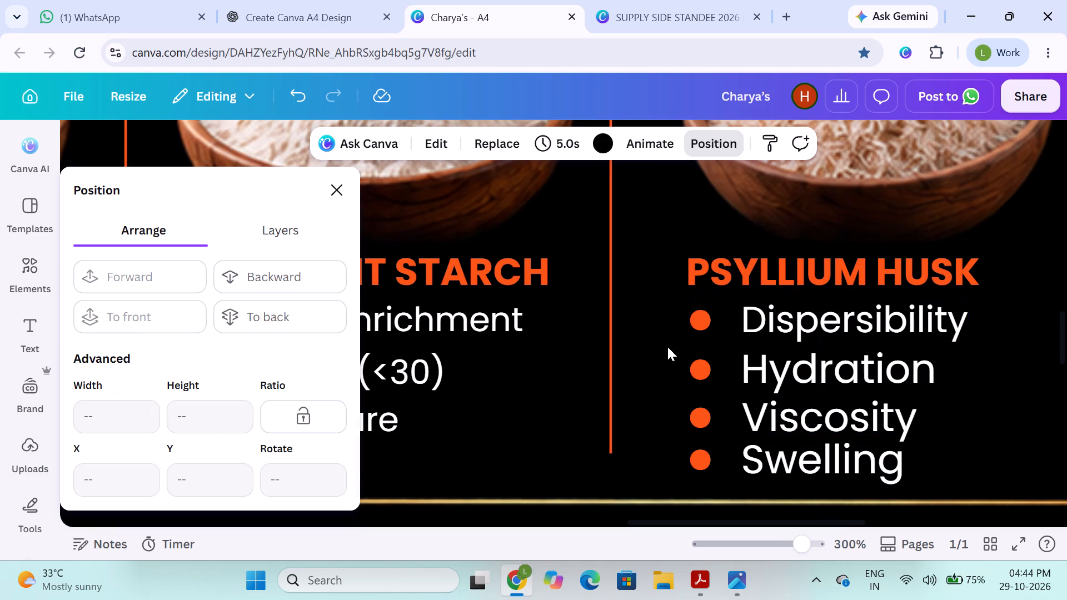
Ungroup the Resistant Starch bullets into three separate circles.
scroll(578, 357, "right", 2)
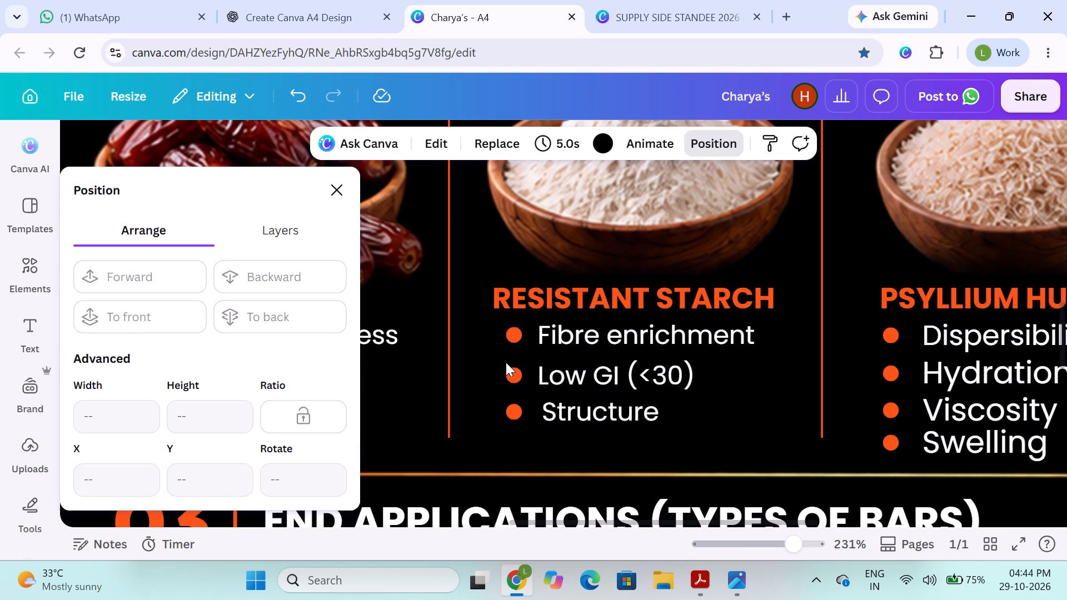
left_click(505, 334)
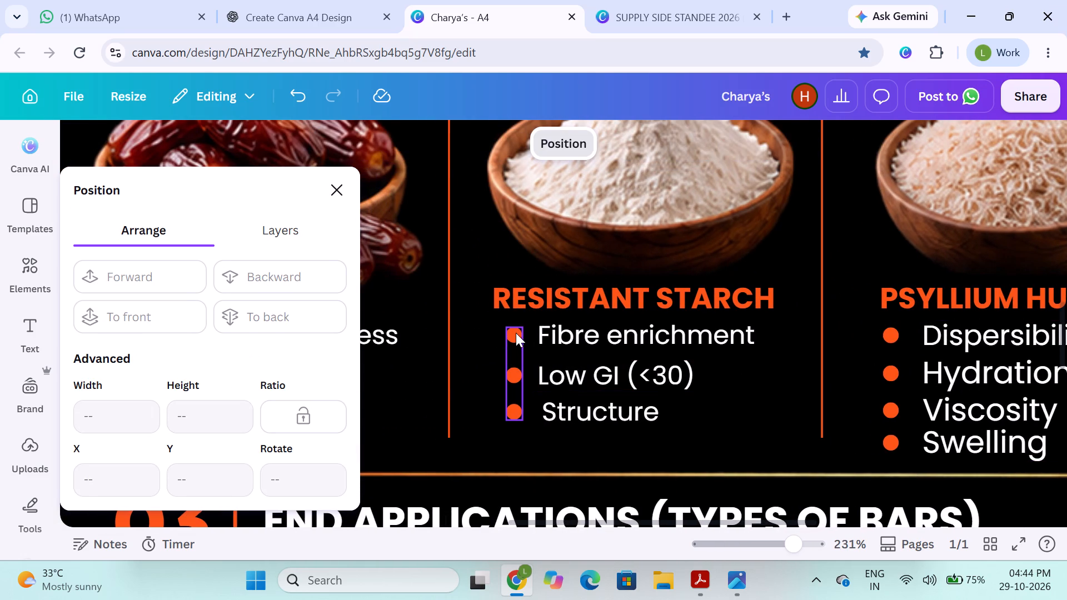
left_click(516, 333)
left_click(317, 188)
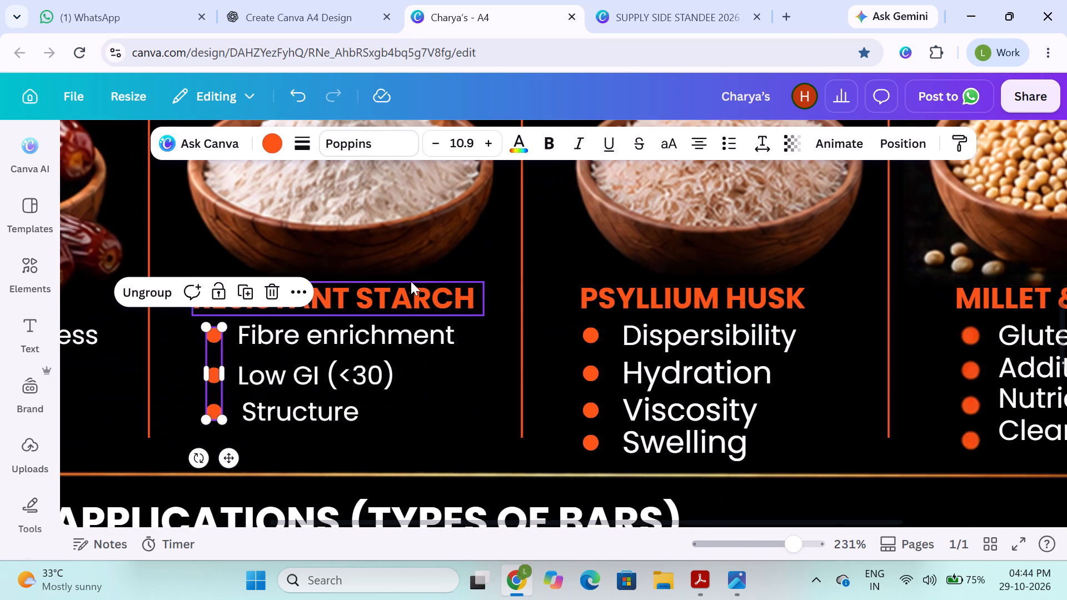
left_click(127, 292)
left_click(435, 432)
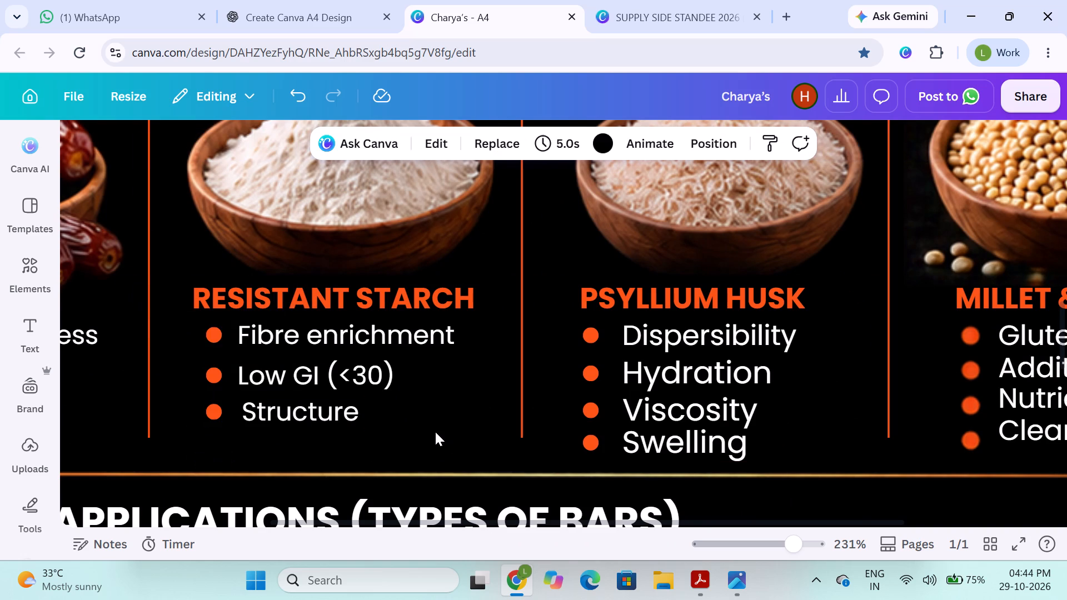
Check the Resistant Starch bullets' middle alignment and group each with its own text box: Structure, Low GI (<30) and Fibre enrichment.
left_click(206, 328)
left_click(248, 331, "shift")
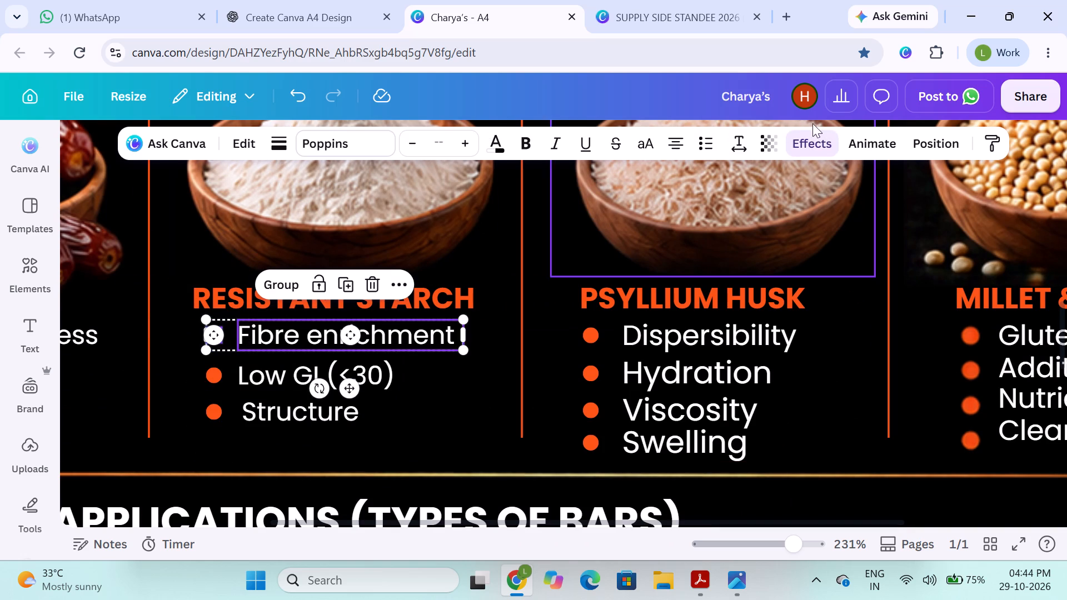
left_click(948, 142)
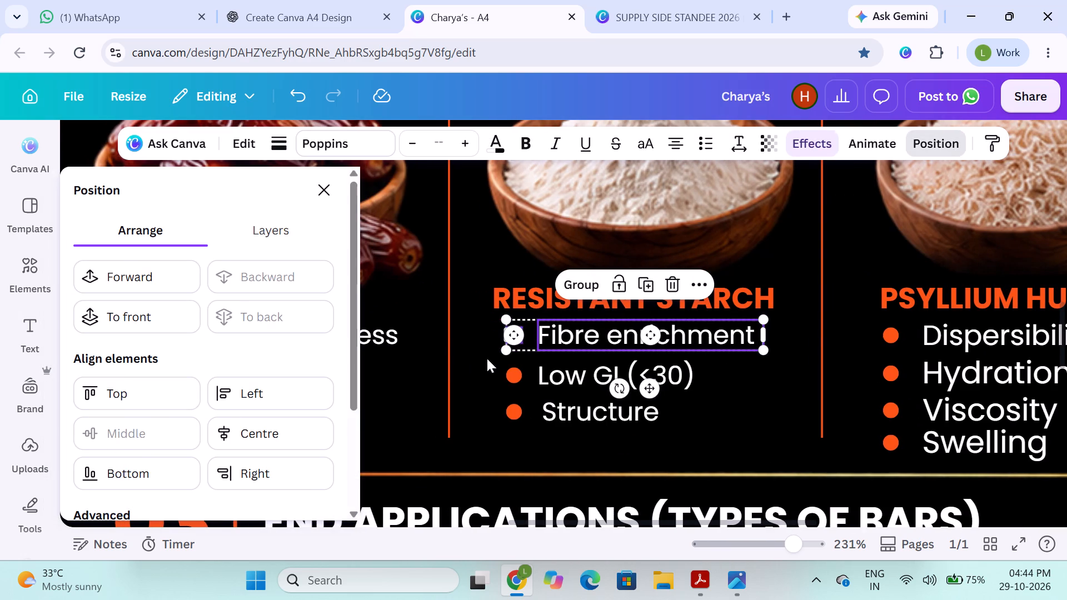
left_click(513, 372)
left_click(564, 384, "shift")
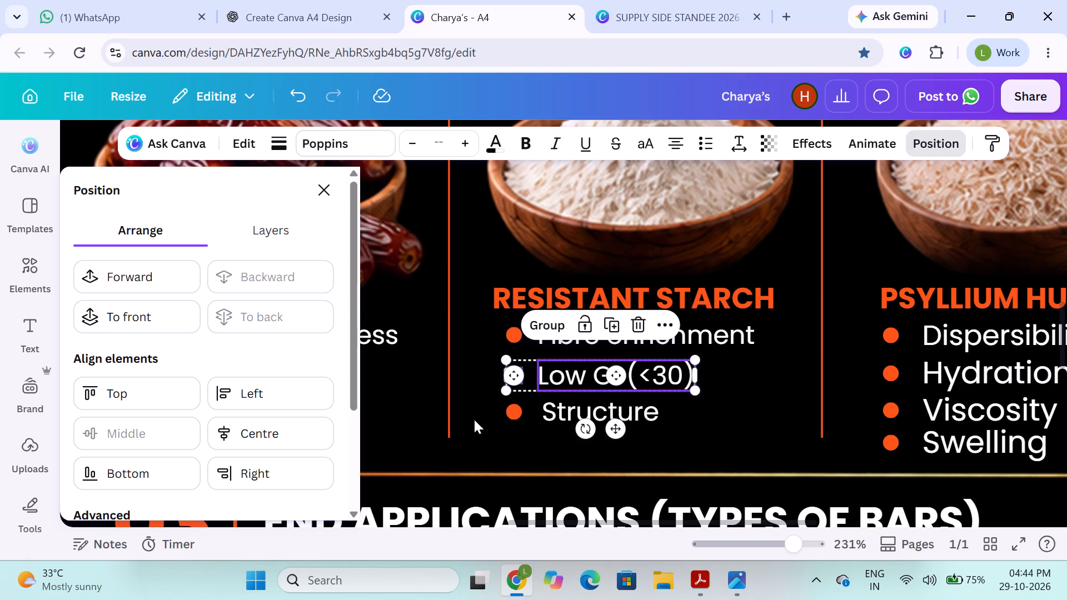
left_click(510, 412)
left_click(577, 408, "shift")
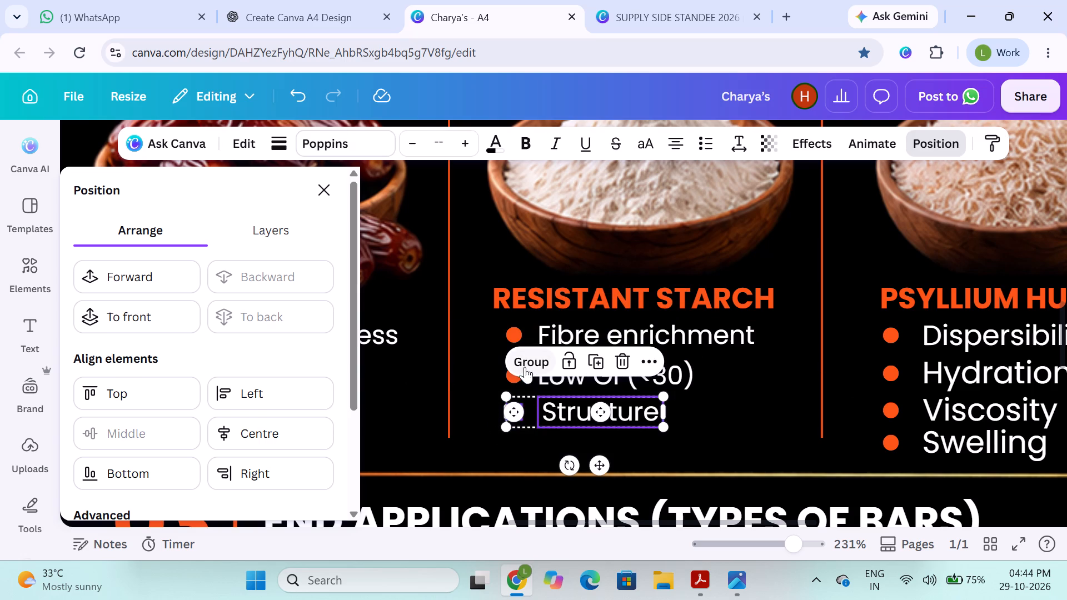
left_click(542, 361)
left_click(510, 381)
left_click(545, 374, "shift")
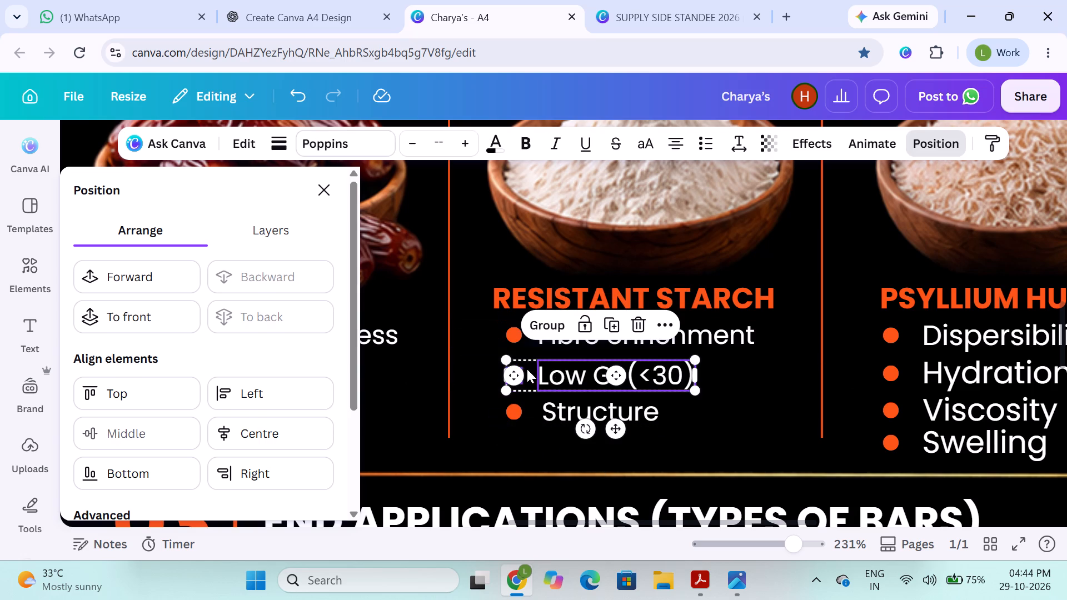
left_click(543, 323)
left_click(509, 341)
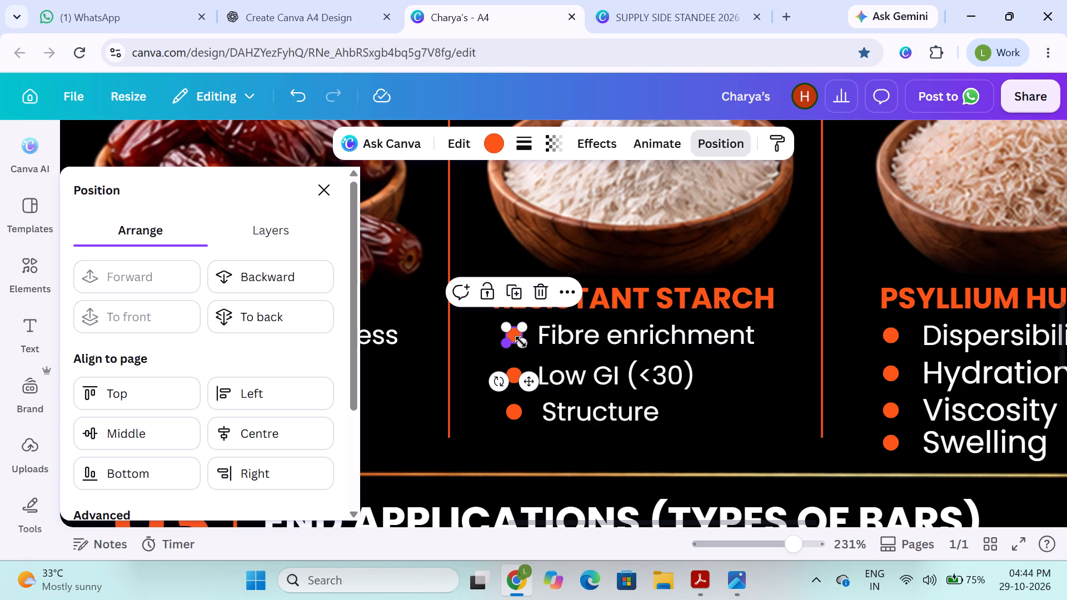
left_click(545, 336, "shift")
left_click(572, 288)
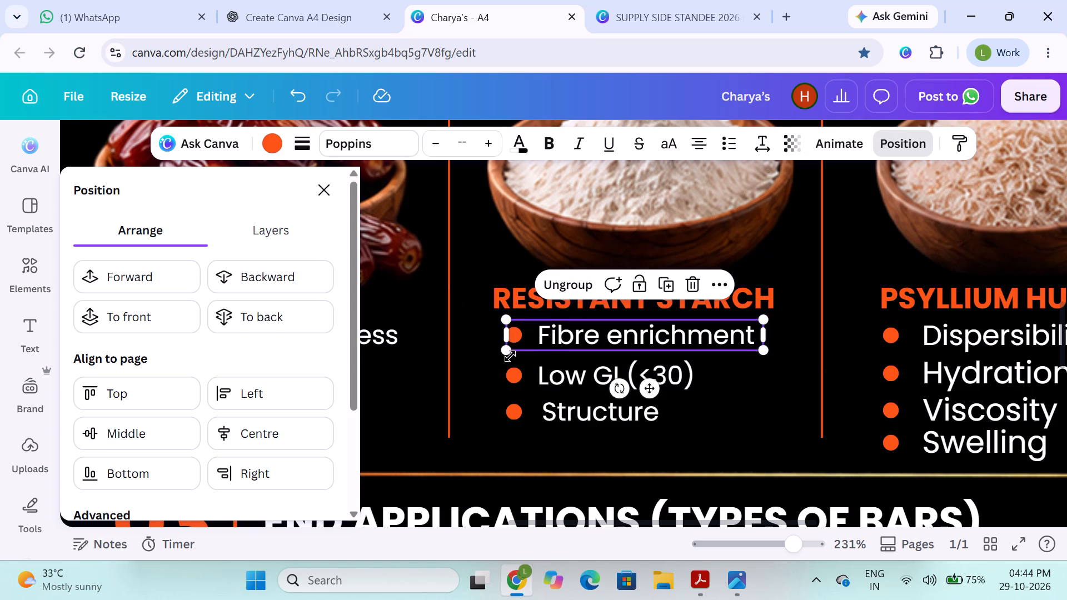
left_click(464, 356)
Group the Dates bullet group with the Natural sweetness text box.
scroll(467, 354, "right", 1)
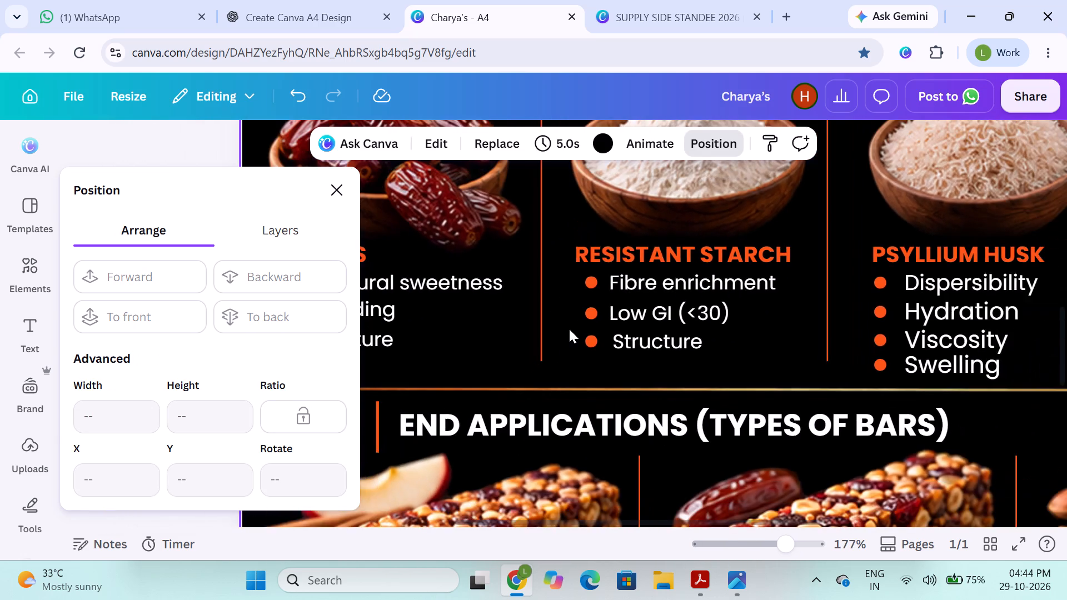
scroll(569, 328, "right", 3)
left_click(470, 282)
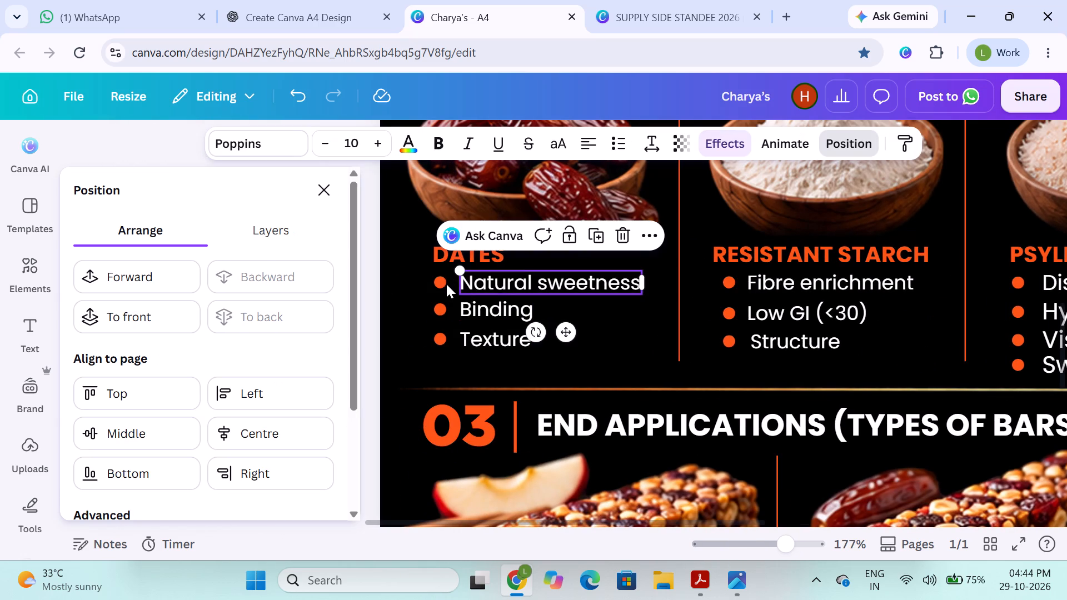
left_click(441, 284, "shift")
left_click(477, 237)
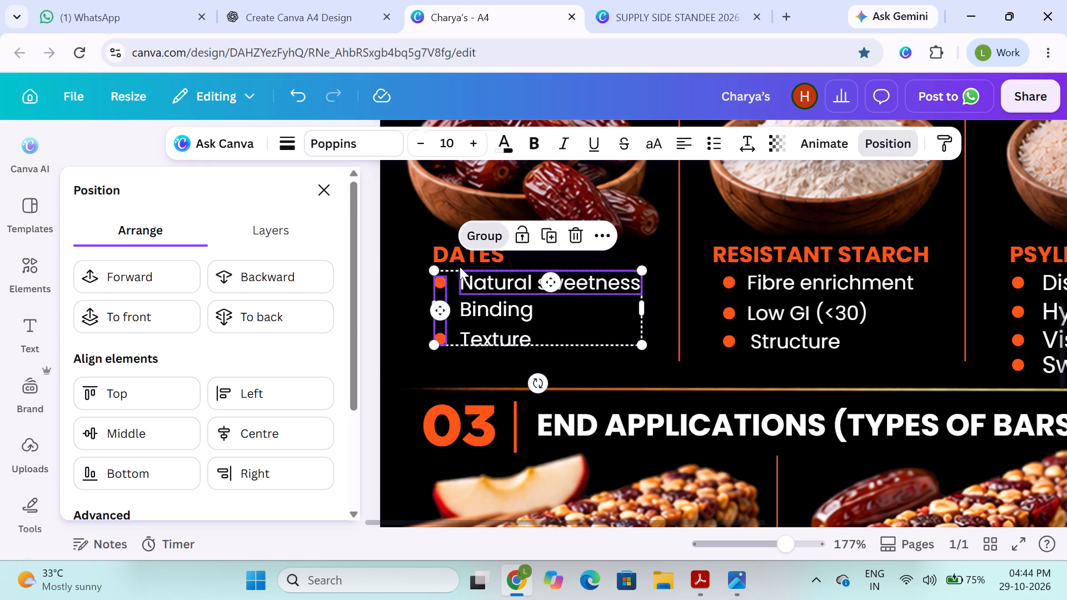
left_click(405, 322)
Ungroup the Dates bullets and the Natural sweetness text into separate elements.
left_click(440, 278)
left_click(482, 226)
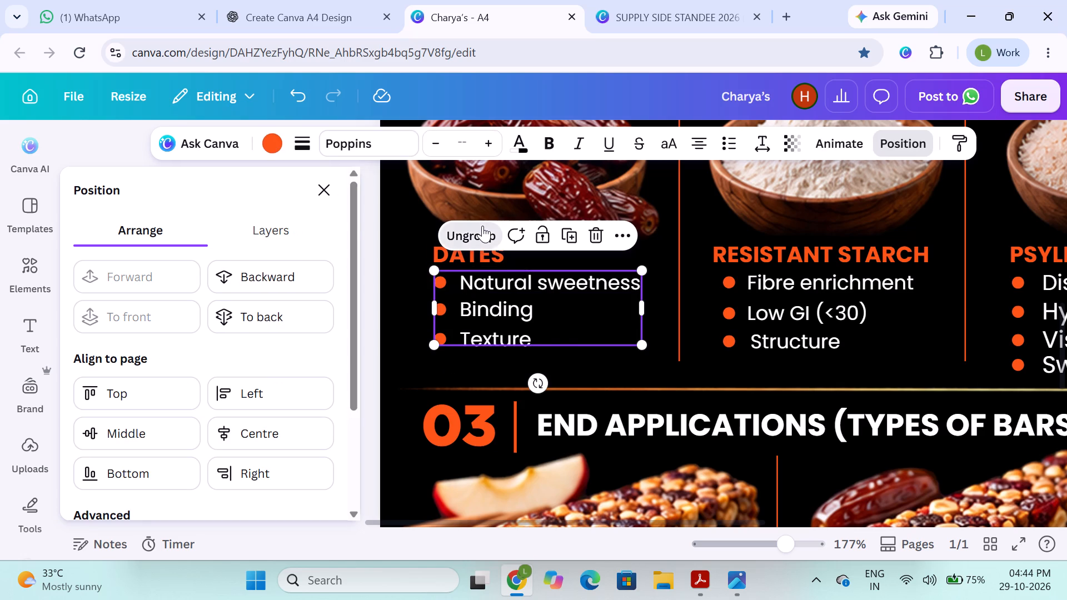
left_click(409, 306)
Check the Dates bullets' middle alignment with their text and group the Texture bullet with the Texture text box.
left_click(442, 281)
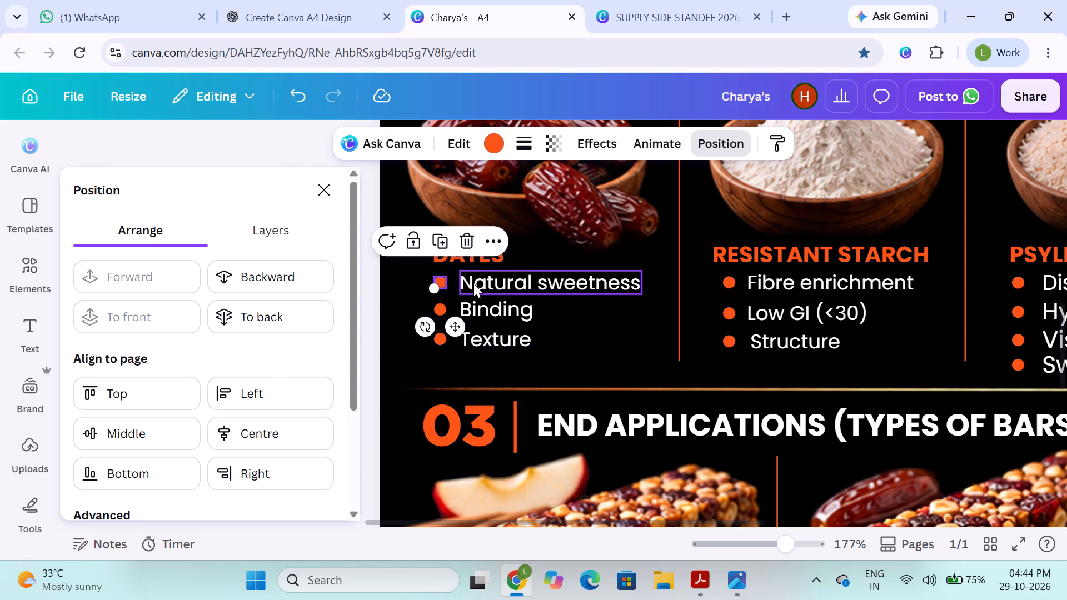
left_click(473, 283, "shift")
left_click(440, 314)
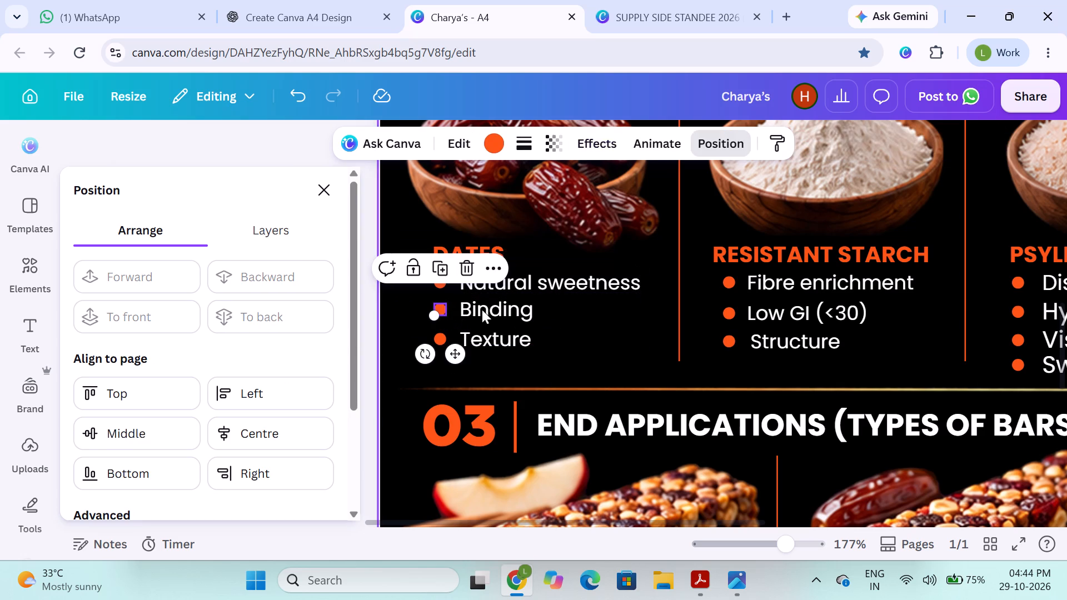
left_click(482, 309, "shift")
left_click(443, 339)
left_click(466, 337, "shift")
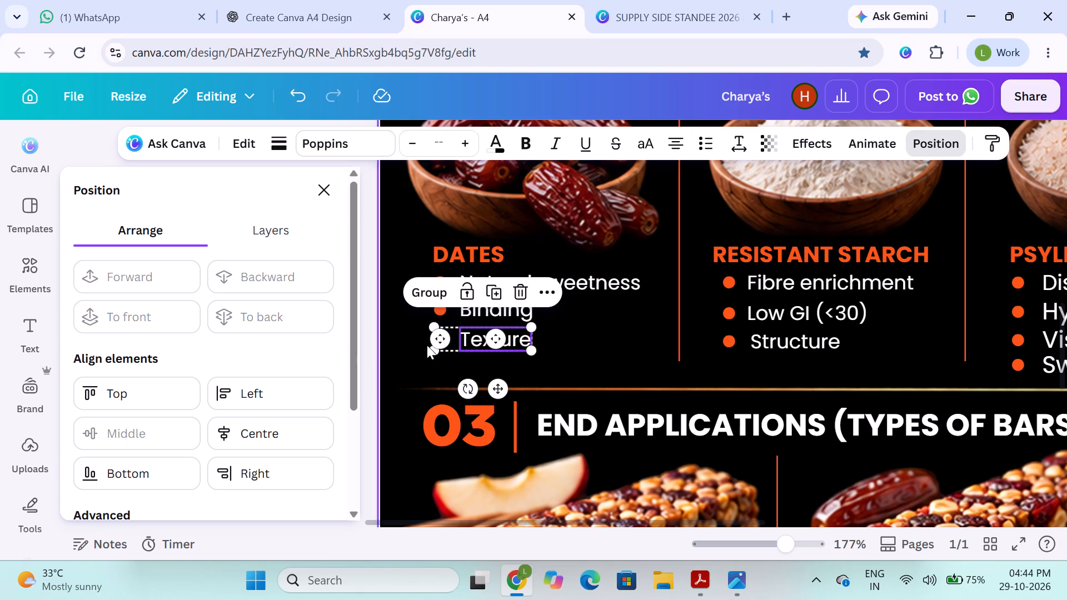
left_click(407, 293)
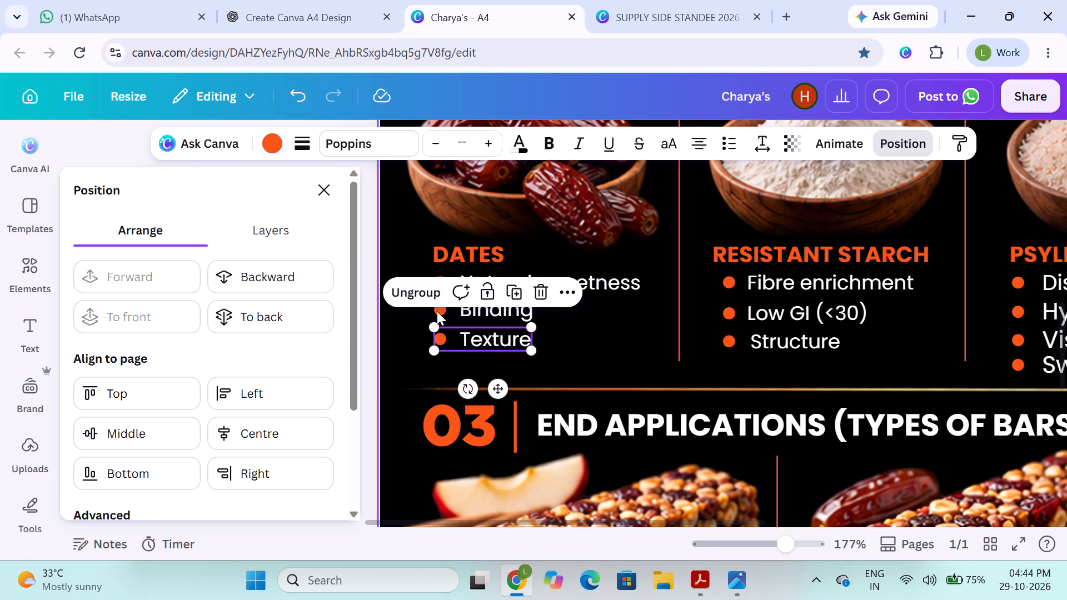
Group the Binding and Natural sweetness bullets each with their own text box in the Dates list.
left_click(443, 311)
left_click(479, 309)
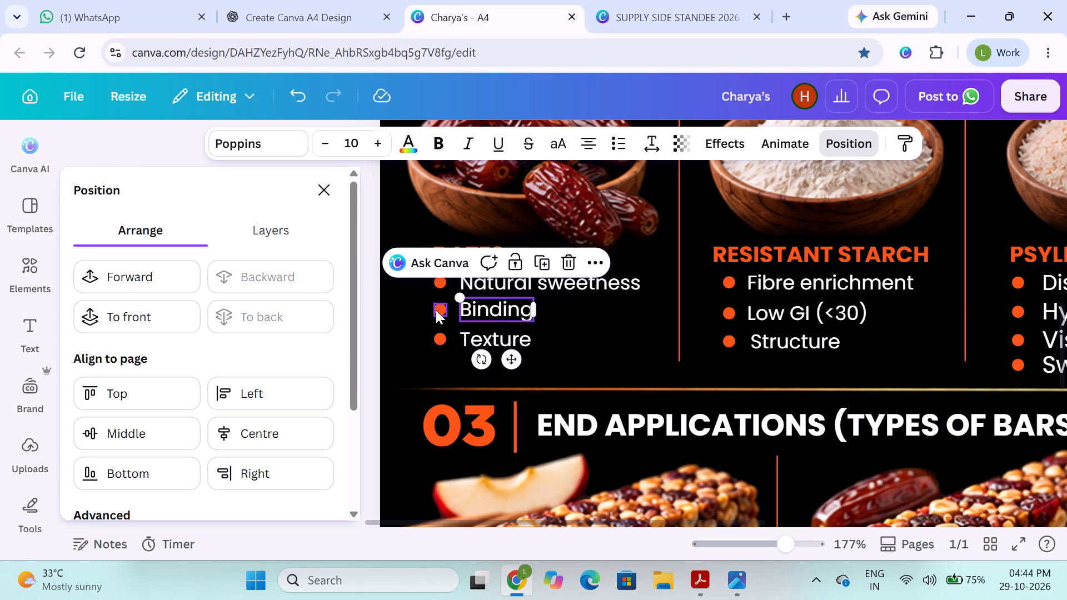
left_click(436, 310)
left_click(471, 313, "shift")
left_click(422, 263)
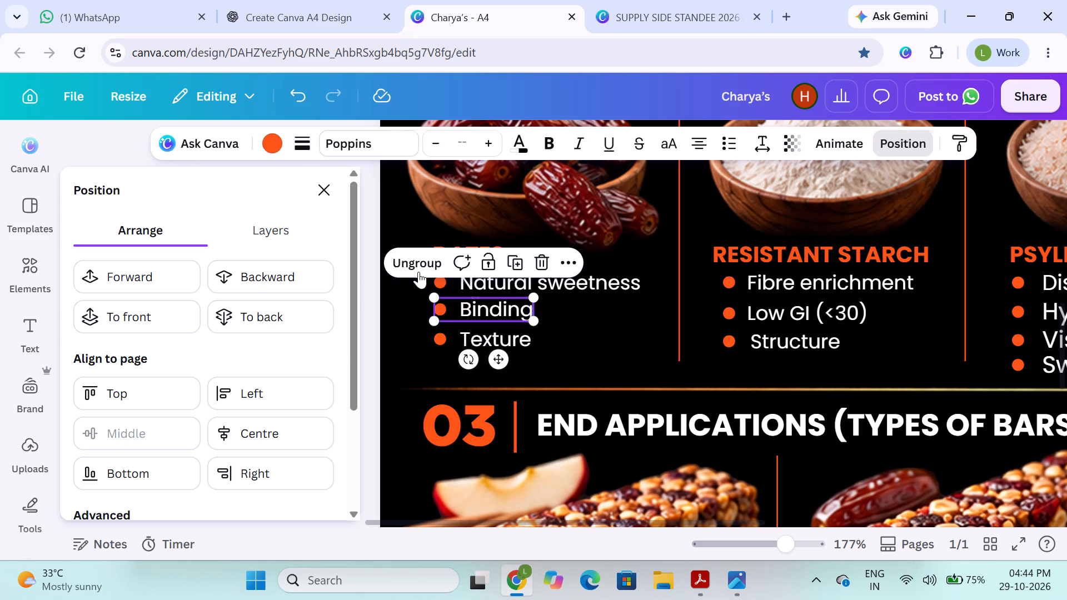
left_click(421, 297)
left_click(436, 282)
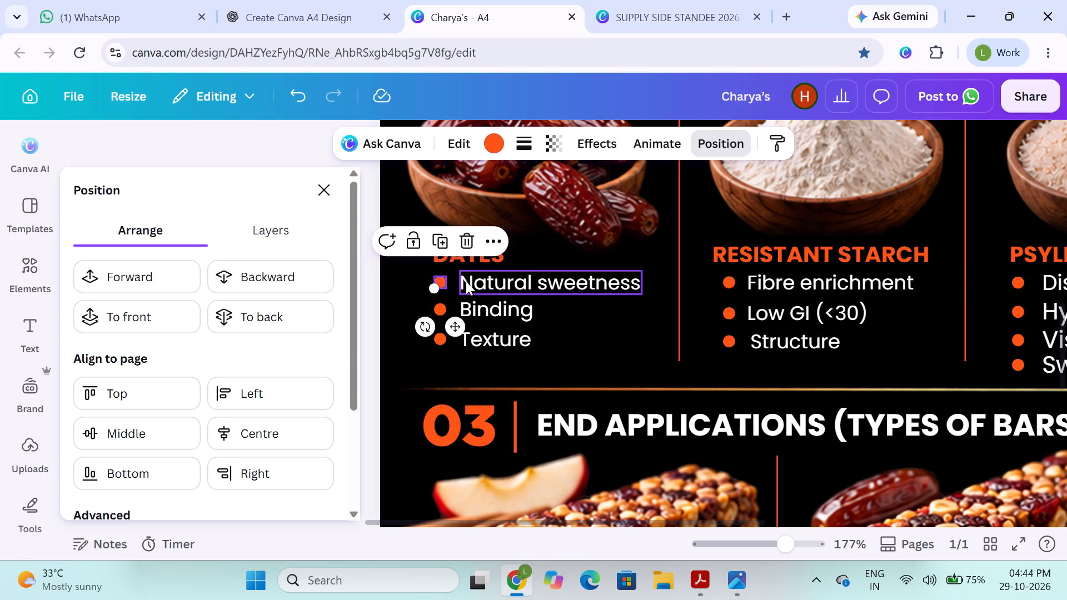
left_click(467, 281, "shift")
left_click(495, 241)
left_click(415, 338)
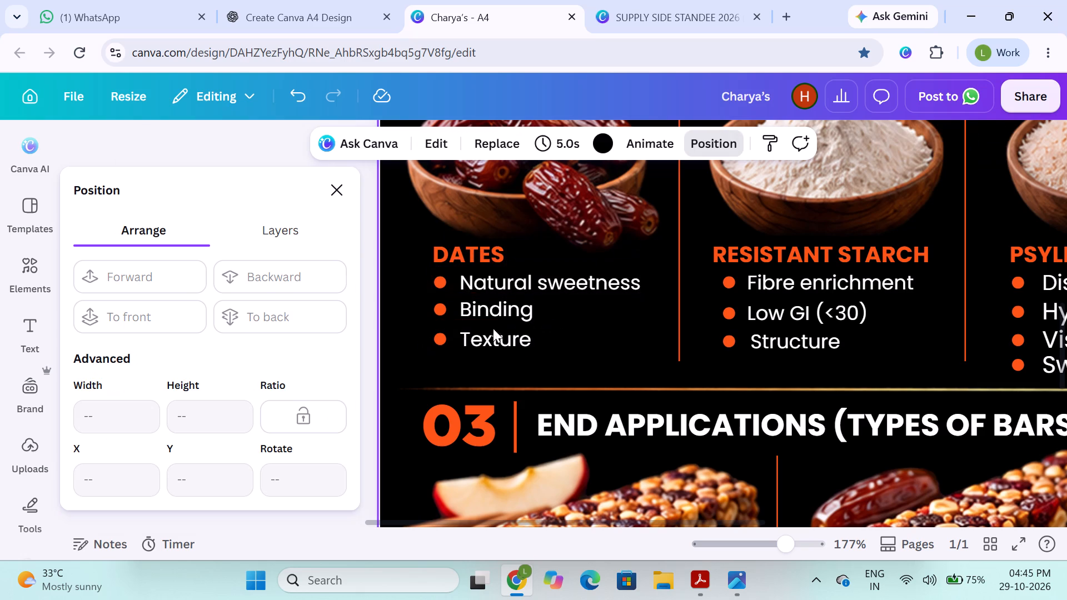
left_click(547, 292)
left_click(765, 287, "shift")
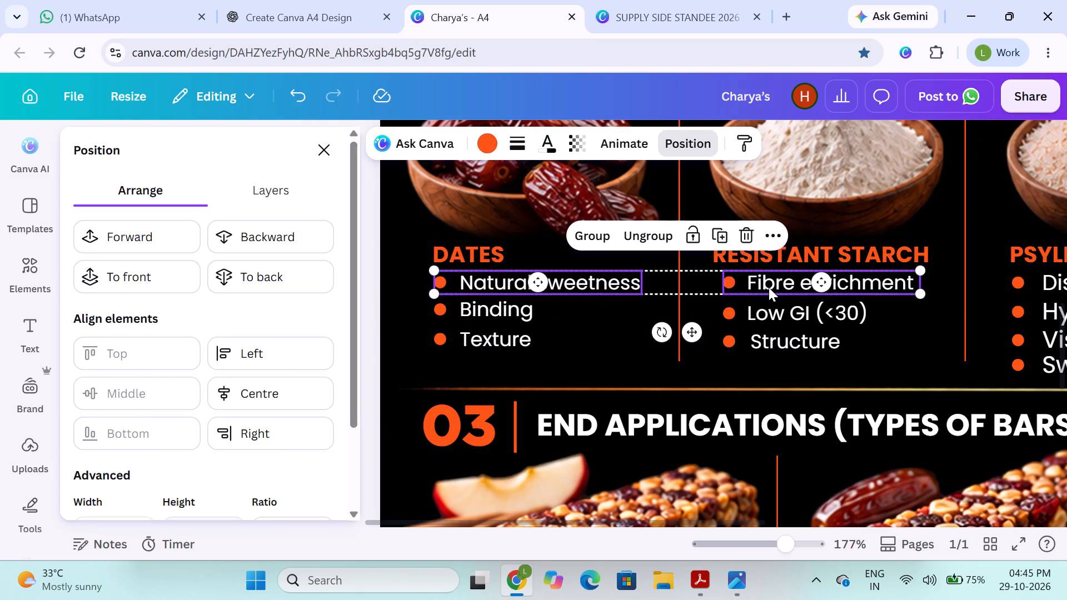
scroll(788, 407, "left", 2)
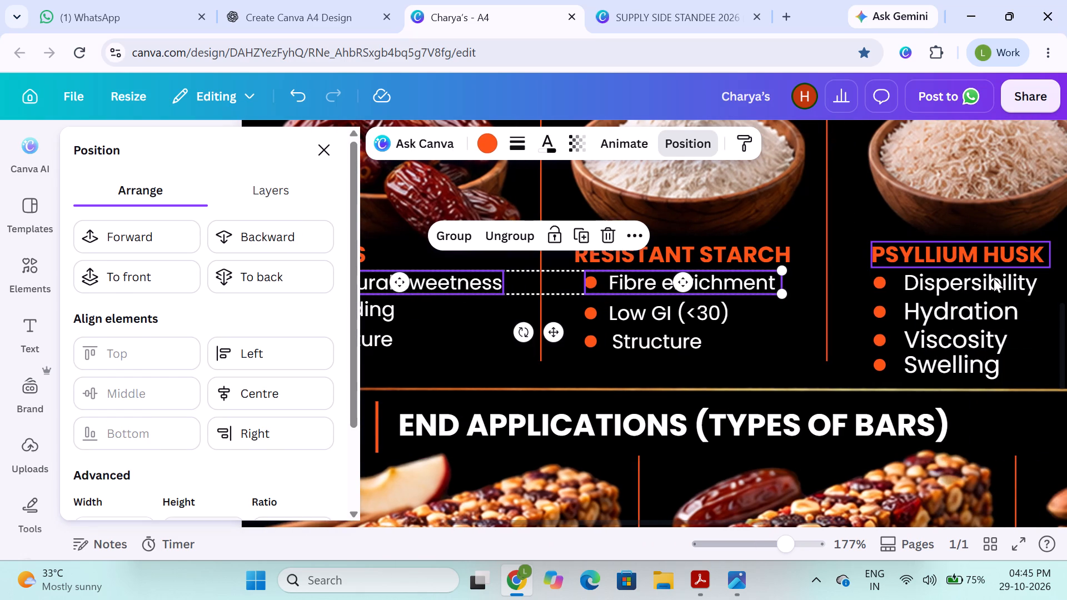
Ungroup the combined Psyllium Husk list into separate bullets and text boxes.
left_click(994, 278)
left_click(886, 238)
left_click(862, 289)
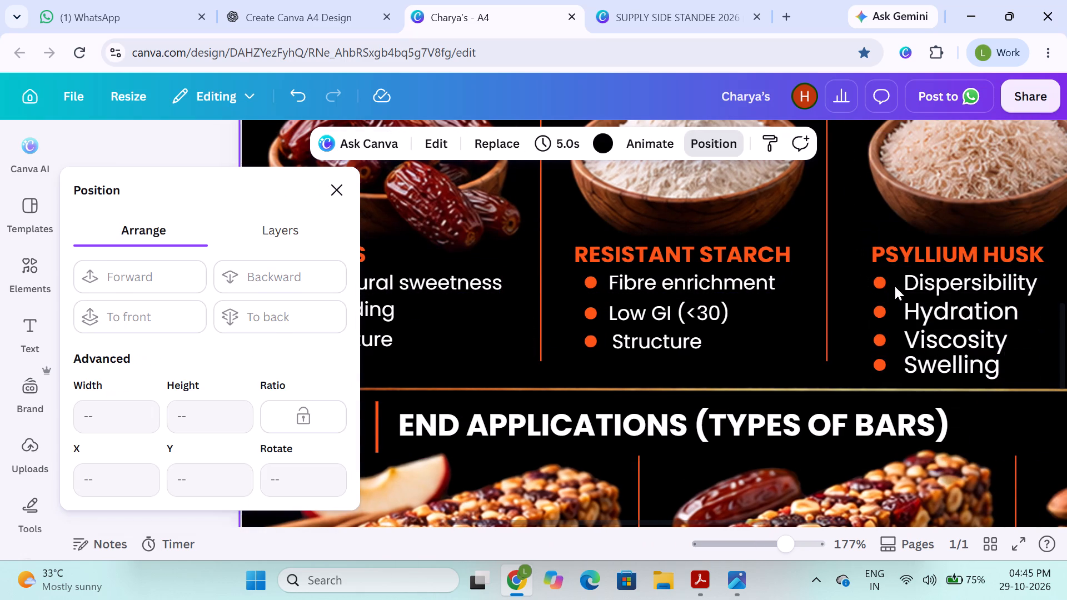
Group the Dispersibility bullet with the Dispersibility text box.
left_click(881, 282)
left_click(936, 284, "shift")
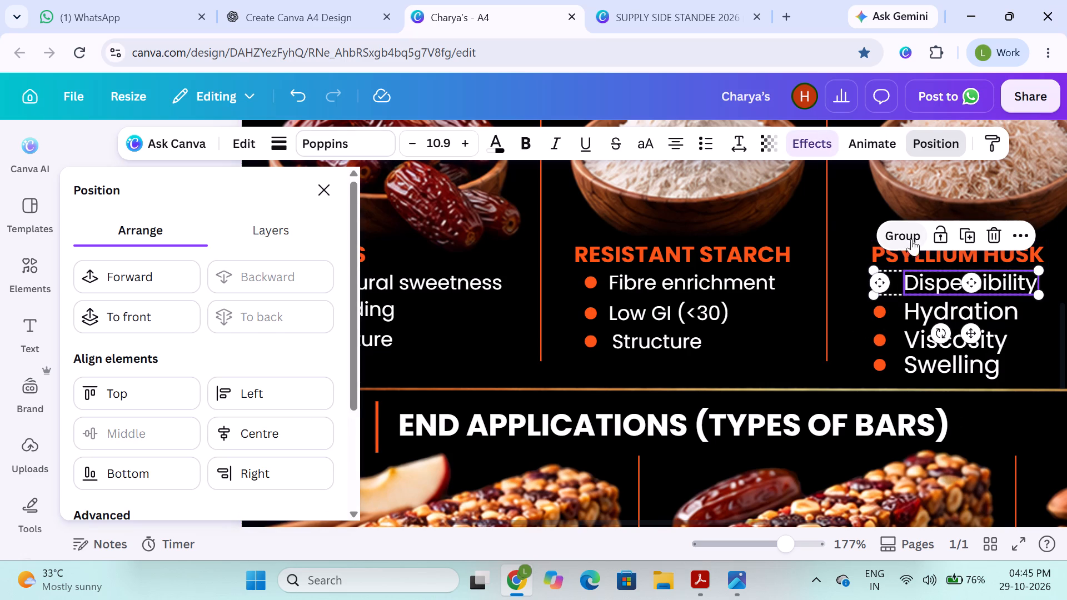
left_click(908, 231)
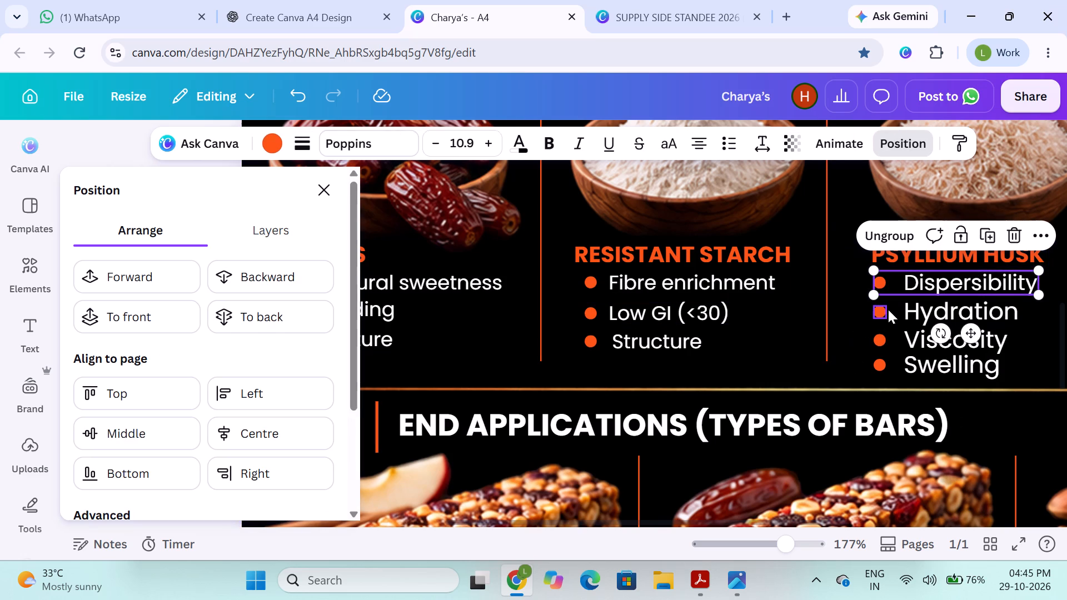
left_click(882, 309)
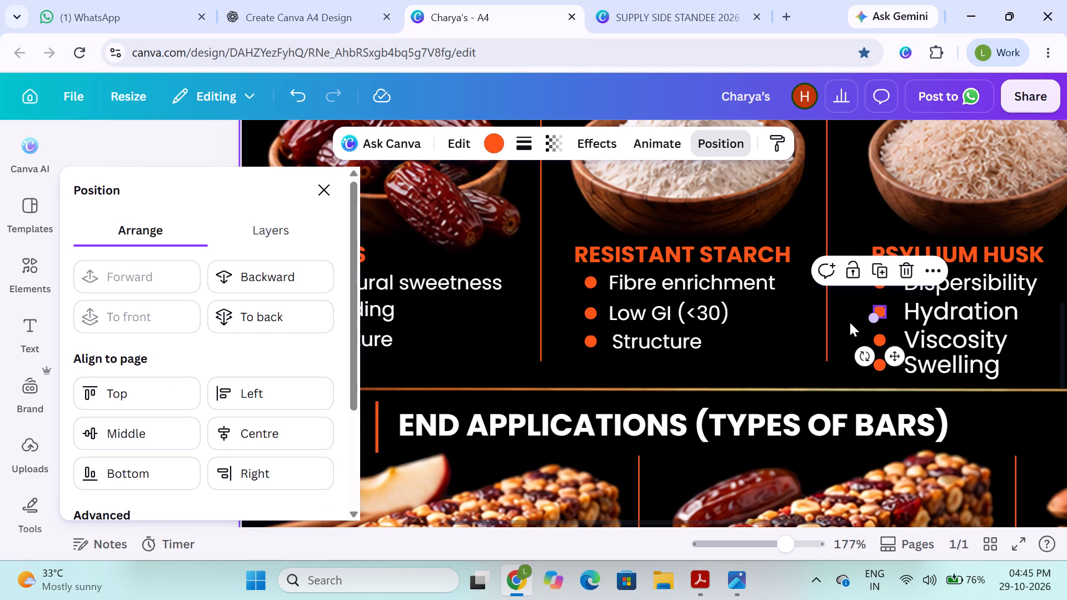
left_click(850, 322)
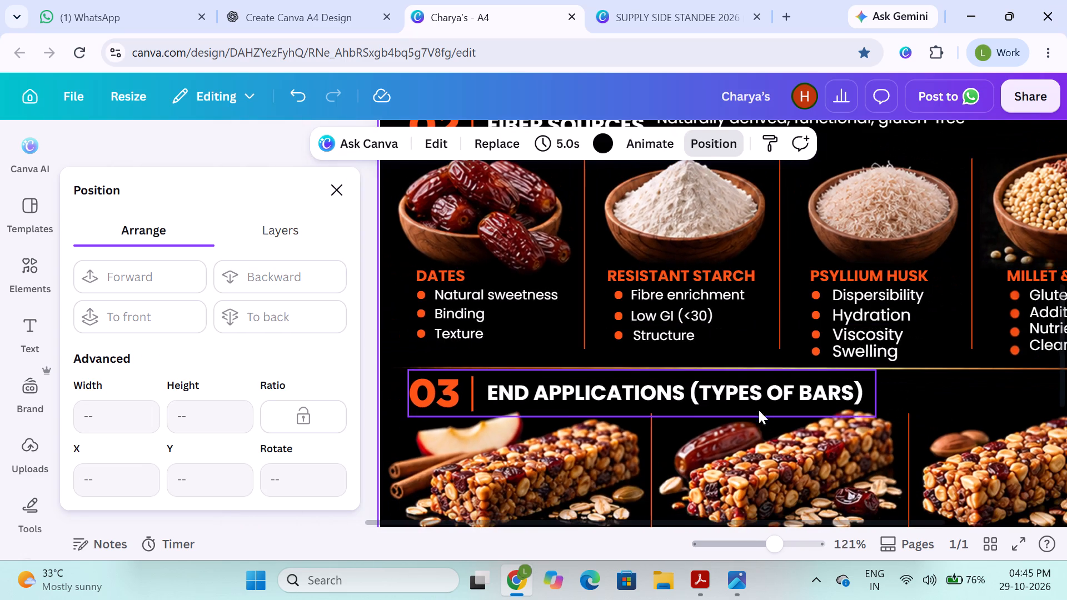
Delete "MILLET & " from the fourth fiber source heading so it reads "SORGHUM".
scroll(782, 386, "down", 1)
scroll(796, 347, "up", 1)
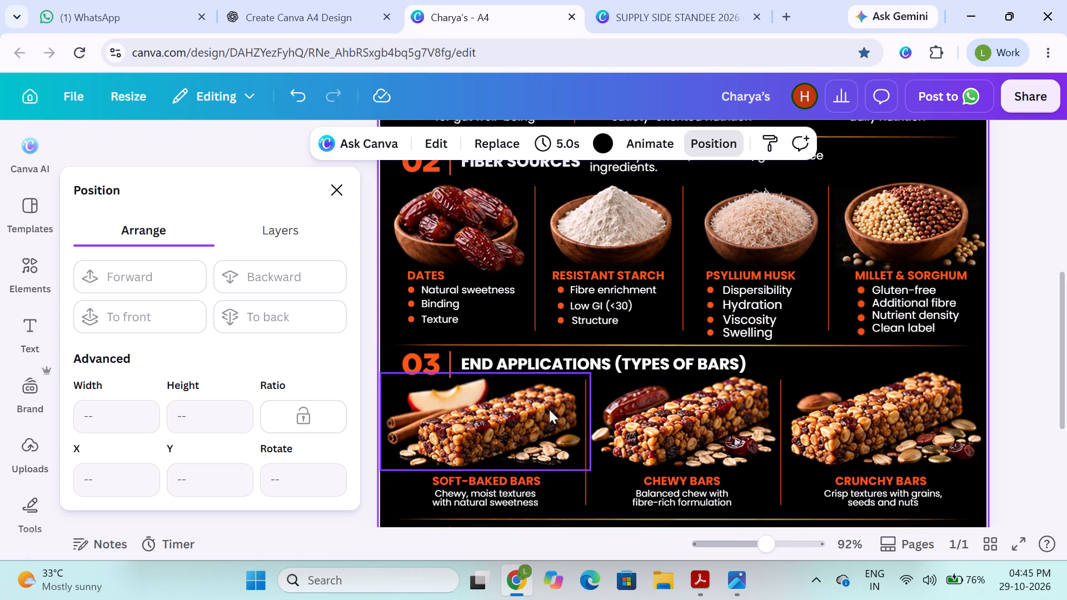
scroll(652, 331, "up", 2)
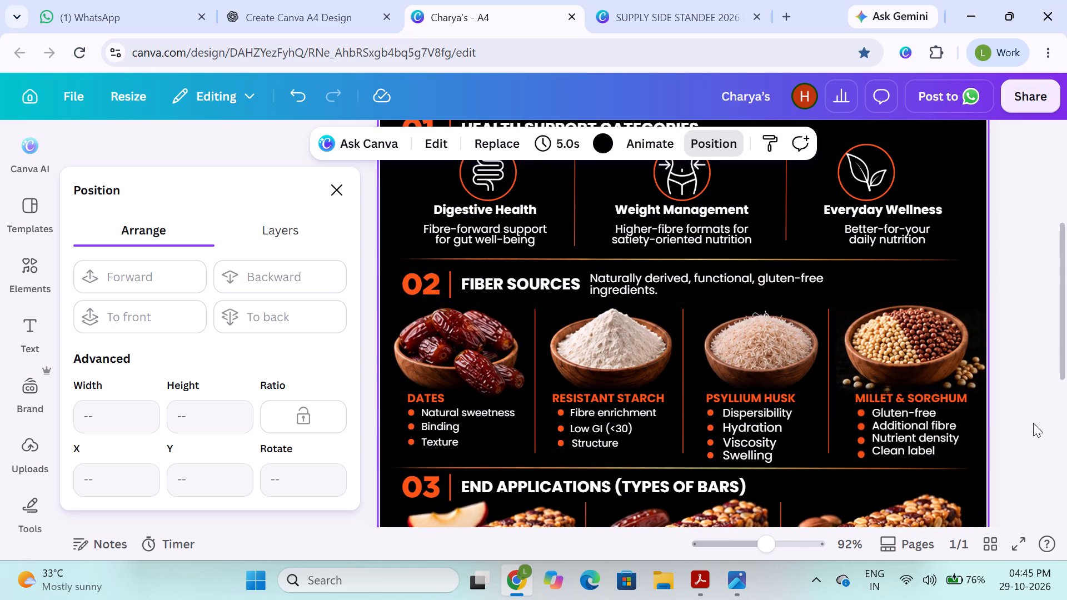
left_click(884, 390)
double_click(890, 396)
left_click(891, 397)
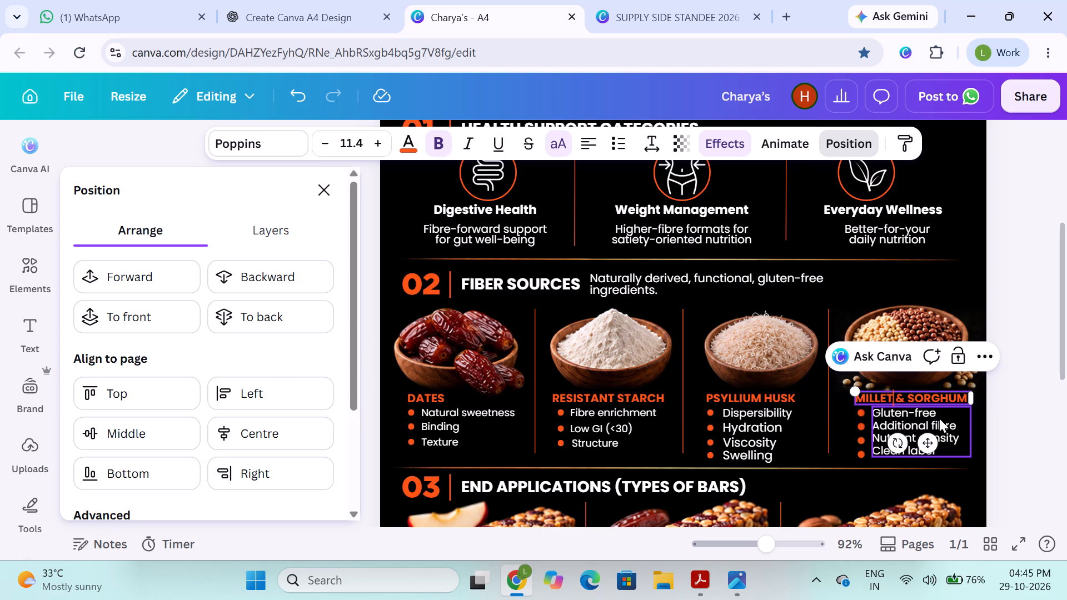
key("Right")
key("Right")
key("Right")
key("BackSpace")
key("BackSpace")
key("BackSpace")
key("BackSpace")
key("BackSpace")
key("BackSpace")
key("BackSpace")
key("BackSpace")
key("BackSpace")
key("BackSpace")
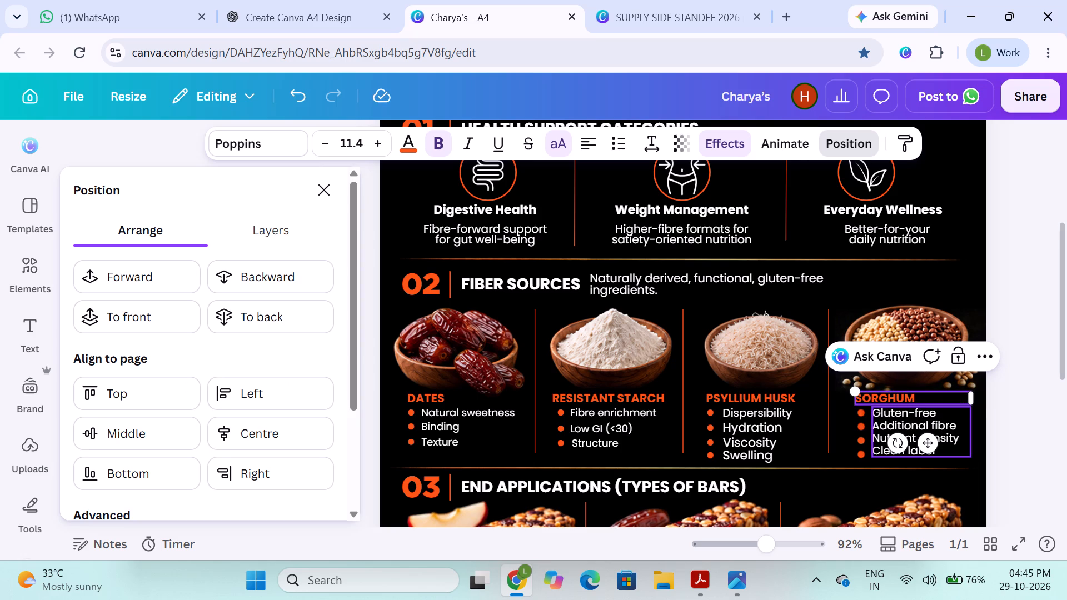
Narrow the SORGHUM heading's text box to fit the word, about 2.3 wide.
left_click_drag(975, 401, 926, 408)
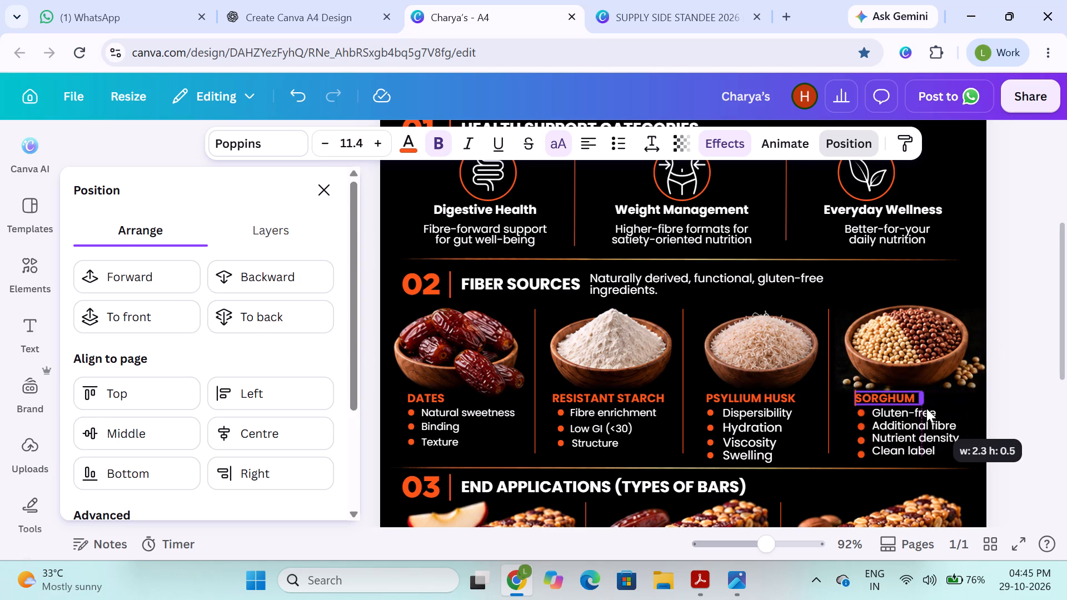
left_click_drag(926, 408, 926, 408)
left_click(1026, 388)
left_click(956, 408)
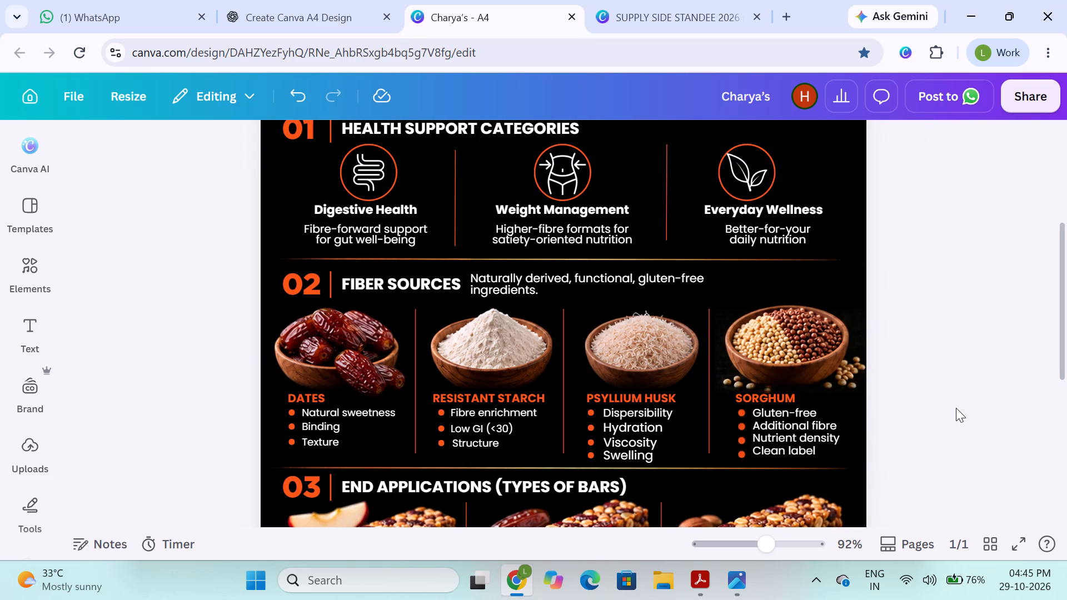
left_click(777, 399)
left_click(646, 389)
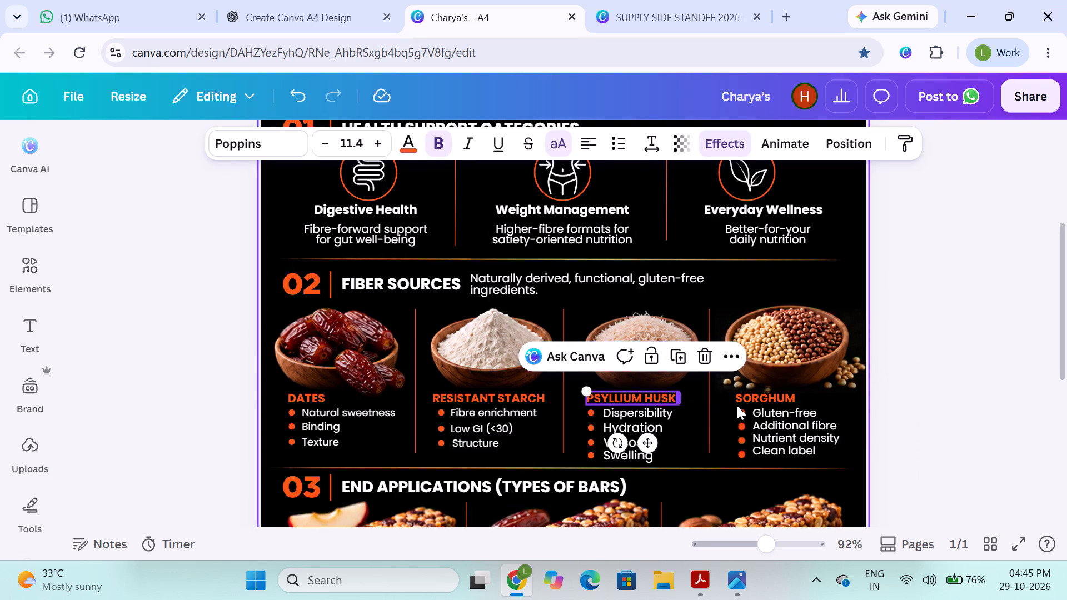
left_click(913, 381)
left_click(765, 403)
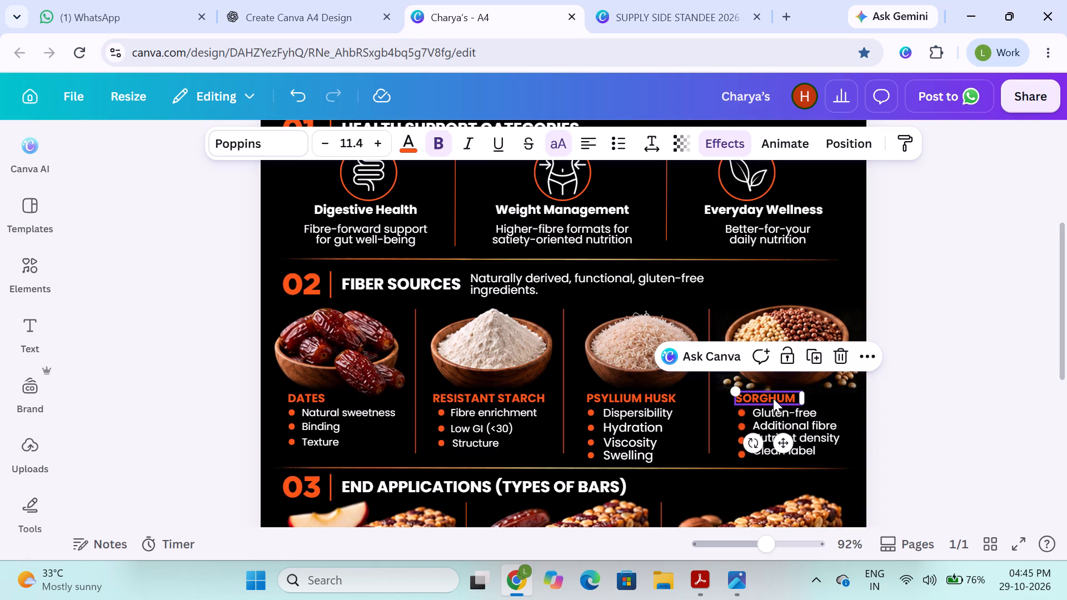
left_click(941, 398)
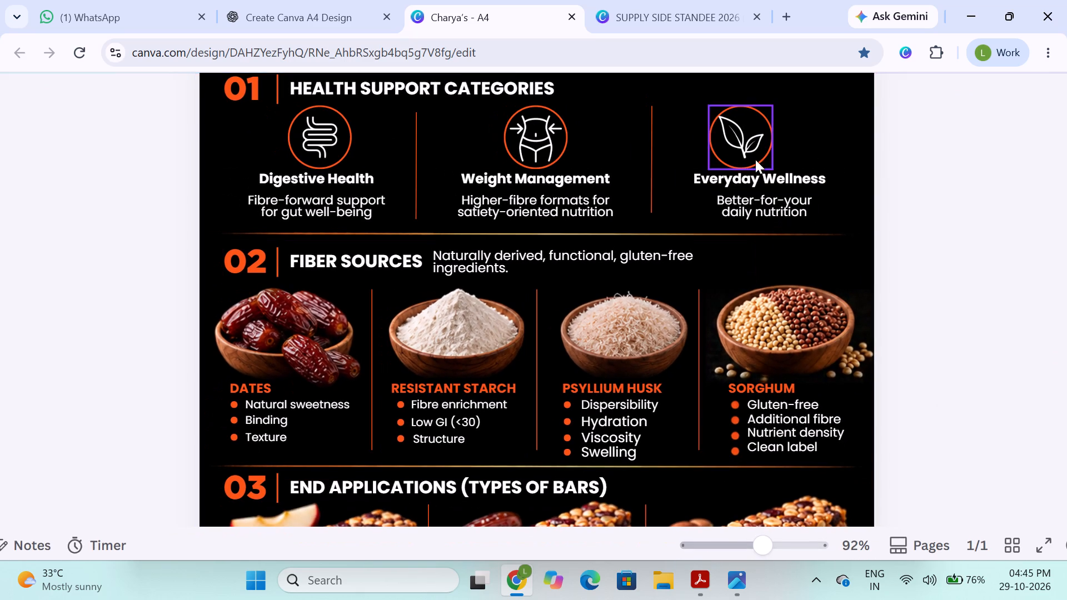
Group each of the three icons under Health Support Categories with its own orange circle.
left_click(740, 156)
left_click(773, 142, "shift")
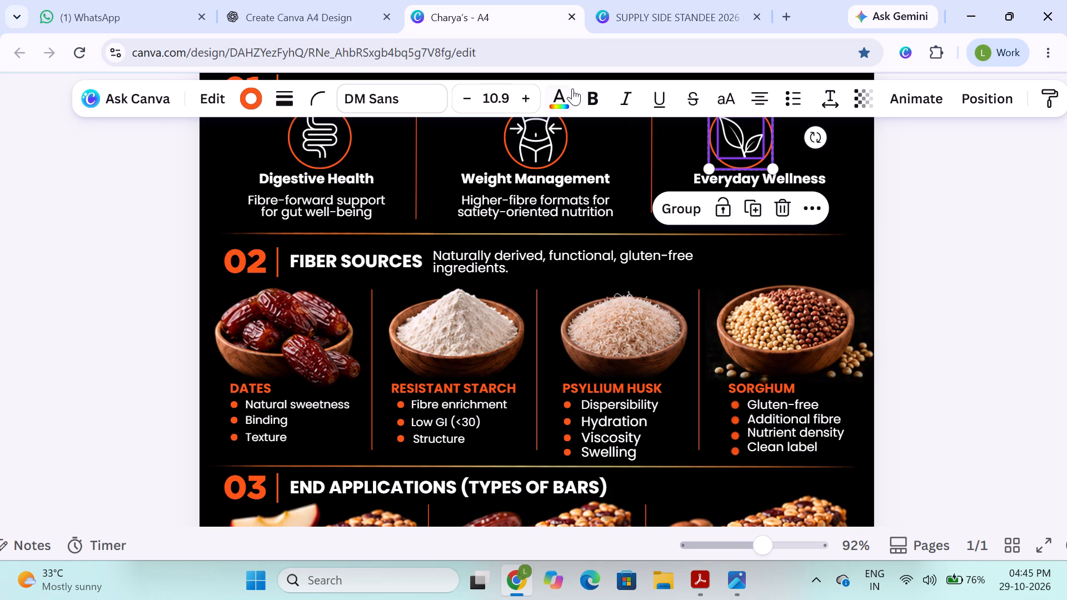
left_click(672, 201)
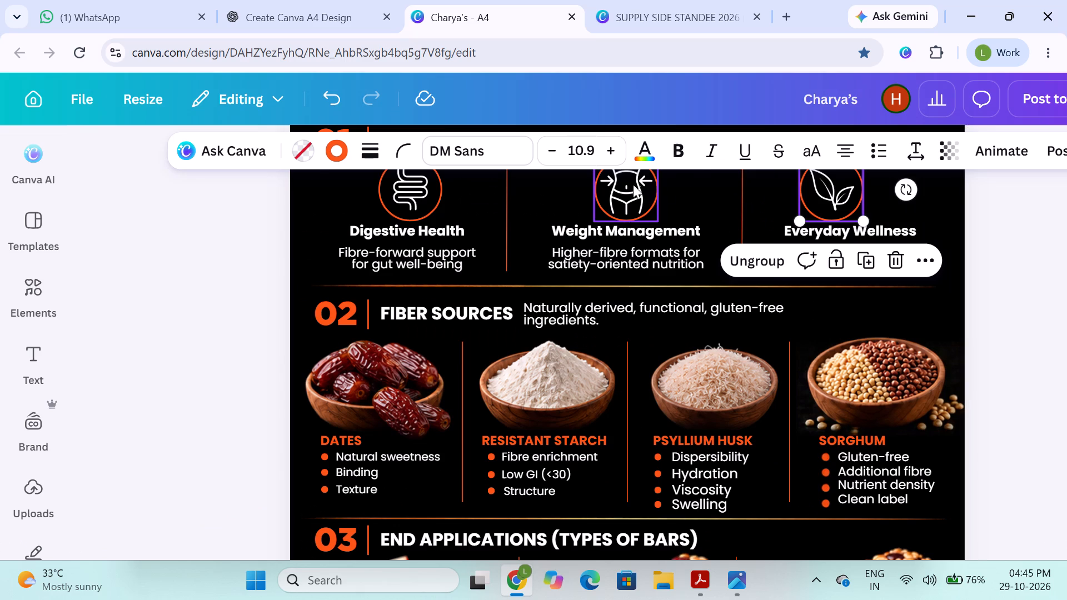
left_click(630, 184)
left_click(655, 189, "shift")
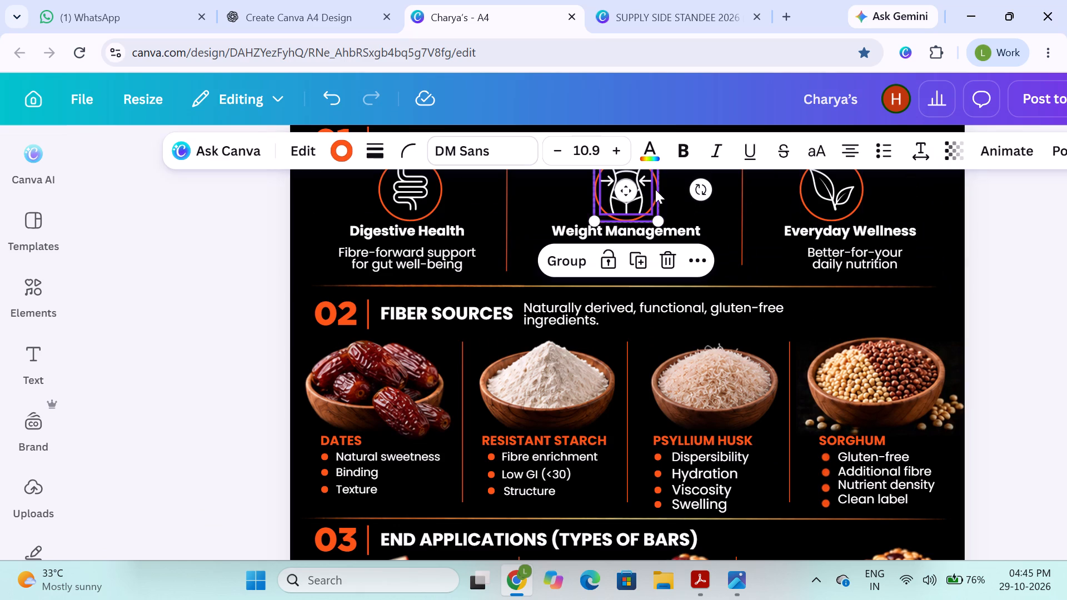
left_click(566, 267)
left_click(410, 203)
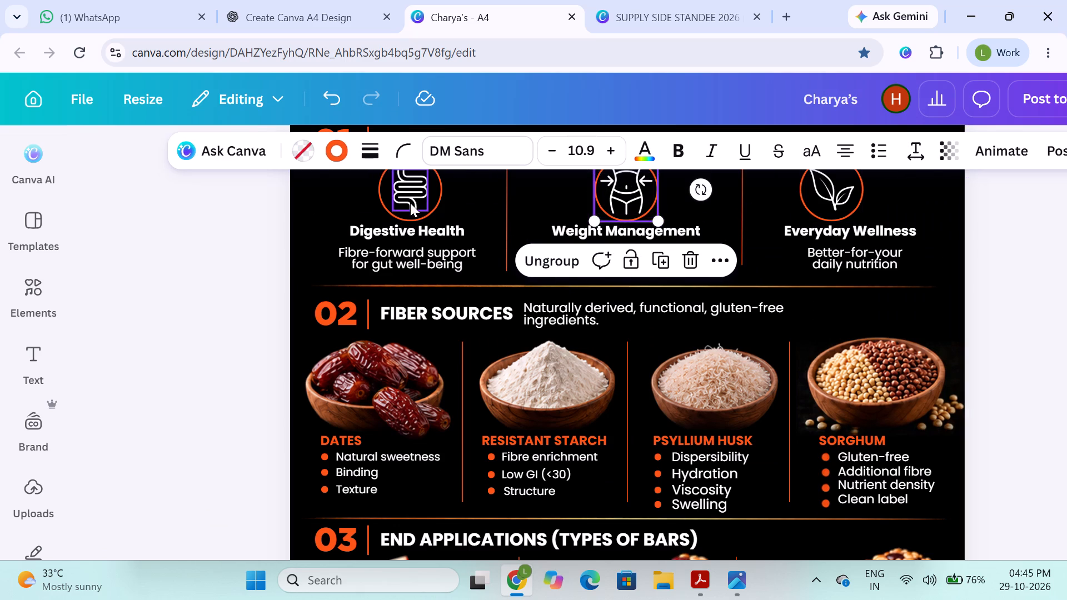
left_click(435, 199, "shift")
left_click(362, 260)
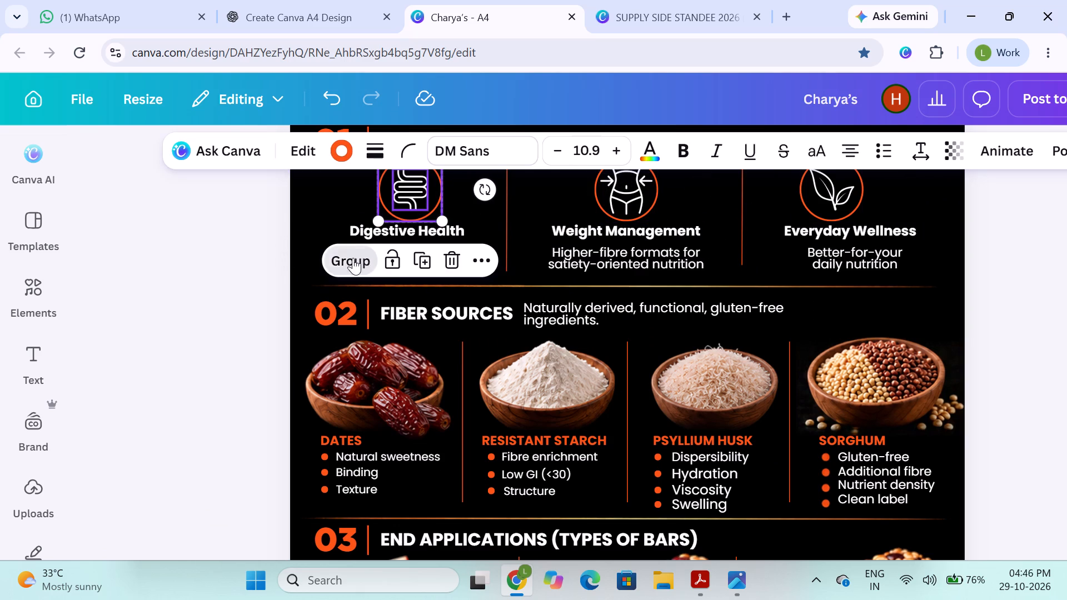
left_click(242, 254)
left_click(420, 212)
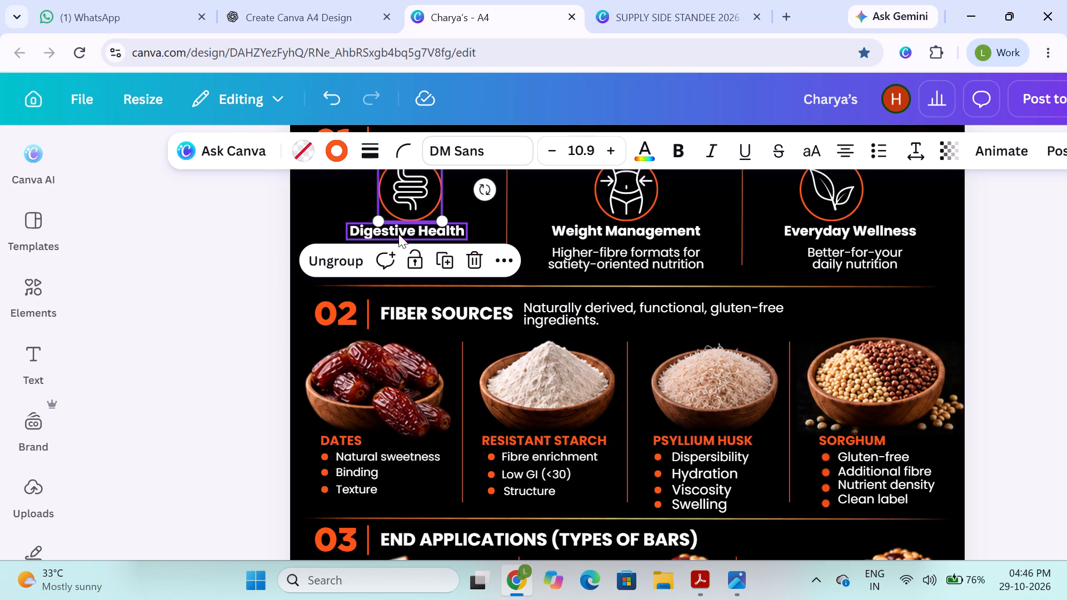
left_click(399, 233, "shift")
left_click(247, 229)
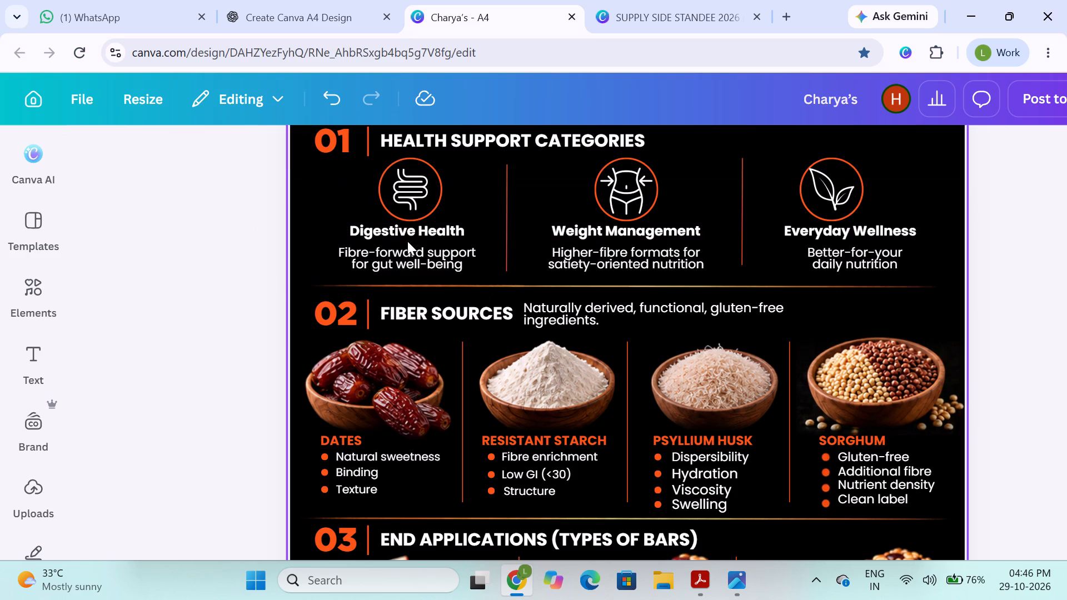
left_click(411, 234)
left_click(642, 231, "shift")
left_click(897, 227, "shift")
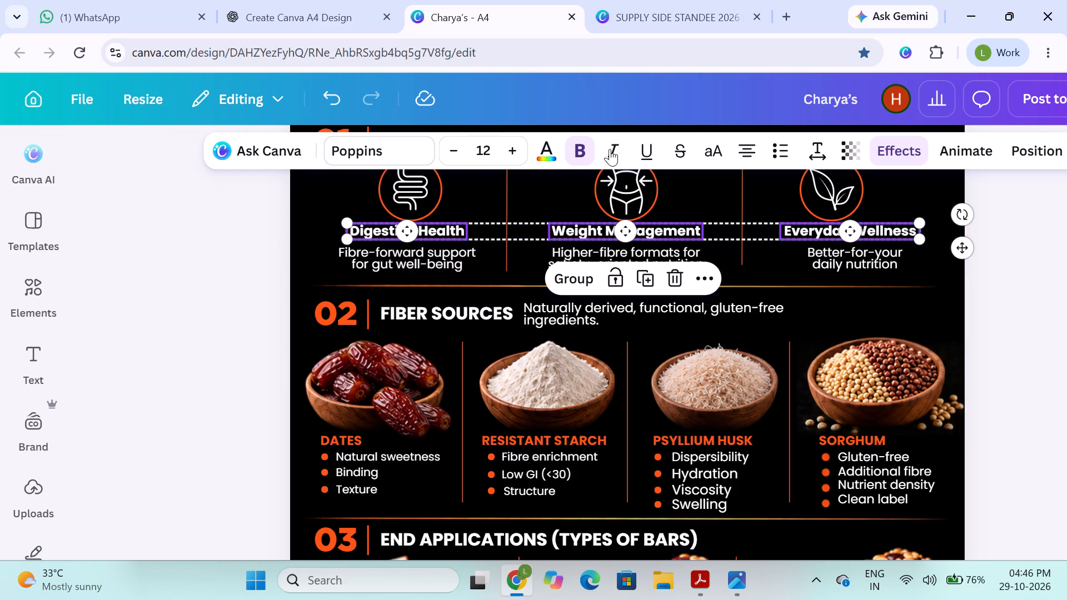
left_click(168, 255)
Nudge the Digestive Health heading slightly to the left beneath its icon.
left_click(368, 231)
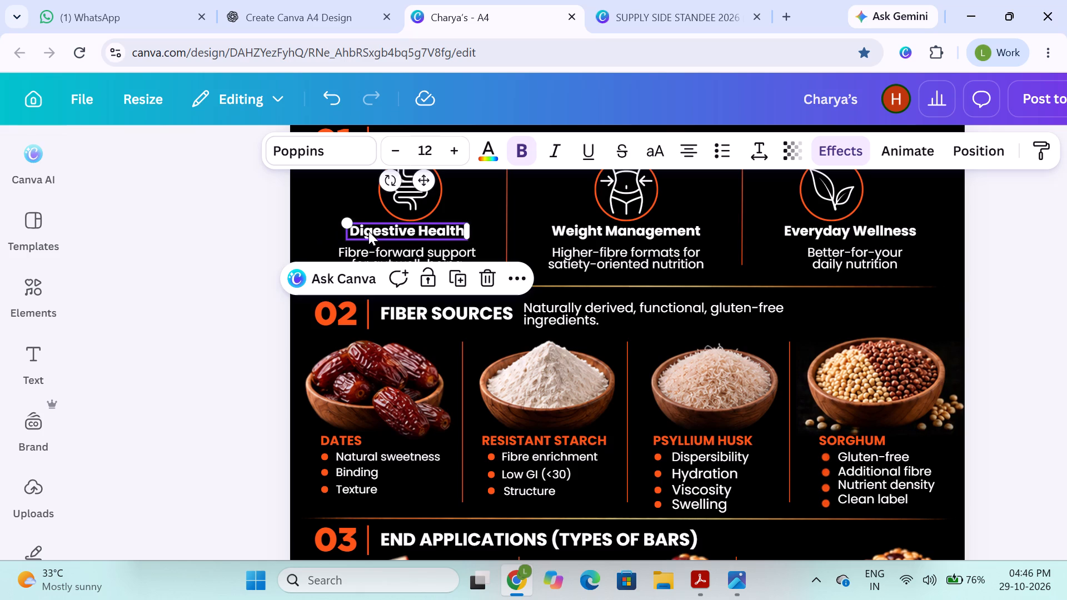
key("Left")
key("Left")
key("Left")
key("Left")
key("Right")
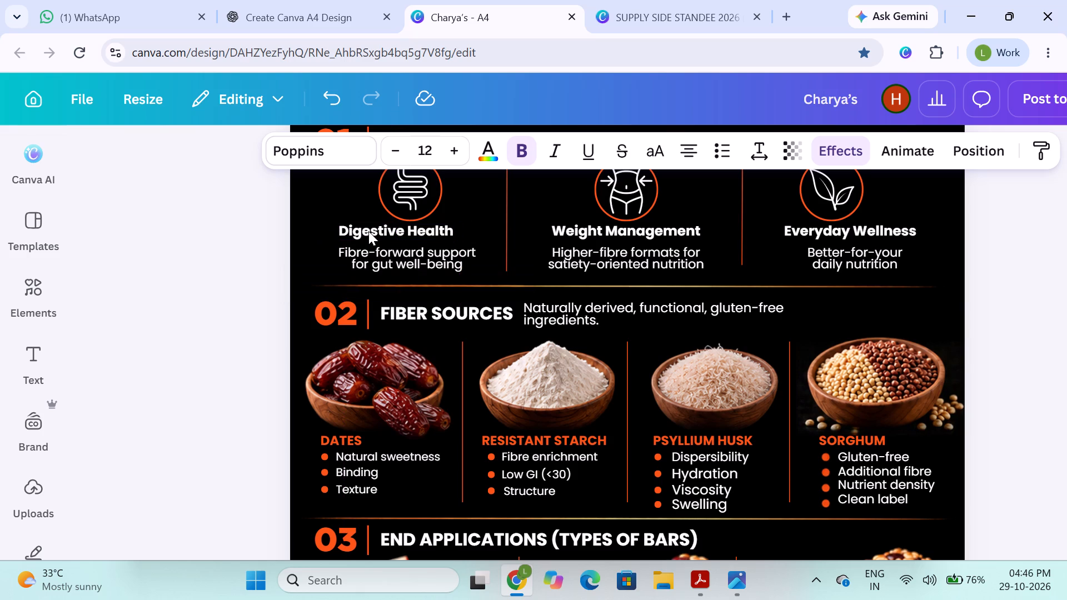
key("Left")
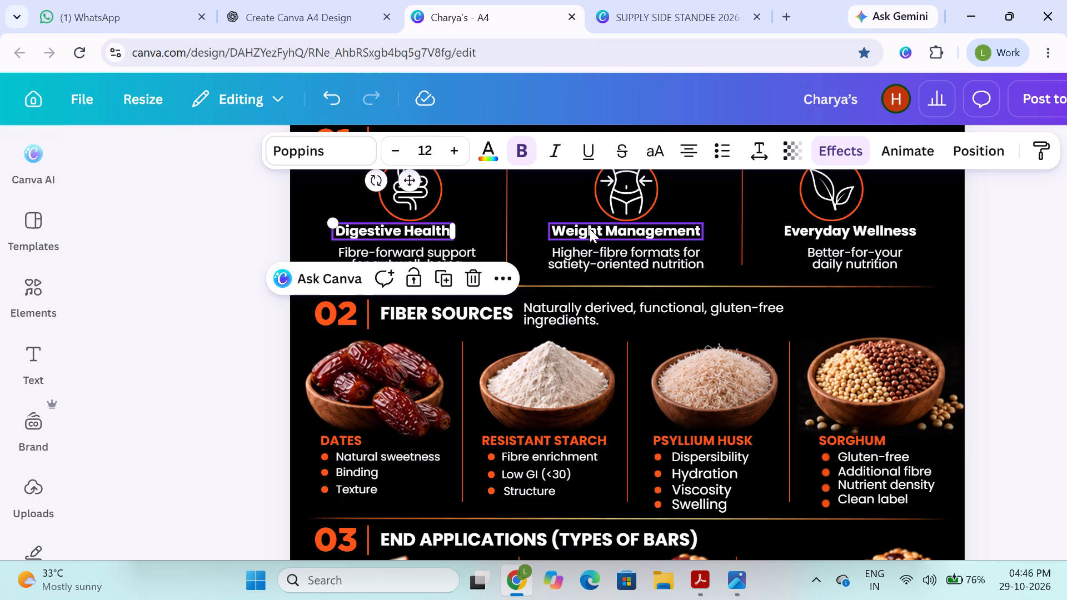
Align the Weight Management heading to the horizontal centre of the page.
left_click(590, 229)
key("Left")
key("Right")
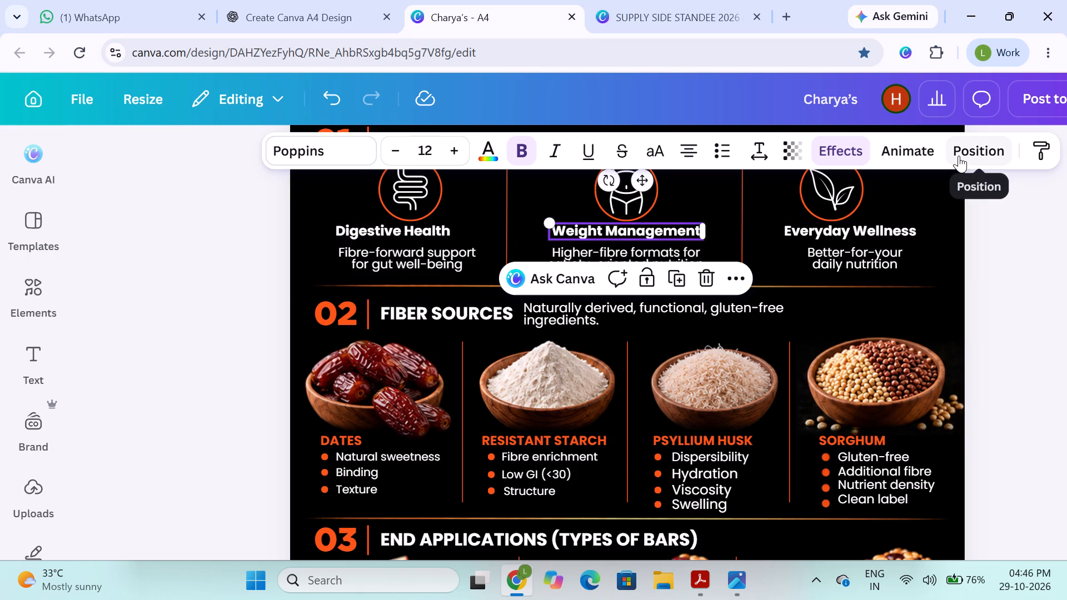
left_click(973, 150)
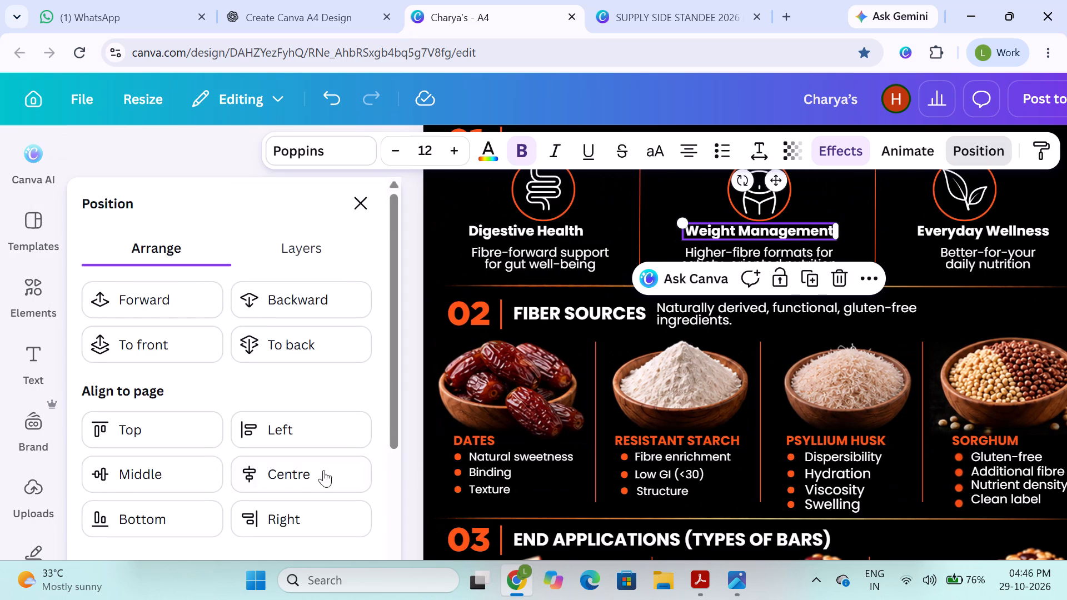
left_click(288, 483)
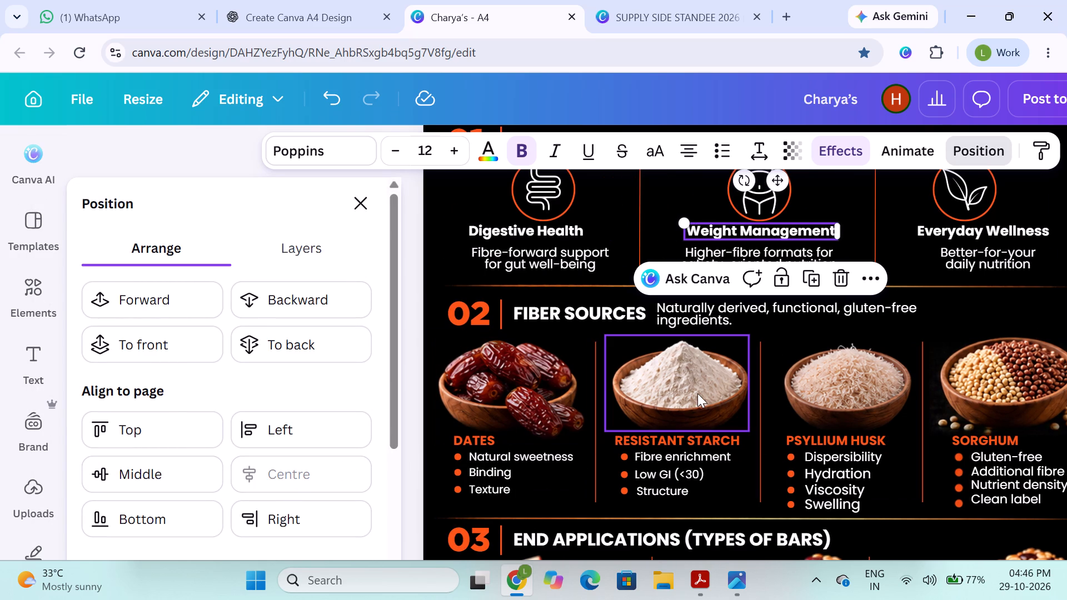
Fine-tune the Everyday Wellness heading's horizontal position beneath the leaf icon, settling it slightly further right.
left_click(978, 235)
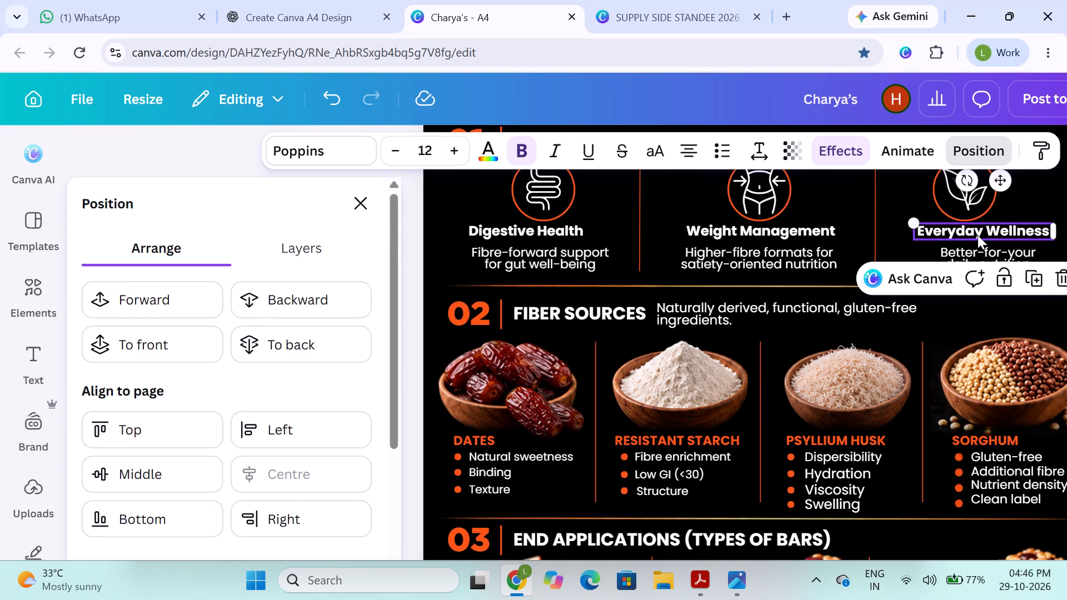
key("Right")
key("Right")
key("Left")
key("Left")
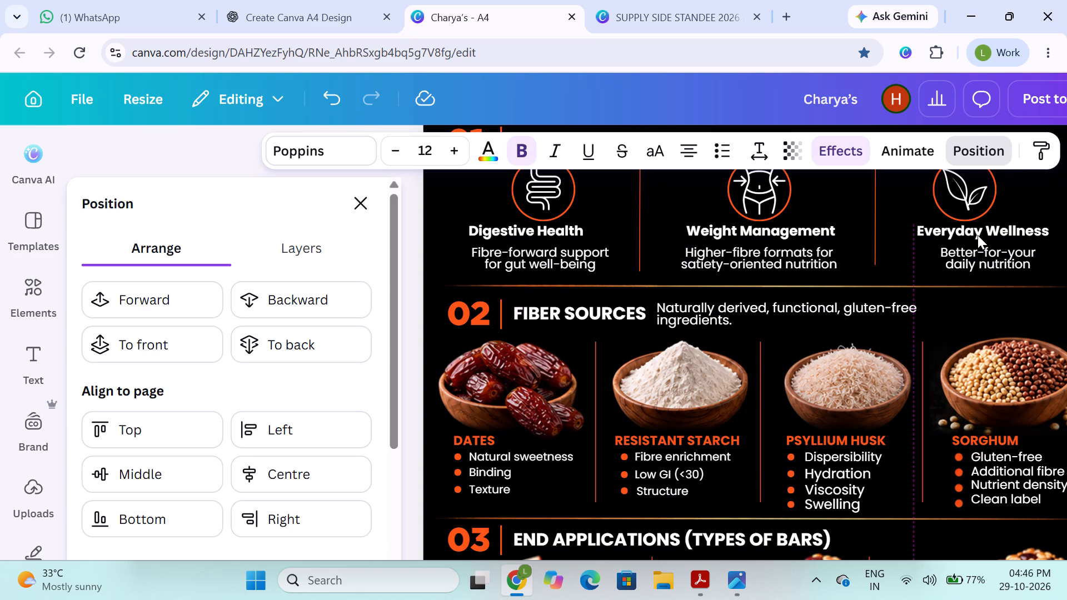
key("Left")
scroll(978, 235, "up", 1)
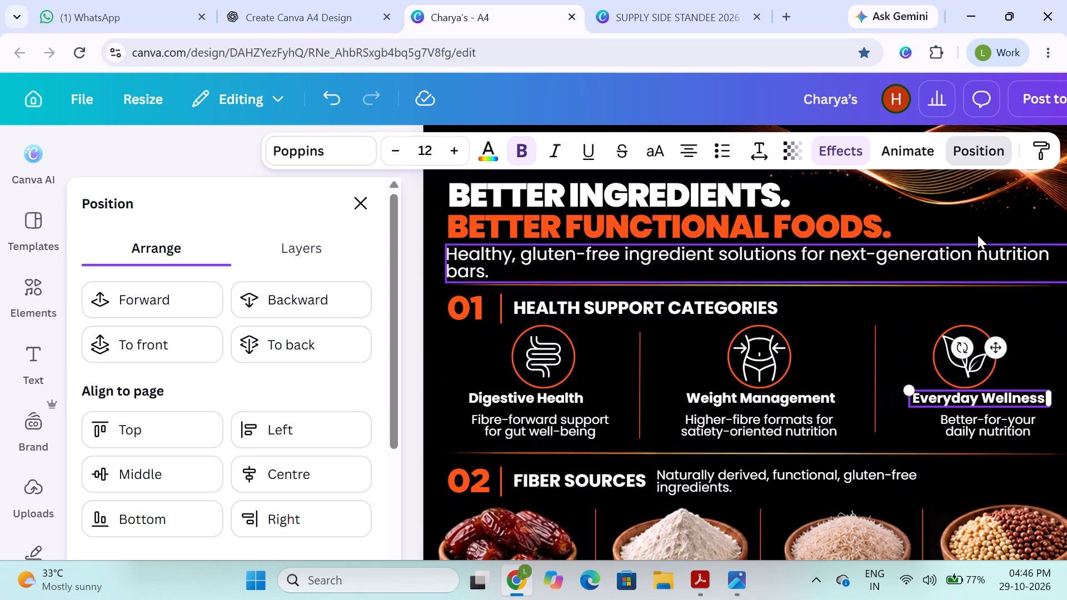
scroll(978, 235, "left", 3)
key("Right")
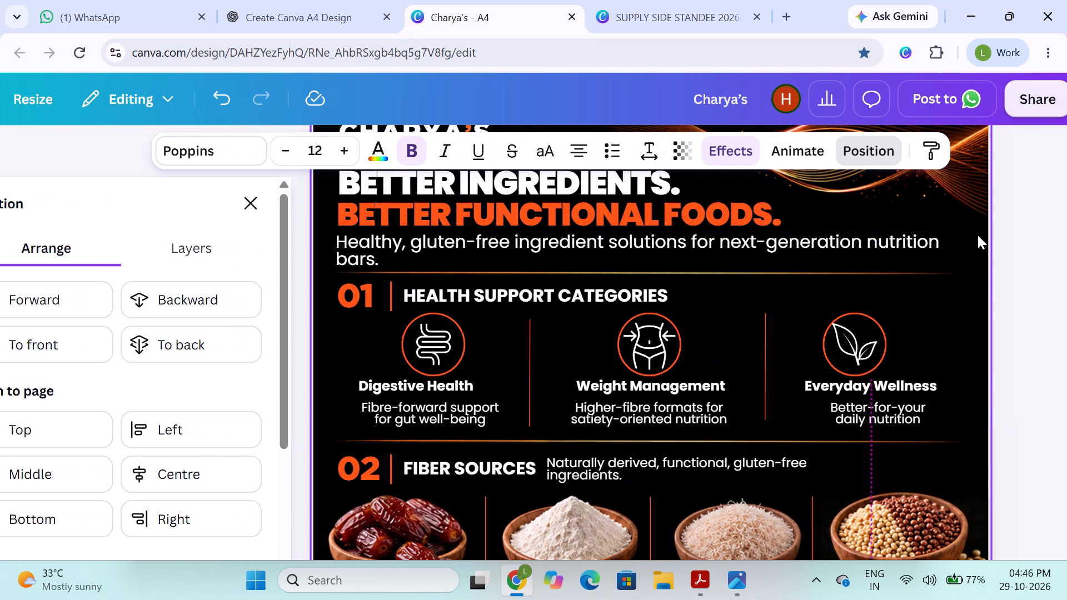
key("Right")
key("Right")
key("Right")
key("Right")
key("Right")
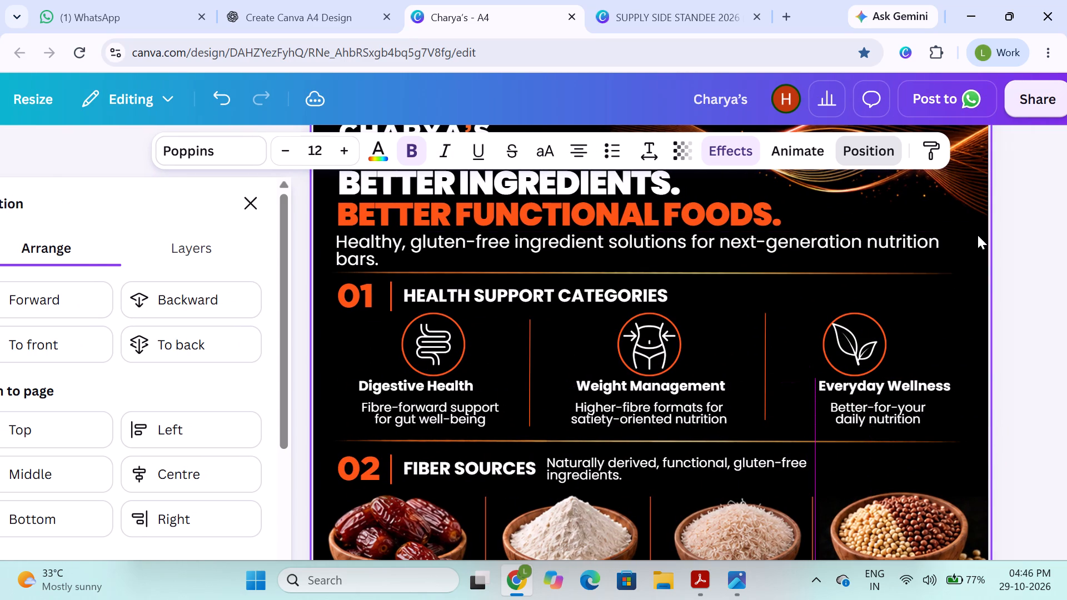
key("Right")
key("Right")
key("Left")
key("Left")
key("Left")
key("Left")
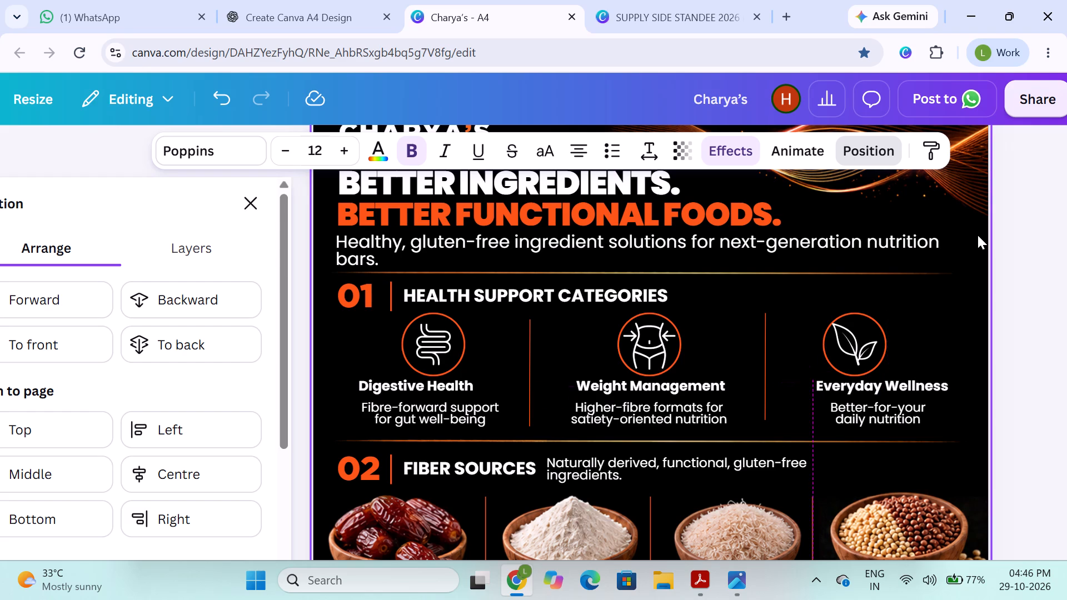
key("Right")
key("Right")
key("Right")
key("Left")
key("Left")
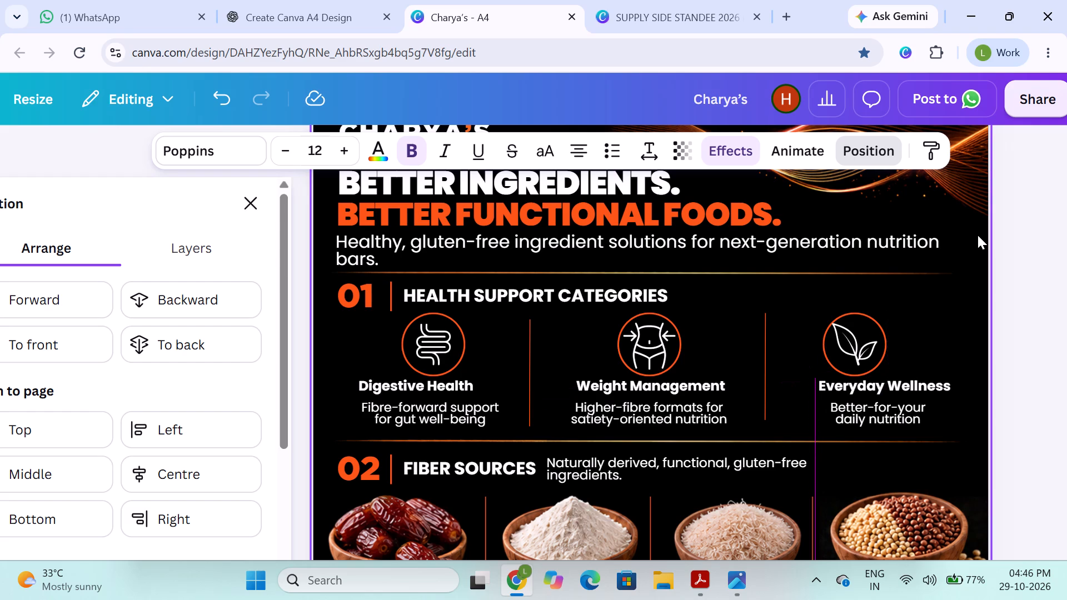
key("Right")
key("Right")
key("Right")
key("Right")
key("Left")
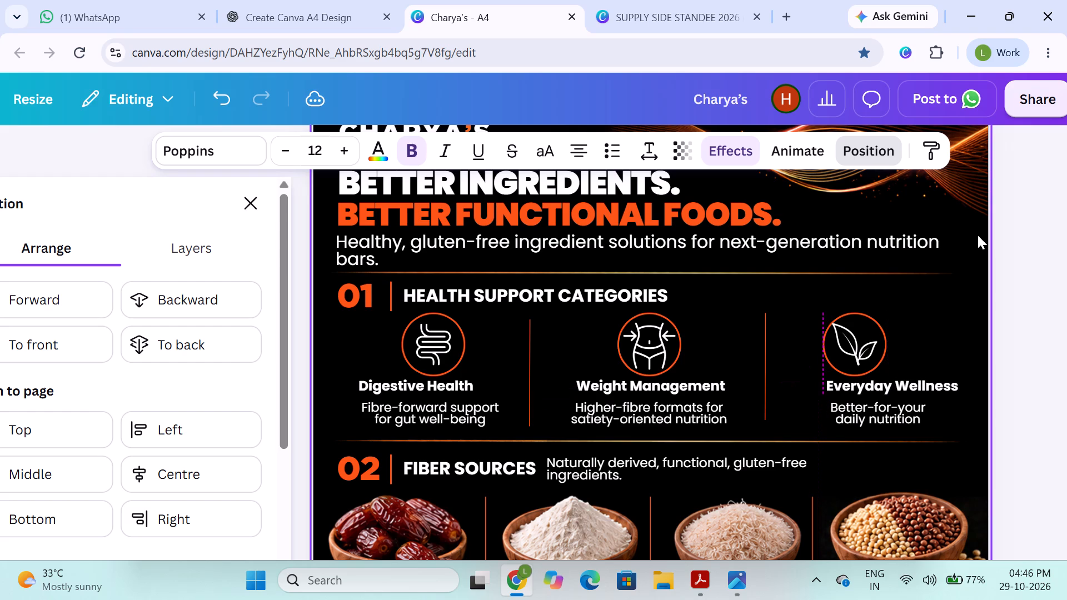
key("Left")
key("Left")
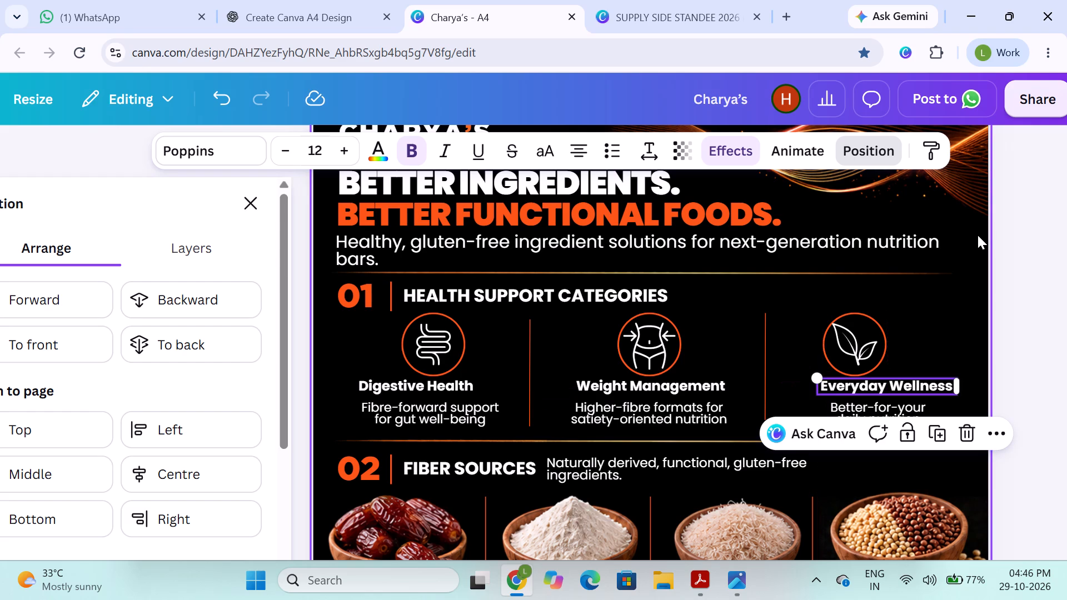
Centre-align each icon under Health Support Categories horizontally with the heading below it, for all three categories.
left_click(855, 361)
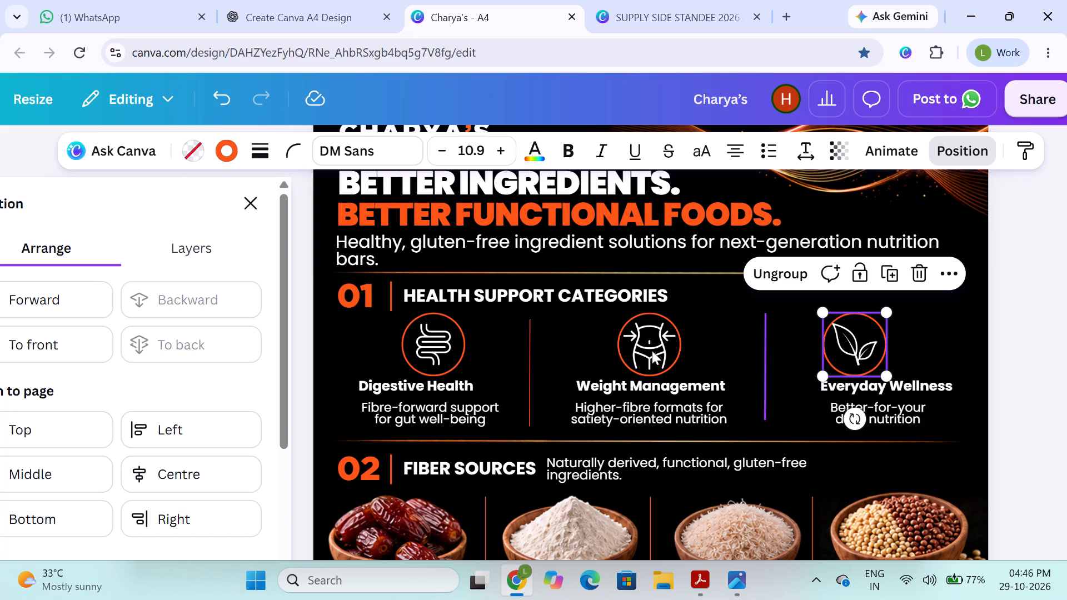
left_click(860, 394, "shift")
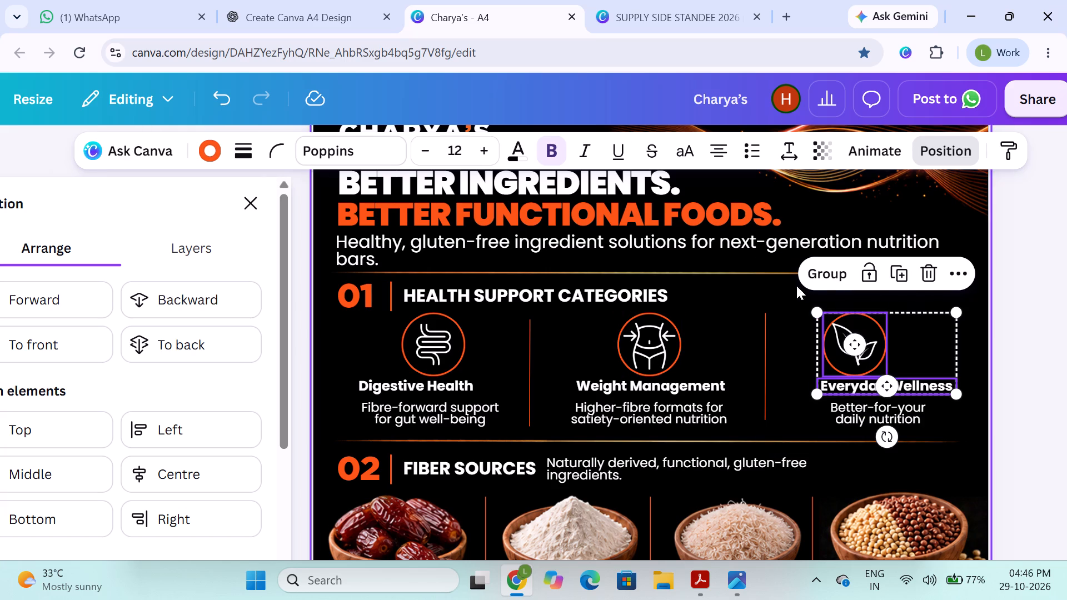
left_click(149, 481)
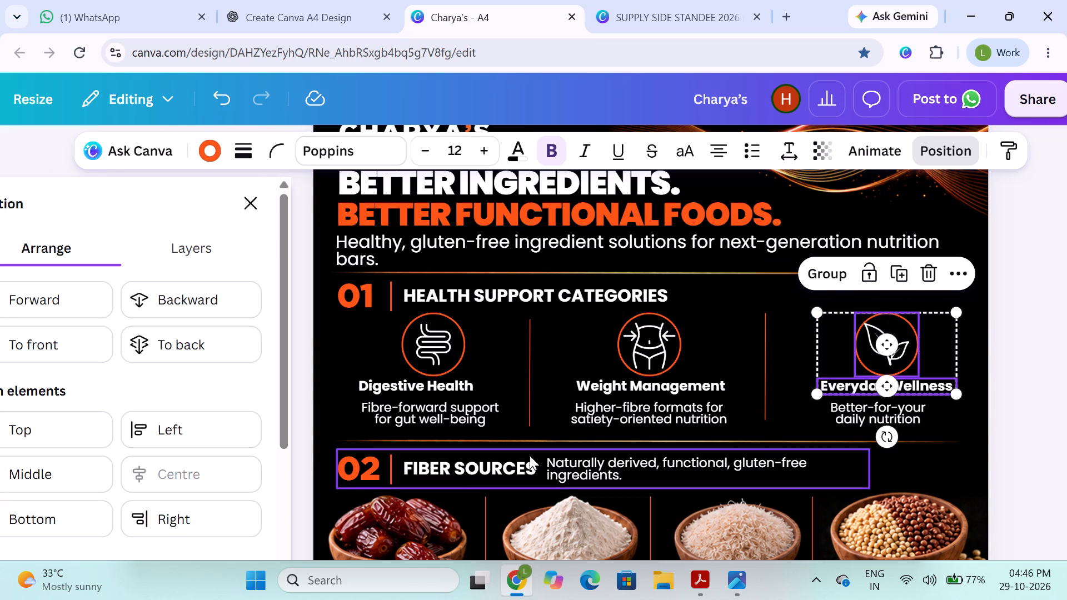
left_click(636, 352)
left_click(631, 382, "shift")
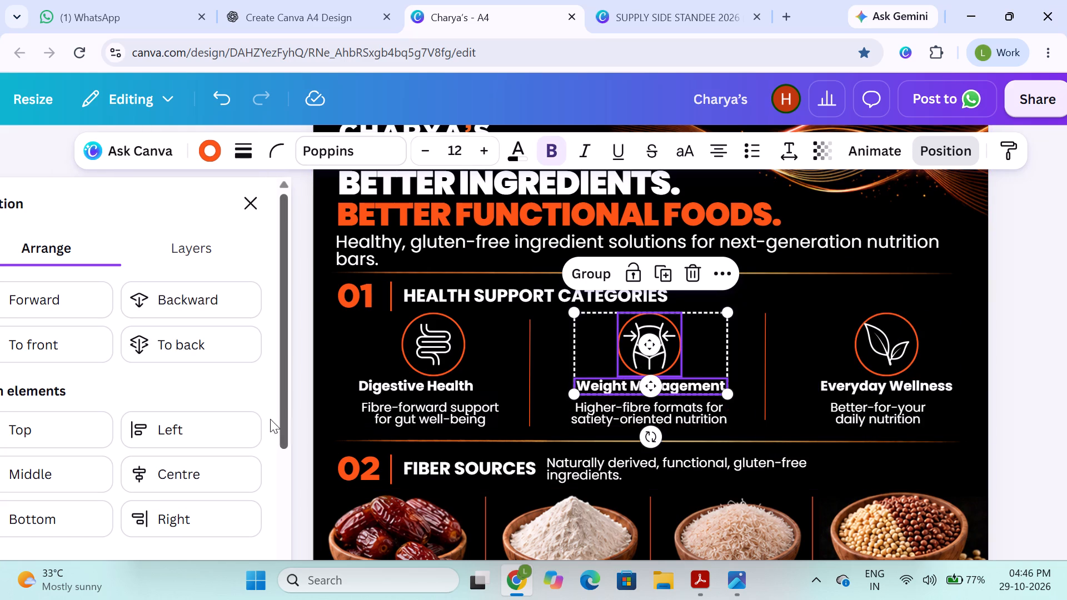
left_click(176, 475)
left_click(430, 348)
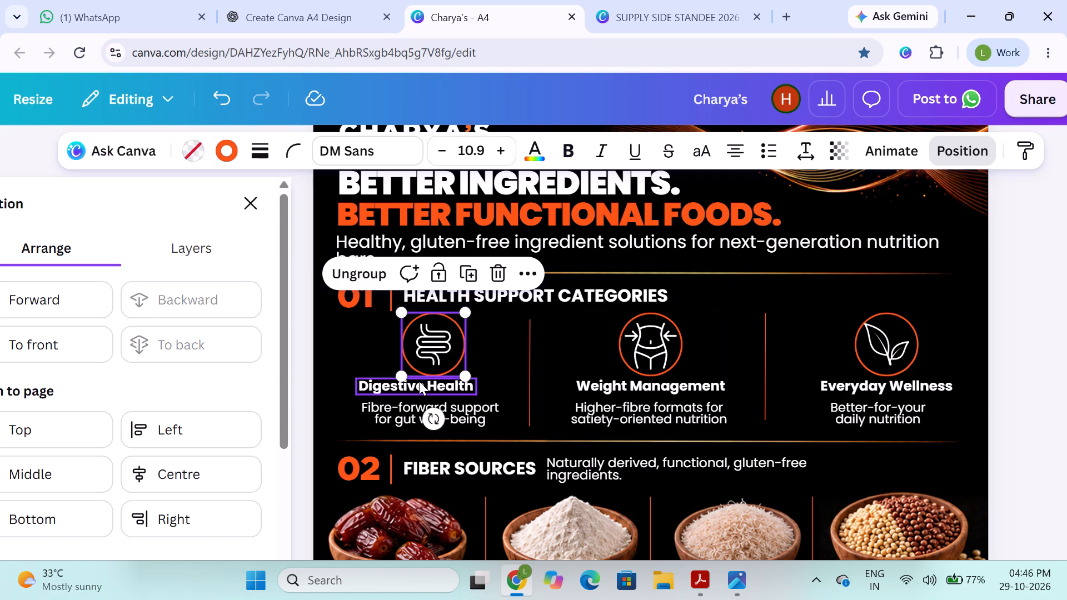
left_click(419, 381, "shift")
left_click(147, 475)
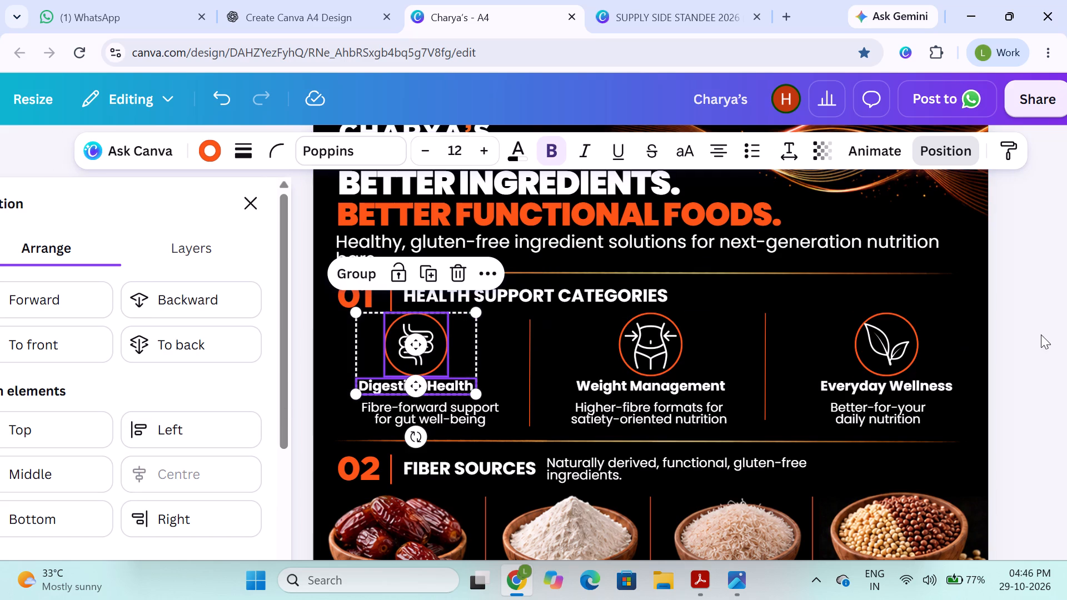
left_click(1031, 338)
Centre-align each category's description horizontally with its heading: Everyday Wellness, Weight Management and Digestive Health.
left_click(888, 383)
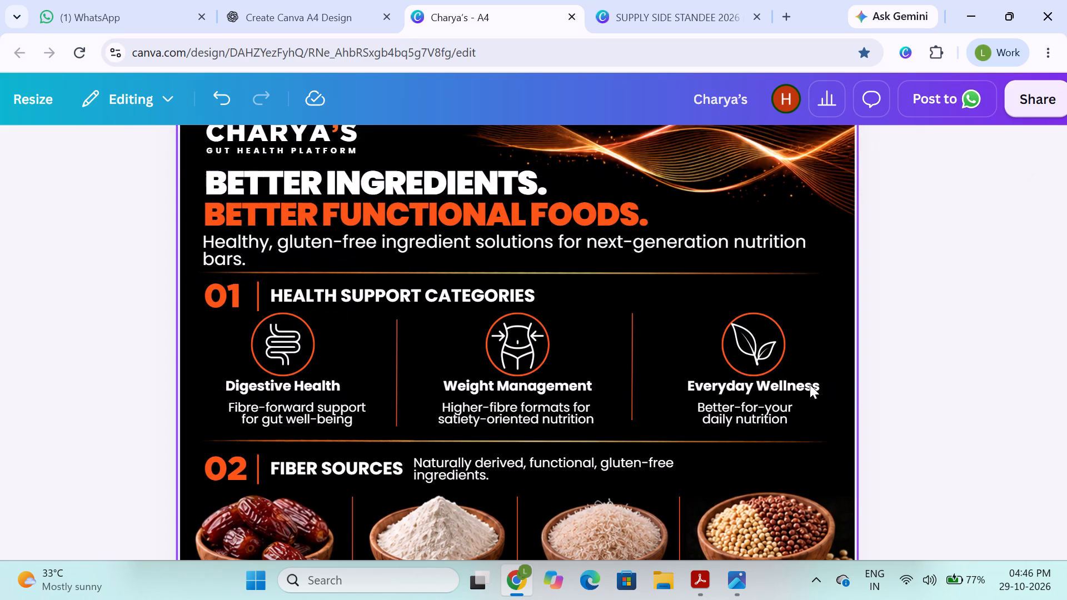
left_click(736, 406)
left_click(789, 382, "shift")
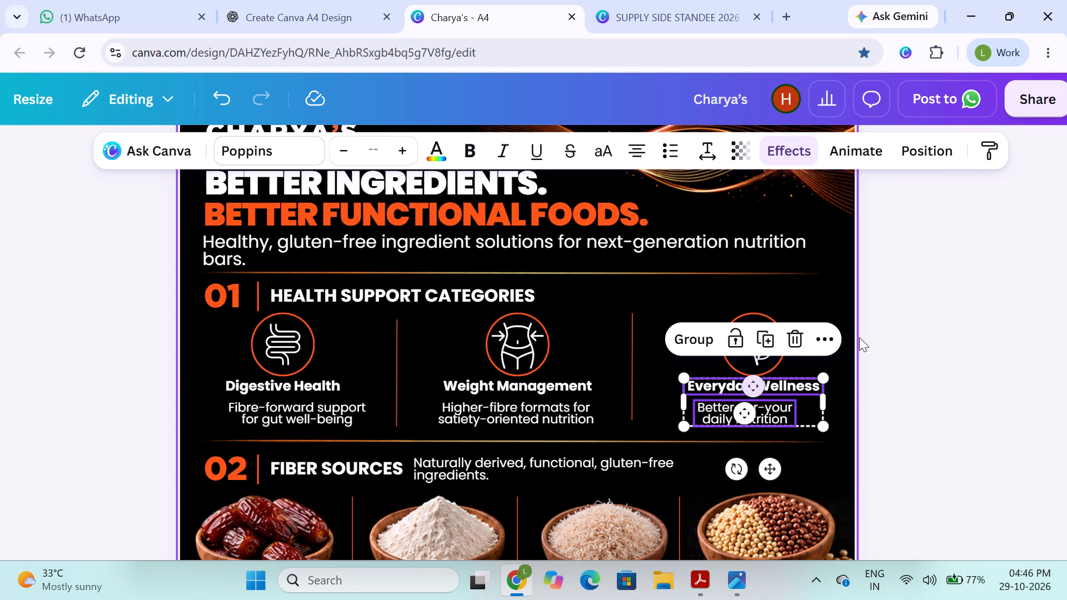
left_click(915, 144)
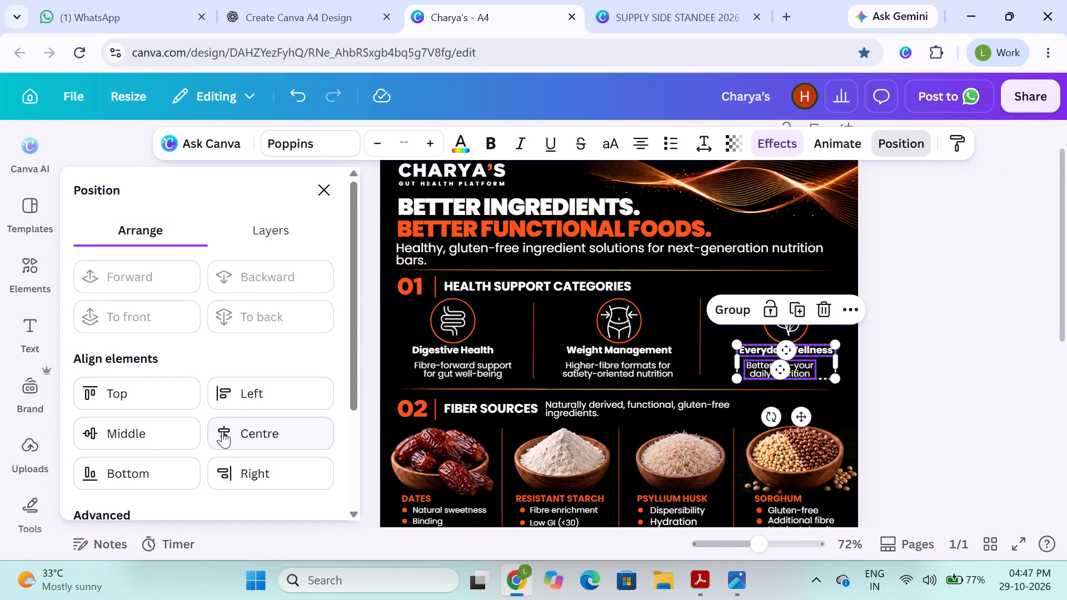
left_click(222, 431)
left_click(604, 352)
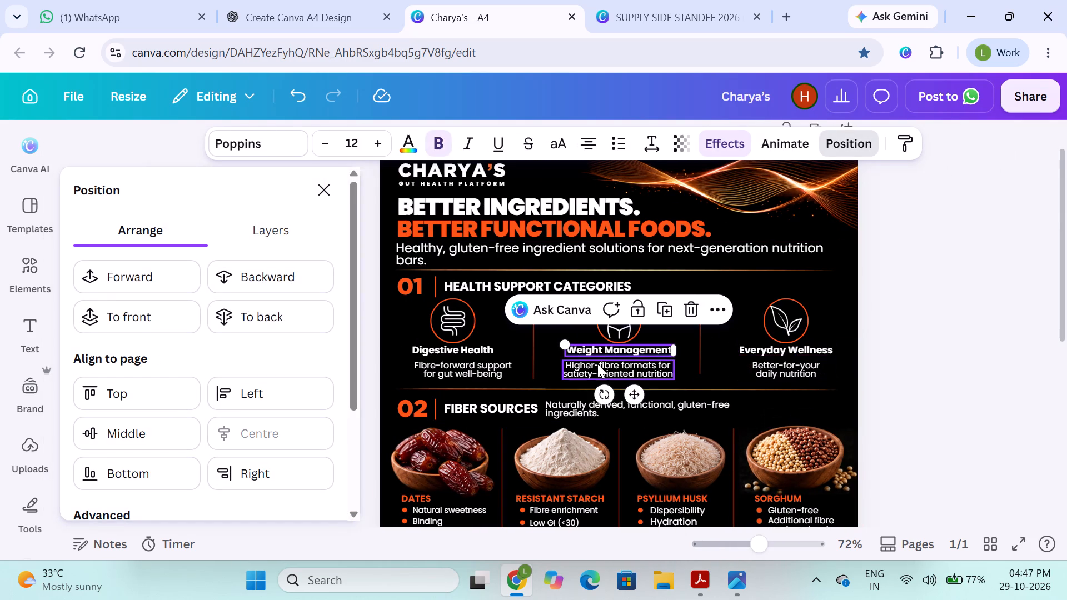
left_click(597, 364, "shift")
left_click(258, 428)
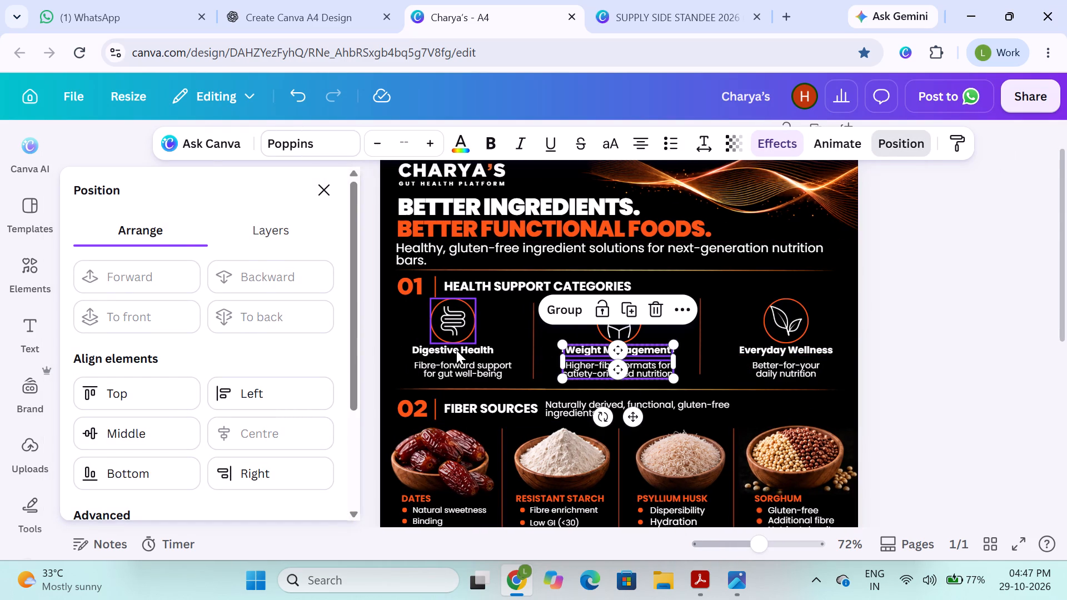
left_click(456, 351)
left_click(456, 371, "shift")
left_click(237, 433)
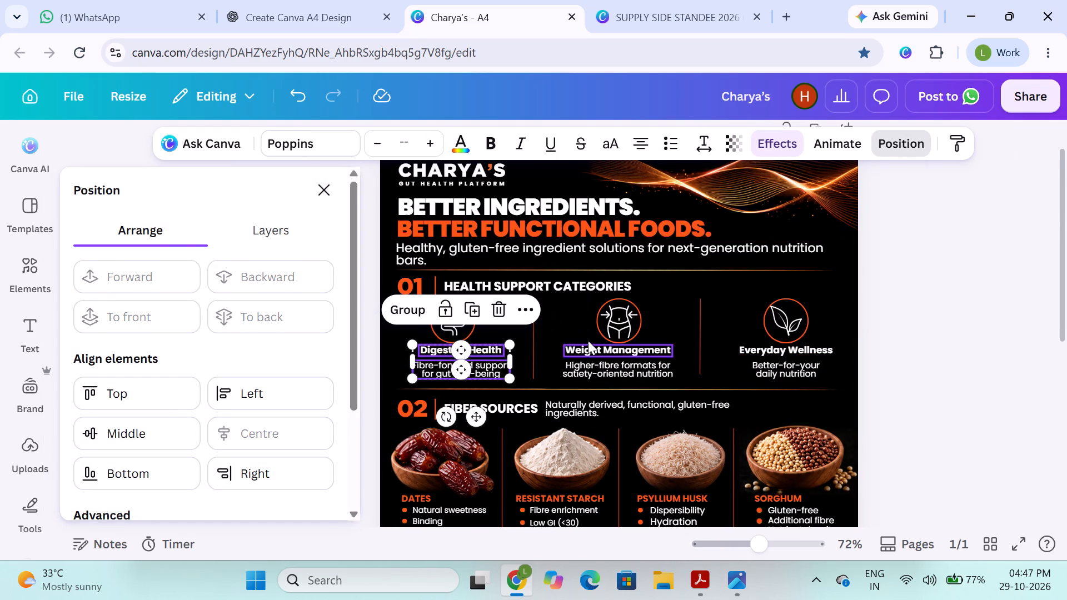
Centre-align the Weight Management icon, heading and description horizontally with one another.
left_click(631, 332)
left_click(626, 349, "shift")
left_click(619, 366, "shift")
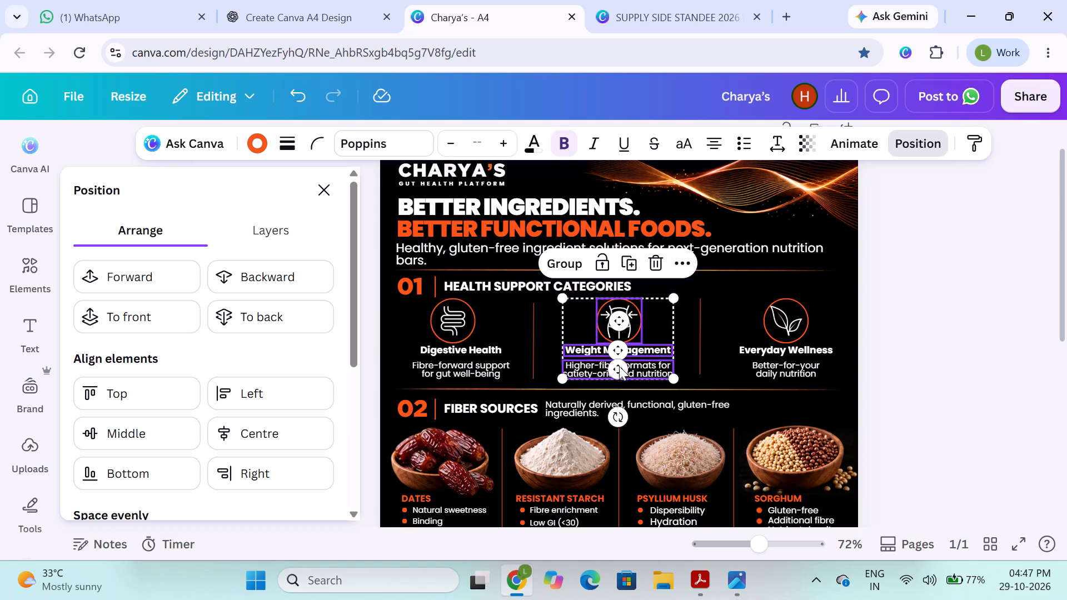
left_click(301, 440)
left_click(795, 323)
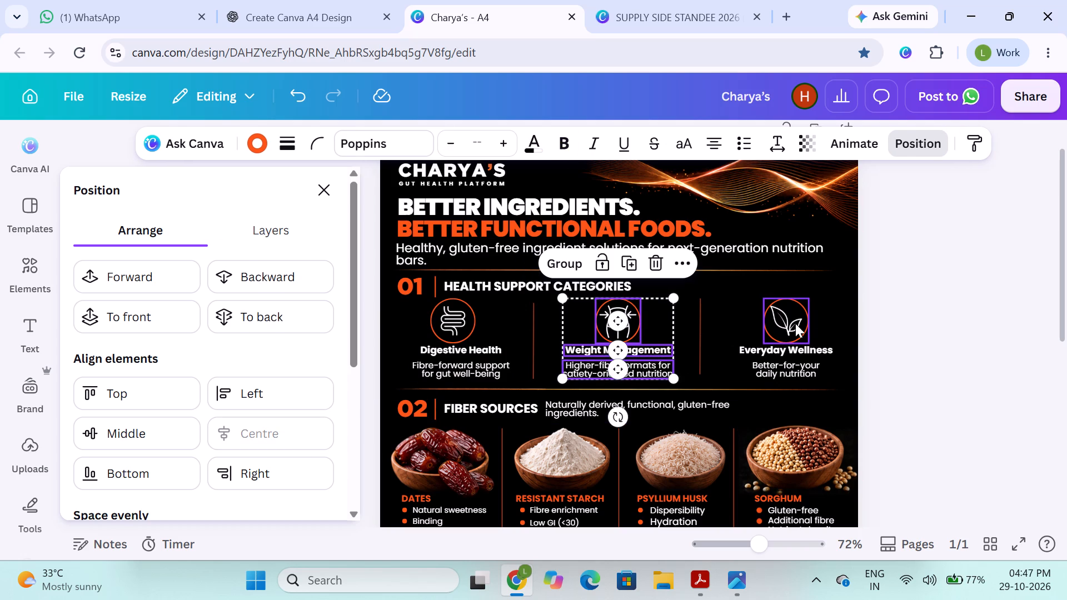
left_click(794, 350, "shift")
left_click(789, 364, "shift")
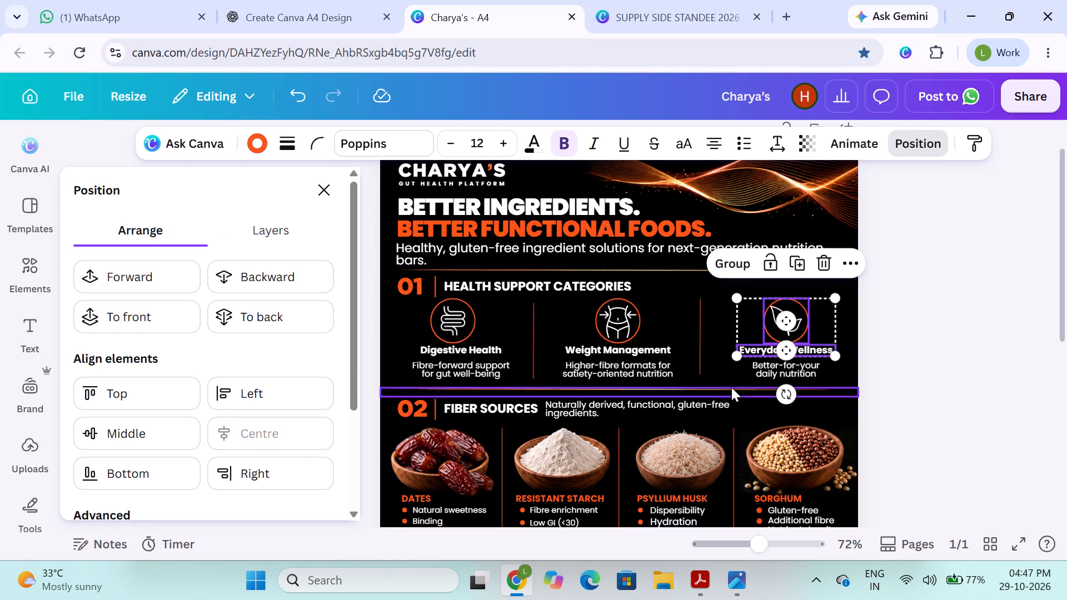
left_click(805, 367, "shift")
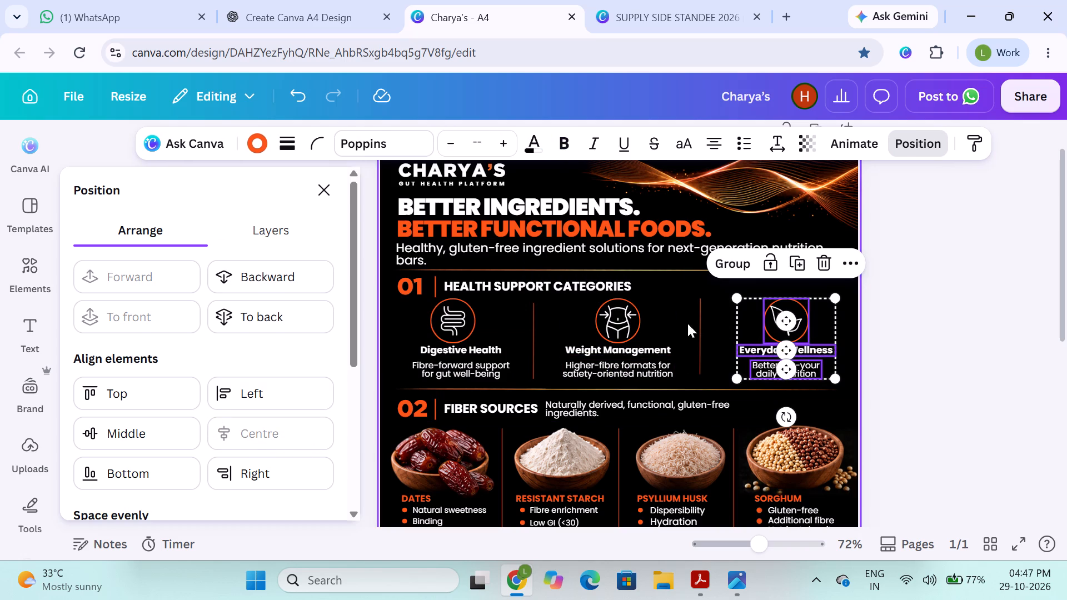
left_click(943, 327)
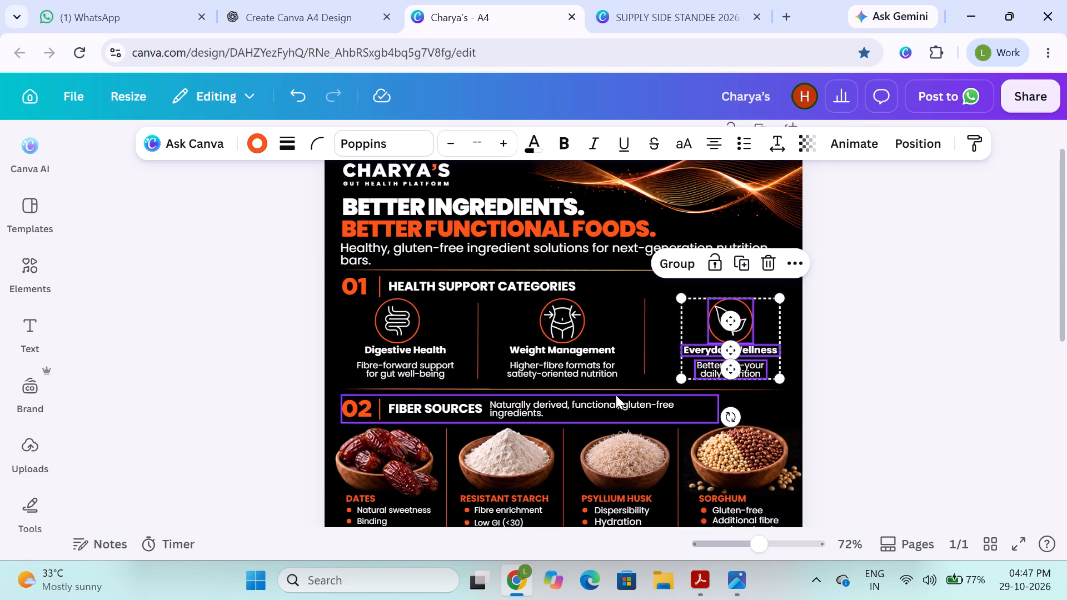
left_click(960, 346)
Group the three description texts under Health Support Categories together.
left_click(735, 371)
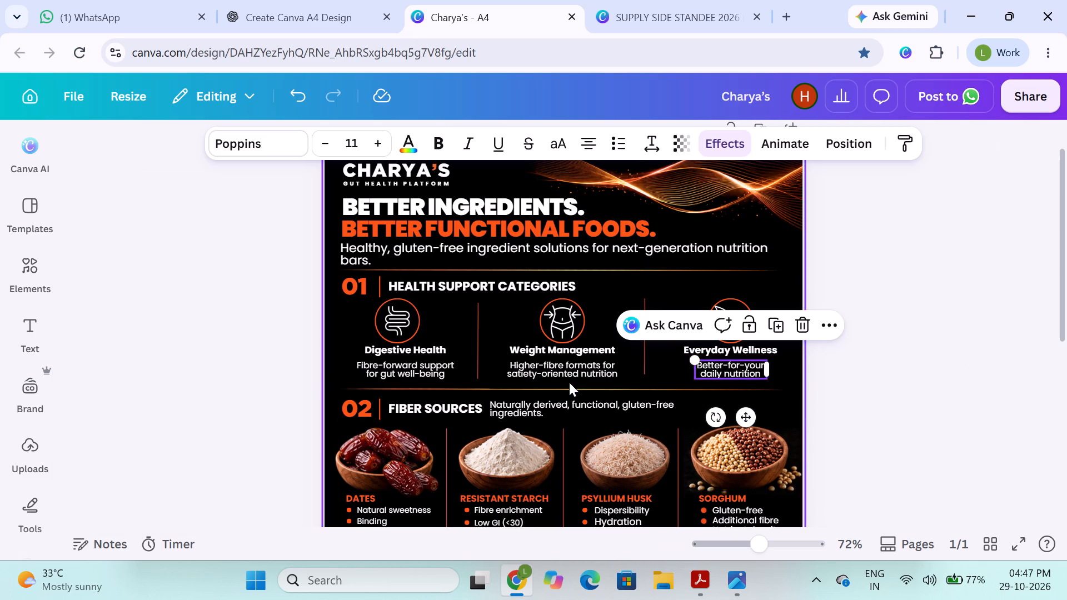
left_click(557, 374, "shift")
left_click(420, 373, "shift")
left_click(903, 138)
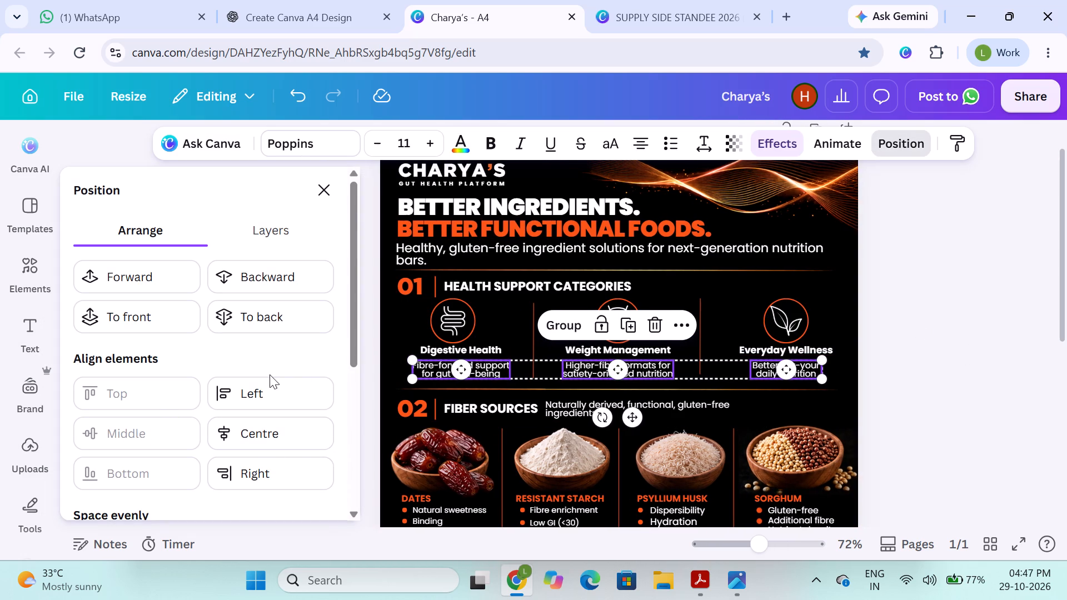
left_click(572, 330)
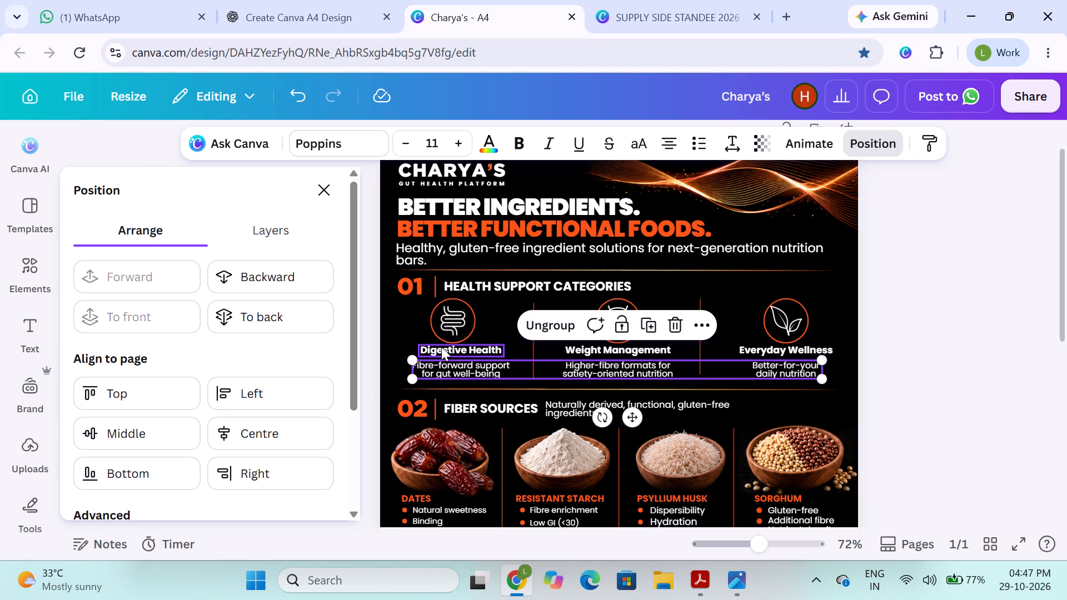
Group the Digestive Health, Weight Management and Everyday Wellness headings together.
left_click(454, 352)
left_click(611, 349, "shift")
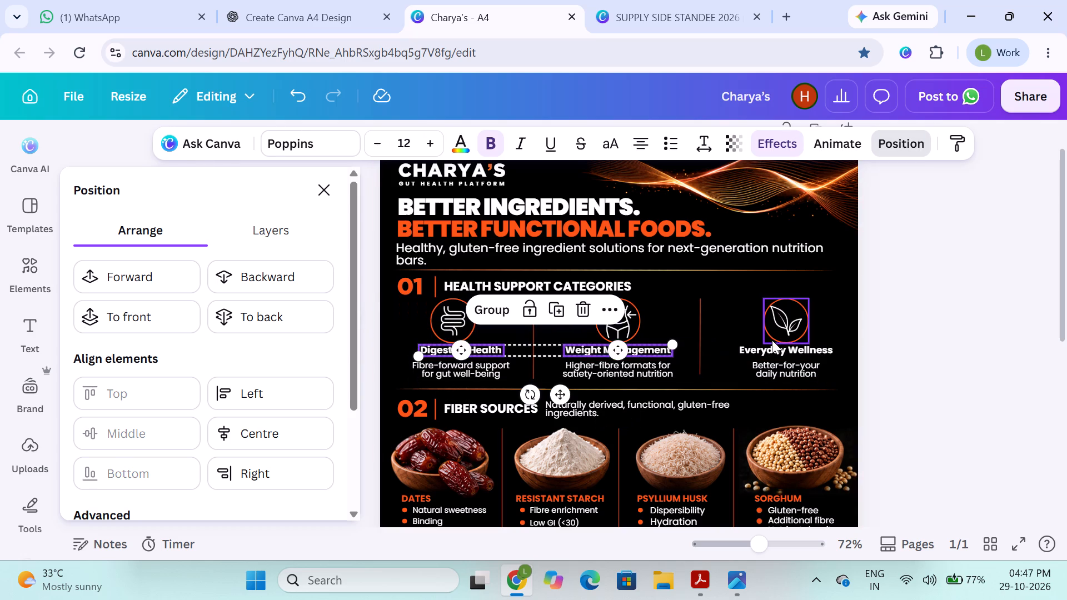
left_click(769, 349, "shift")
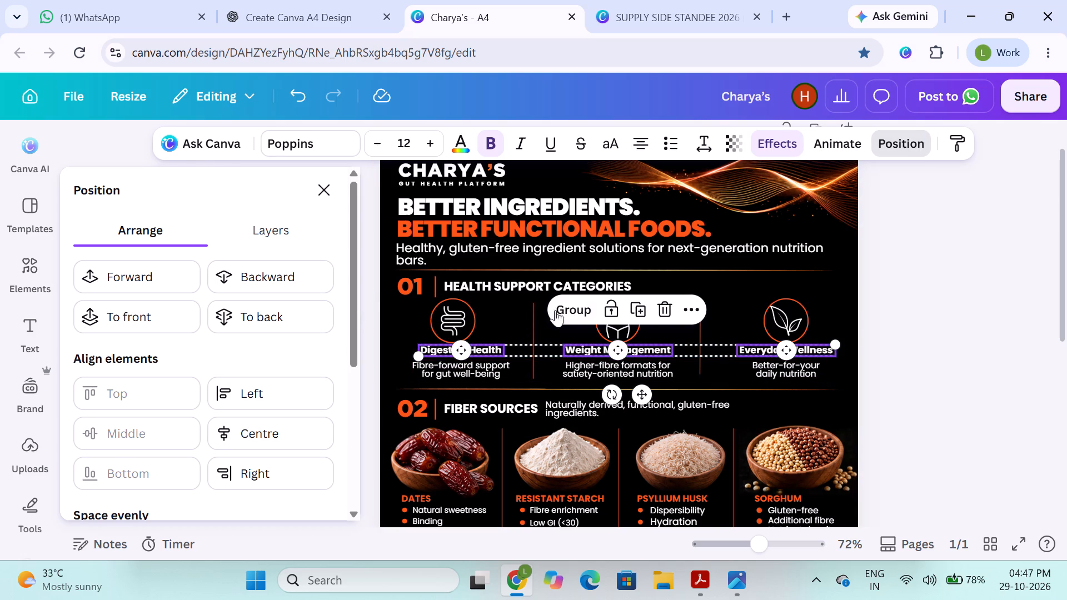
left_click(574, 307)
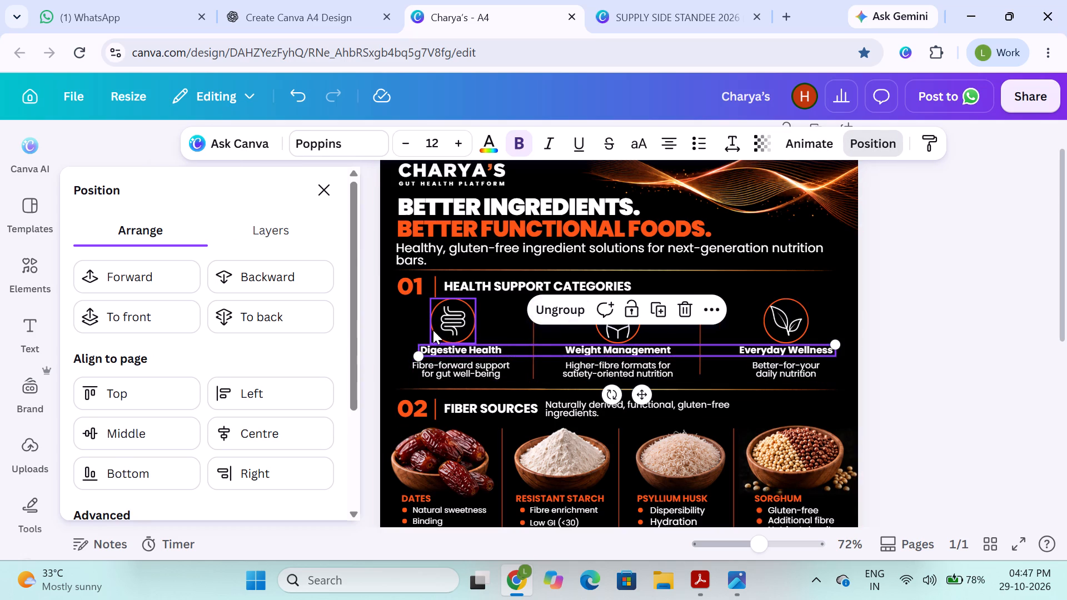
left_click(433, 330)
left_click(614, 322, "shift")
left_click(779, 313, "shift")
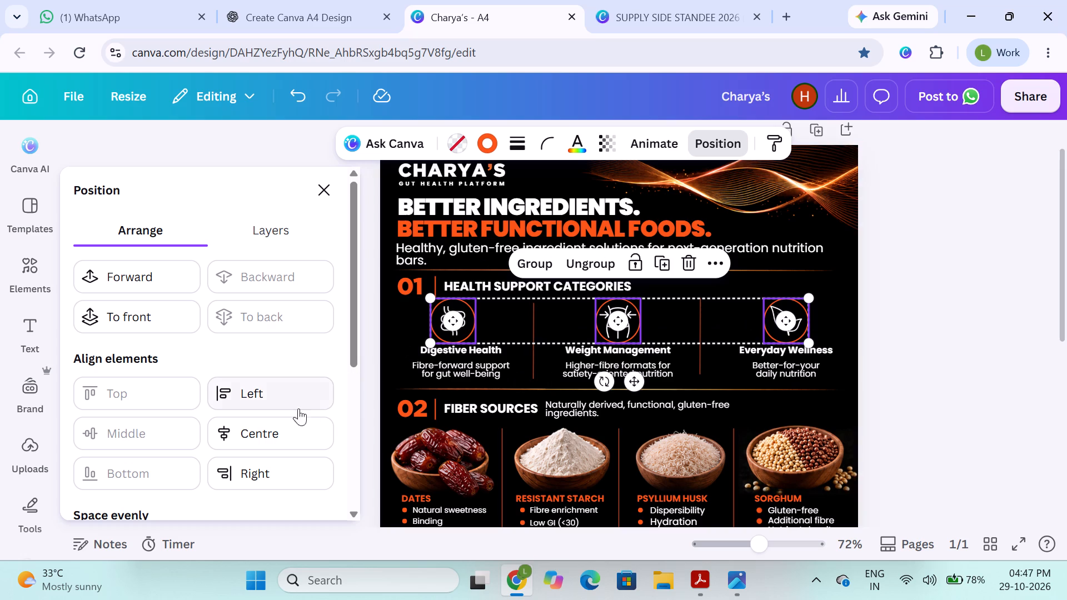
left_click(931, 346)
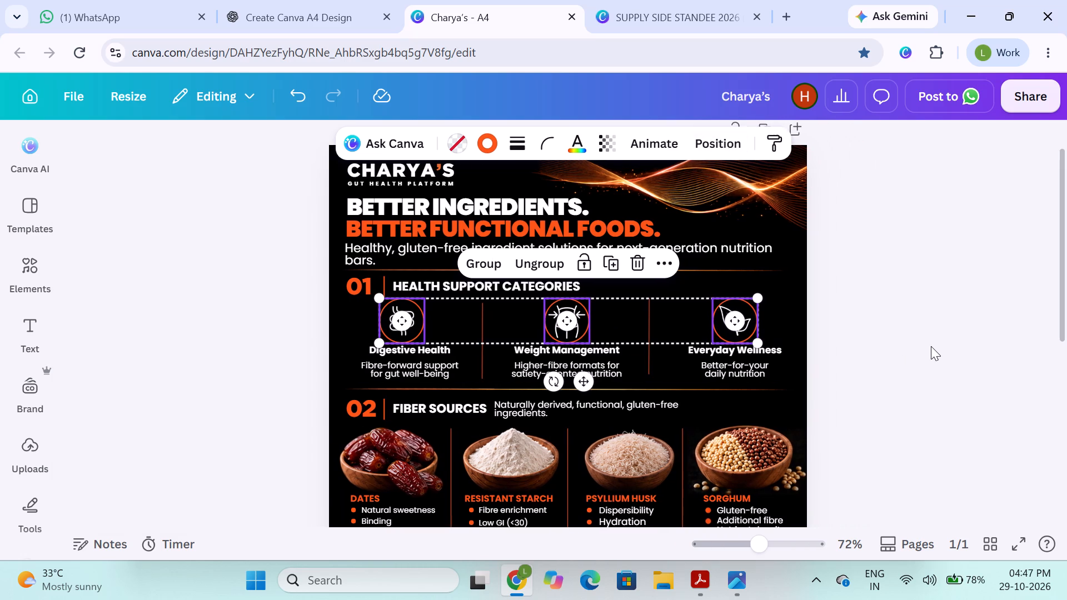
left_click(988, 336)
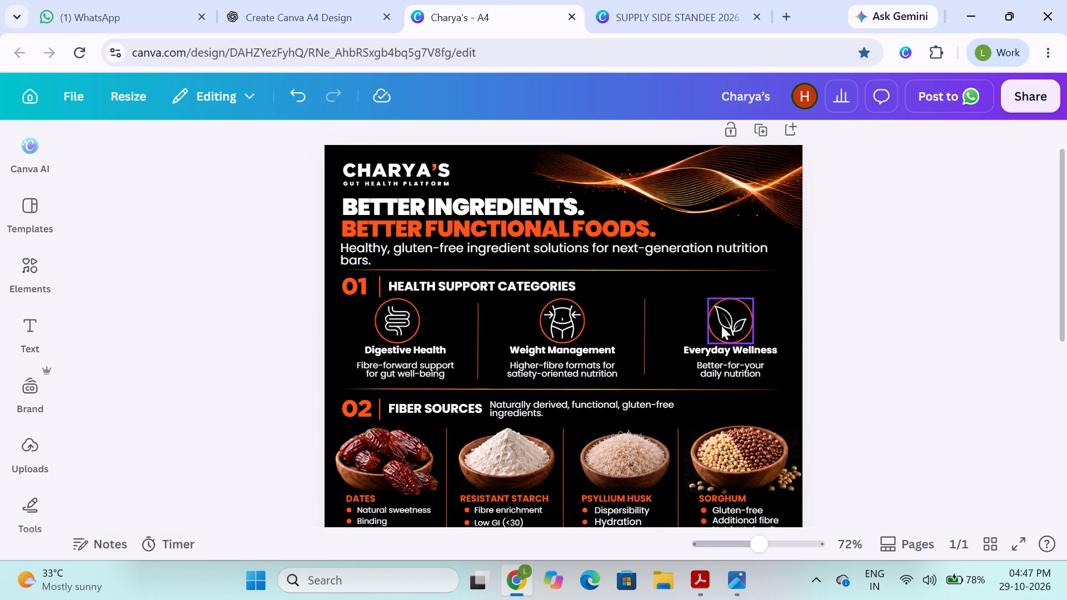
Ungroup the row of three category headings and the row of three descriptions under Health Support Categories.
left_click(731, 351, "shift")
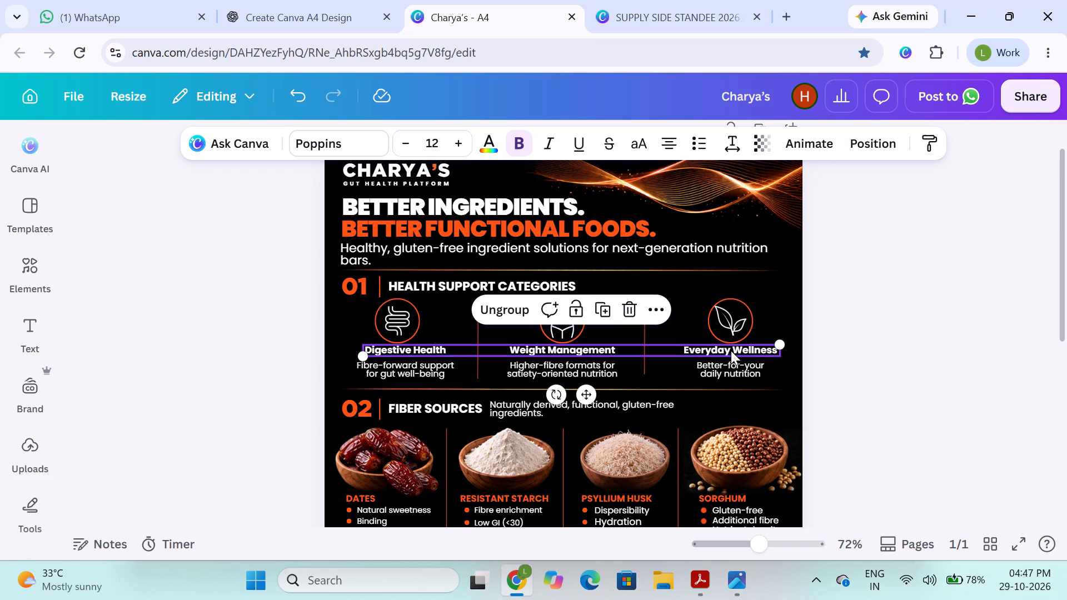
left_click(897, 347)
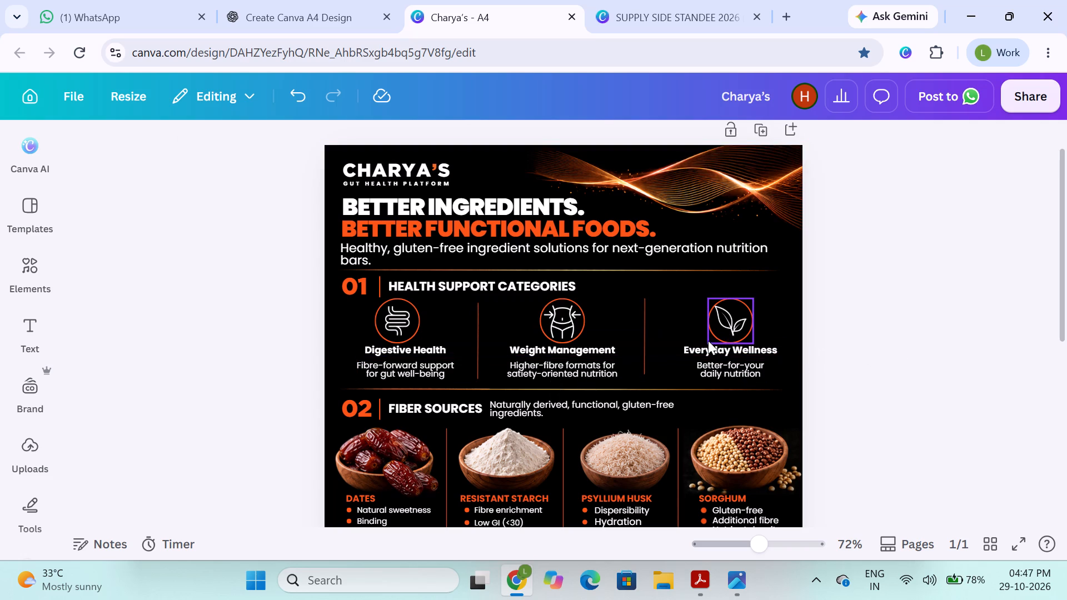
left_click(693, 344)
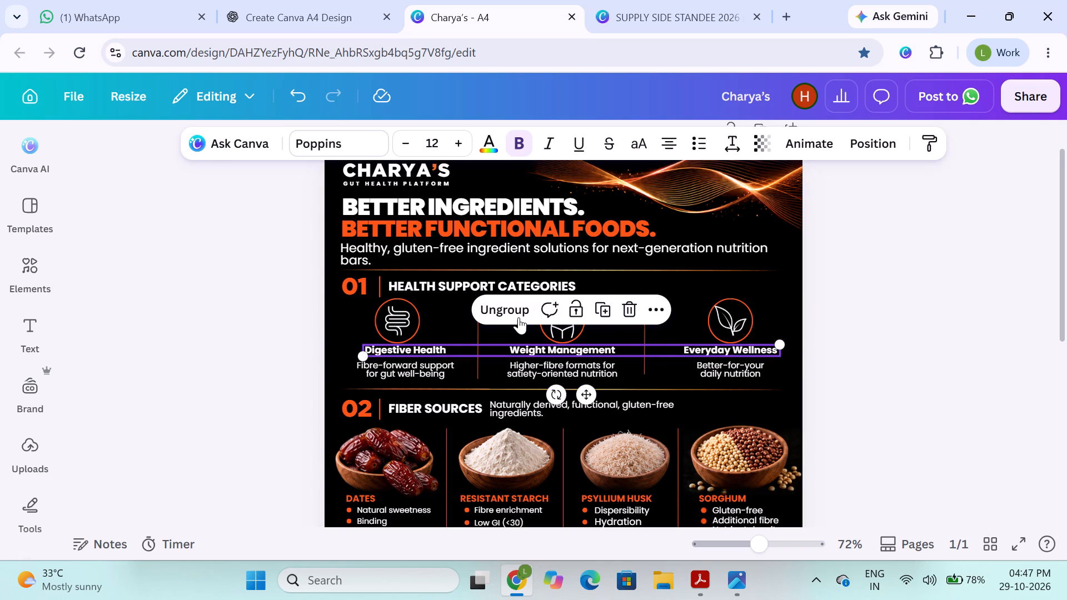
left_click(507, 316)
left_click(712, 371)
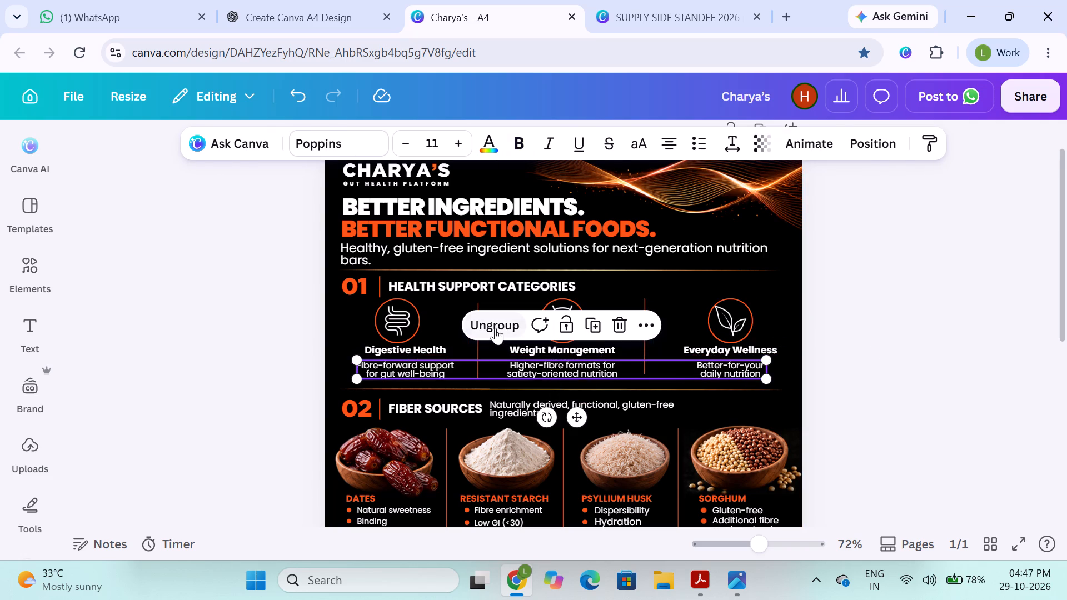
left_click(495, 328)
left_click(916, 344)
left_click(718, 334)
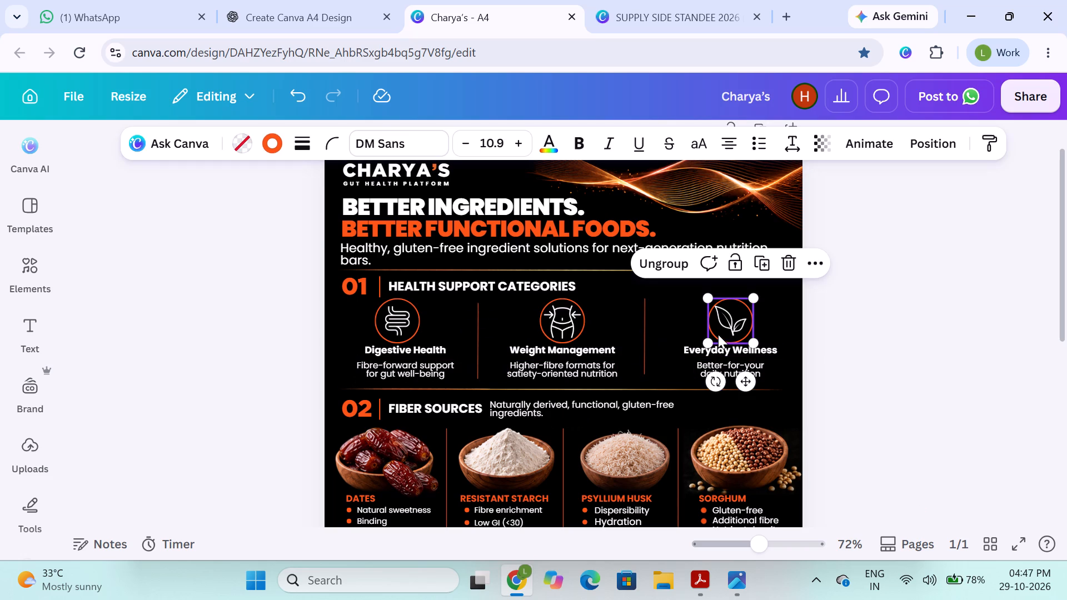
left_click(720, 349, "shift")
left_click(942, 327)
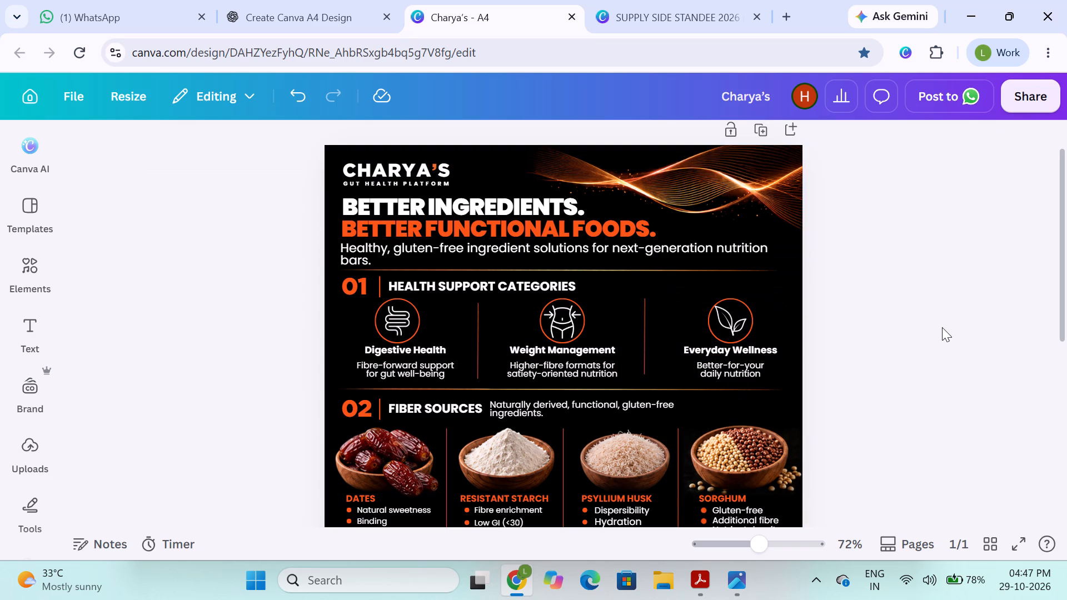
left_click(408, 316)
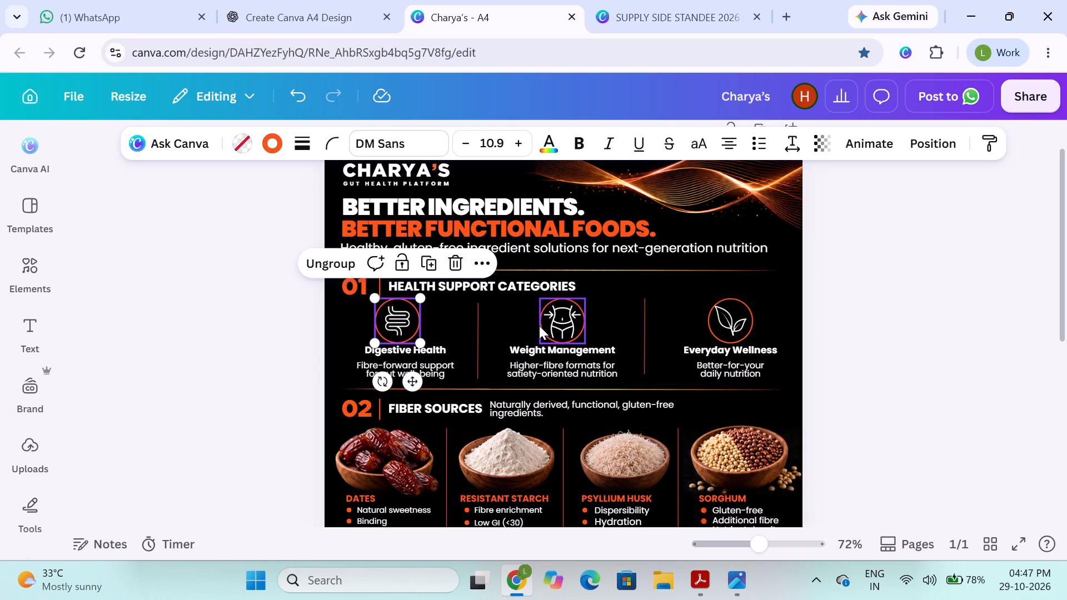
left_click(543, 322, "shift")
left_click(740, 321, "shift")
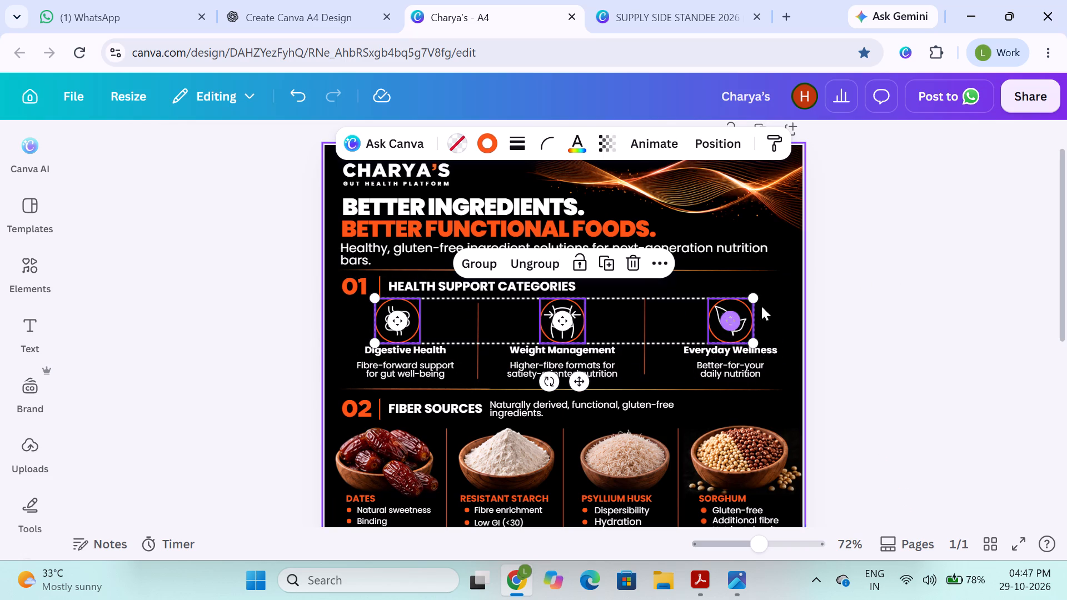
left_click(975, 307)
Centre the Weight Management icon horizontally on the page.
left_click(567, 335)
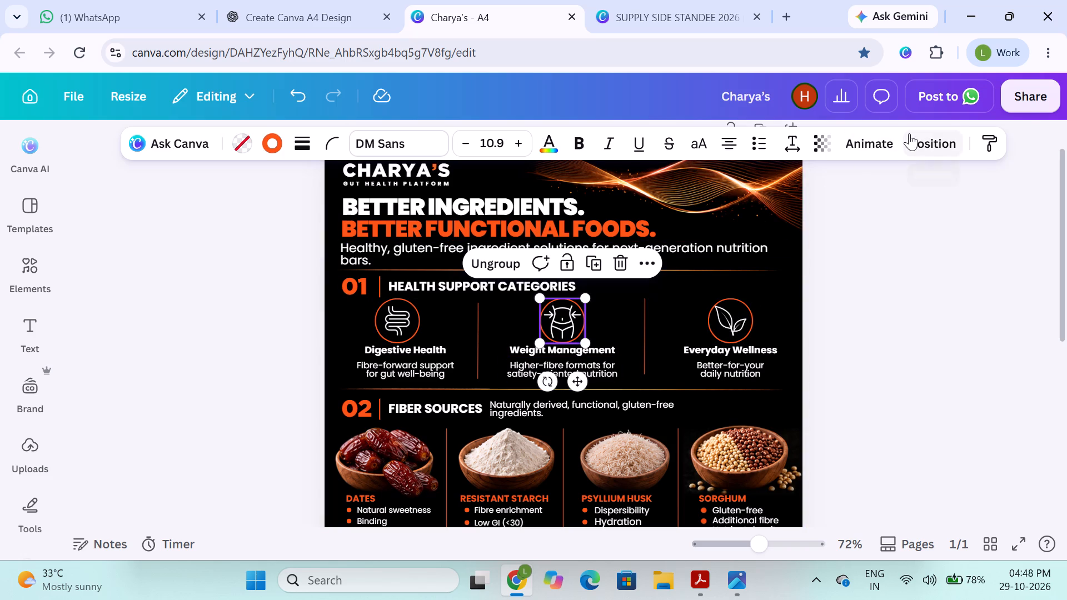
left_click(917, 136)
left_click(241, 440)
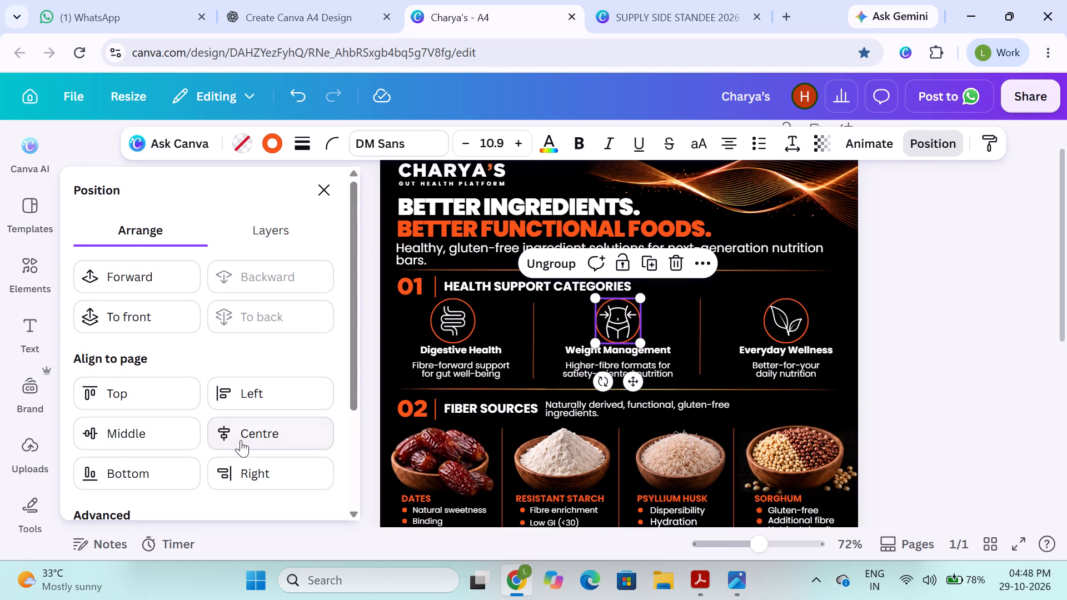
Nudge the Everyday Wellness leaf icon horizontally until it sits centred above its heading.
left_click(792, 325)
key("Right")
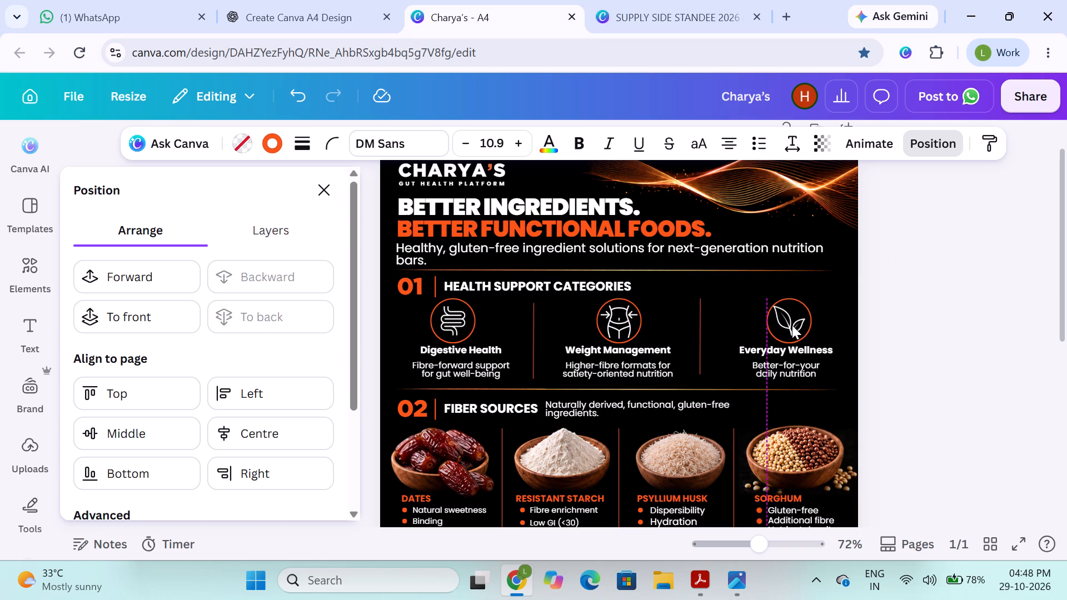
key("Left")
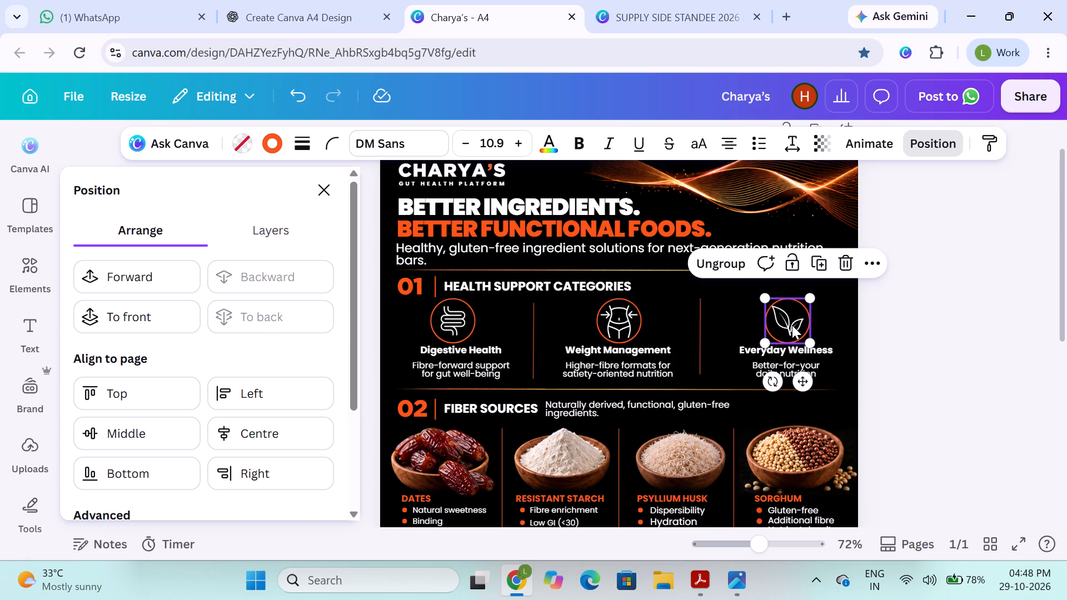
left_click(968, 357)
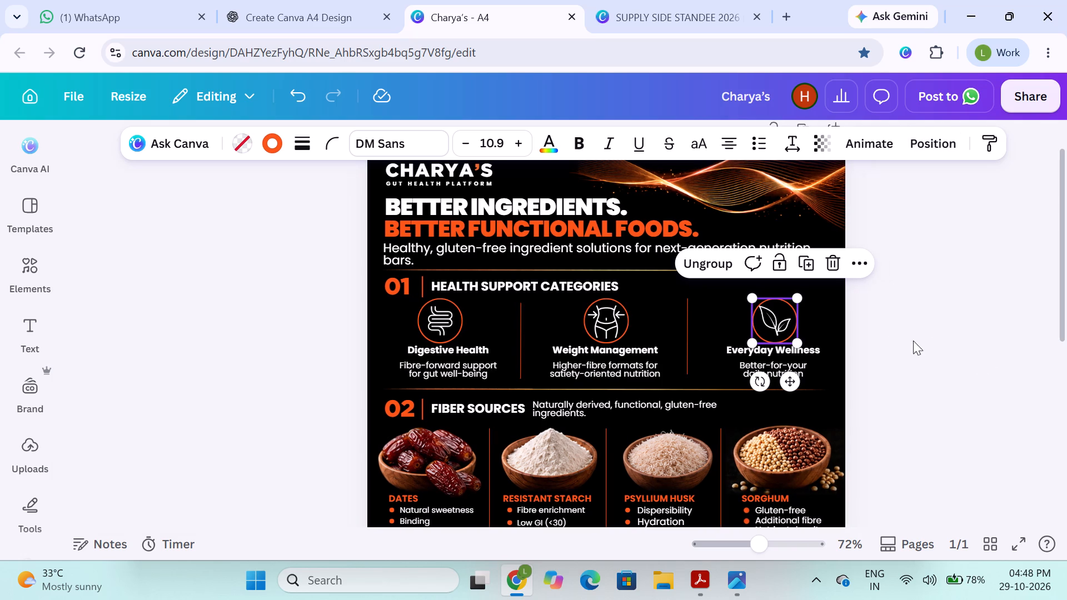
left_click(946, 355)
left_click(732, 318)
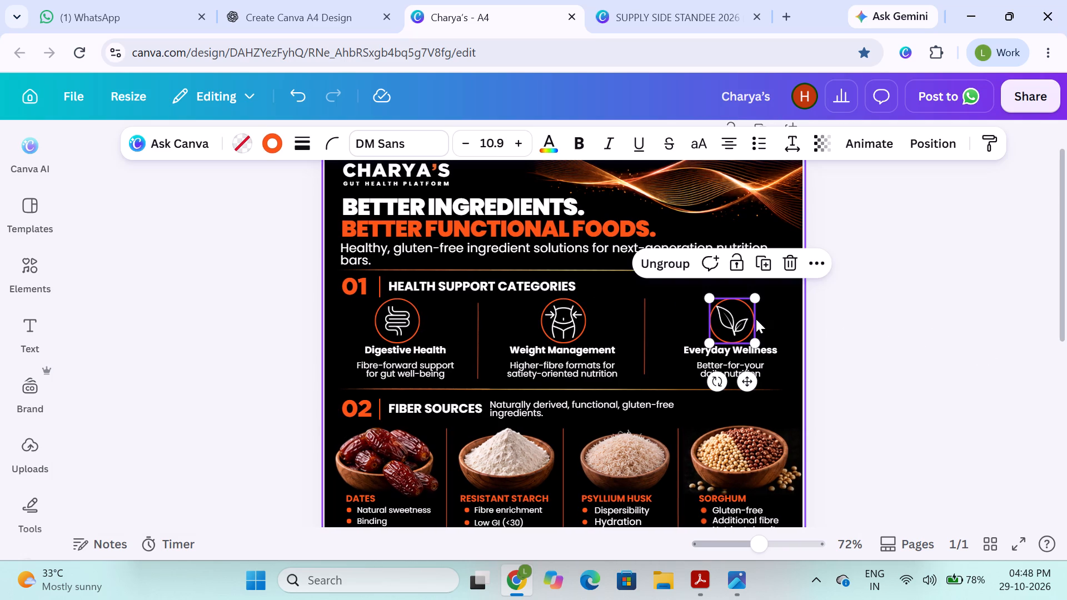
key("Left")
key("Left")
key("Right")
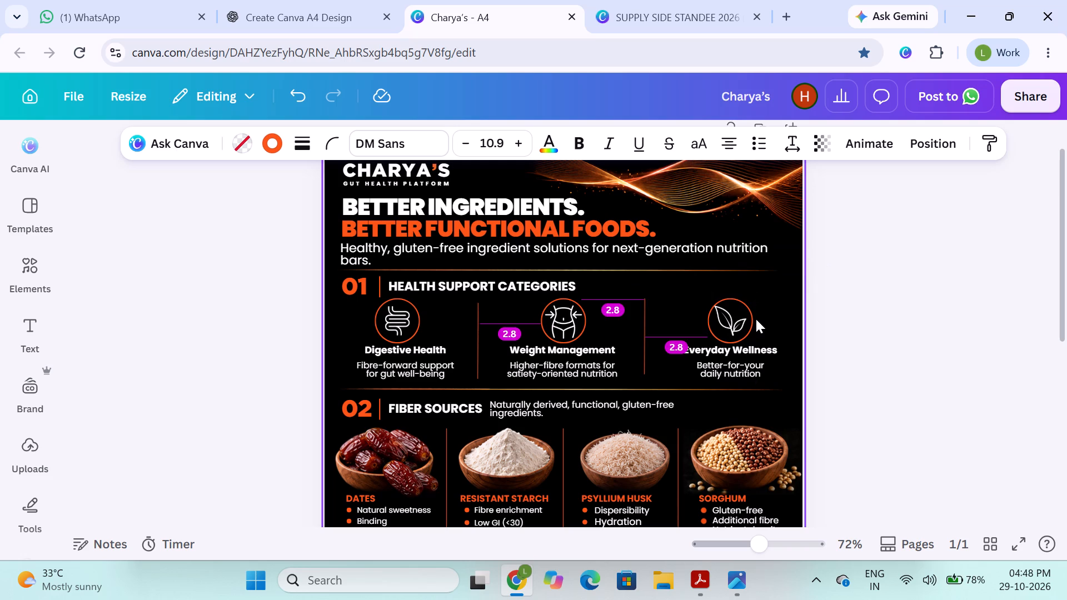
Nudge the Digestive Health icon to the right until it sits centred above its heading.
left_click(400, 326)
key("Right")
key("Right")
key("Right")
key("Right")
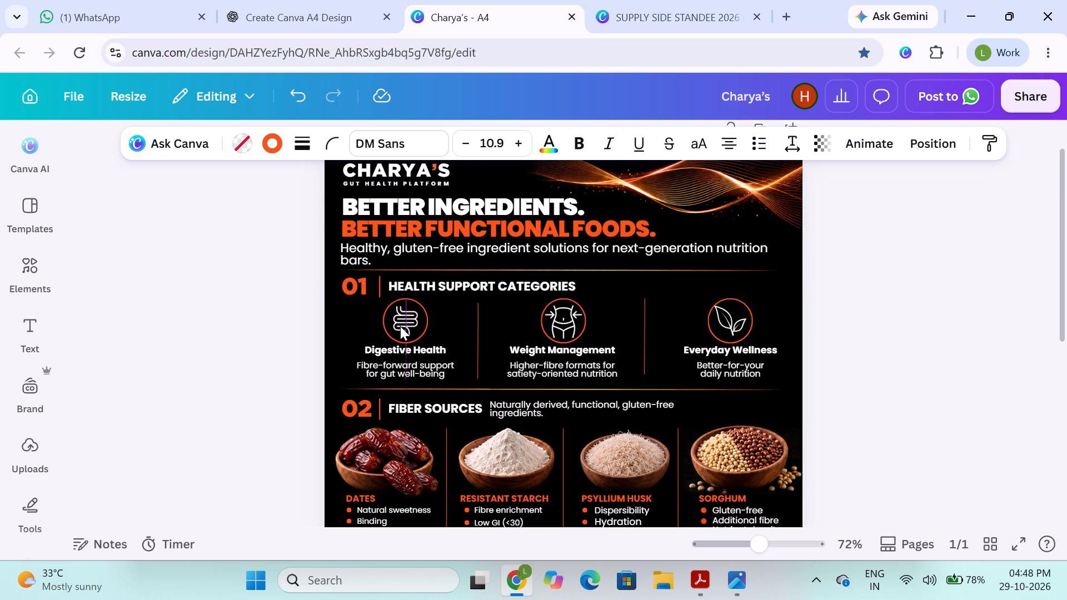
key("Right")
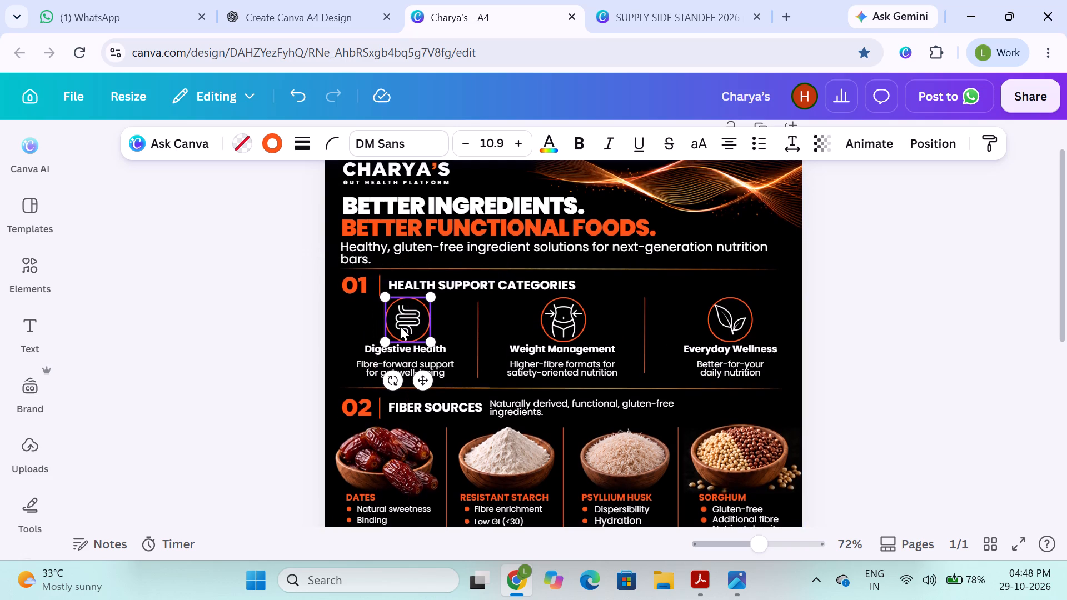
key("Left")
key("Left")
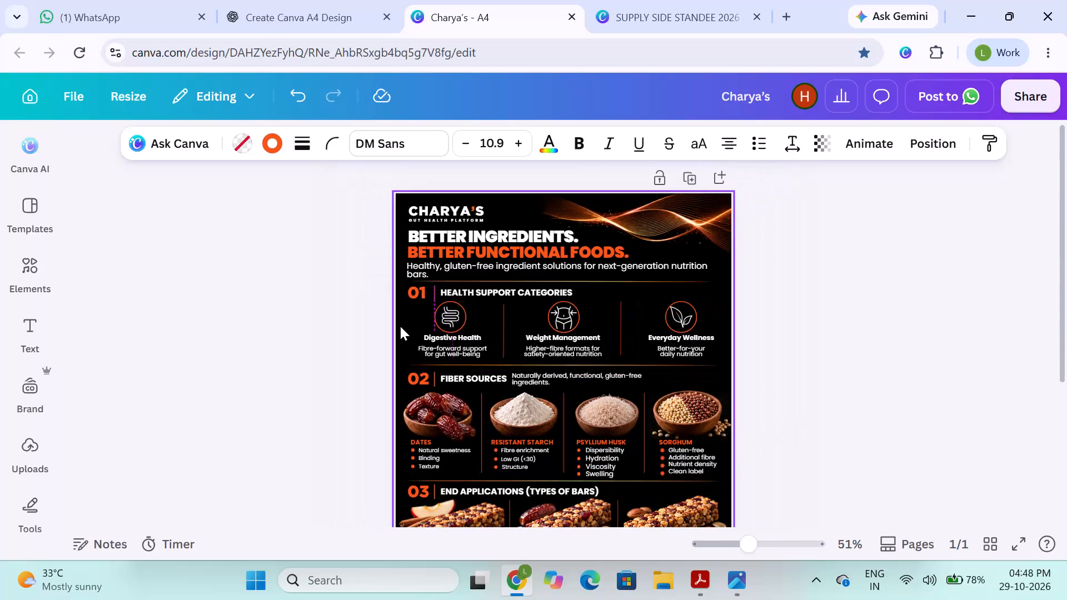
key("Right")
left_click(352, 329)
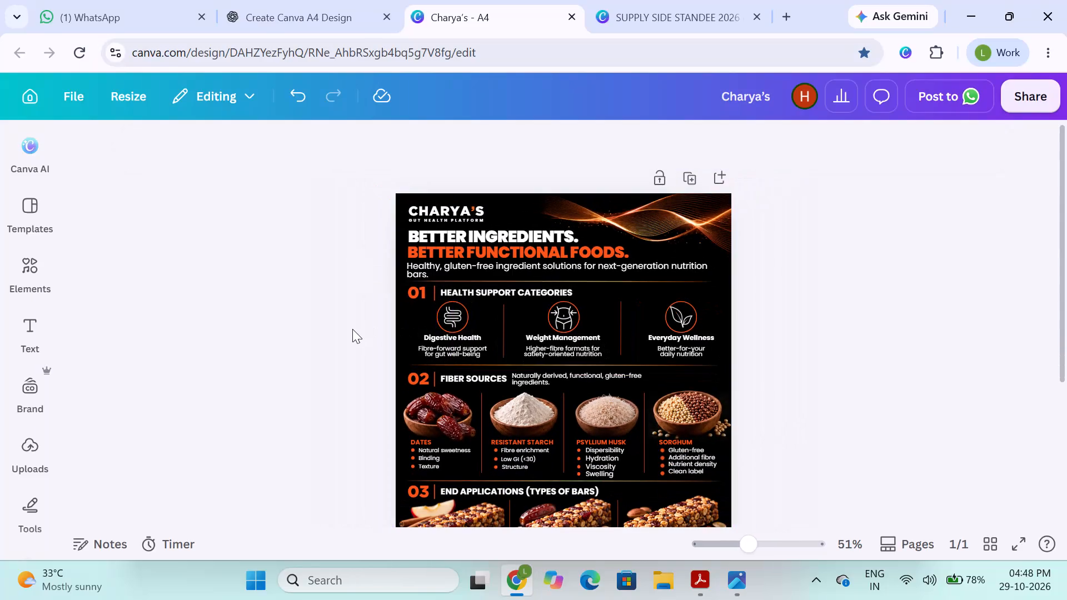
left_click(393, 319)
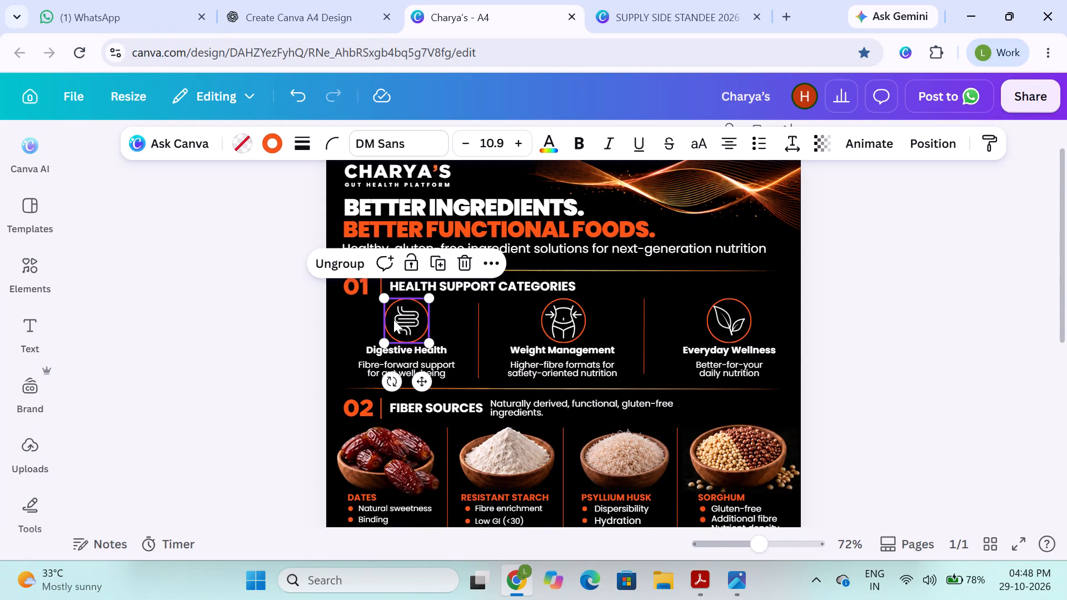
key("Down")
key("Up")
key("Left")
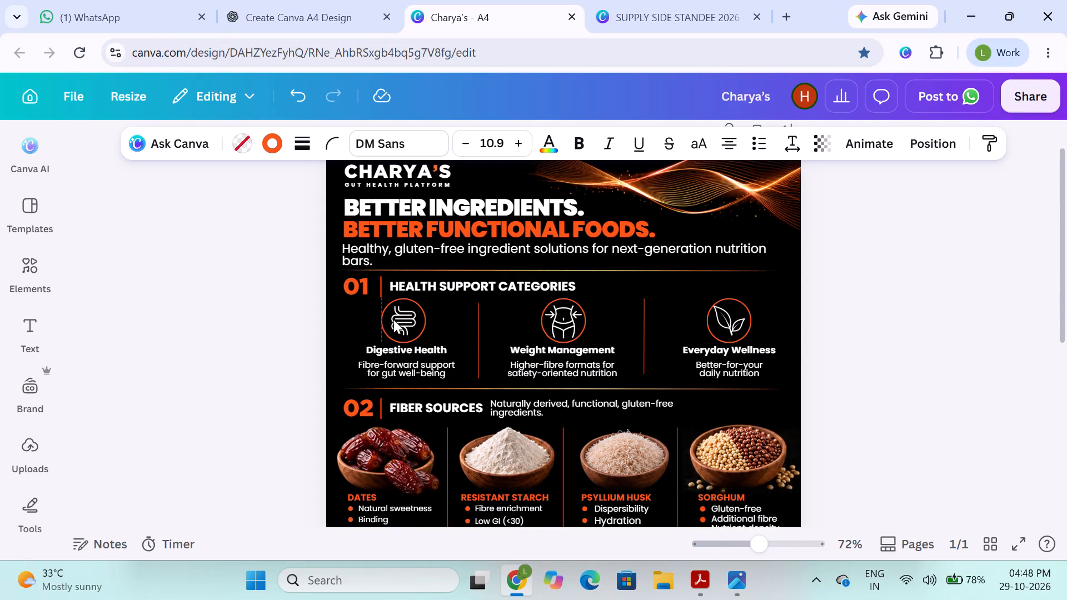
key("Right")
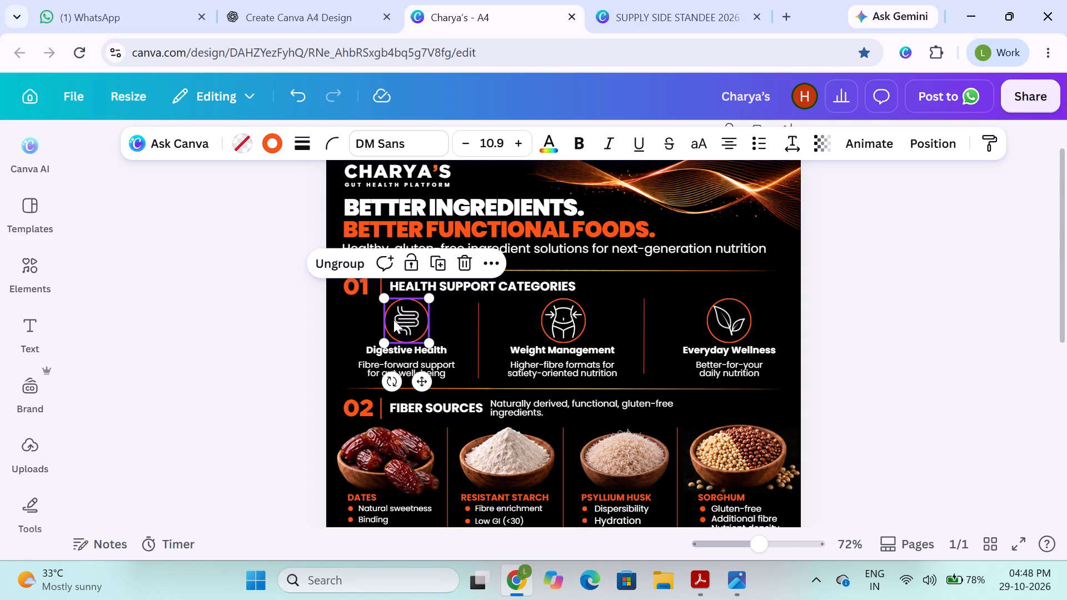
Group the Digestive Health icon, heading and description into one column.
left_click(395, 347)
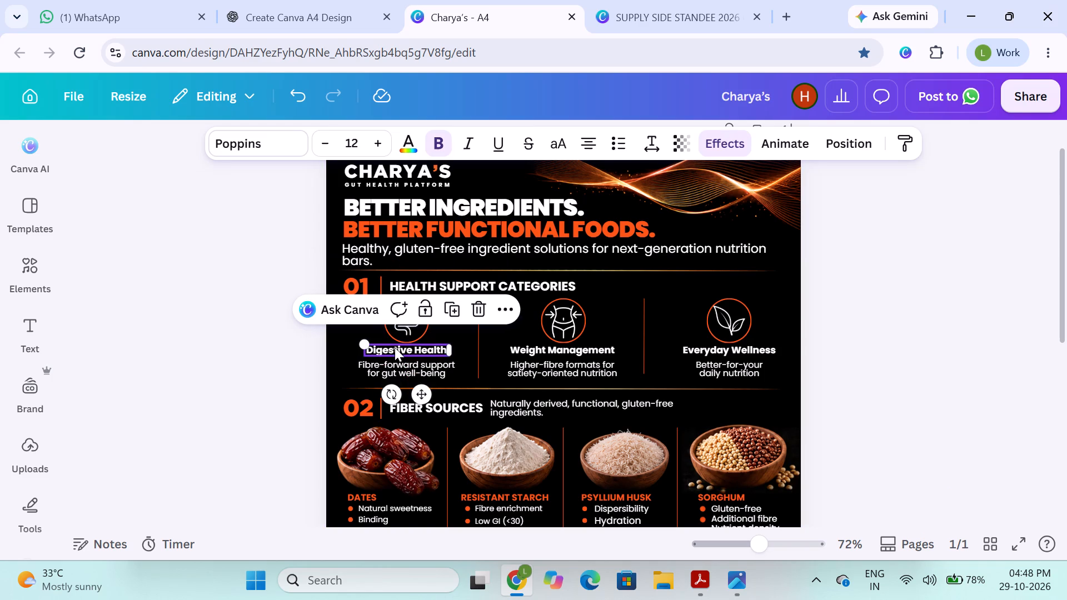
left_click(413, 373, "shift")
left_click(398, 326, "shift")
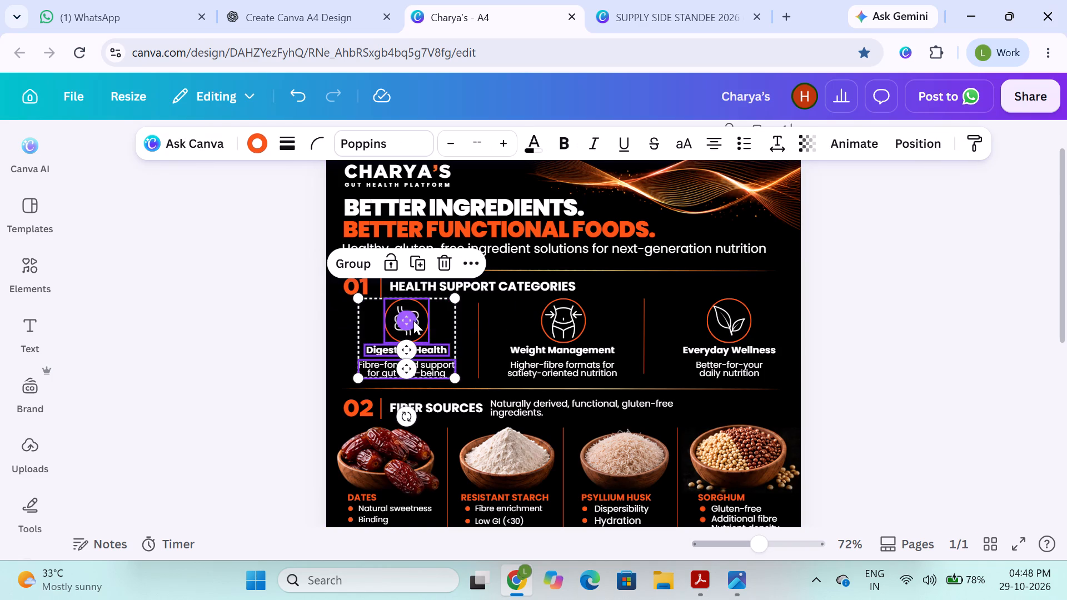
left_click(911, 144)
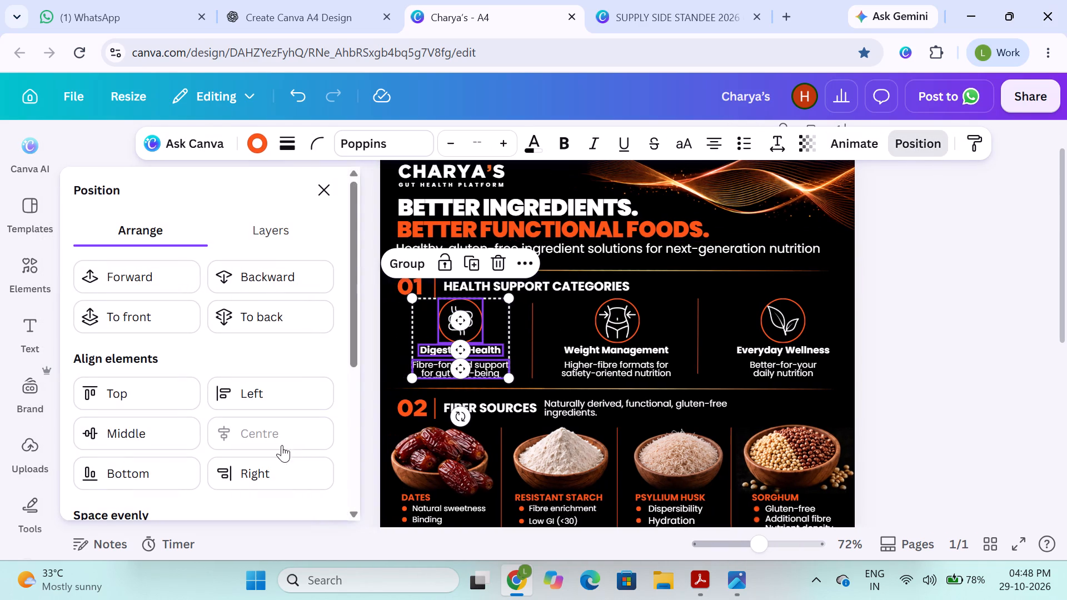
left_click(407, 266)
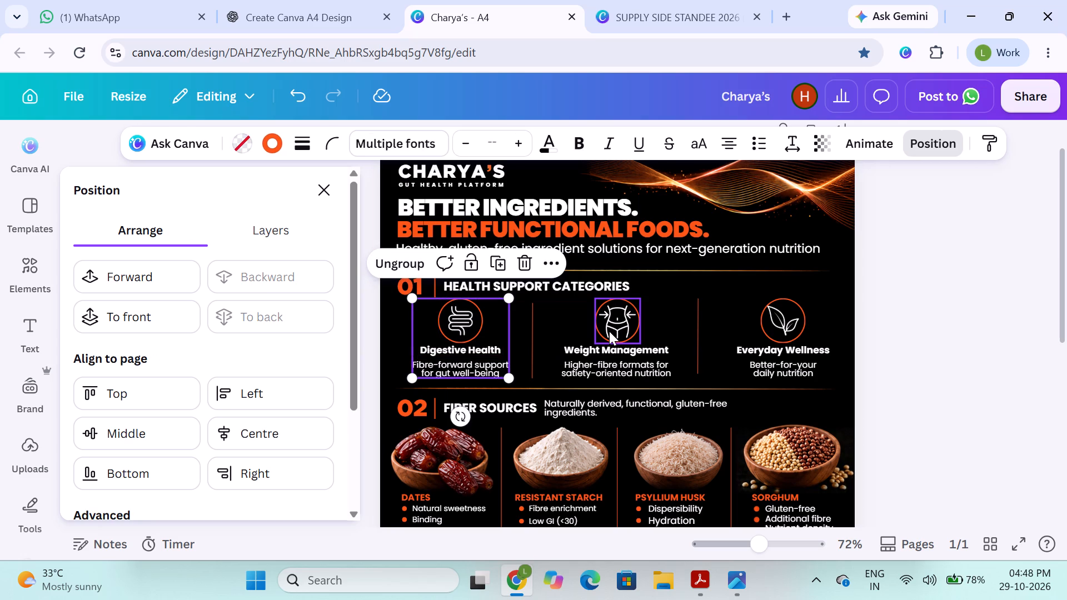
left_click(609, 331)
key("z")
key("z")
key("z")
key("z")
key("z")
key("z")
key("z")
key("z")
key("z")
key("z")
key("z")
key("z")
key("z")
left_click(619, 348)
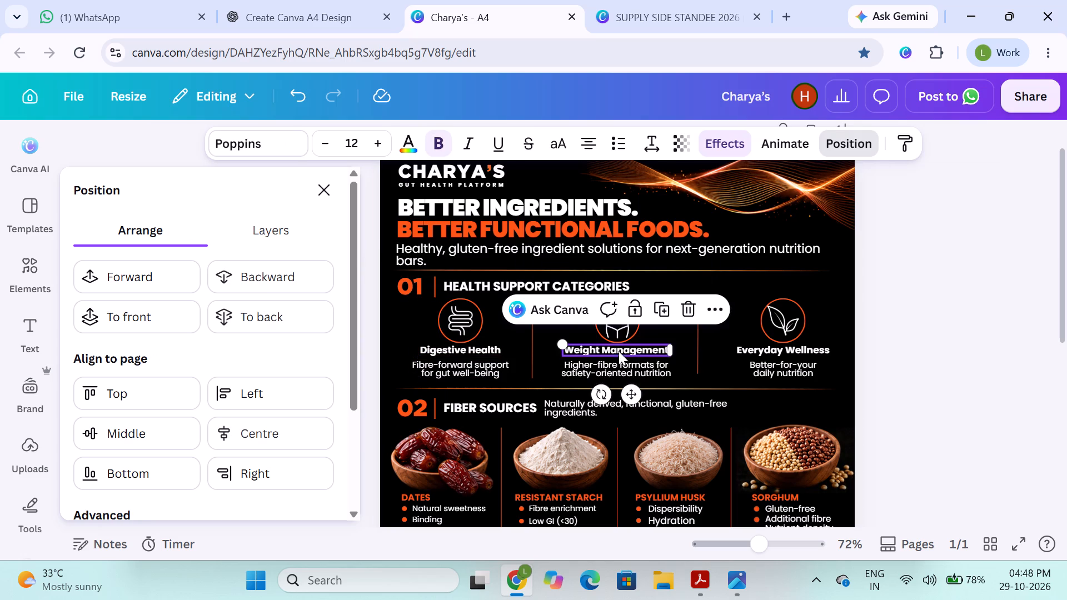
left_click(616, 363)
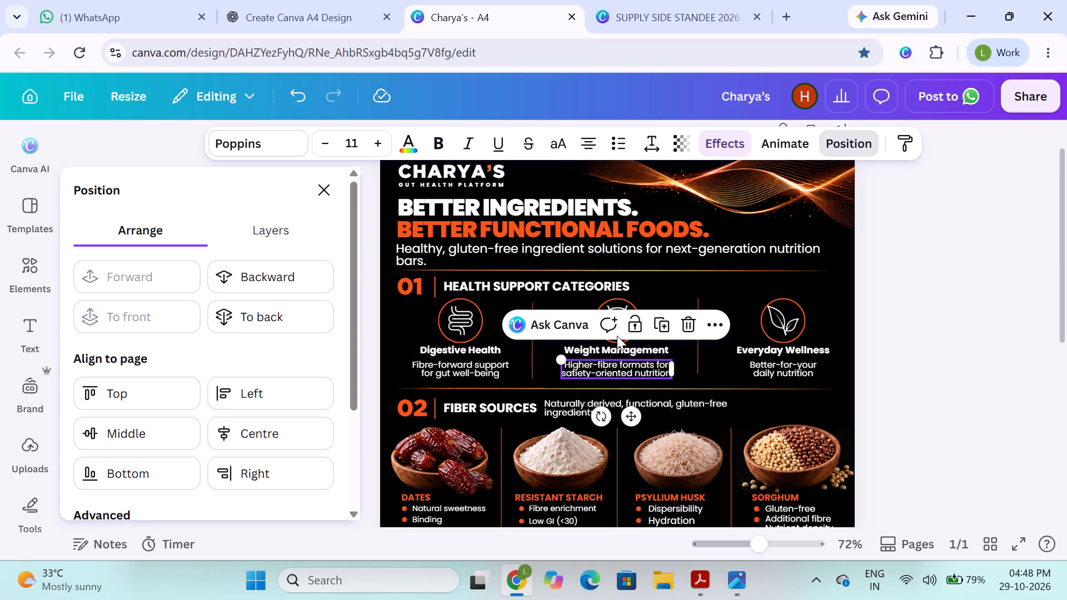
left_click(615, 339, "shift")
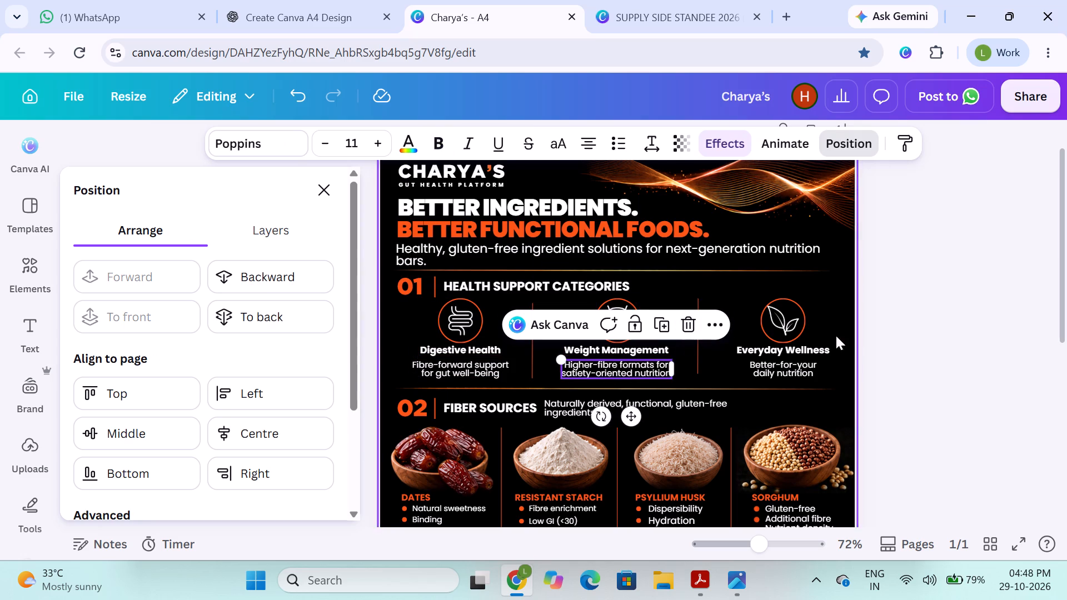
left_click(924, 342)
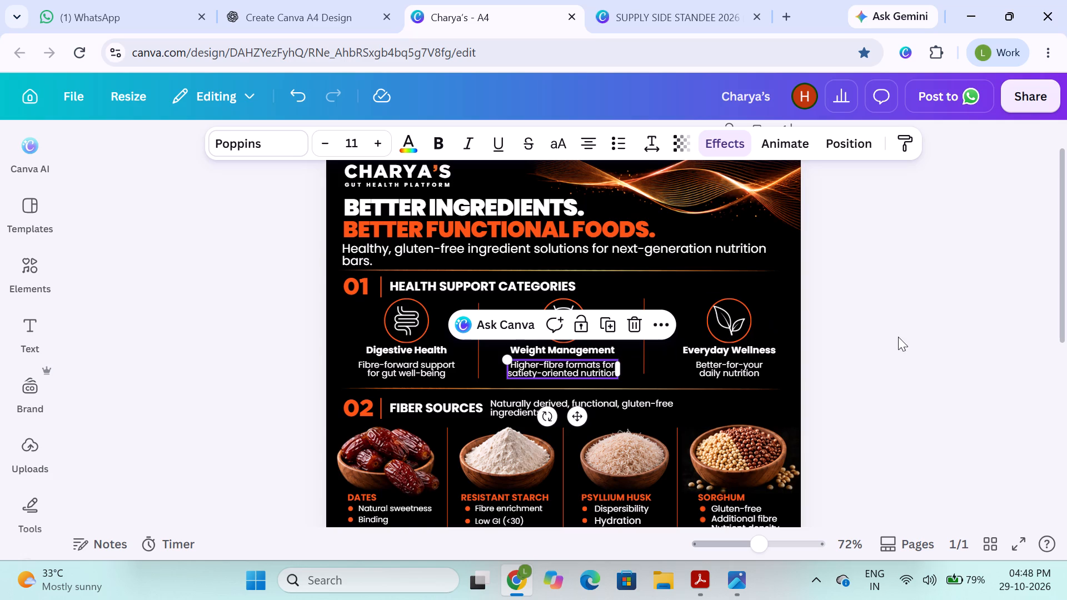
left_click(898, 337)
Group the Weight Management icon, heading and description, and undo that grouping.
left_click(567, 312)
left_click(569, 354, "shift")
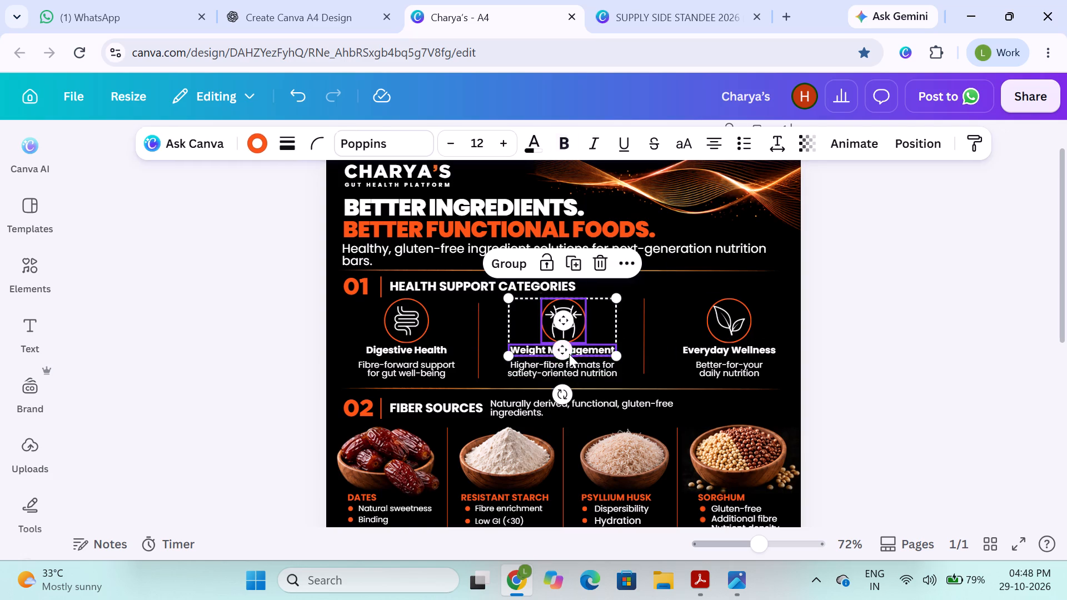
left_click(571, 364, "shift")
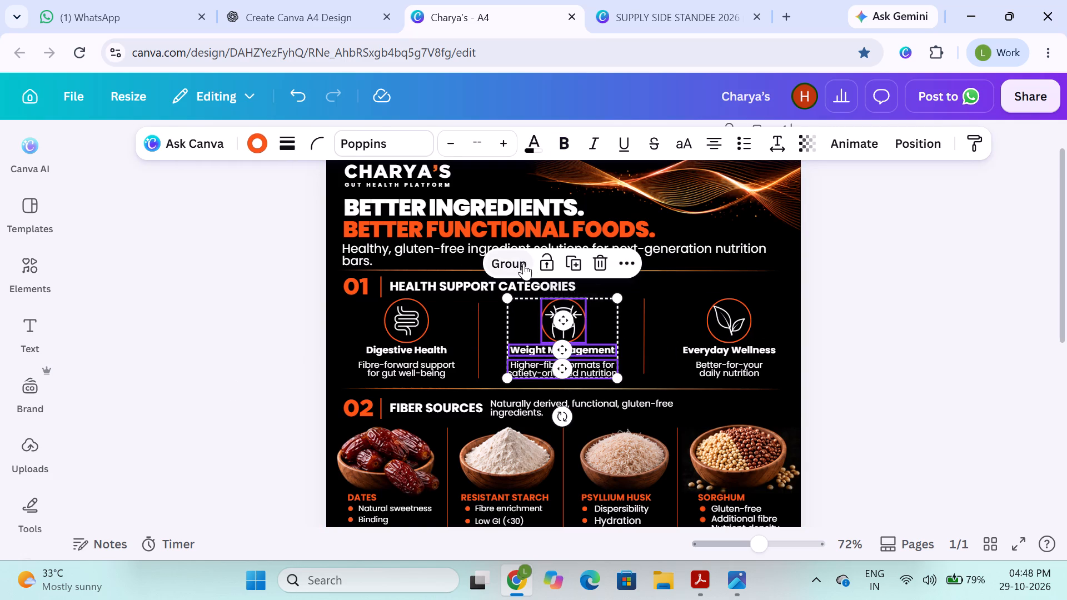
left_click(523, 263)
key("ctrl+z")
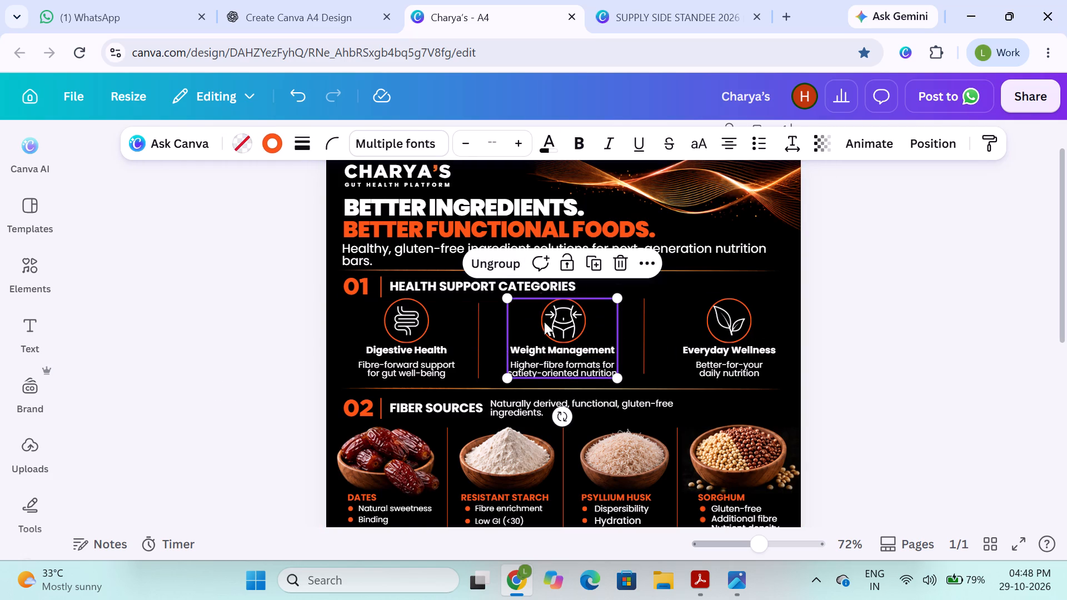
Centre-align the Weight Management icon, heading and description with one another and group them.
left_click(579, 349, "shift")
left_click(576, 361, "shift")
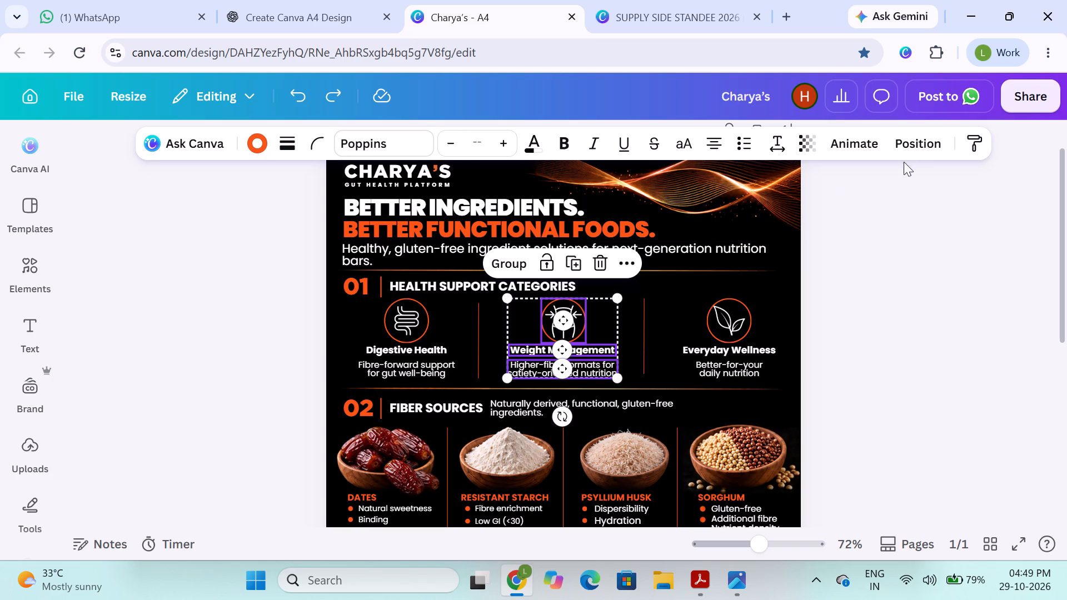
left_click(918, 147)
left_click(240, 425)
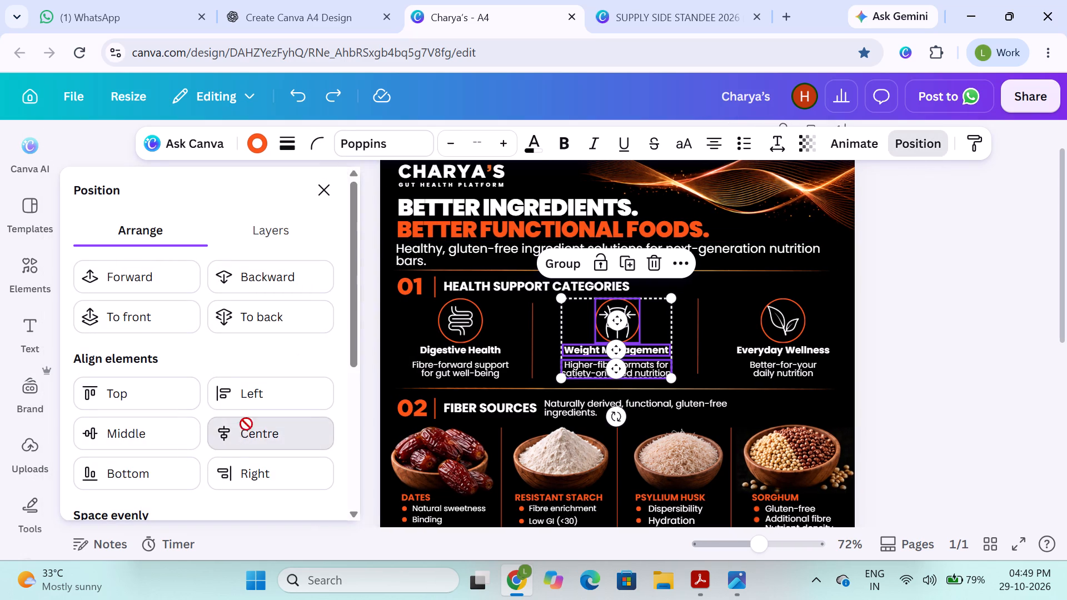
left_click(562, 258)
Centre-align the Everyday Wellness icon, heading and description with one another and group them.
left_click(796, 314)
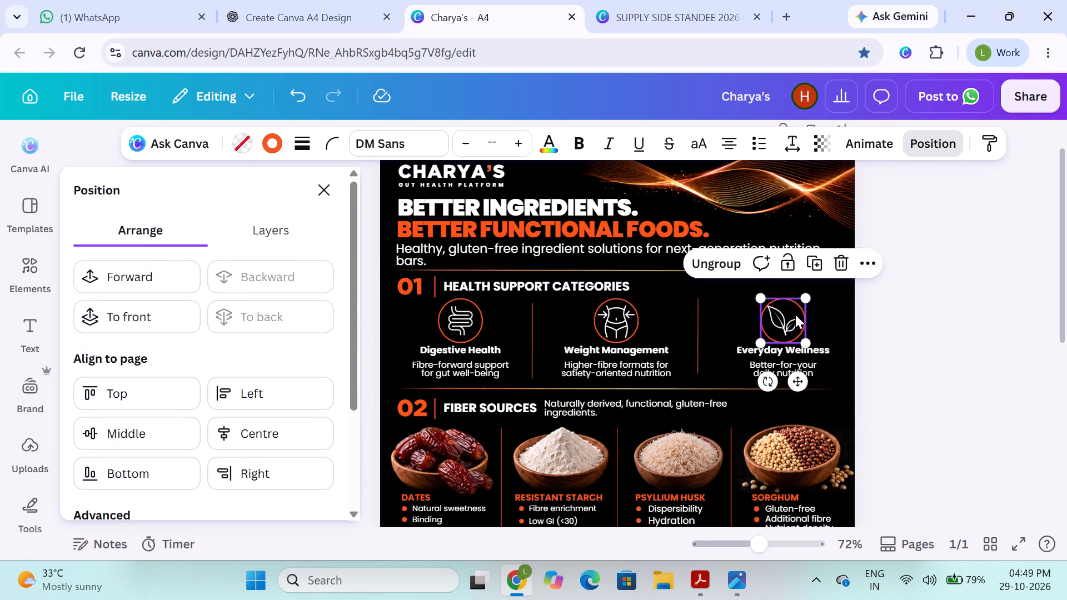
left_click(784, 347, "shift")
left_click(789, 365, "shift")
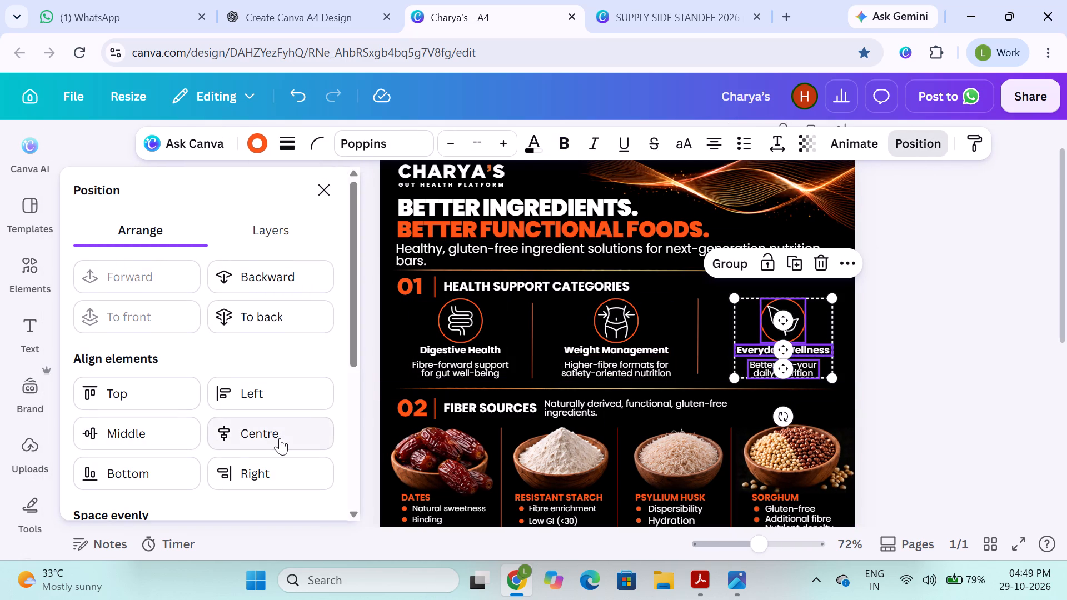
left_click(280, 438)
left_click(721, 262)
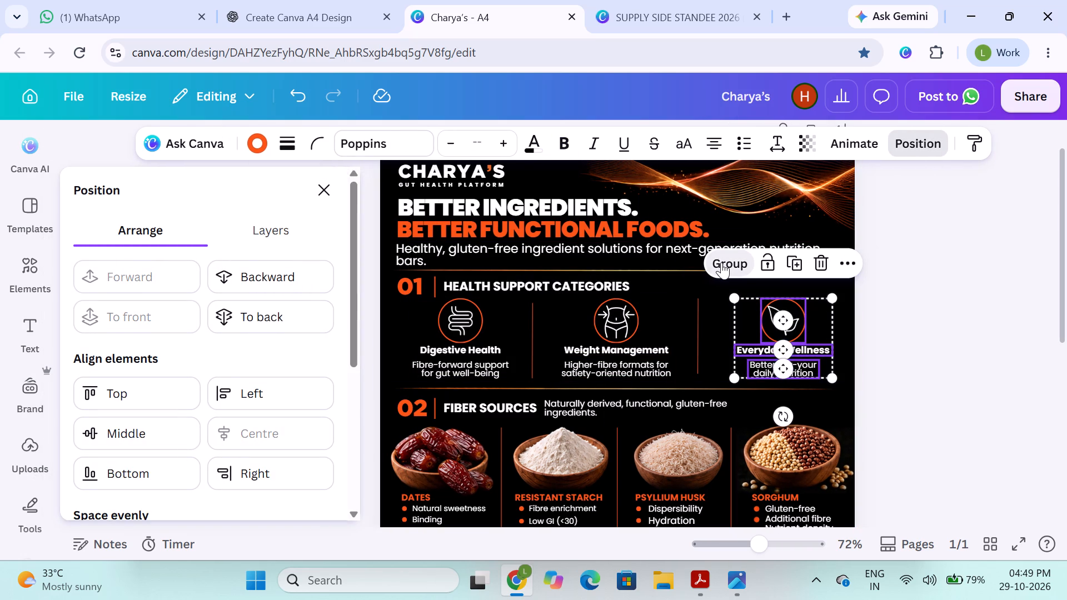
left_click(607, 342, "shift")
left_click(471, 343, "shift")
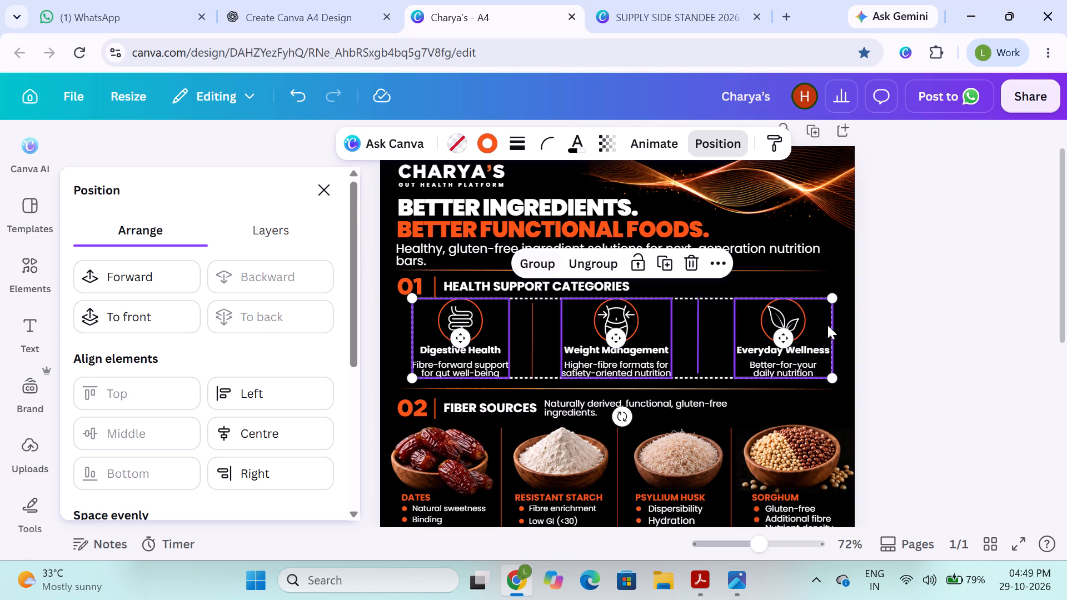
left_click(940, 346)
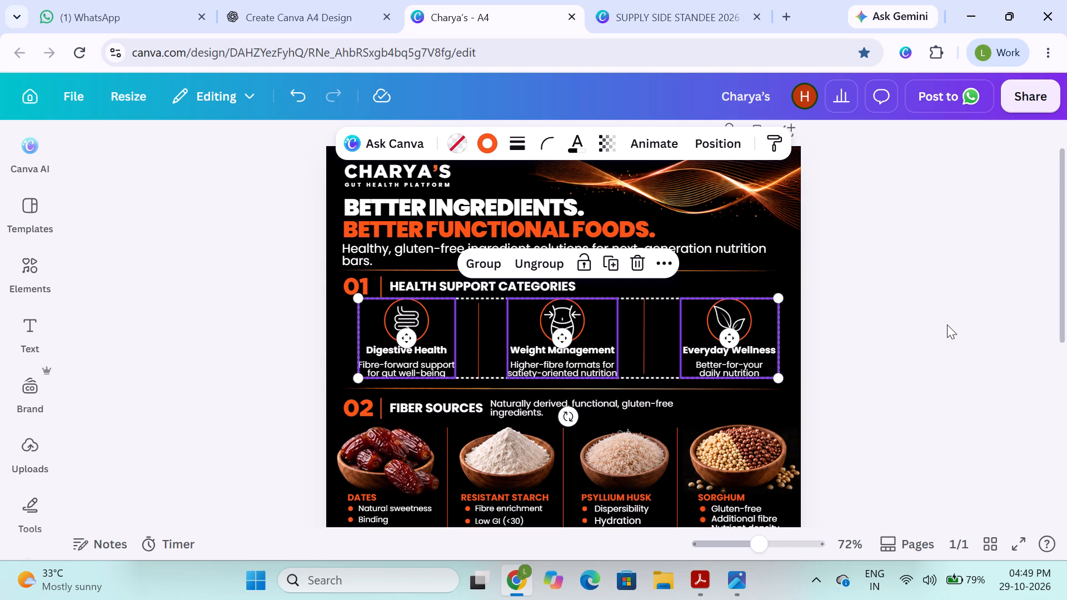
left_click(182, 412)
Nudge the Digestive Health group slightly to the right, towards the first vertical divider.
left_click(408, 323)
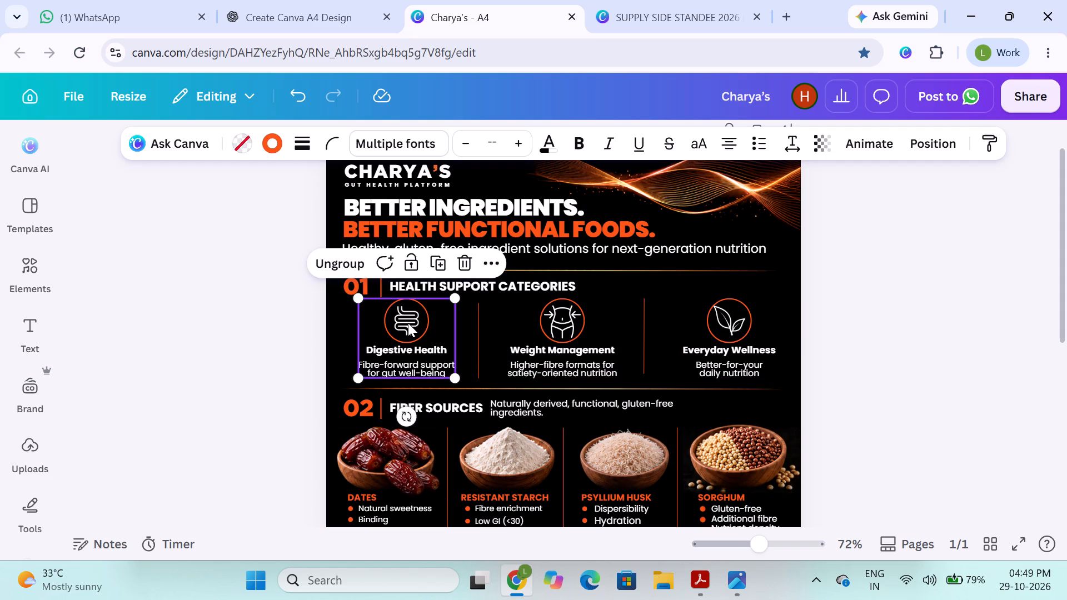
key("Left")
key("Left")
key("Right")
key("Right")
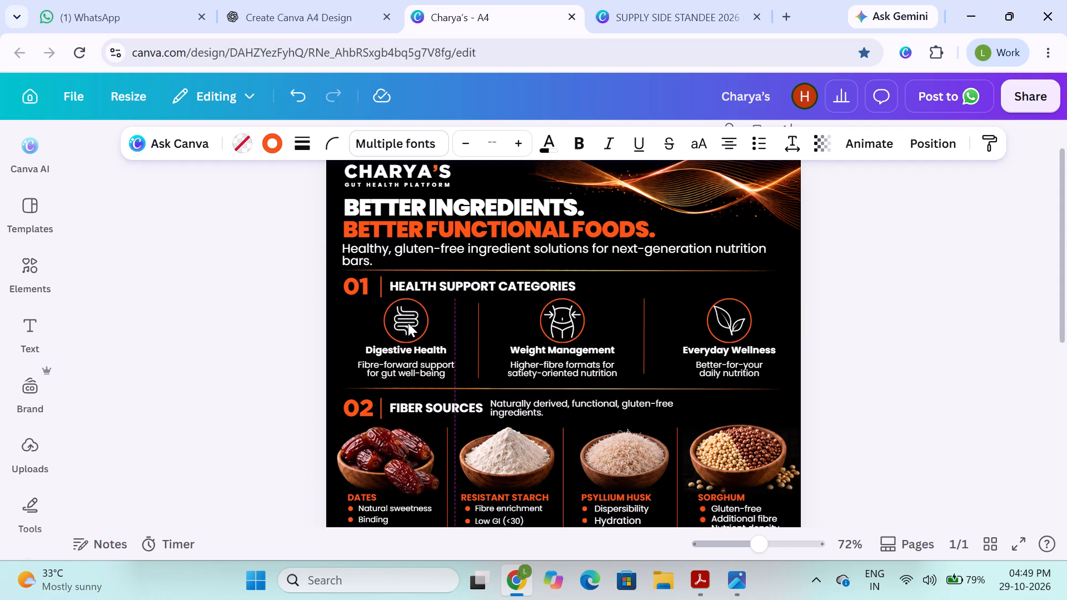
key("Right")
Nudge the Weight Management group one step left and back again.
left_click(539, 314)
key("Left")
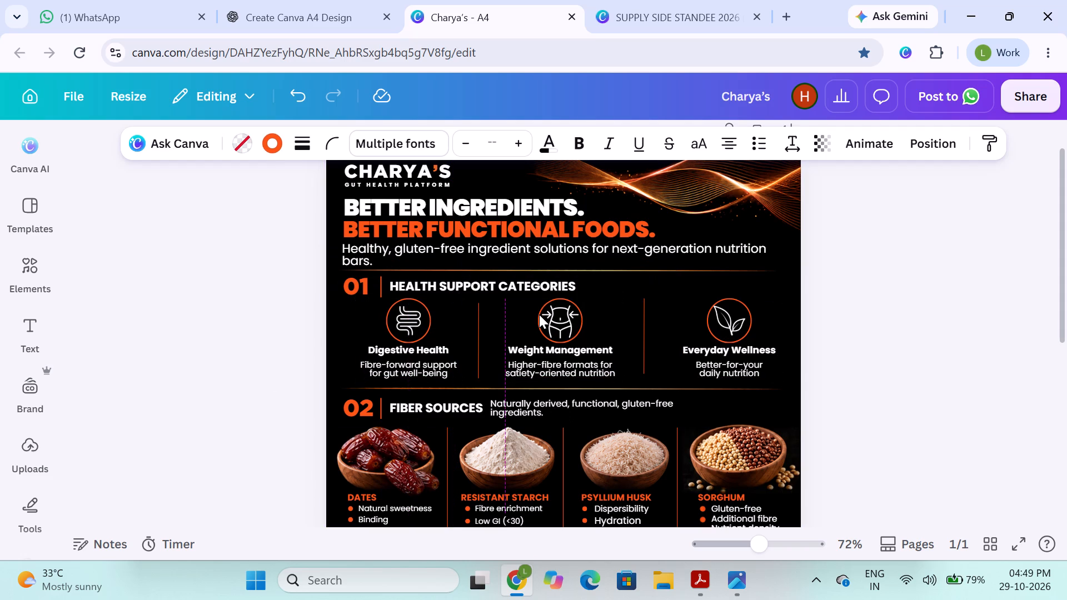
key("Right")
Nudge the Everyday Wellness group two steps left, closer to the second vertical divider.
left_click(719, 320)
key("Left")
key("Left")
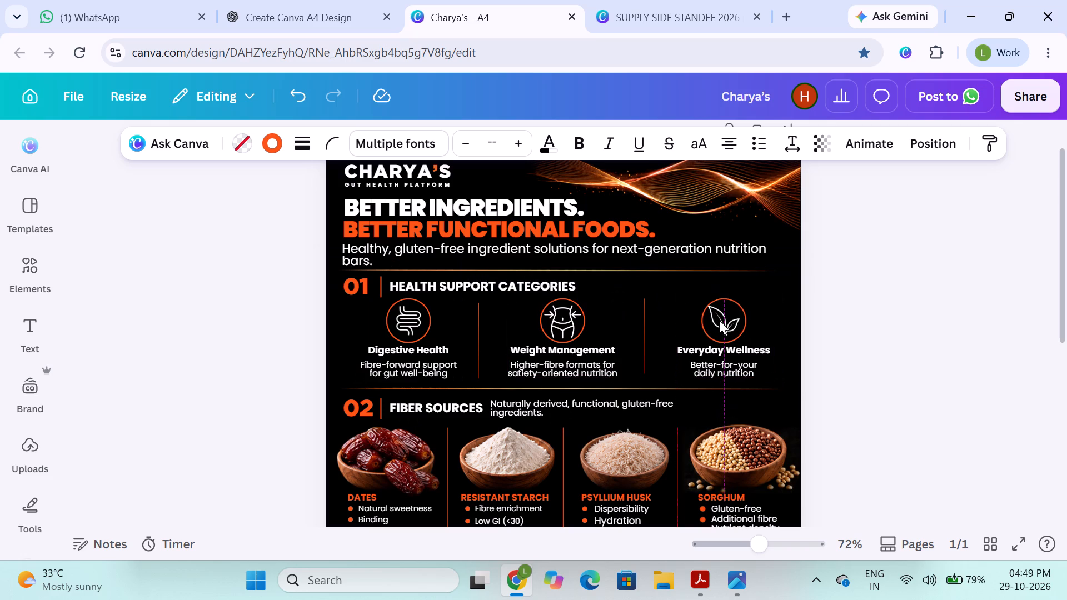
left_click(902, 342)
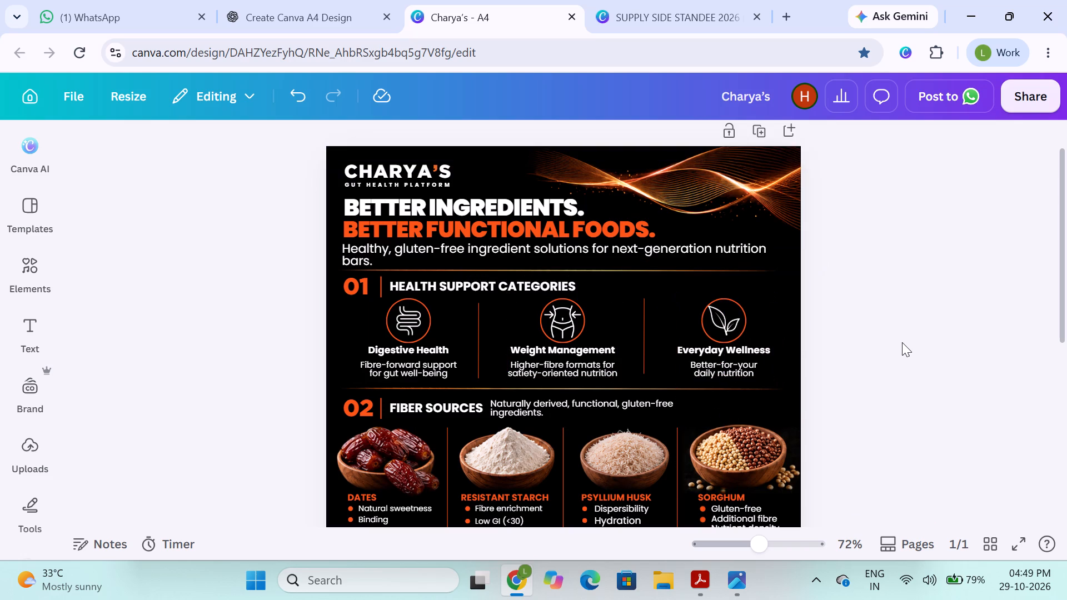
Group the Digestive Health, Weight Management and Everyday Wellness groups into one combined group.
left_click(407, 323, "shift")
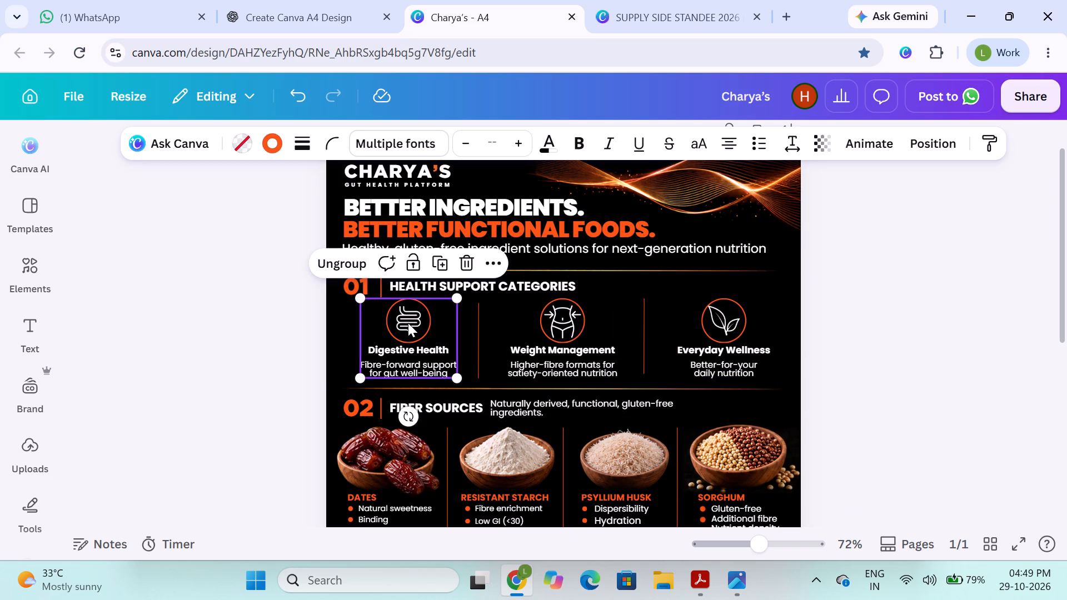
left_click(587, 331, "shift")
left_click(715, 324, "shift")
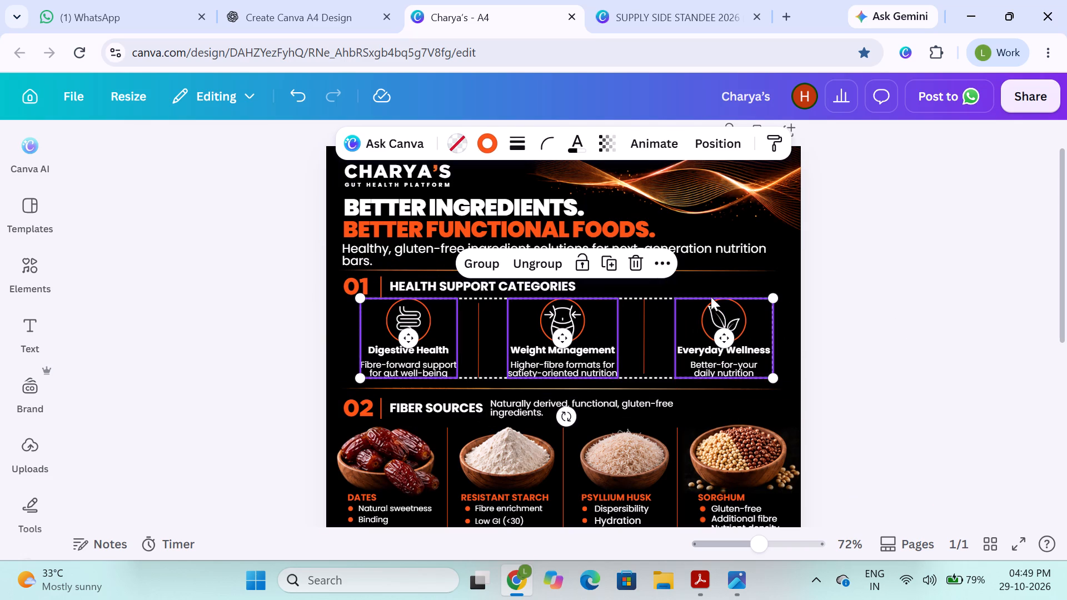
left_click(471, 262)
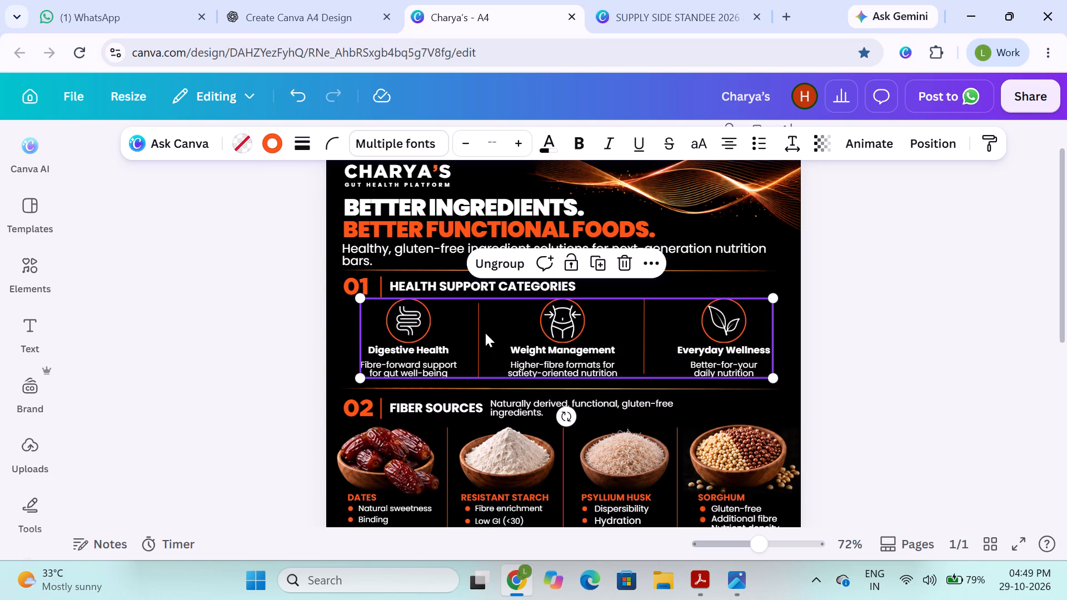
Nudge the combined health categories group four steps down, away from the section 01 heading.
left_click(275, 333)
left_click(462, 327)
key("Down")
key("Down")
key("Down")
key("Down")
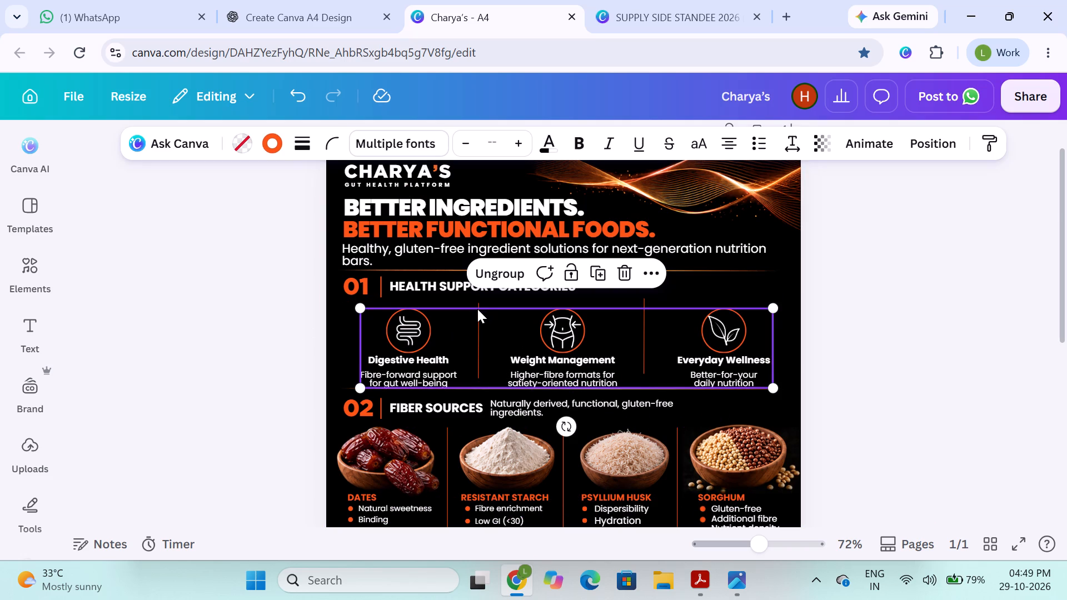
Group the two vertical dividers of the health categories section and centre them horizontally on the page.
left_click(477, 309)
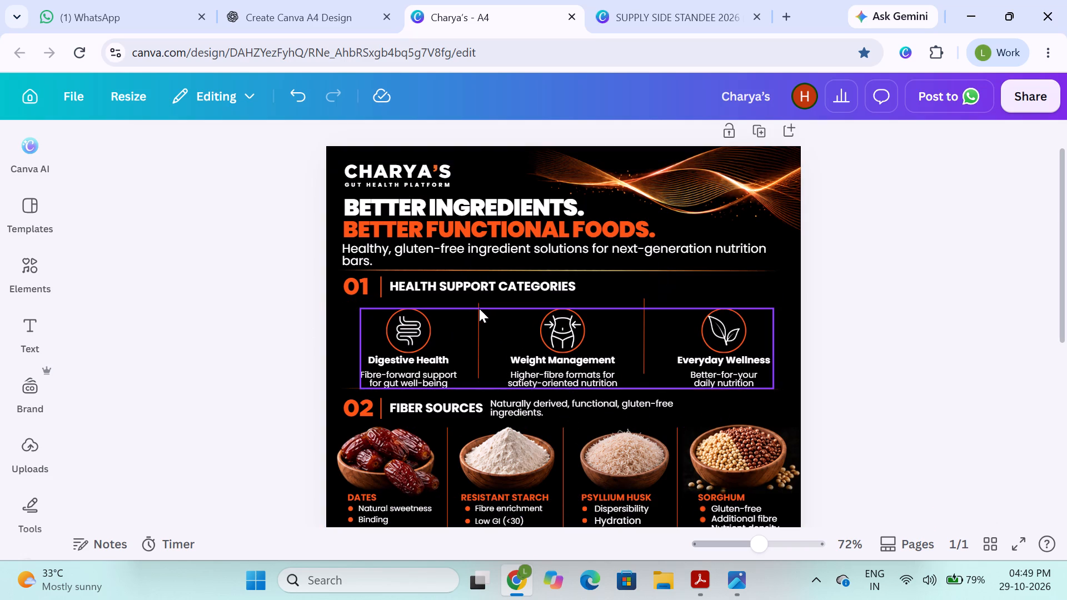
left_click(477, 304)
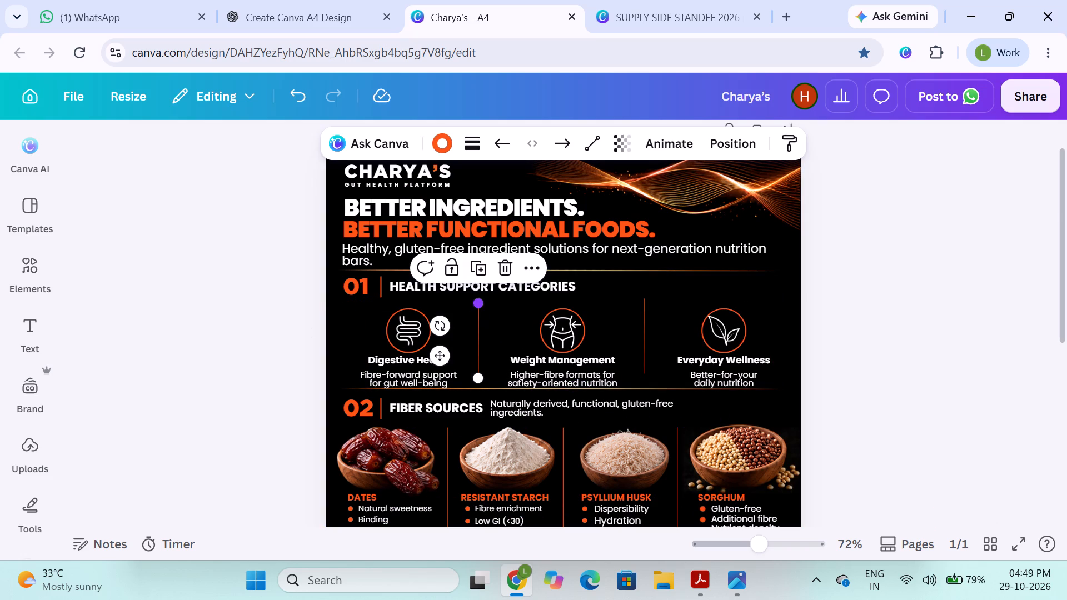
left_click(644, 303, "shift")
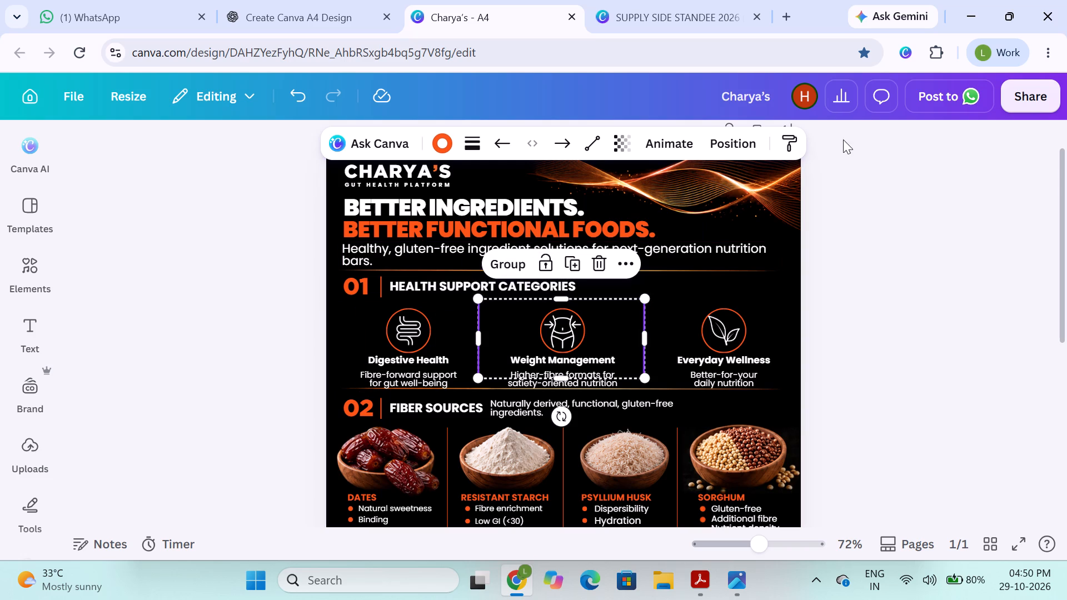
left_click(744, 133)
left_click(155, 426)
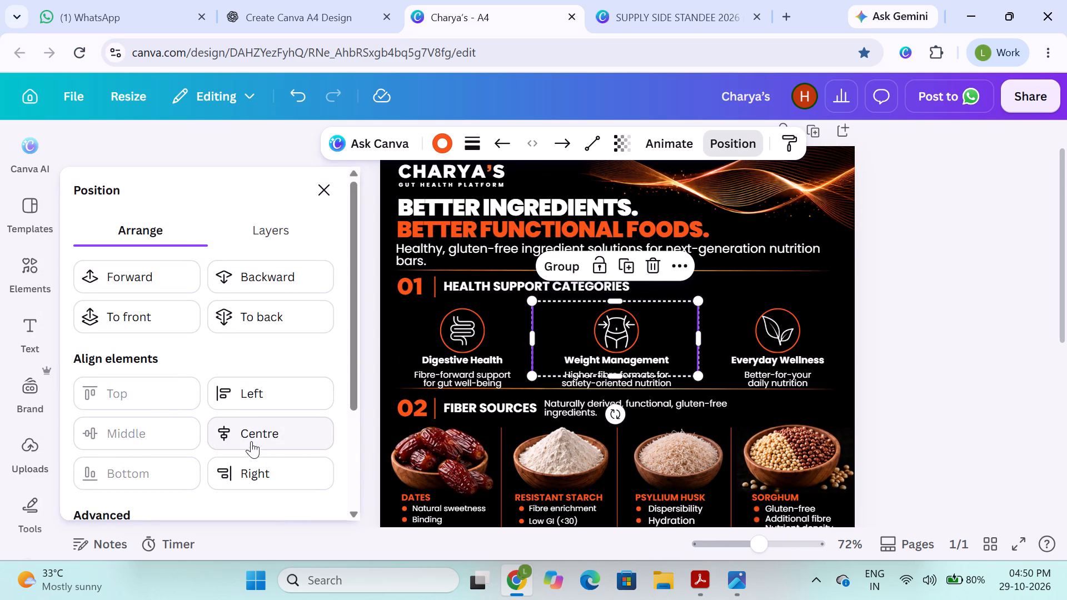
left_click(552, 272)
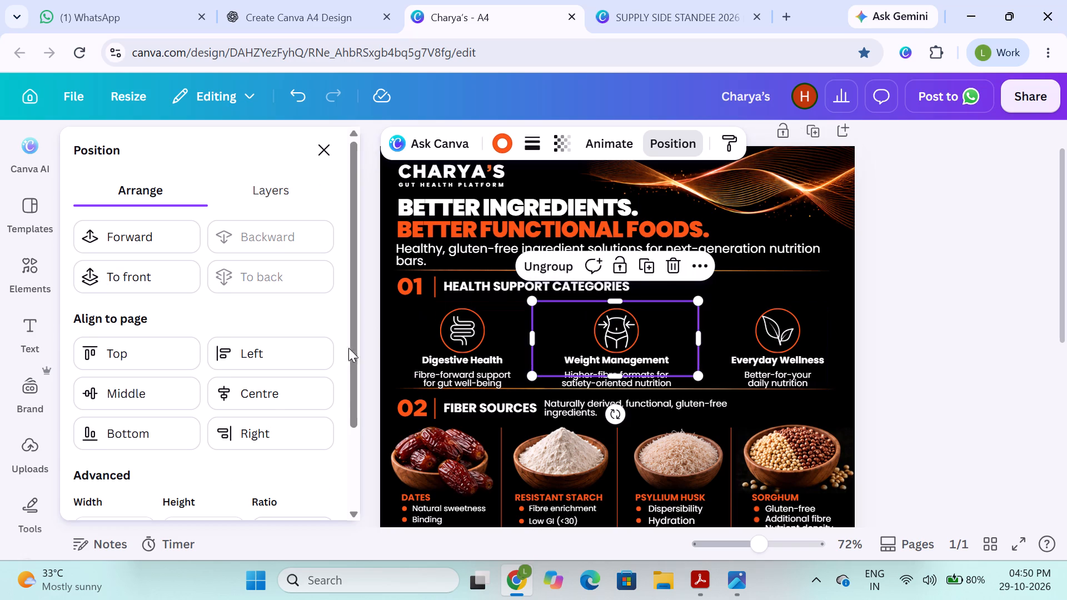
left_click(268, 398)
left_click(895, 318)
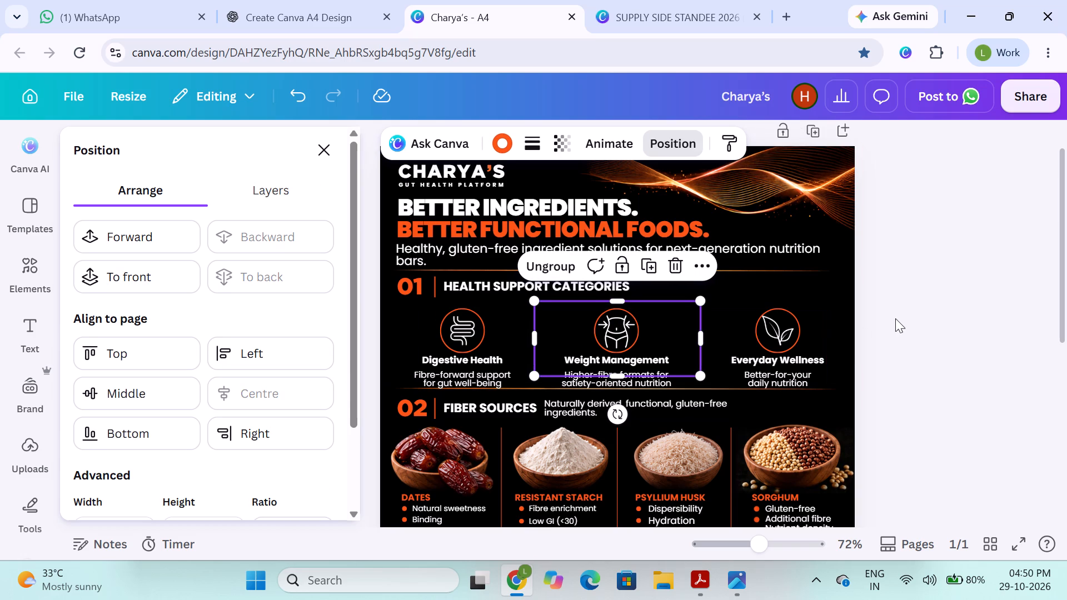
left_click(971, 324)
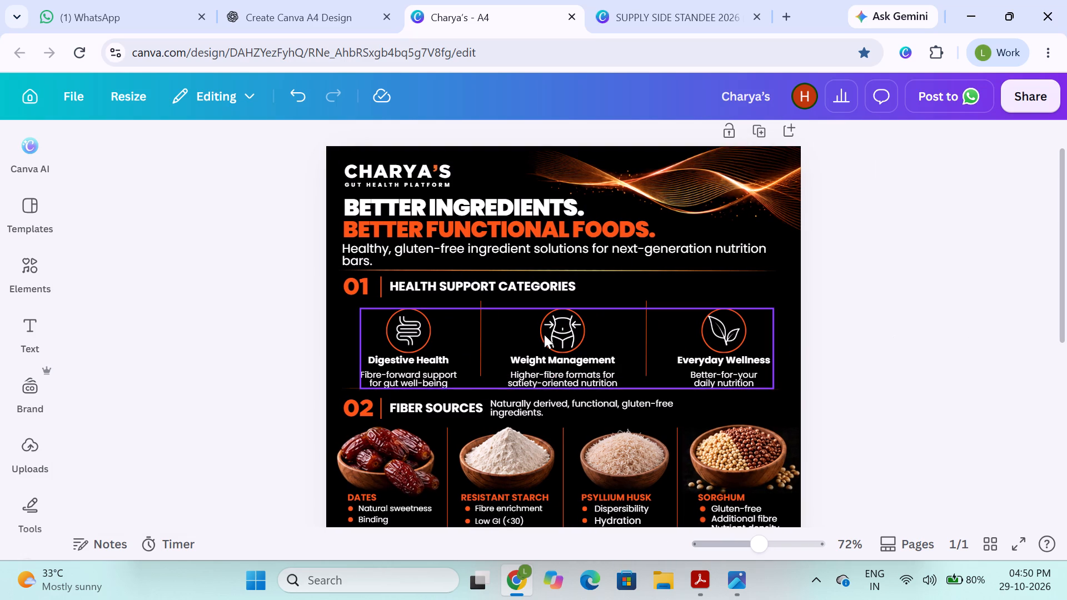
Nudge the combined health categories group back up until its icons are about level with the tops of the dividers.
left_click(544, 334)
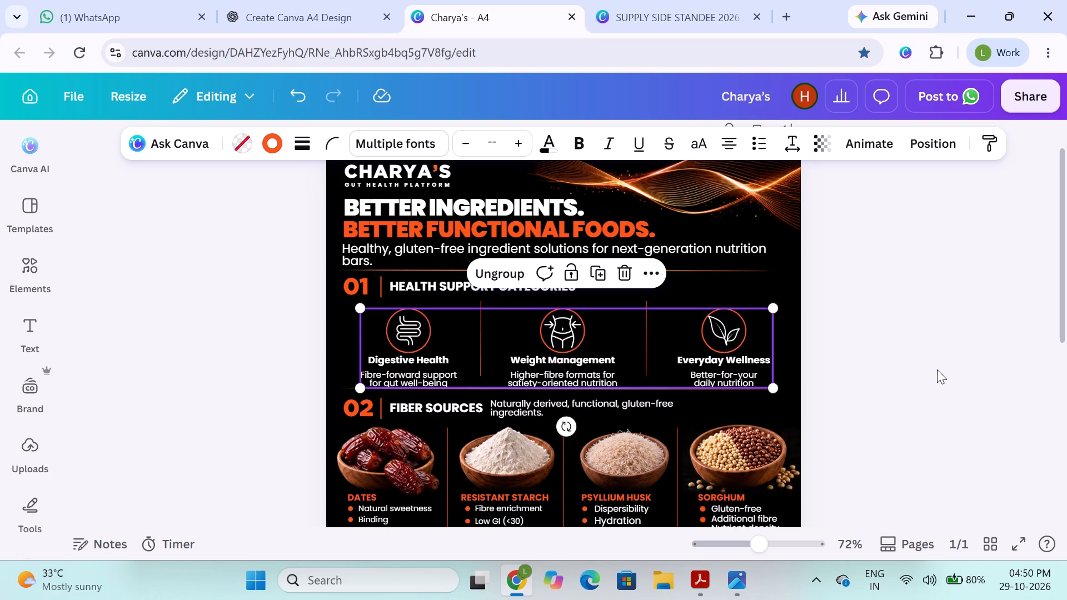
key("Up")
key("Up")
key("Up")
key("Up")
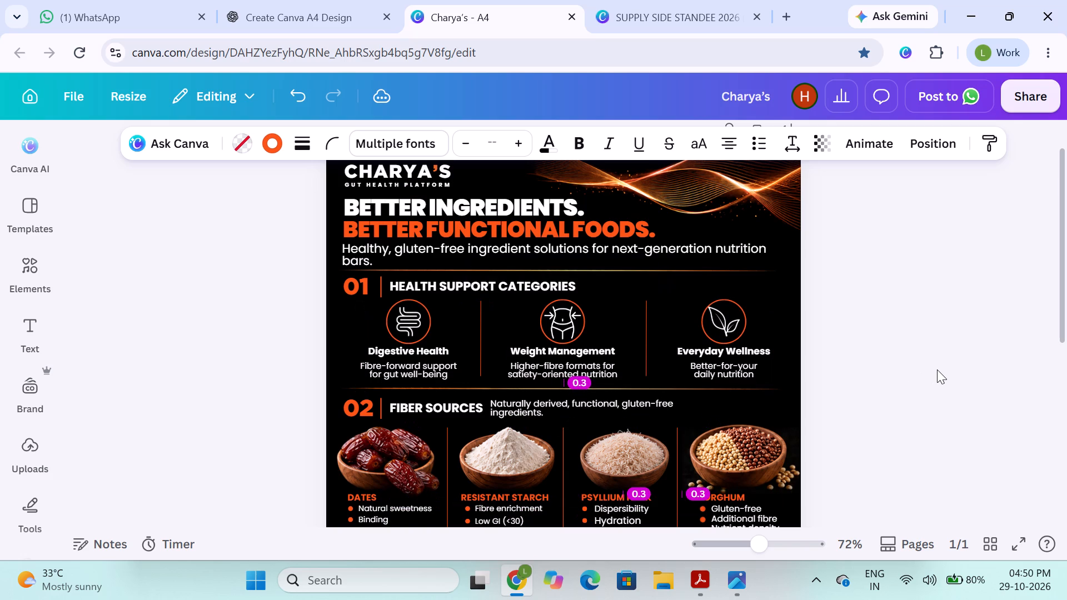
key("Up")
key("Down")
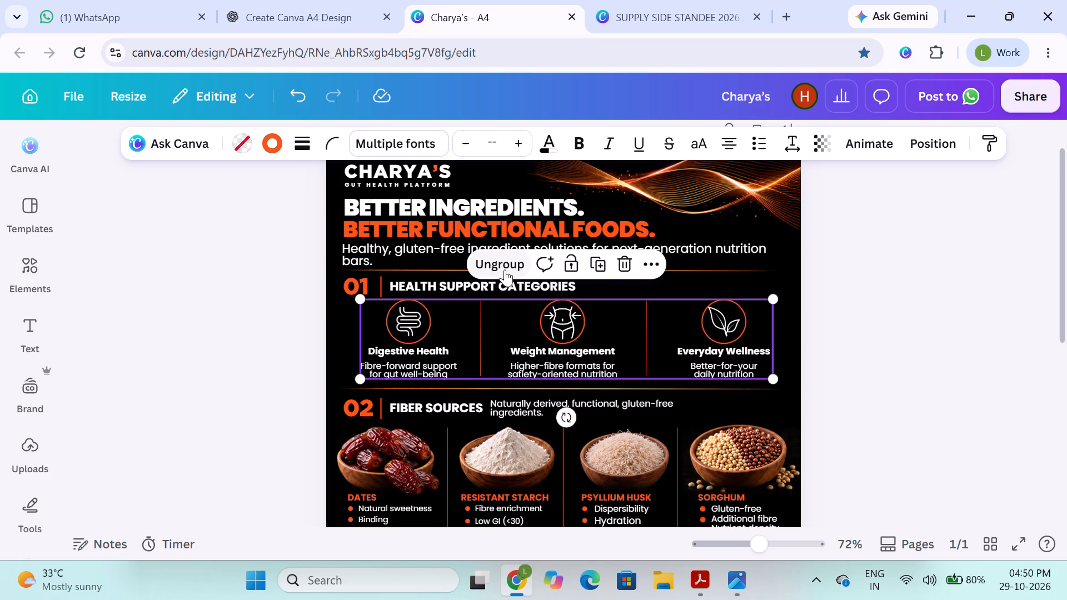
left_click(927, 333)
Fine-tune the height of the combined health categories group, leaving it one nudge step higher.
left_click(516, 344)
key("Up")
key("Down")
key("Up")
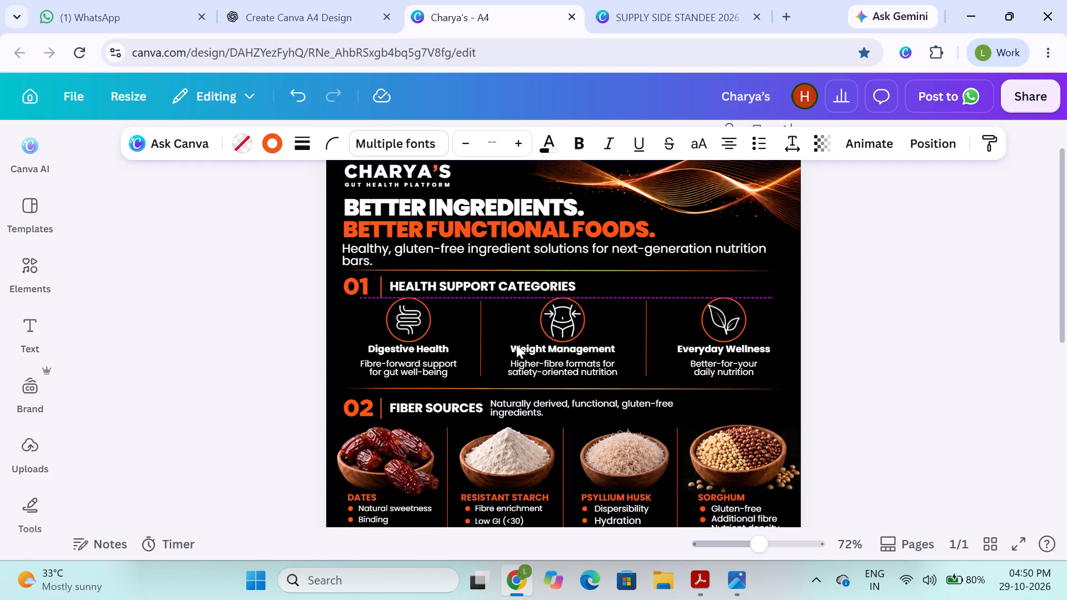
key("Down")
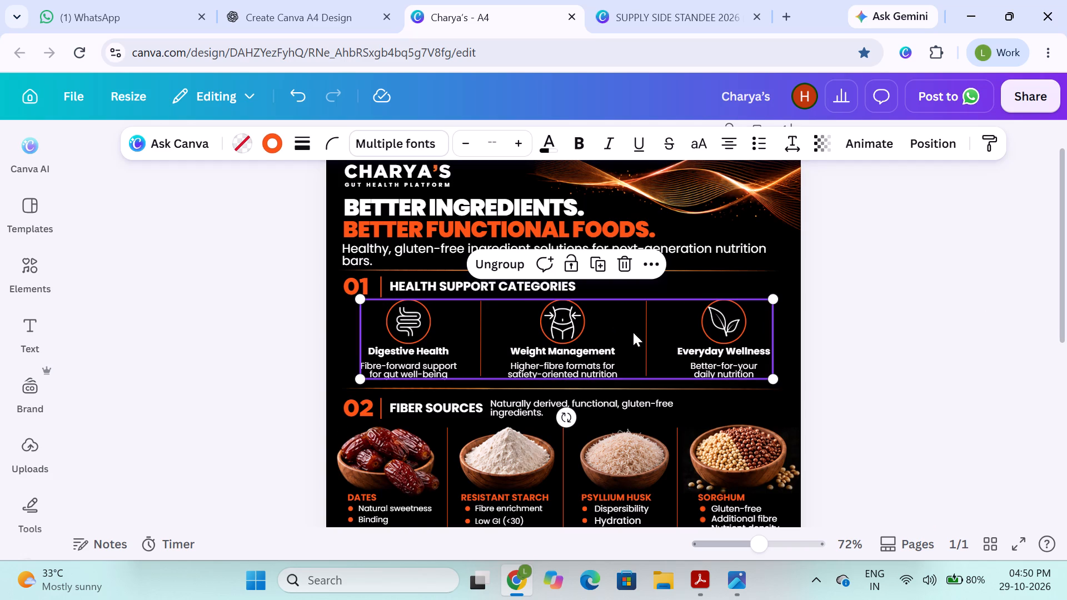
key("Down")
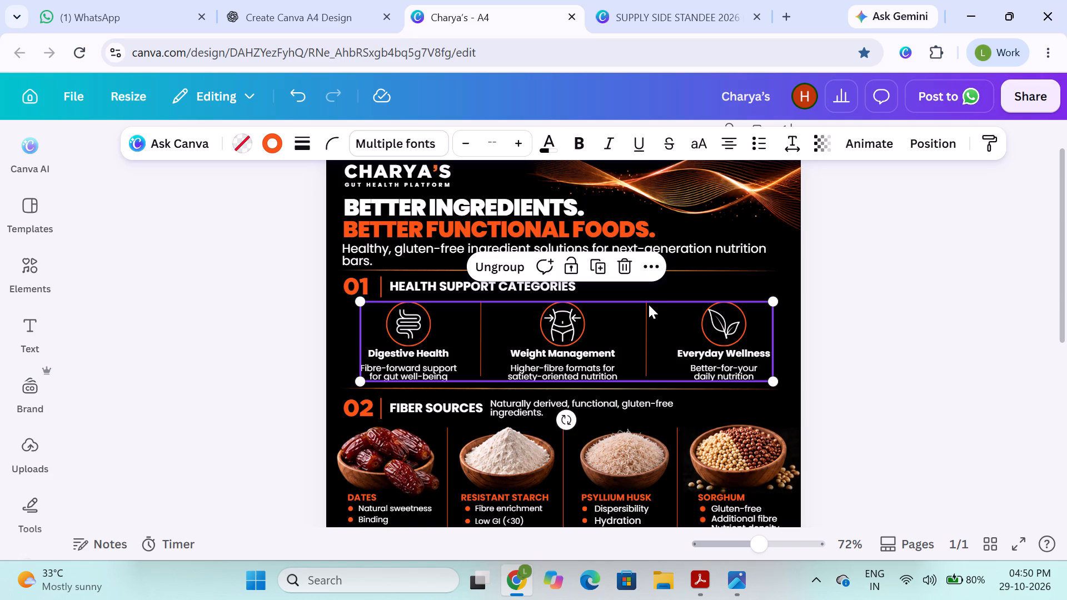
key("Up")
key("Up")
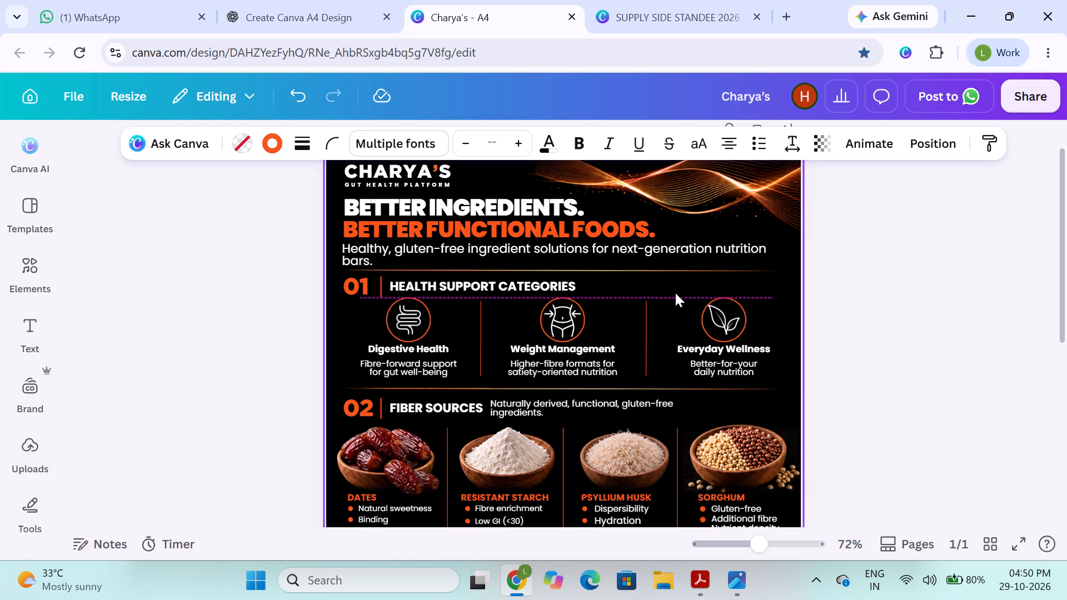
left_click(856, 326)
Send the combined health categories group backward one layer.
left_click(627, 368)
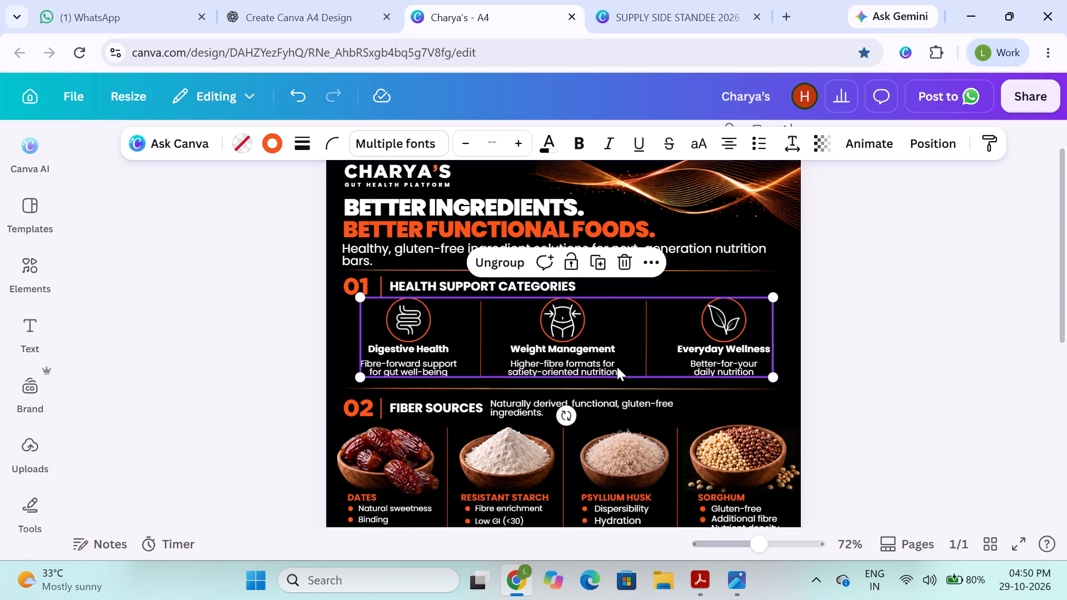
left_click(949, 137)
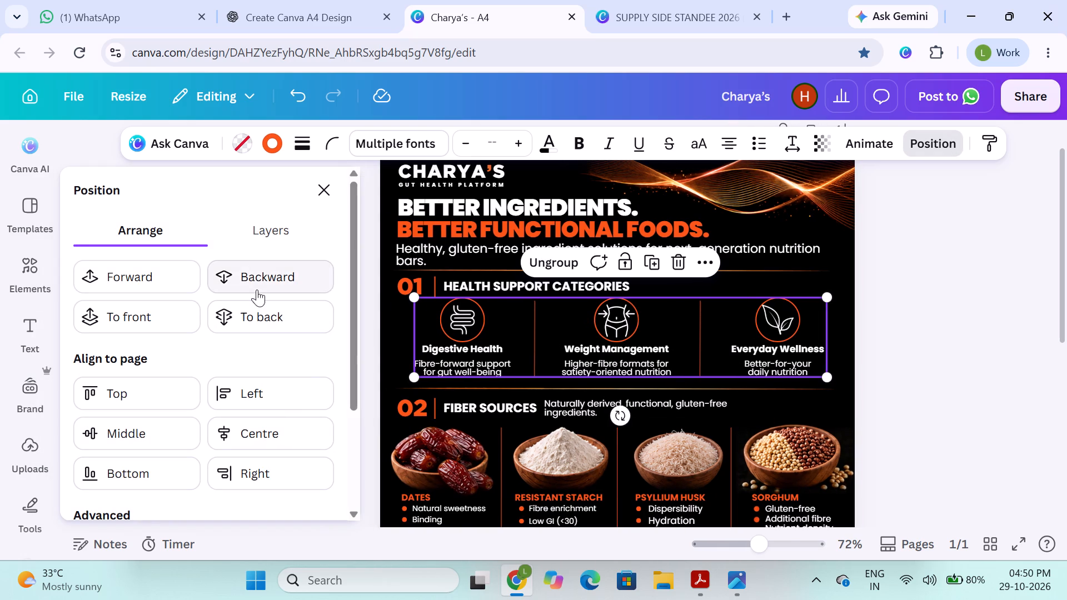
left_click(257, 289)
Align the divider pair and the health categories group to each other's centre and middle, and group them.
left_click(555, 333)
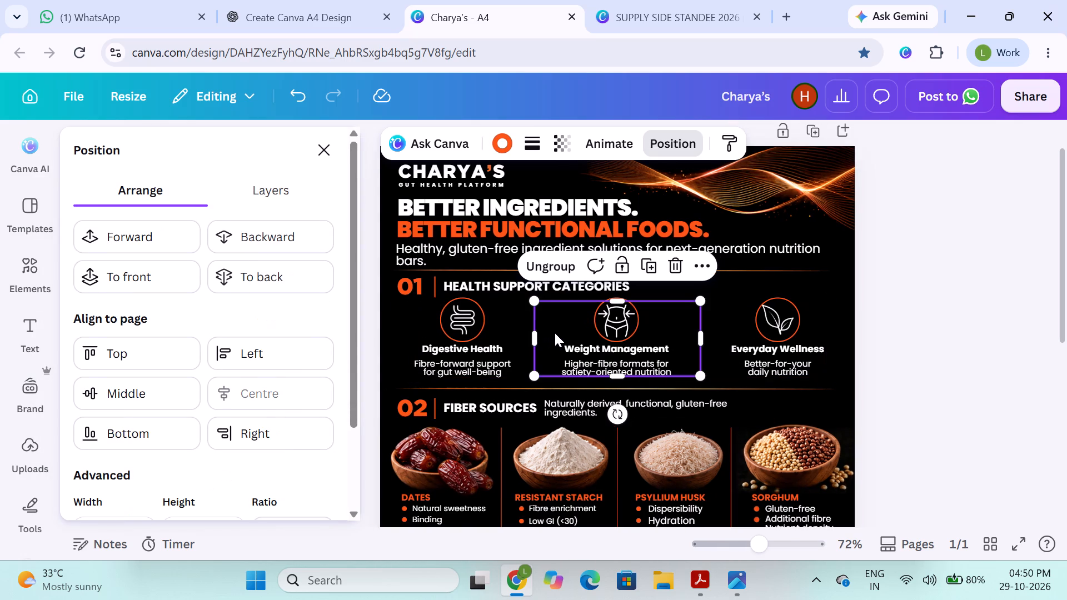
left_click(721, 336, "shift")
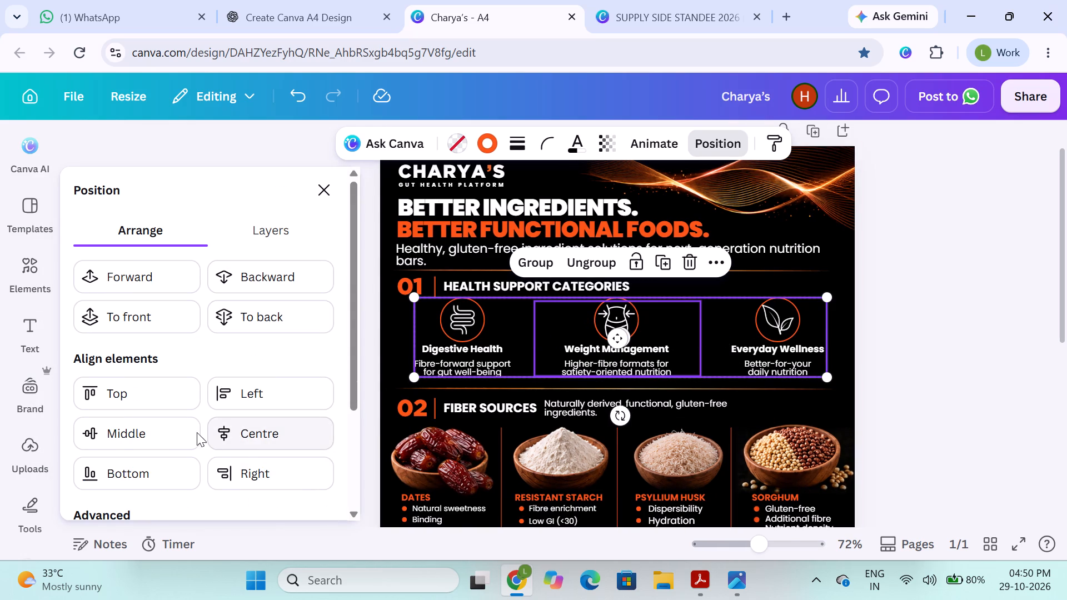
left_click(229, 428)
left_click(168, 434)
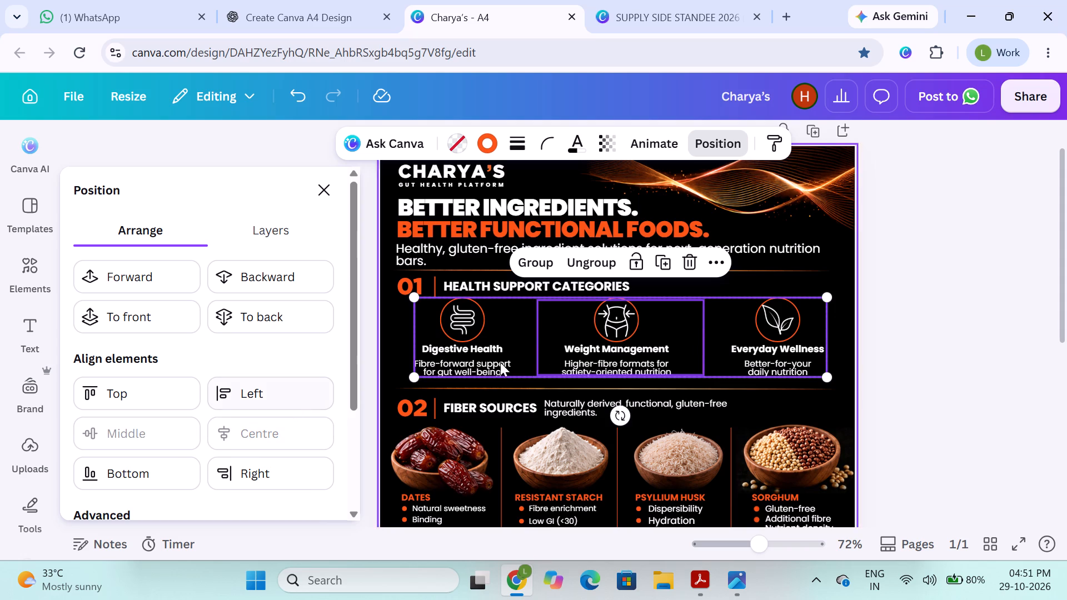
left_click(534, 260)
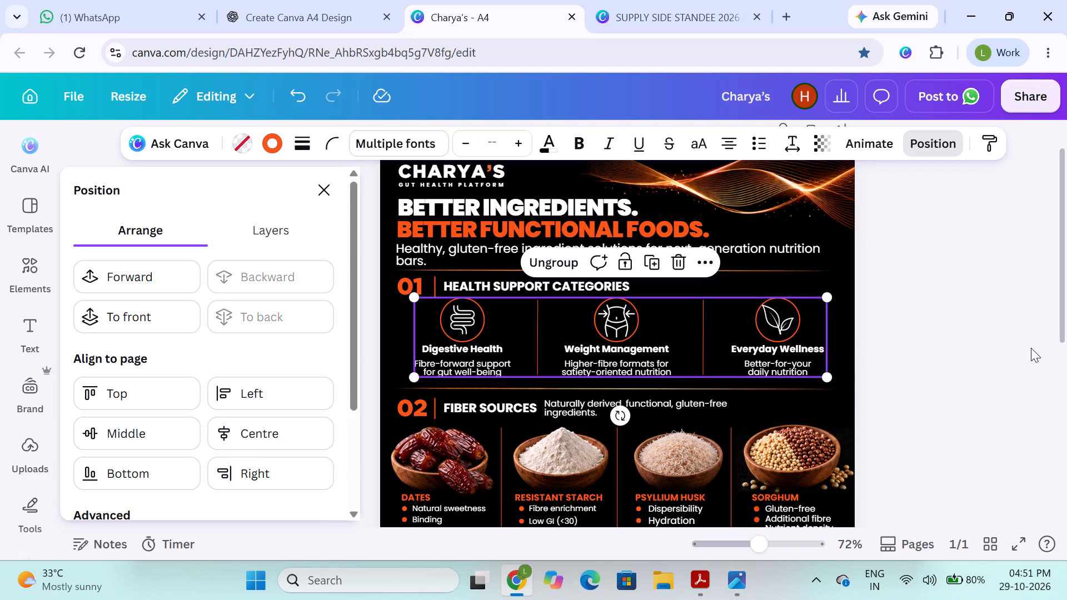
left_click(1031, 348)
Centre the combined group of health categories and dividers horizontally on the page.
left_click(543, 341)
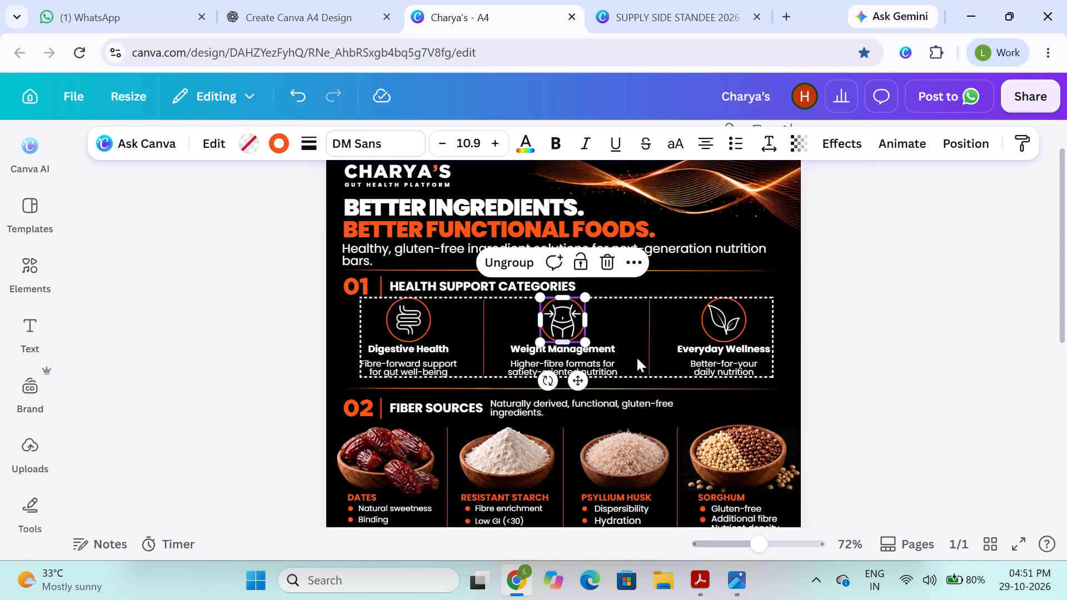
left_click(955, 365)
left_click(680, 340)
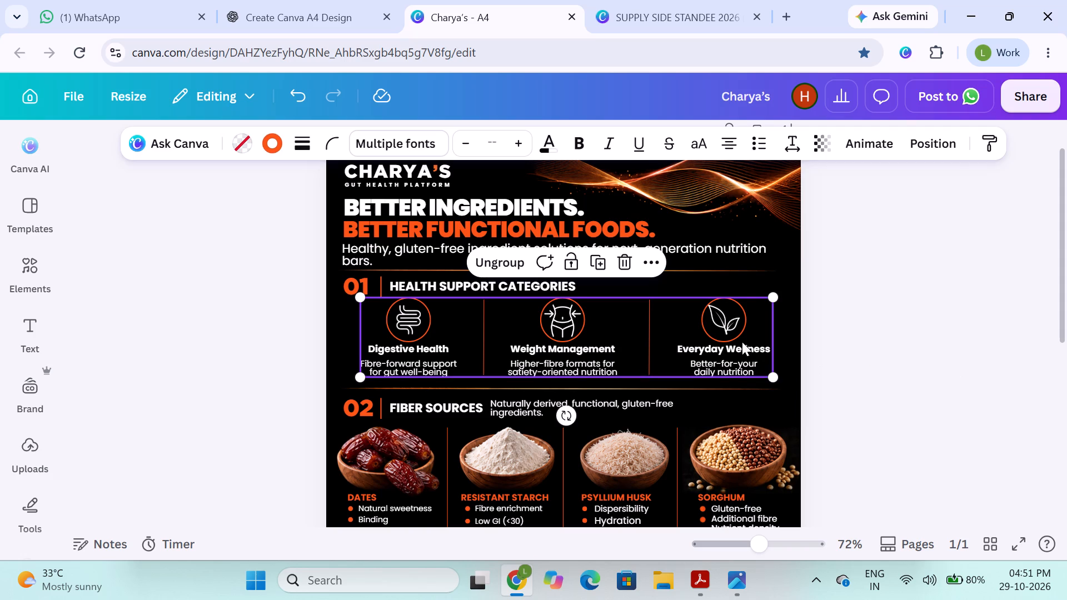
left_click(944, 147)
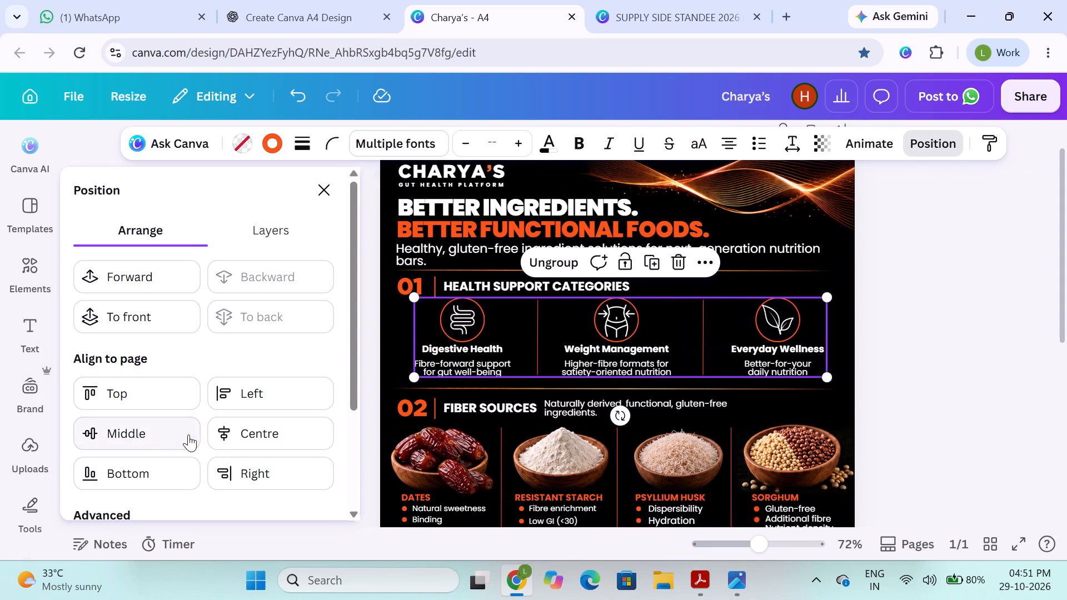
left_click(230, 432)
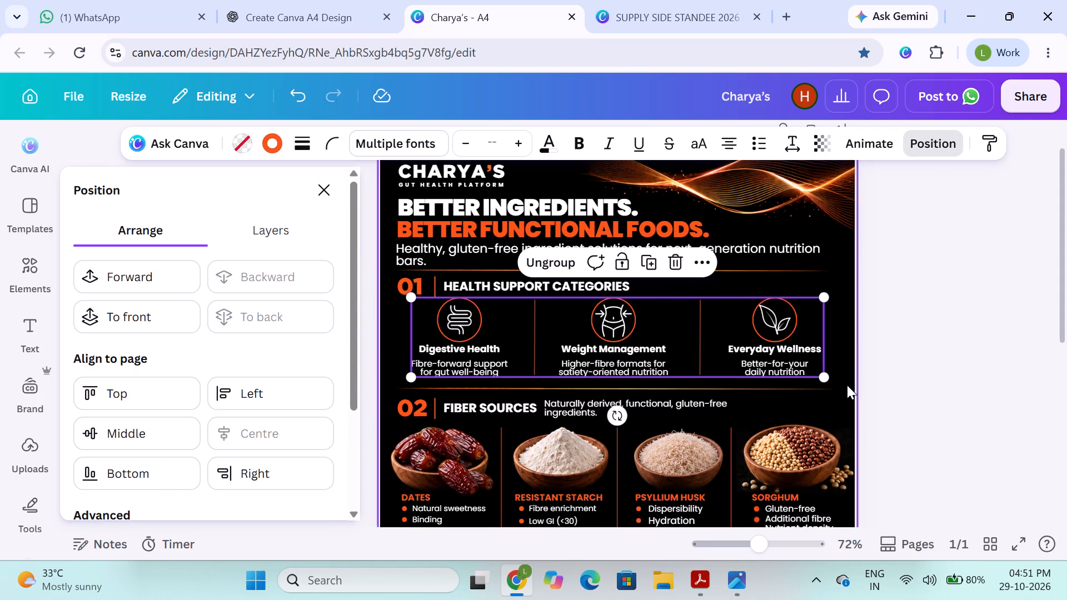
left_click(916, 354)
left_click(916, 354)
scroll(916, 354, "down", 1)
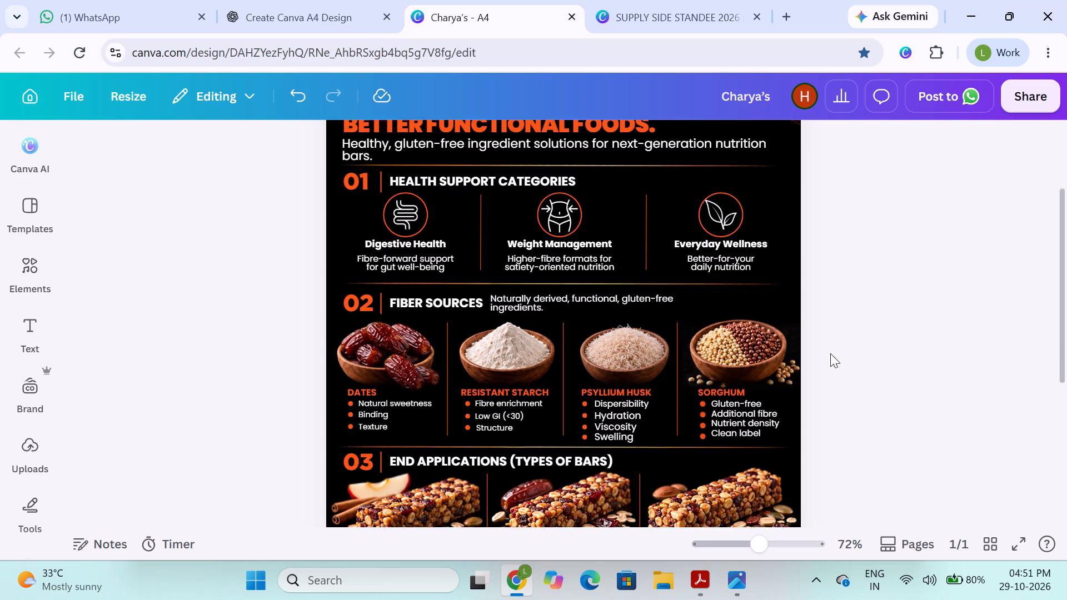
Group the short vertical orange line with the 01 and HEALTH SUPPORT CATEGORIES heading text.
scroll(830, 353, "down", 1)
left_click(204, 317)
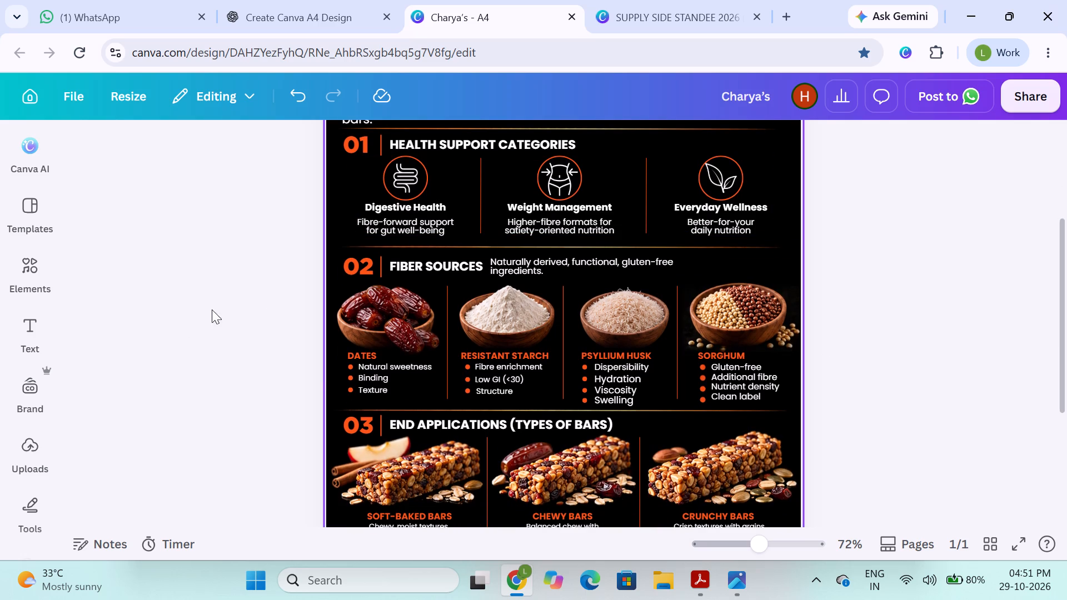
scroll(212, 309, "up", 1)
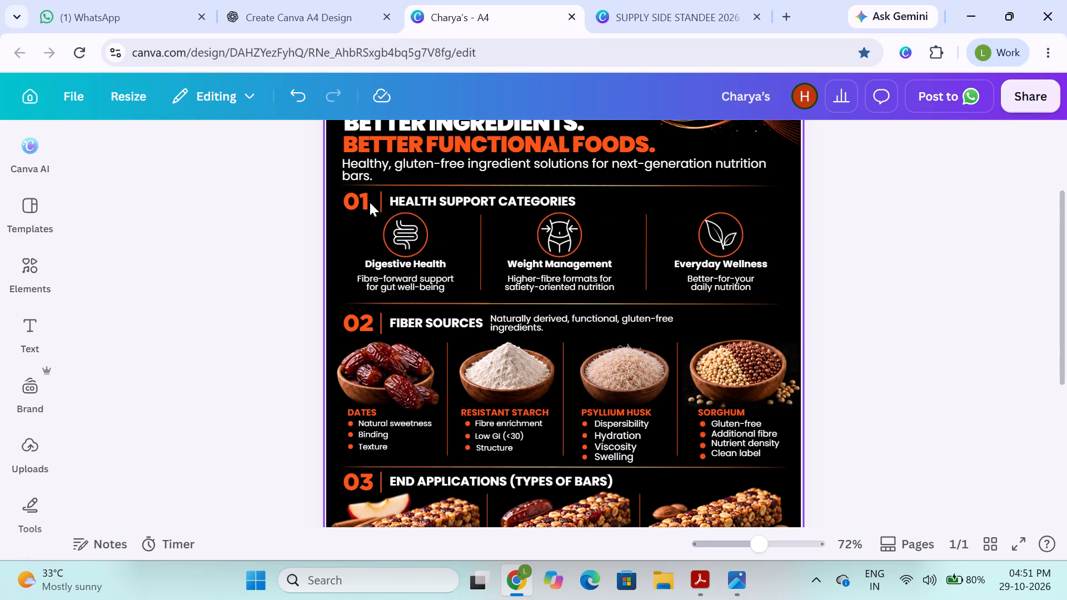
left_click(373, 202)
left_click(353, 207)
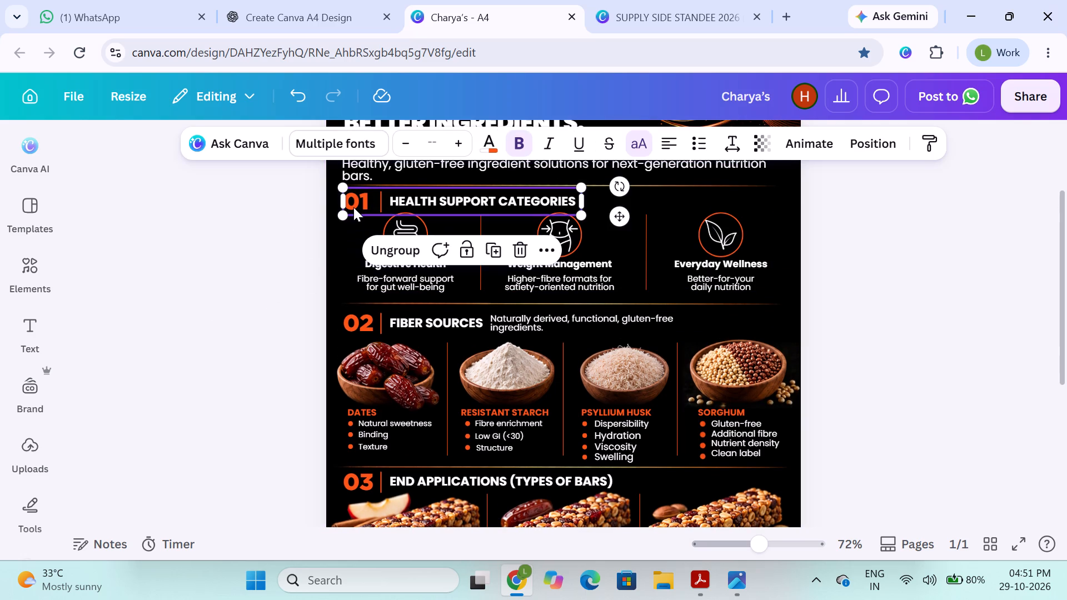
left_click(380, 206, "shift")
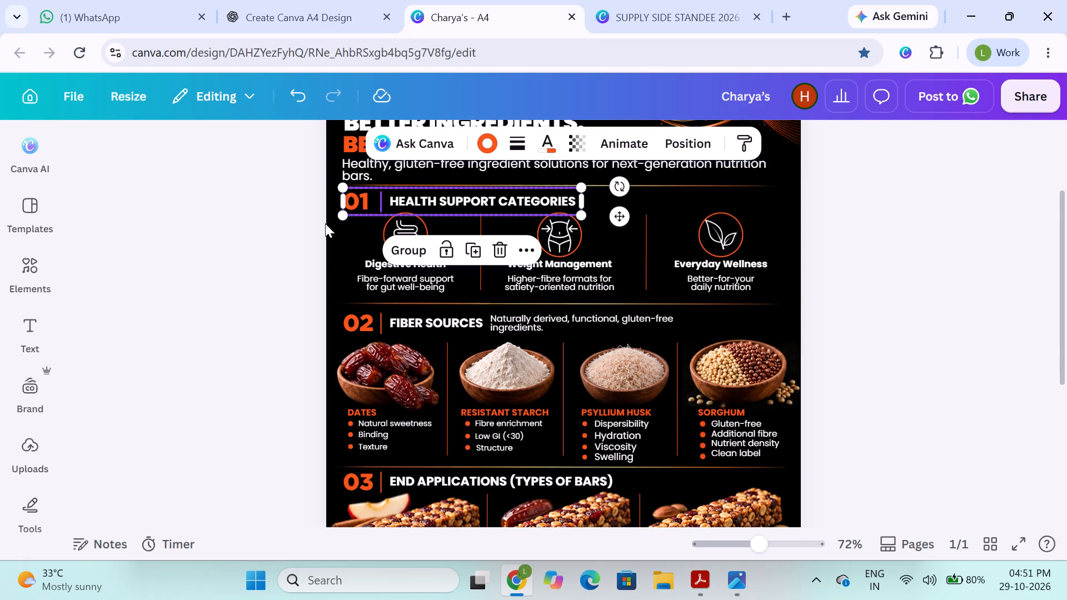
left_click(395, 244)
left_click(293, 261)
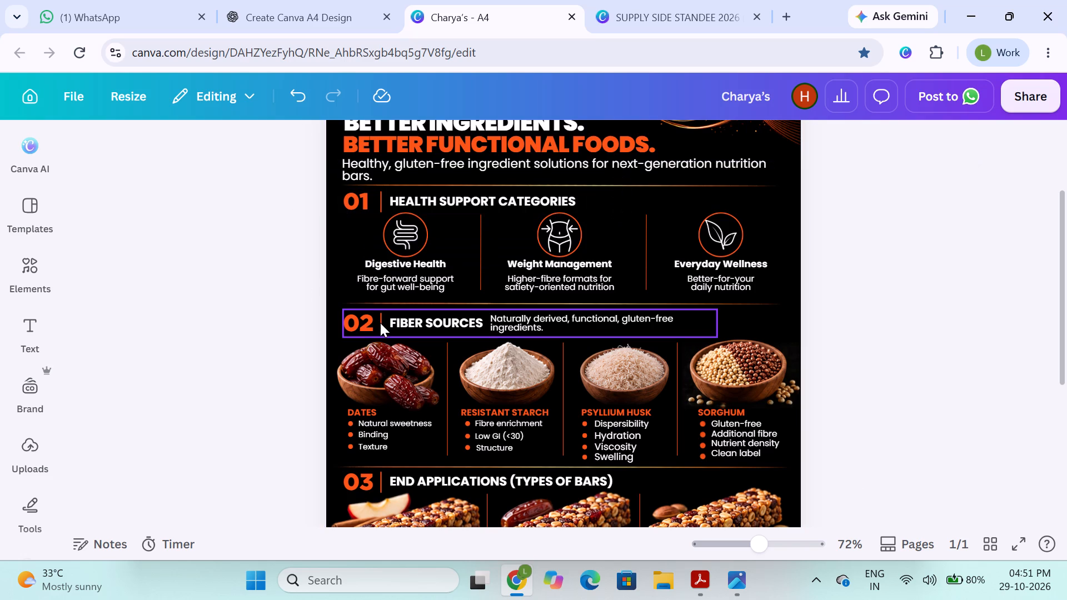
Check the grouping of the 02 Fiber Sources, 03 End Applications and 04 Customization headings with their vertical lines.
left_click(380, 323)
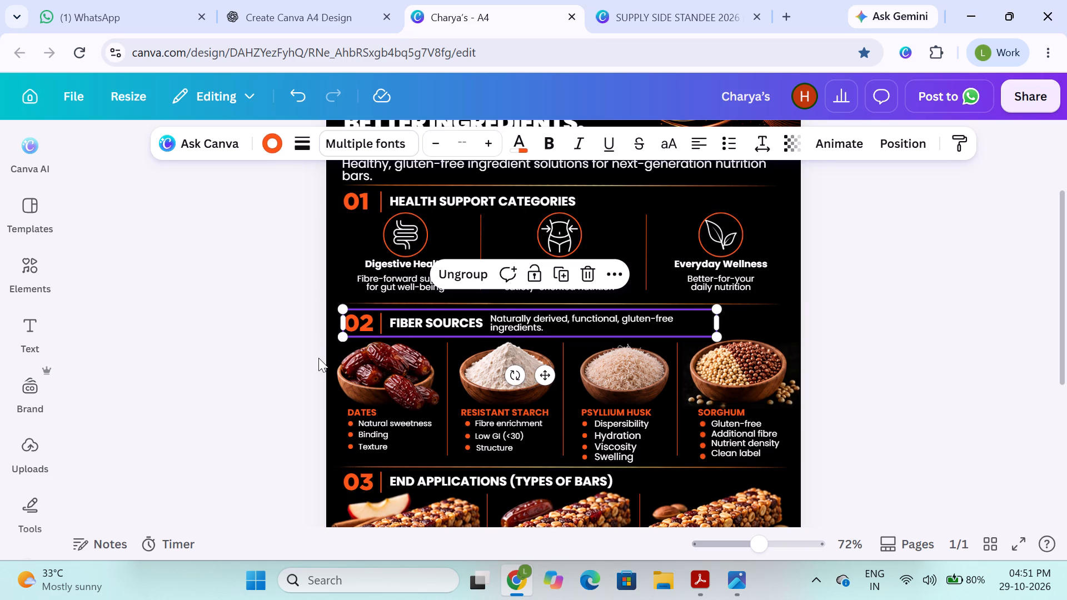
left_click(314, 363)
left_click(387, 484)
left_click(301, 480)
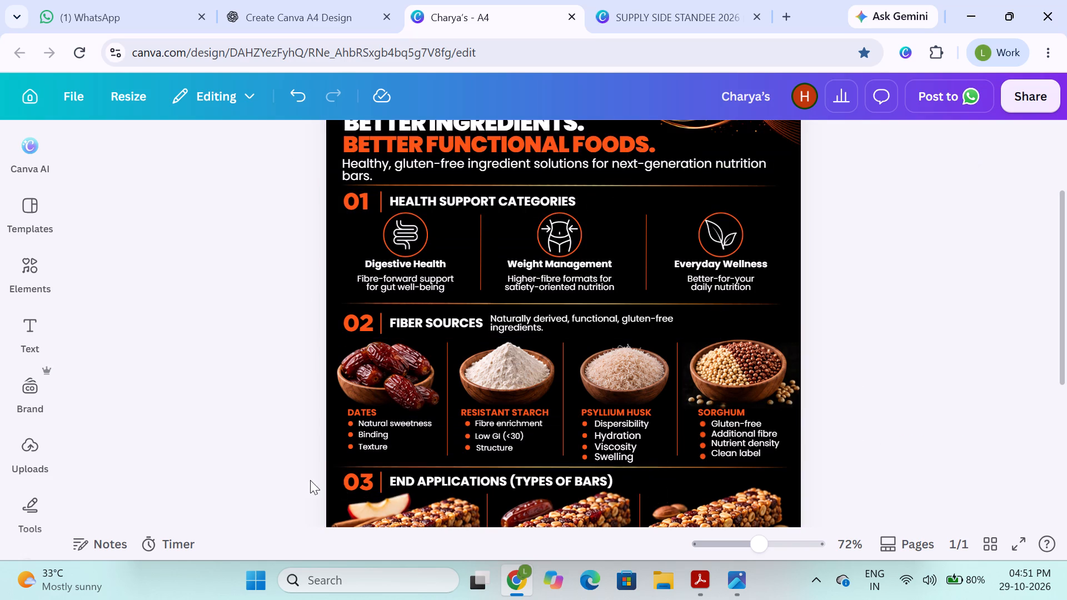
scroll(382, 482, "down", 3)
left_click(373, 413)
left_click(306, 434)
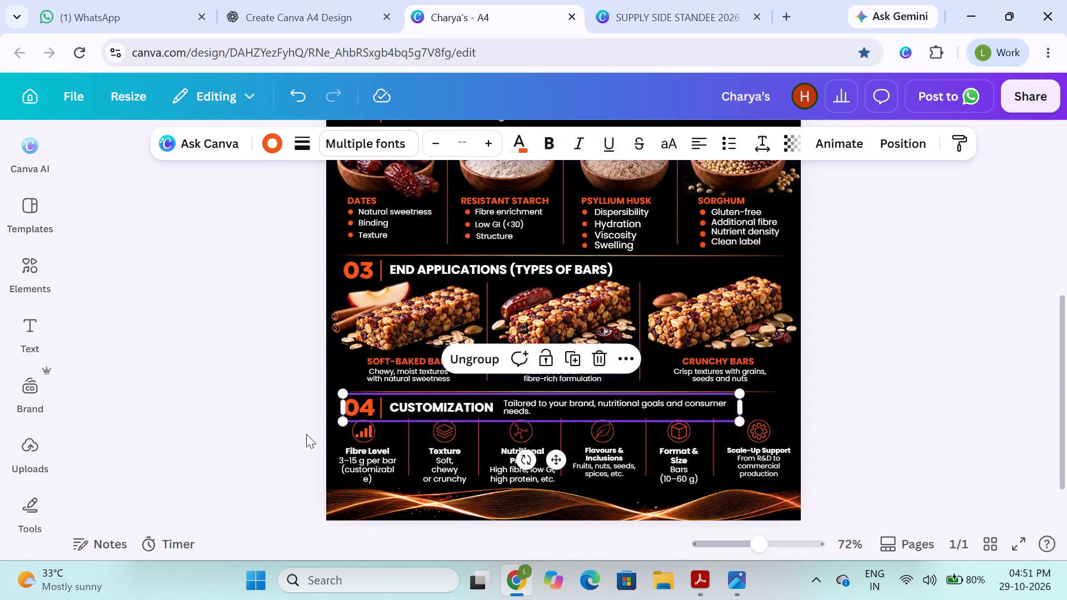
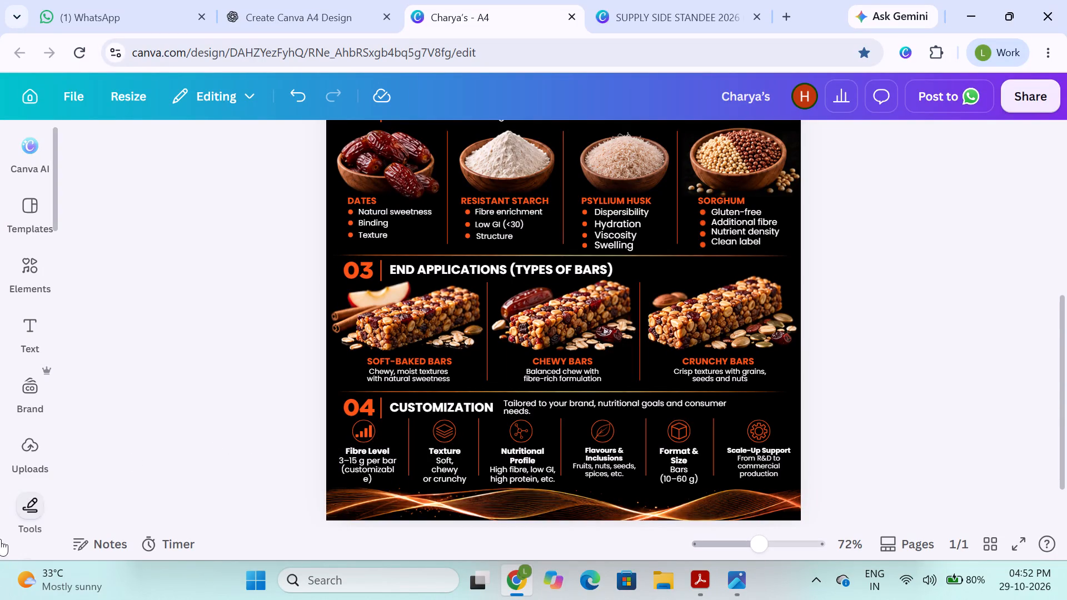
Check the frame bounds of the soft-baked, chewy and crunchy bar images in the End Applications section.
left_click_drag(211, 316, 222, 311)
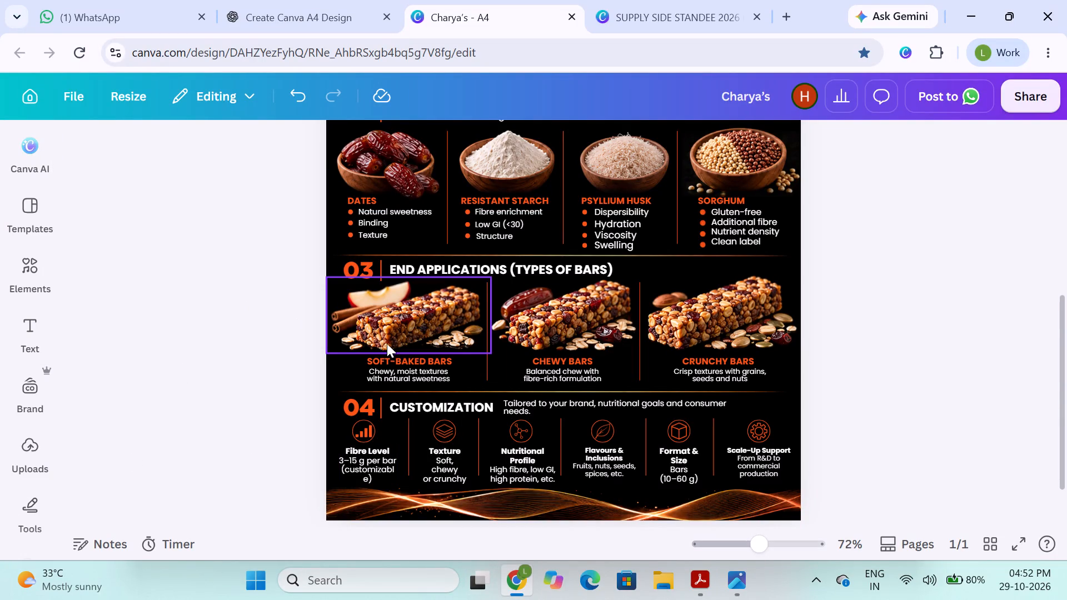
left_click(387, 342)
left_click(572, 332)
left_click(685, 311)
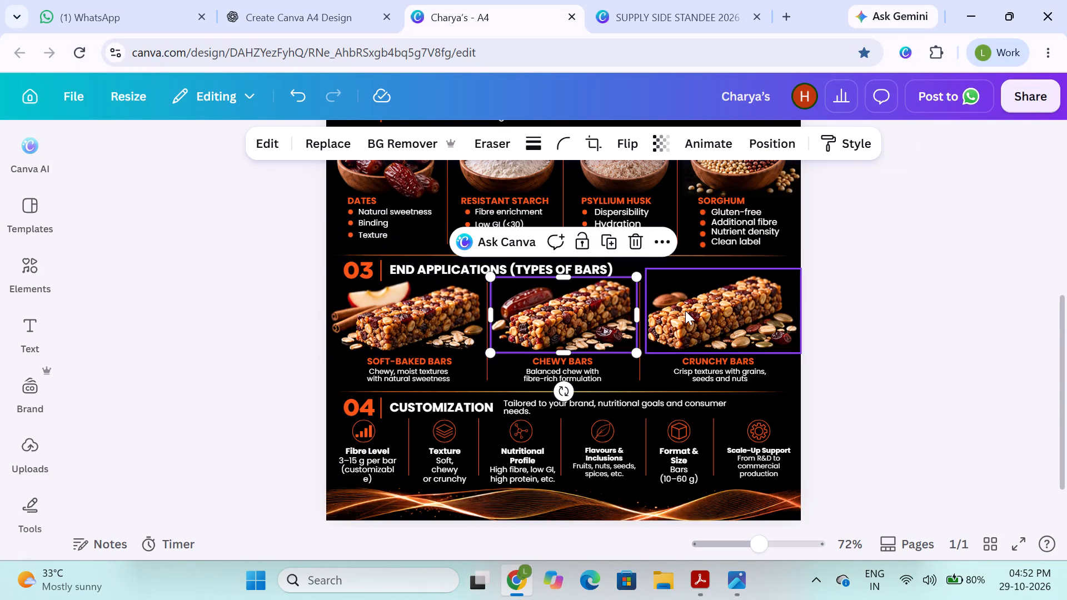
left_click(577, 310)
left_click(411, 313)
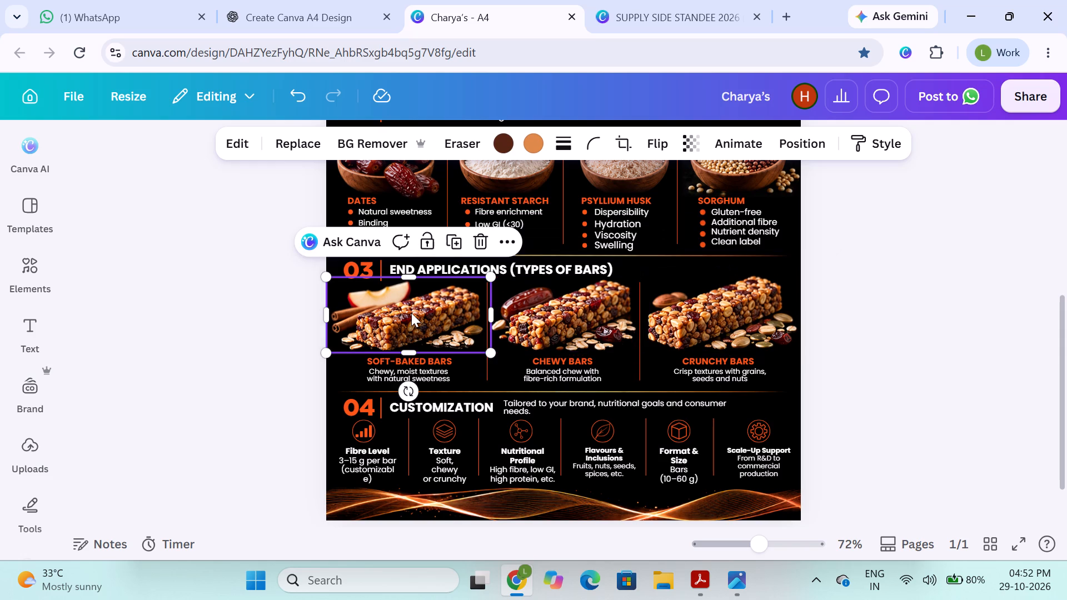
left_click(565, 336)
left_click(657, 312)
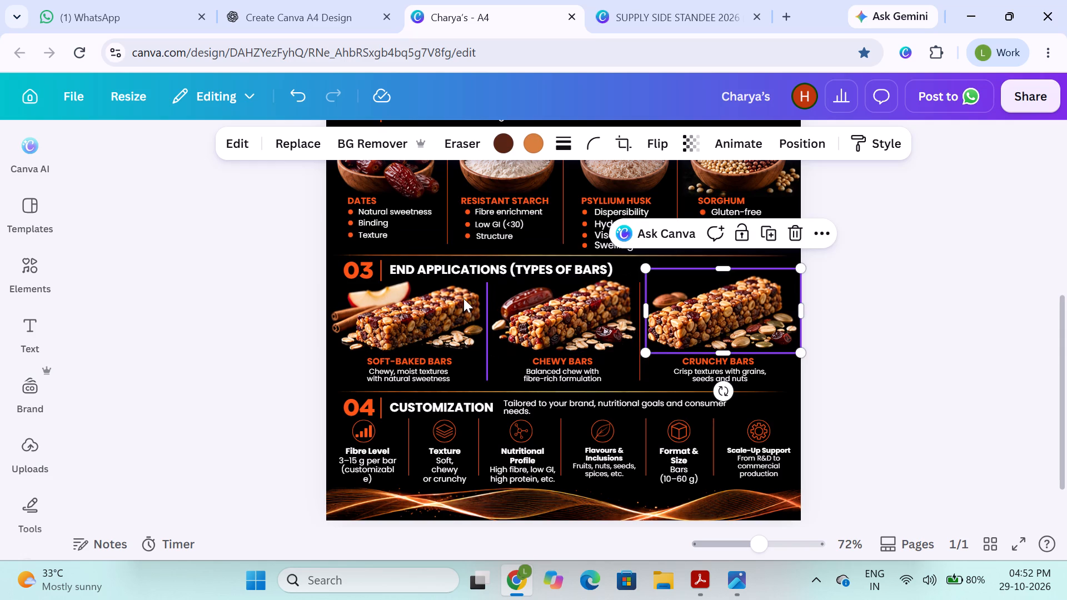
left_click(516, 294)
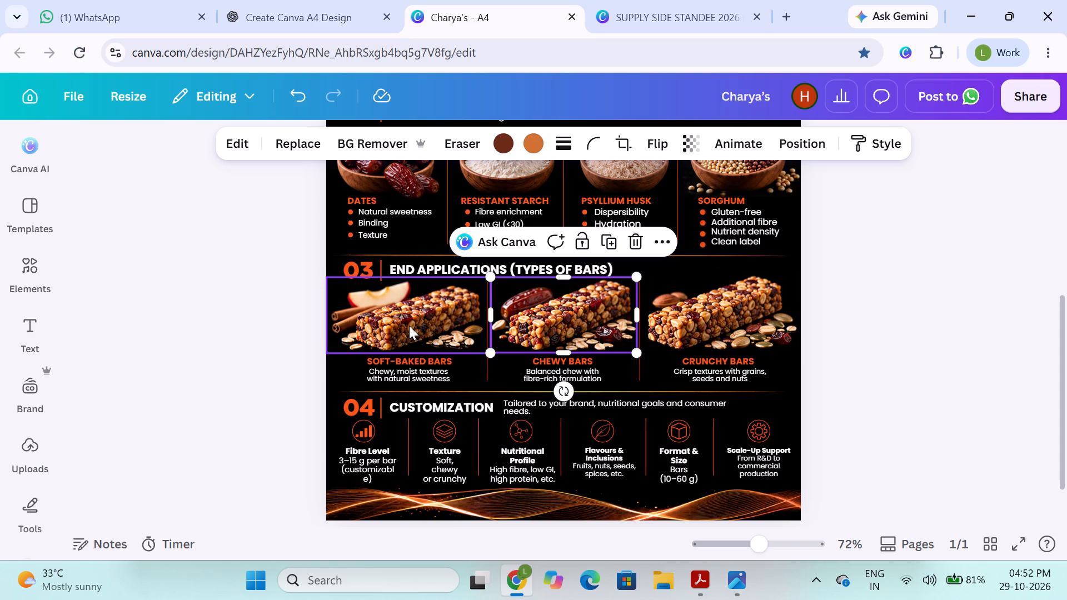
left_click(430, 298)
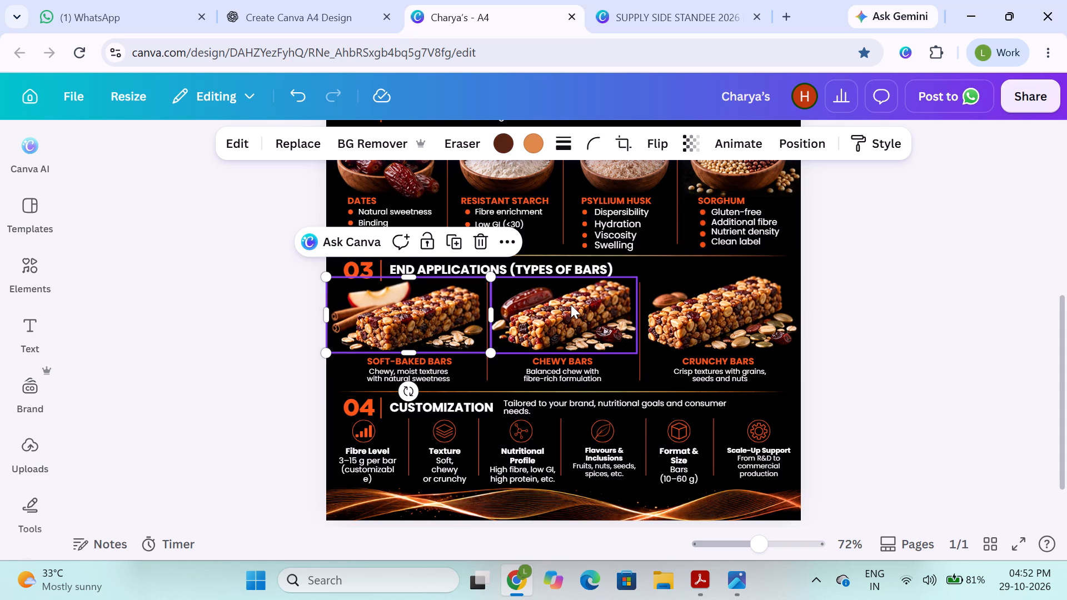
left_click(861, 308)
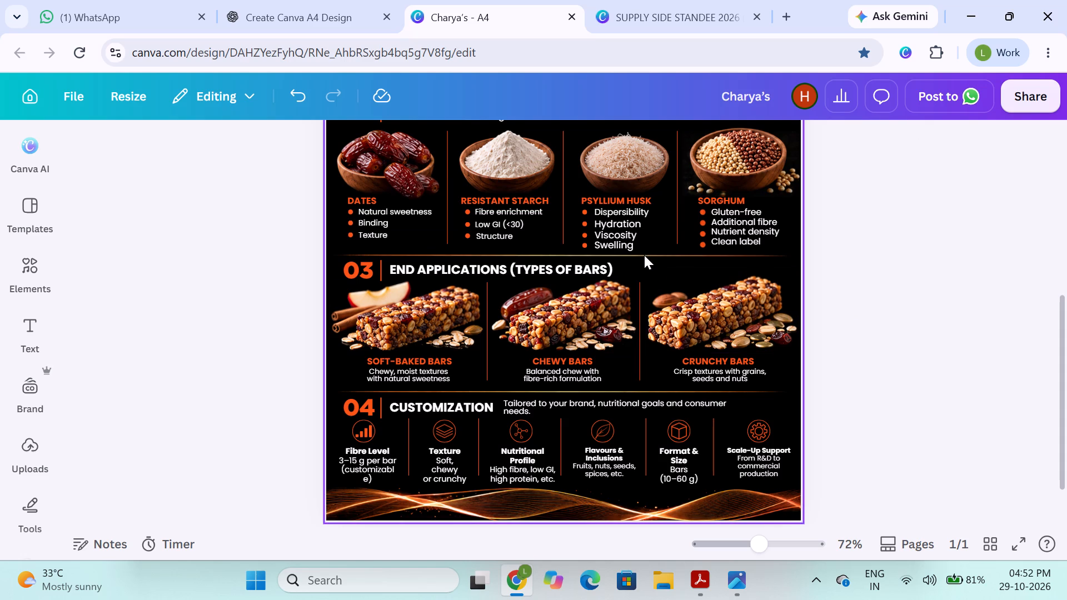
Nudge the horizontal divider above the 03 End Applications heading slightly upward.
left_click(644, 255)
key("Up")
key("Up")
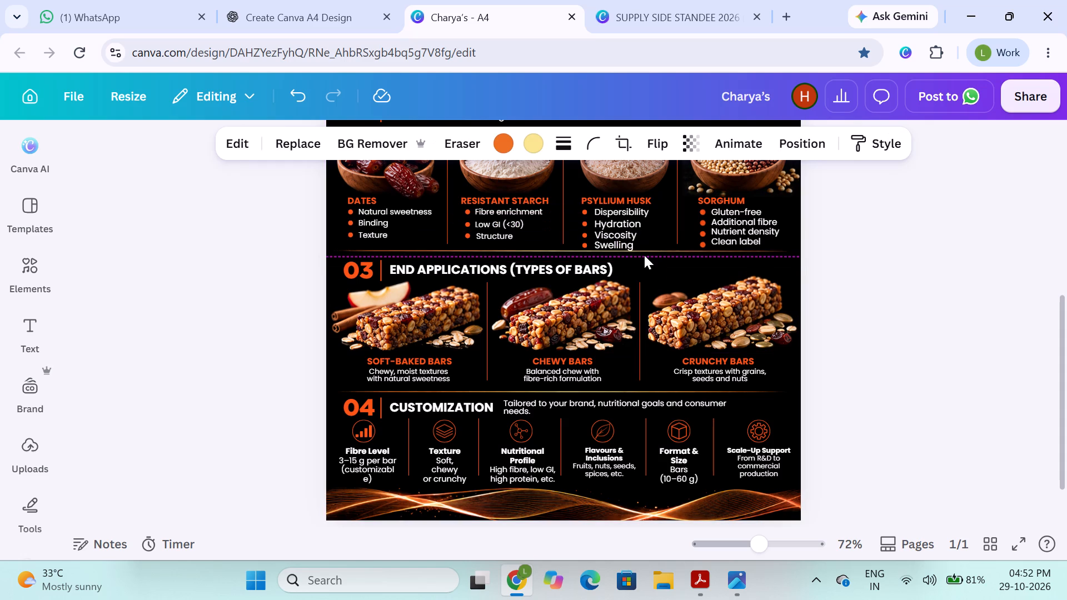
key("Down")
key("Down")
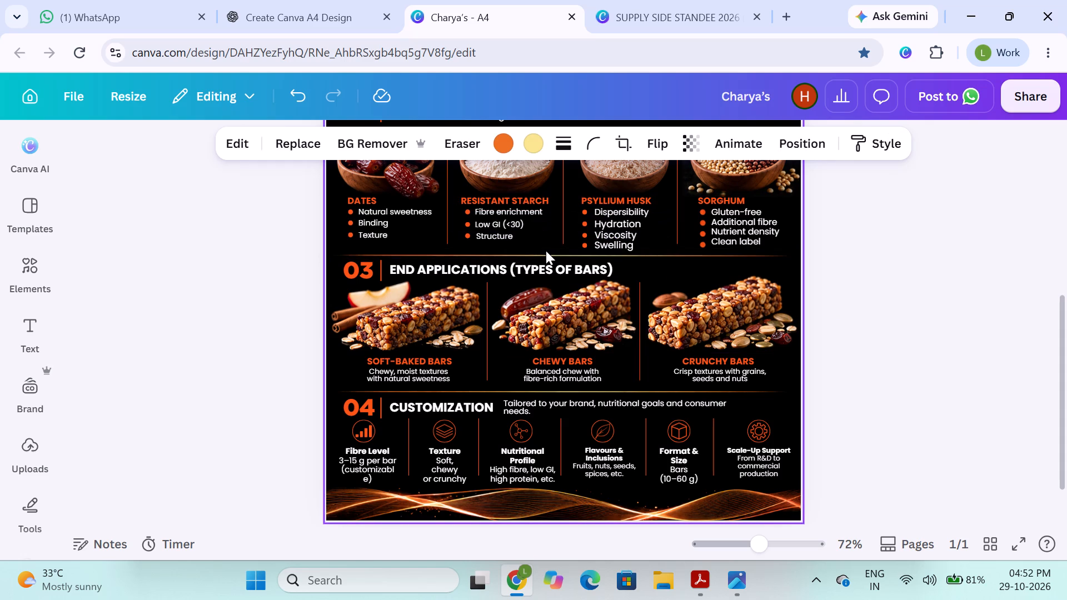
key("Up")
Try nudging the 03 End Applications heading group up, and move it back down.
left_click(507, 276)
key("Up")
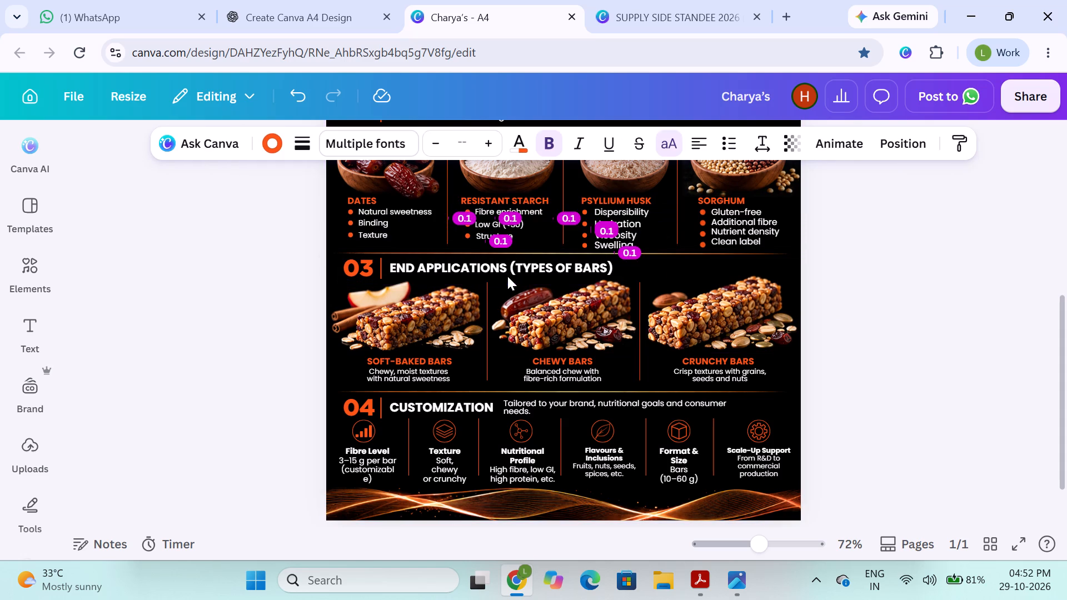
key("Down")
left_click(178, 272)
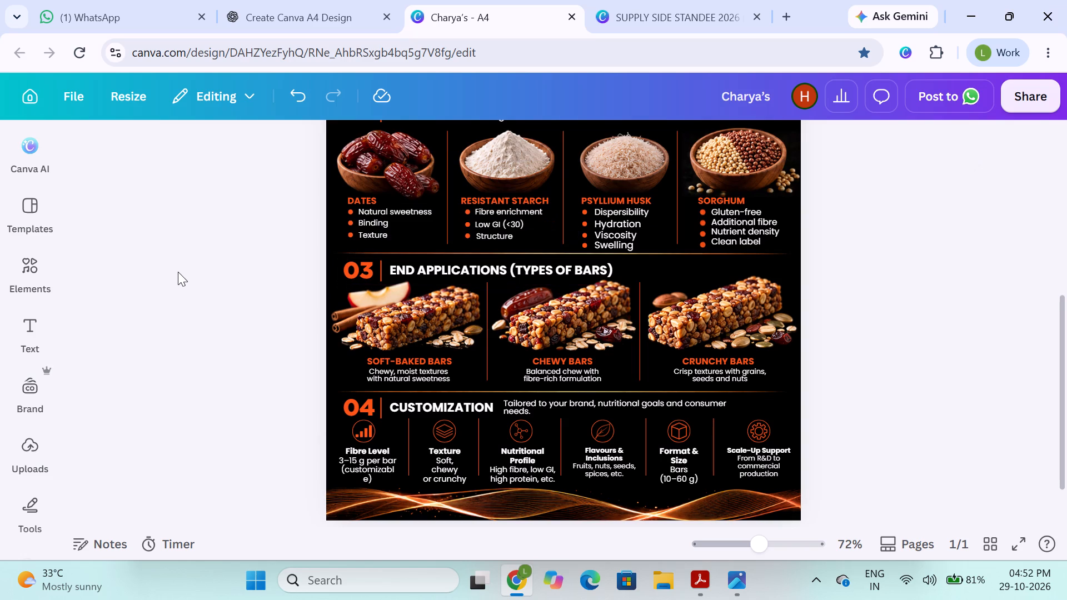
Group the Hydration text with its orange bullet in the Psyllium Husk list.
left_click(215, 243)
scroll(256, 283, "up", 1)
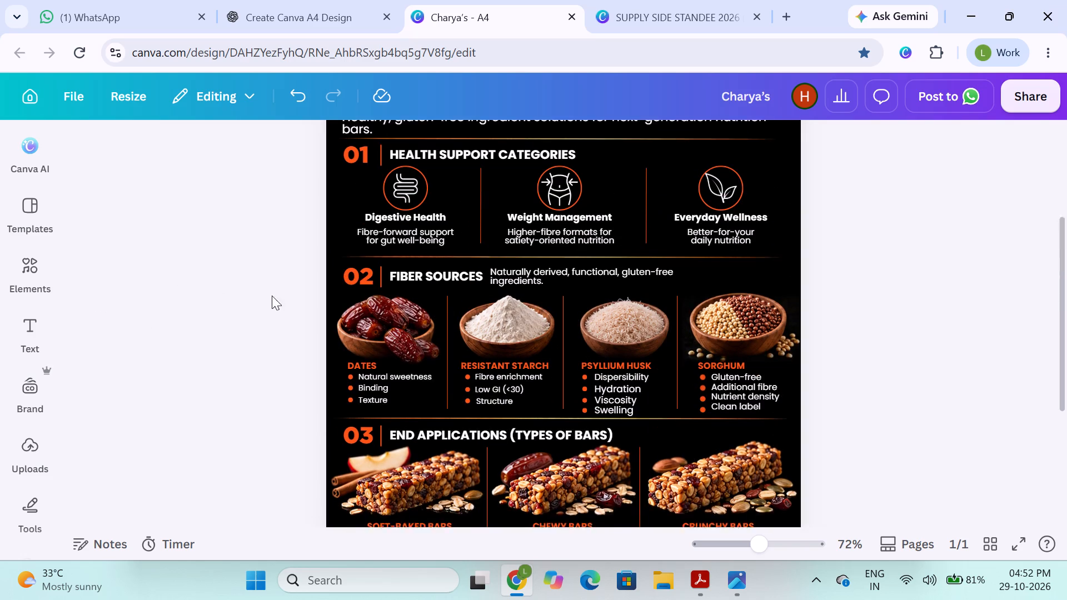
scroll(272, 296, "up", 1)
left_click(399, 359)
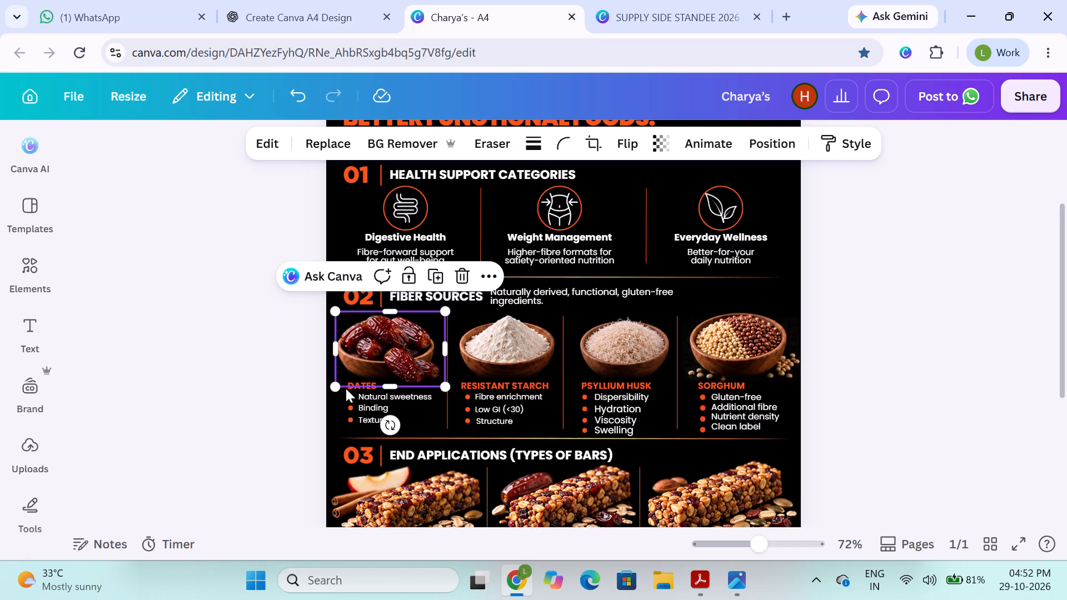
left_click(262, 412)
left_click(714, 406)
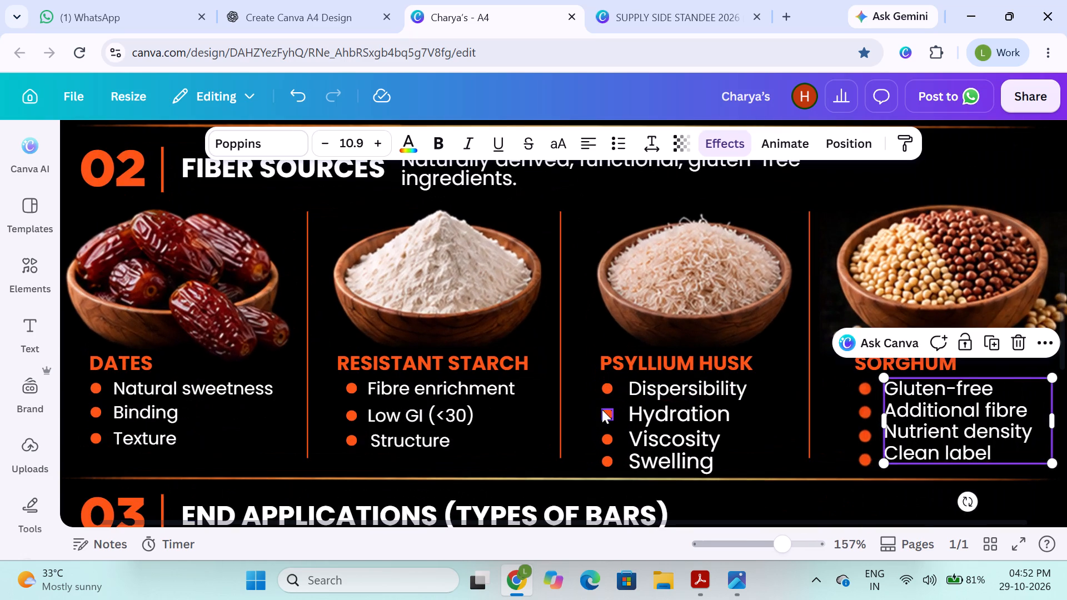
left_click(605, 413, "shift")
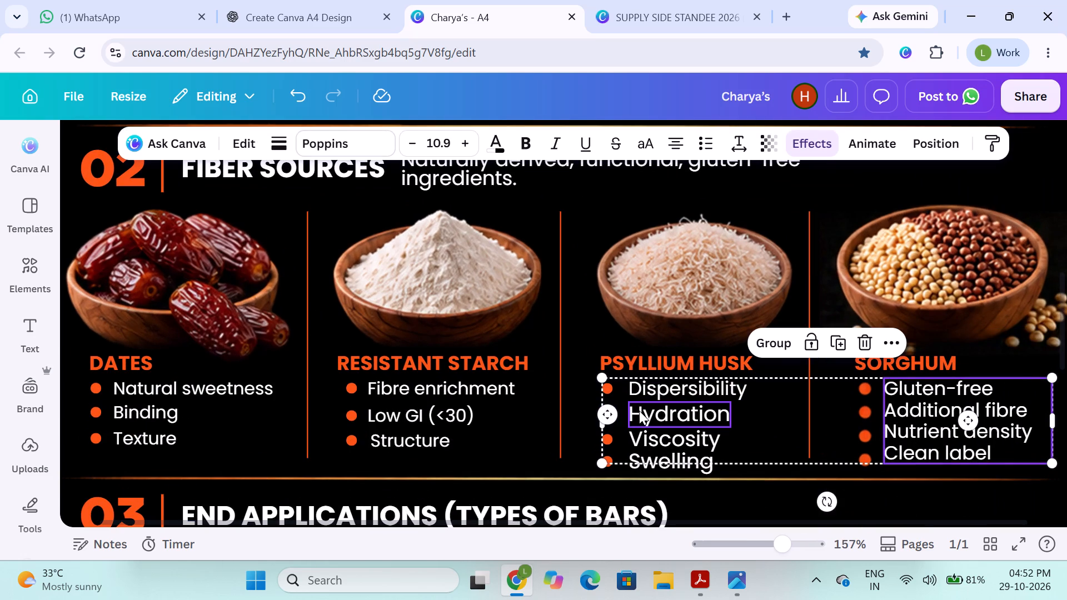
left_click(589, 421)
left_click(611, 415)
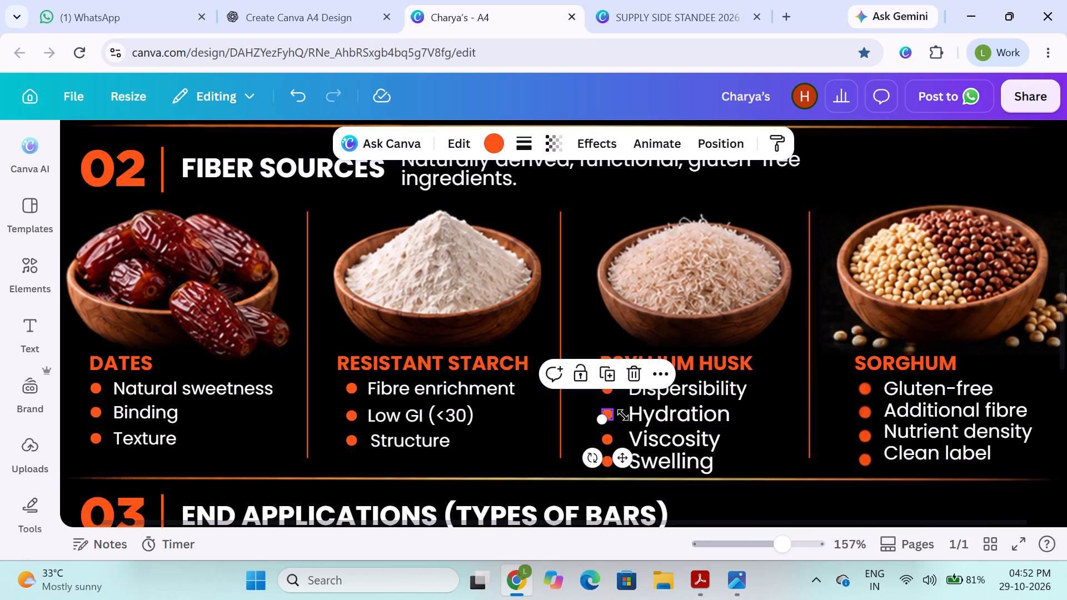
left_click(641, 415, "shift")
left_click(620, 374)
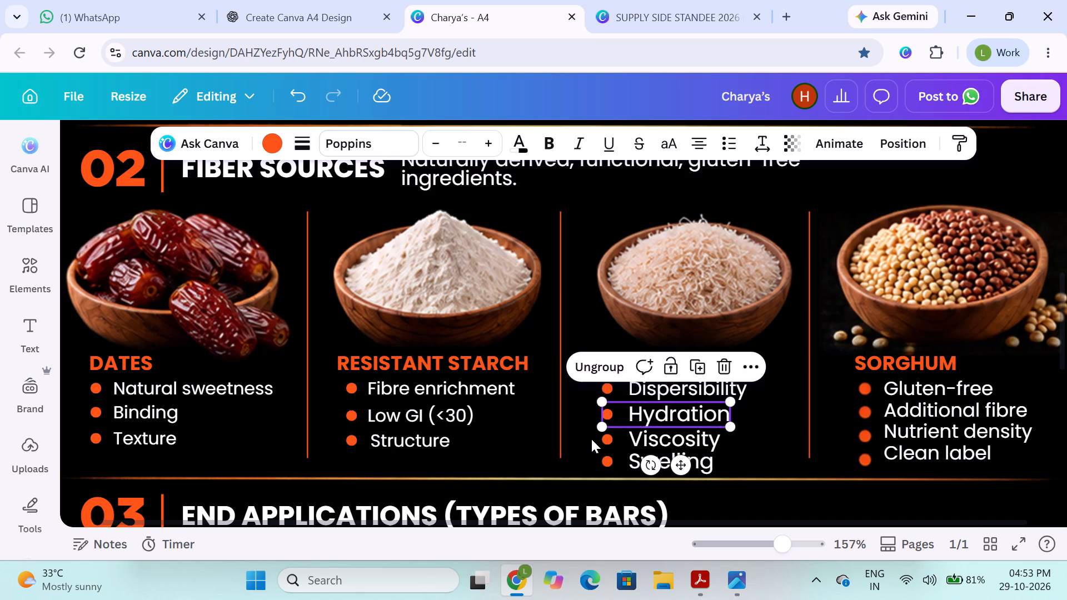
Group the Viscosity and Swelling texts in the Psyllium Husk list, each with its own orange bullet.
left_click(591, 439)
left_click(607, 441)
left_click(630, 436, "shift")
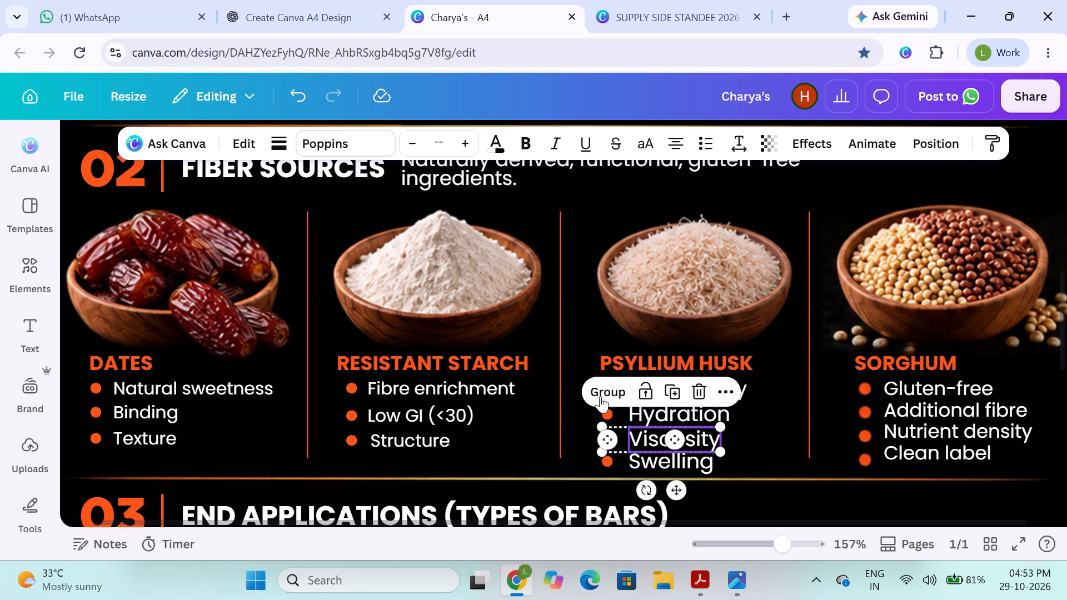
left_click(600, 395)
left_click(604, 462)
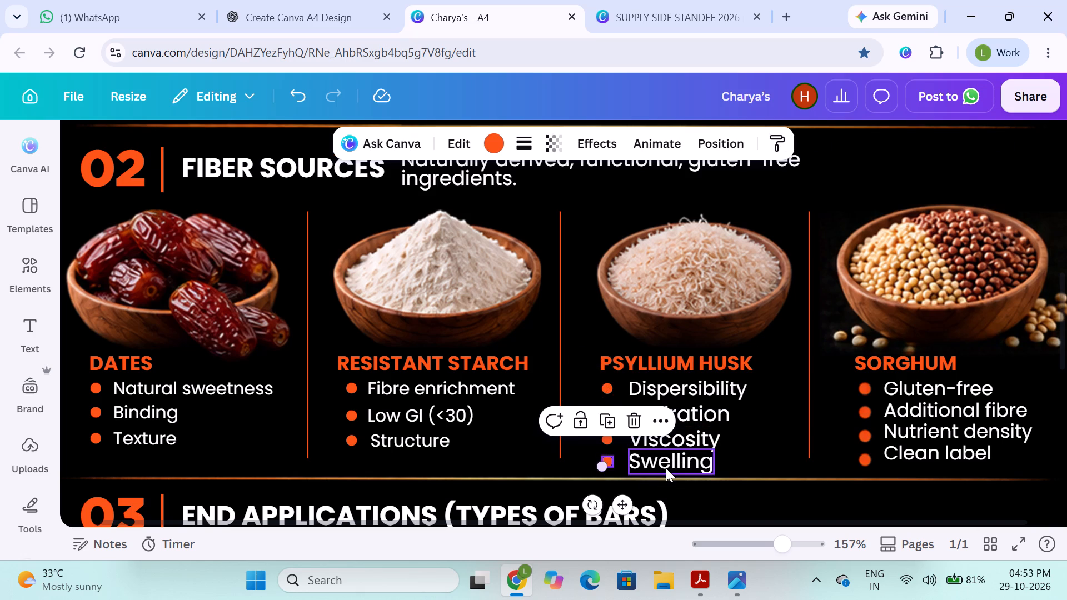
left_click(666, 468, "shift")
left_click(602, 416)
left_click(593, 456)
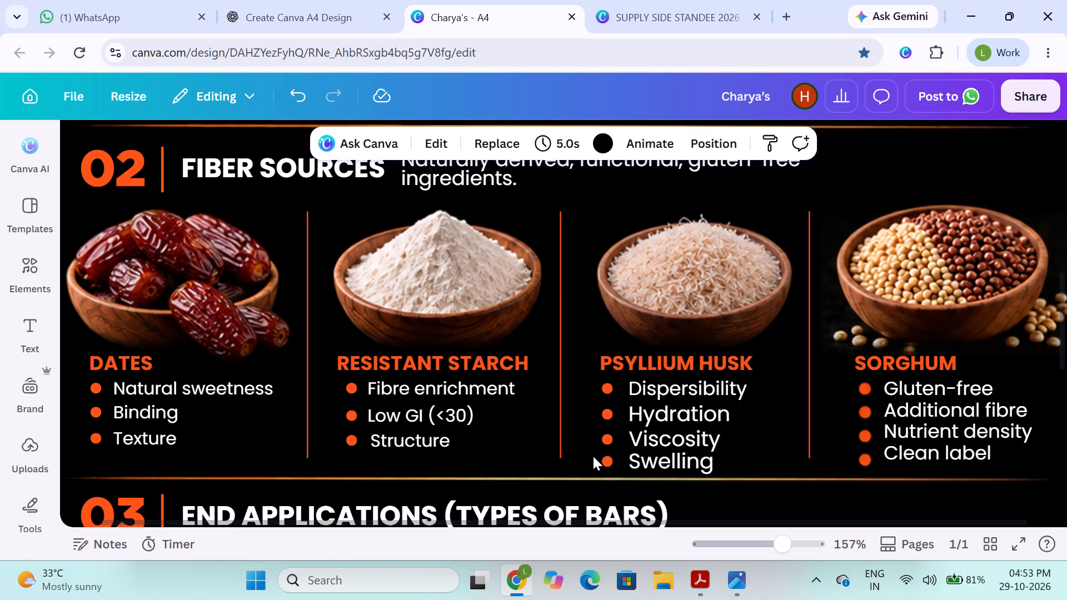
Delete the image of four orange bullets beside the Sorghum list.
scroll(784, 444, "left", 2)
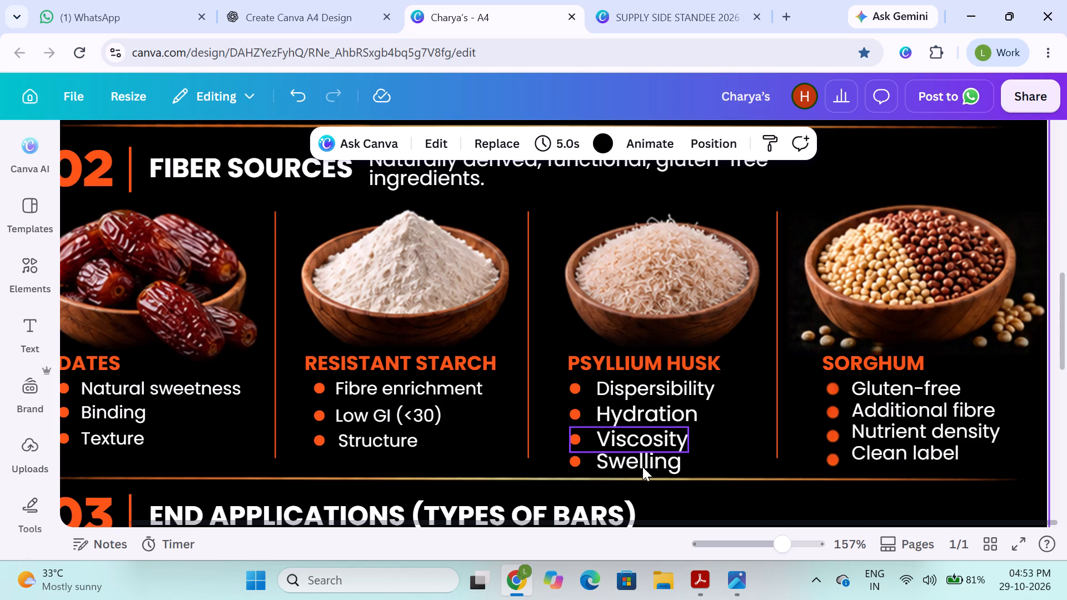
left_click(839, 388)
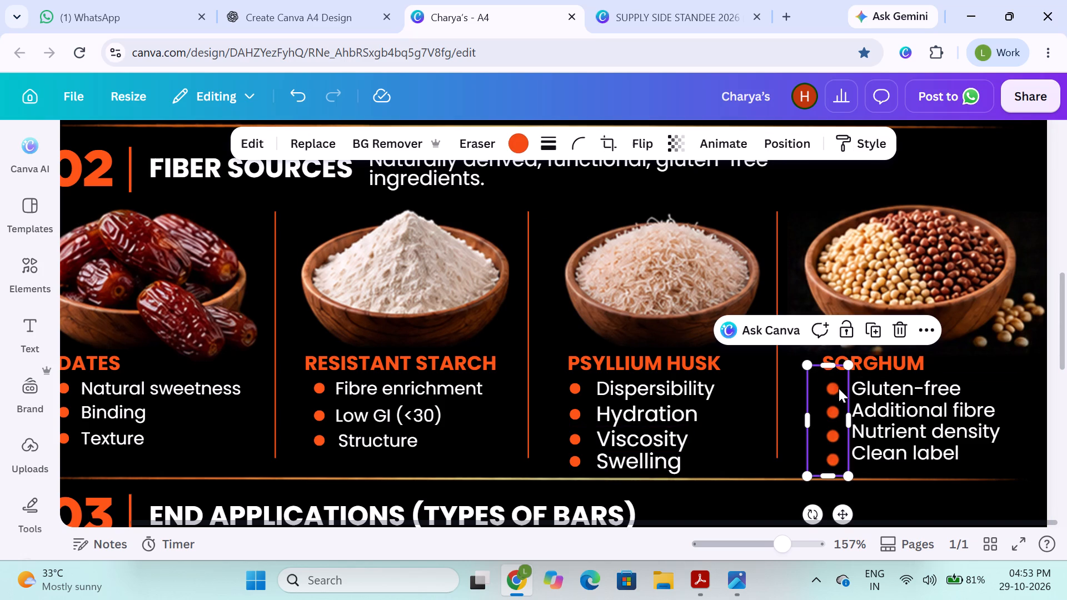
key("BackSpace")
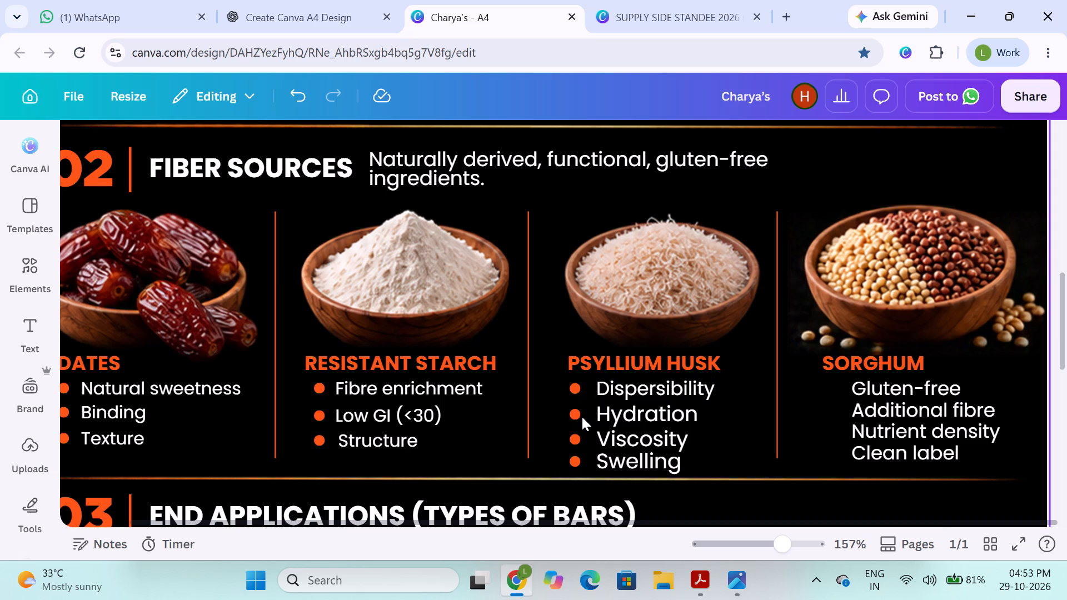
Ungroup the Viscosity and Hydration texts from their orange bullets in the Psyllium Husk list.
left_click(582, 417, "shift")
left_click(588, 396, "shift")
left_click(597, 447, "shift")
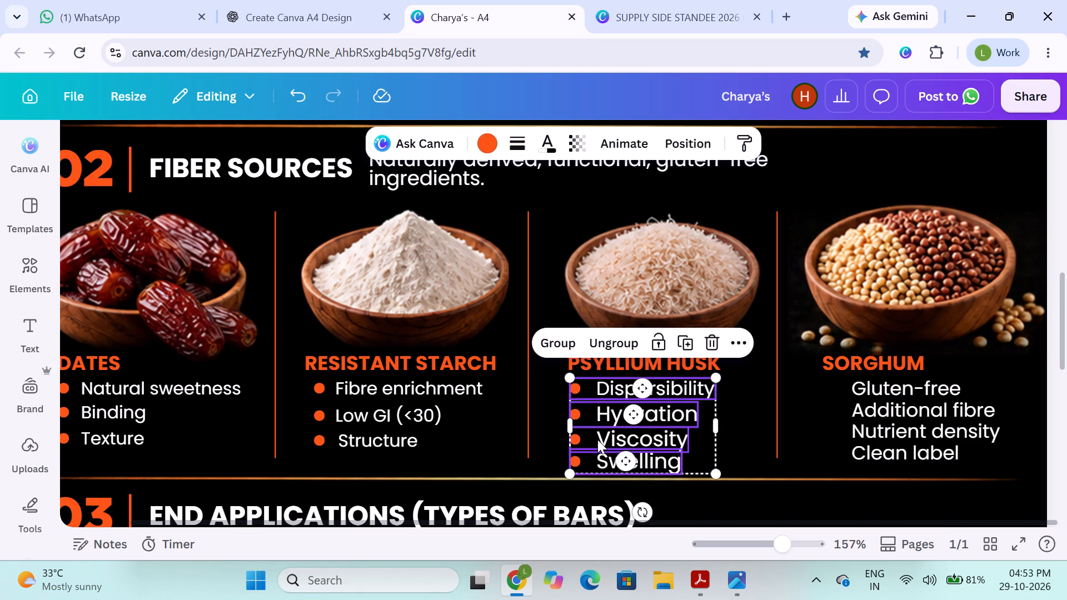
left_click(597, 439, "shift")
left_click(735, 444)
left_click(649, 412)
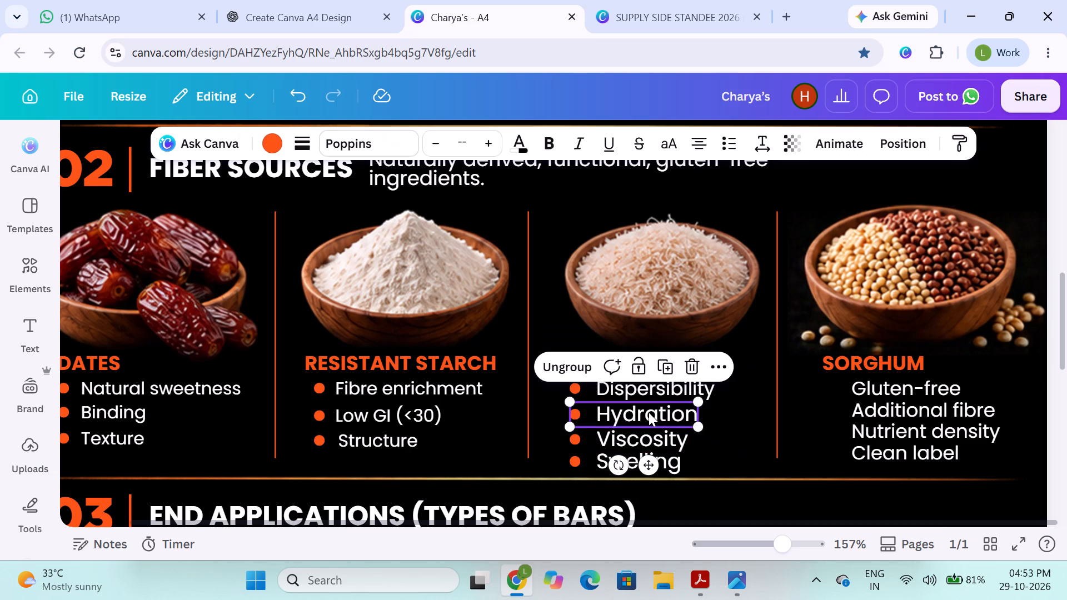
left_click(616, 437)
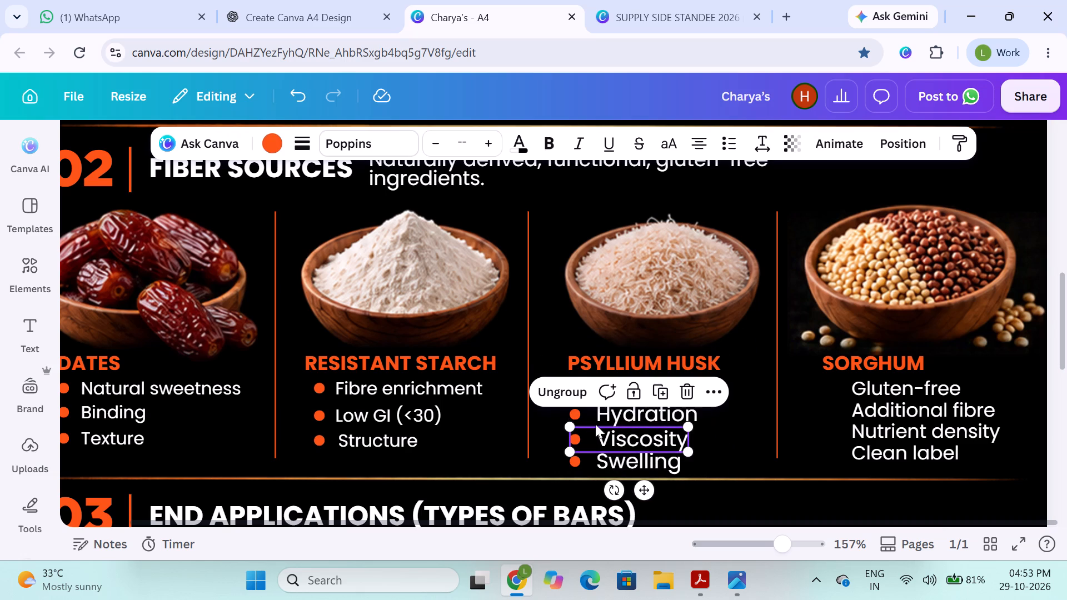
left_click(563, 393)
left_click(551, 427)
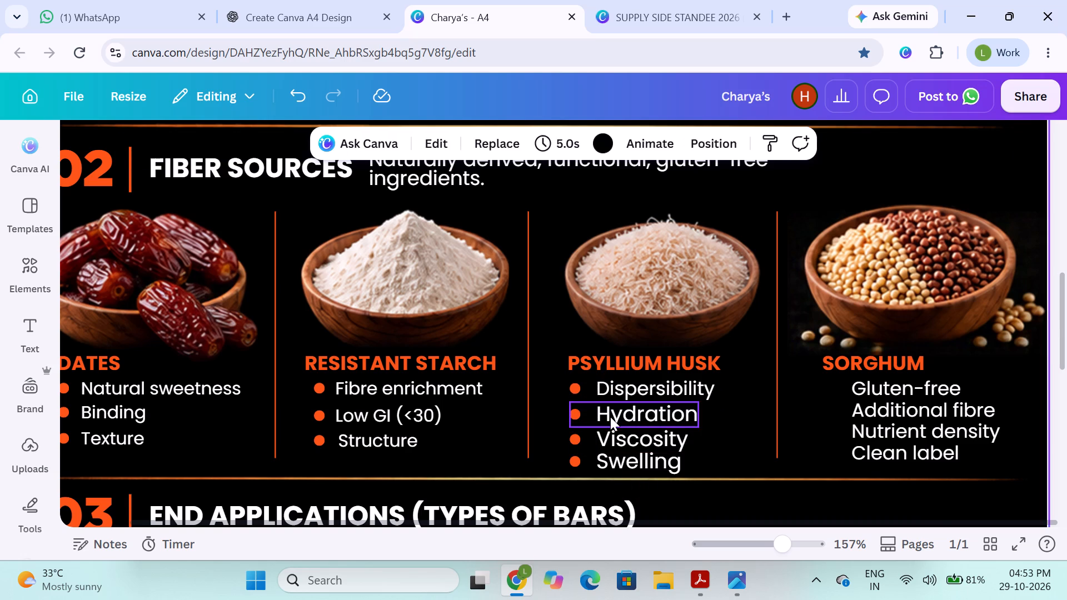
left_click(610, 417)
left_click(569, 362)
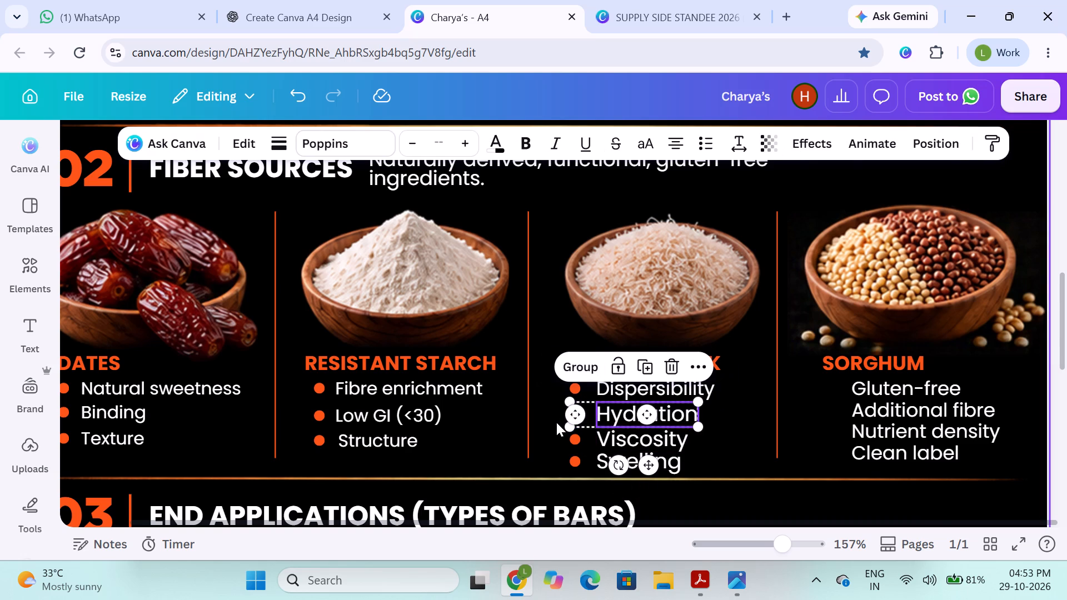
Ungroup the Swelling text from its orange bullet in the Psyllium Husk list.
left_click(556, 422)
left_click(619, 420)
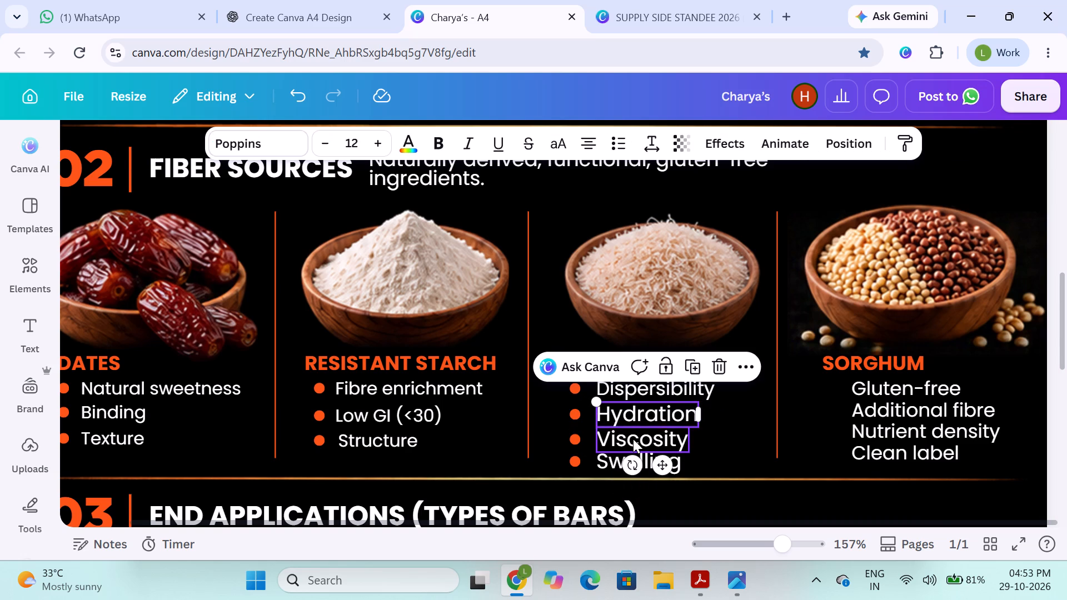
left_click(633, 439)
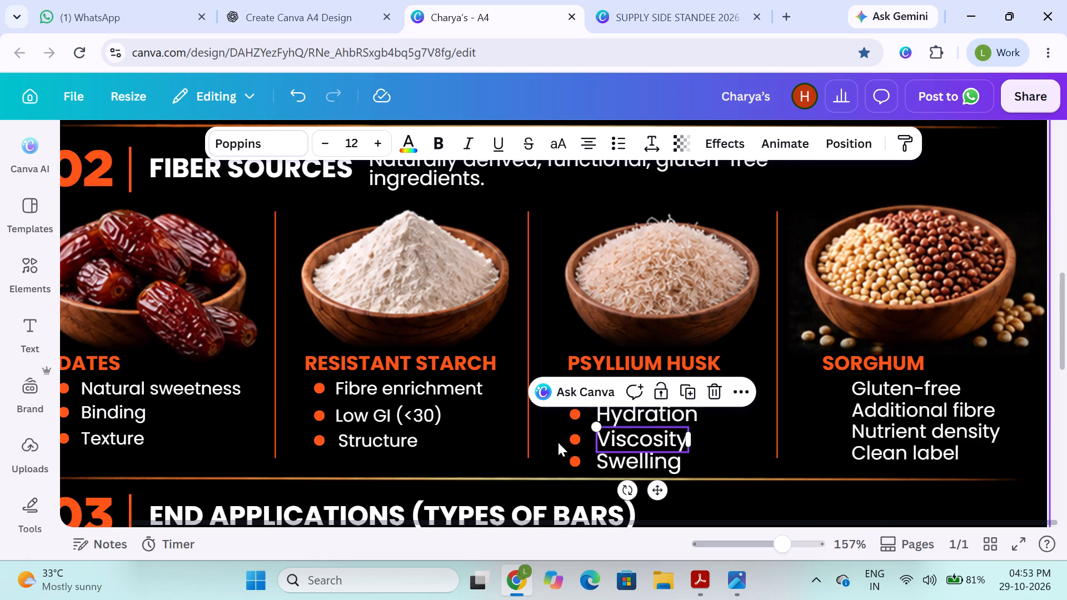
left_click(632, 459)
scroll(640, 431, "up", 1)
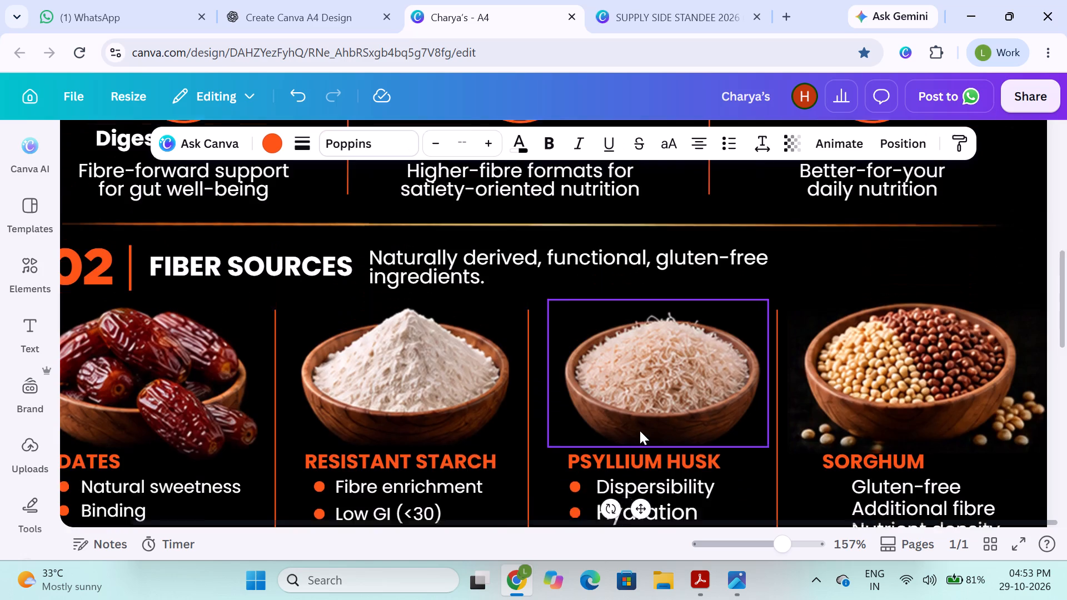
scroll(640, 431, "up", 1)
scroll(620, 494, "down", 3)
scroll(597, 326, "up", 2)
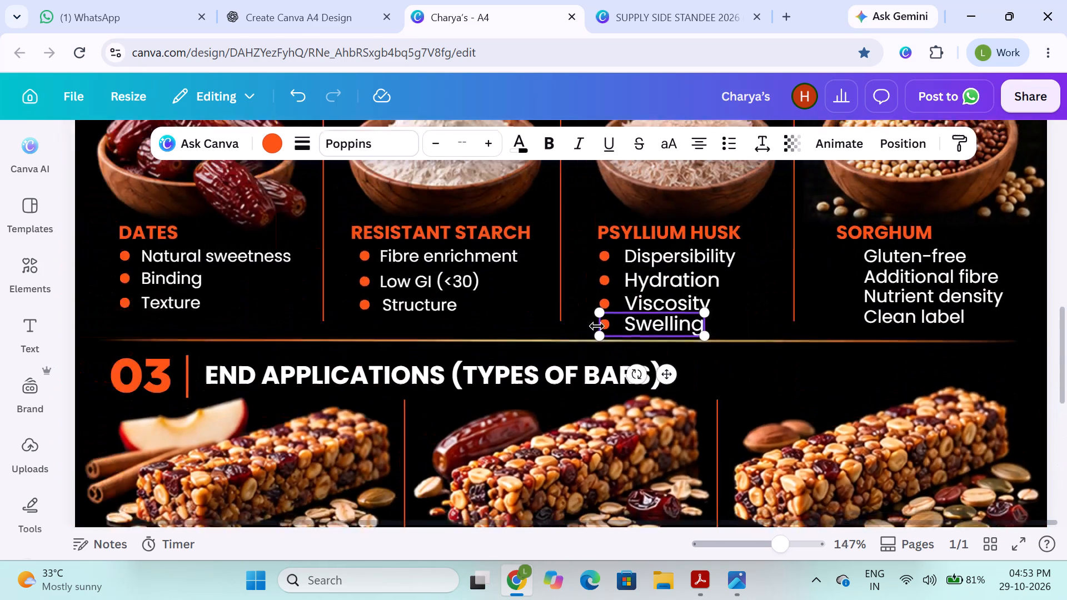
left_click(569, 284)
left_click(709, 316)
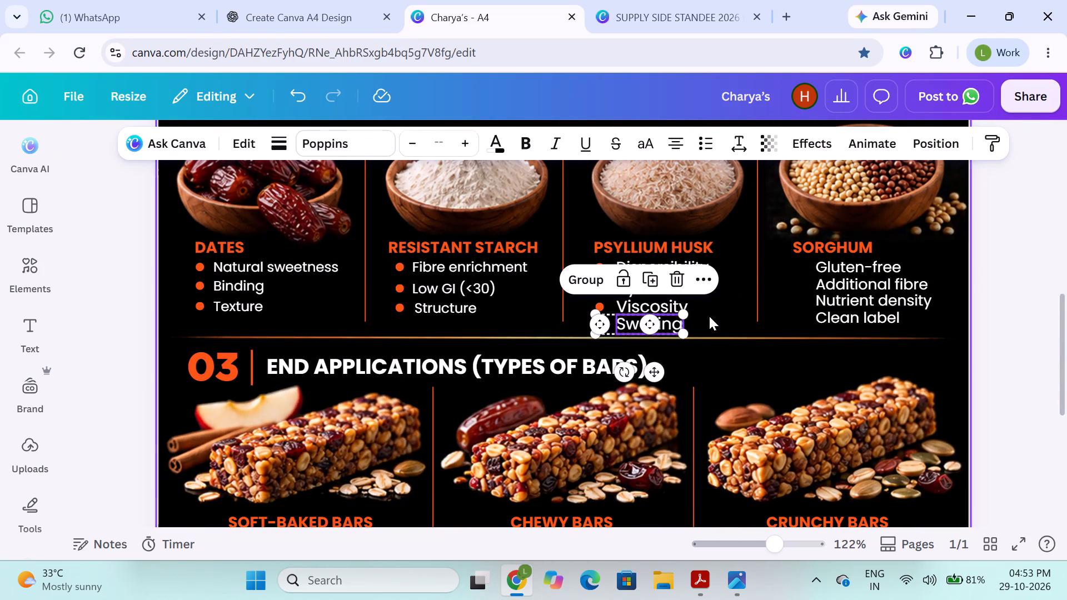
Ungroup the Dispersibility text from its orange bullet in the Psyllium Husk list.
left_click(651, 269)
left_click(580, 221)
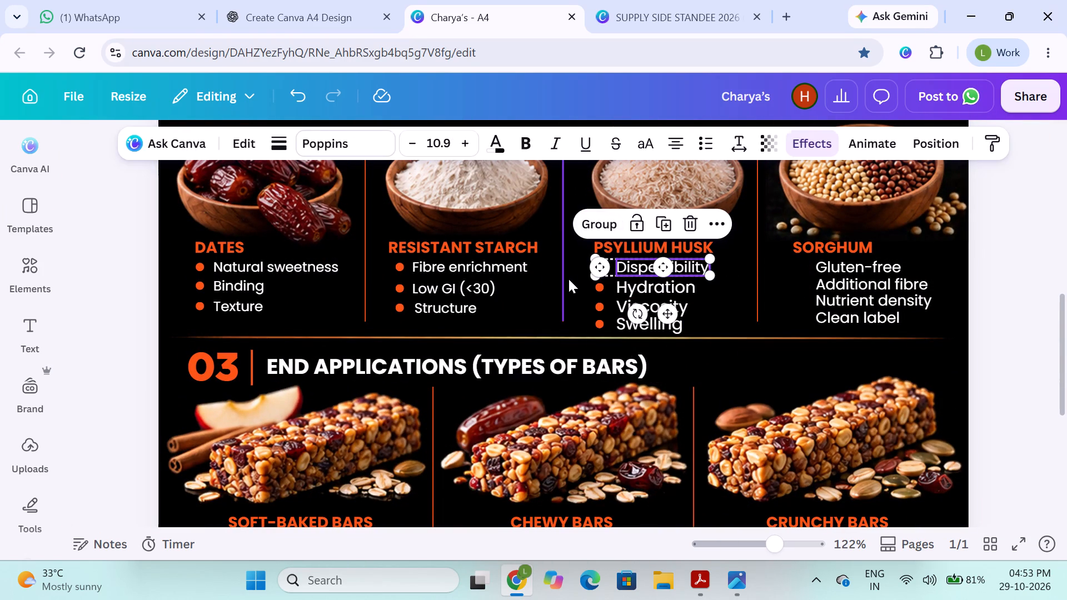
left_click(569, 279)
Set the font size of the Dispersibility, Hydration, Viscosity and Swelling texts in the Psyllium Husk list to 10.
left_click(641, 270)
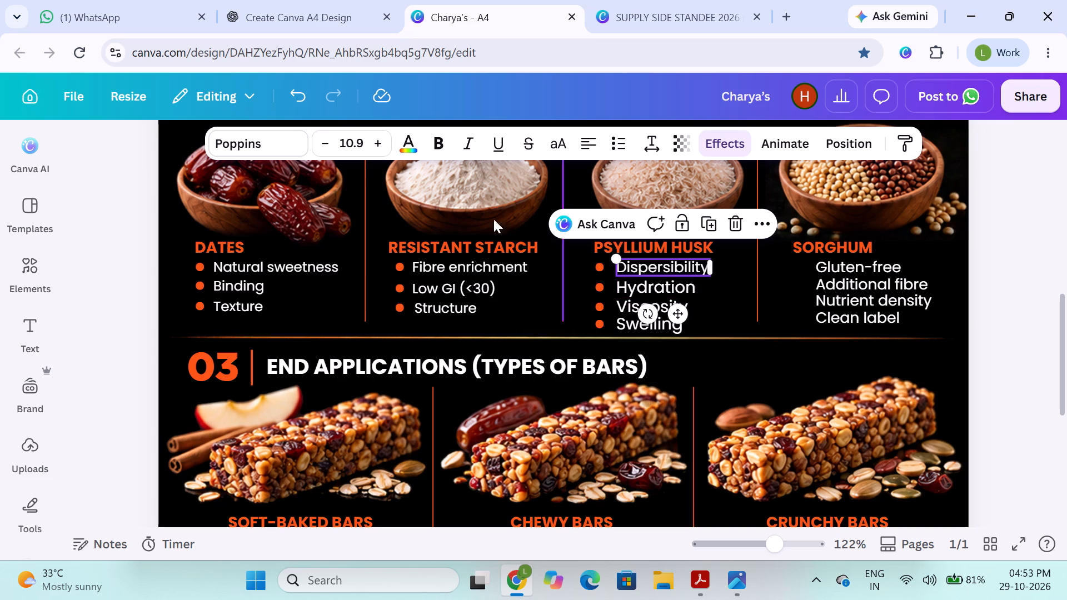
left_click(445, 261)
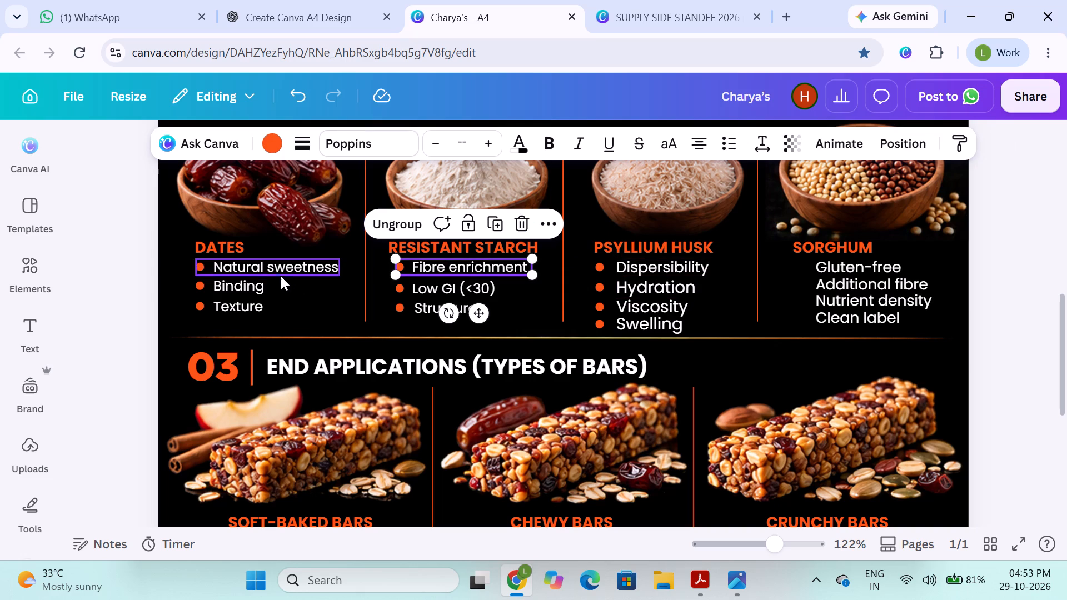
left_click(639, 274)
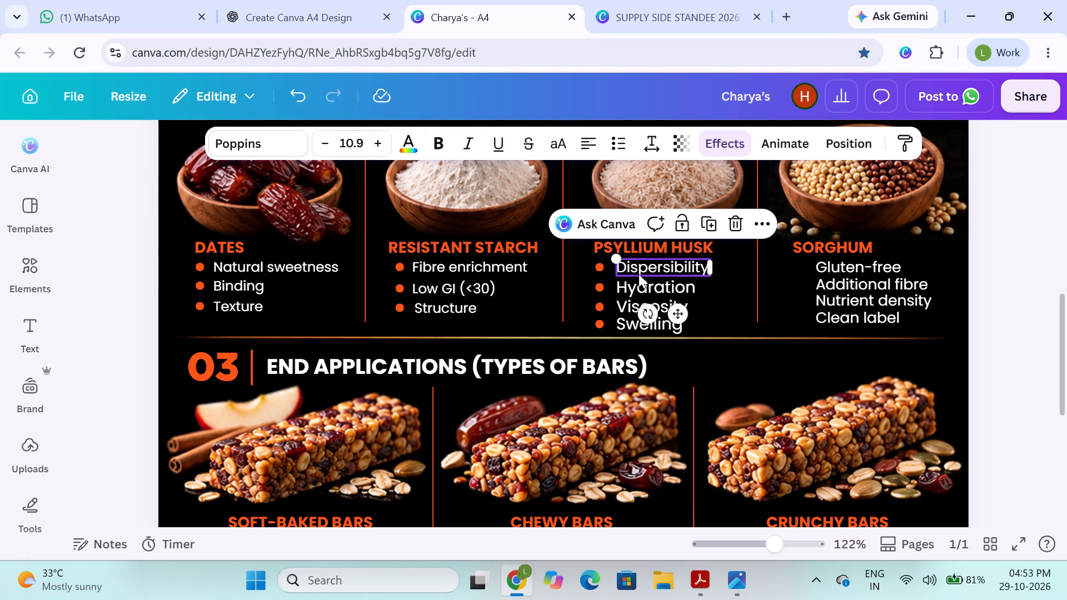
left_click(350, 139)
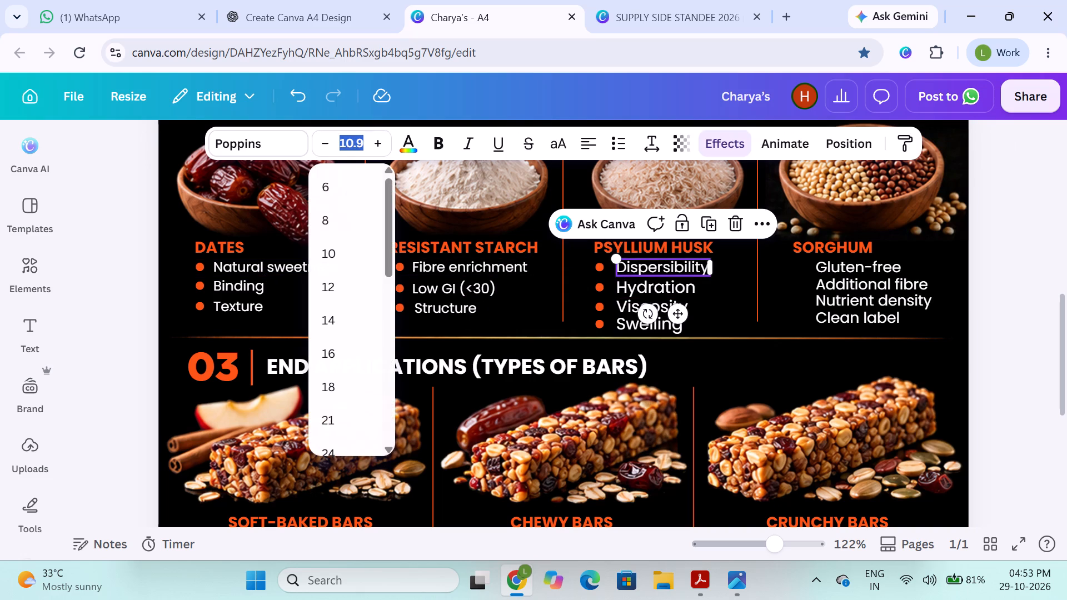
type("10")
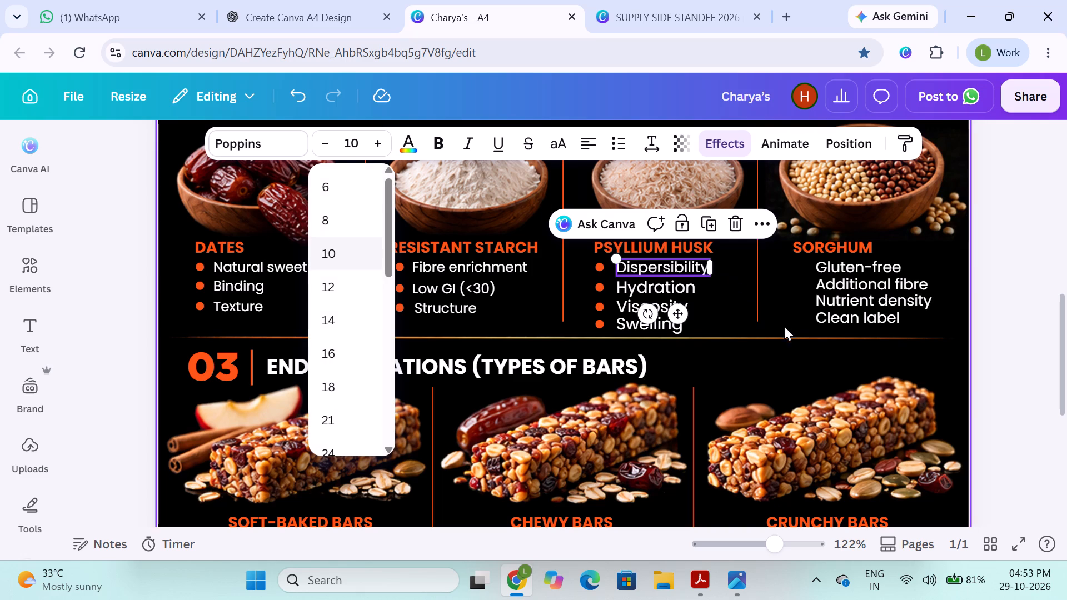
left_click(733, 305)
left_click(666, 290)
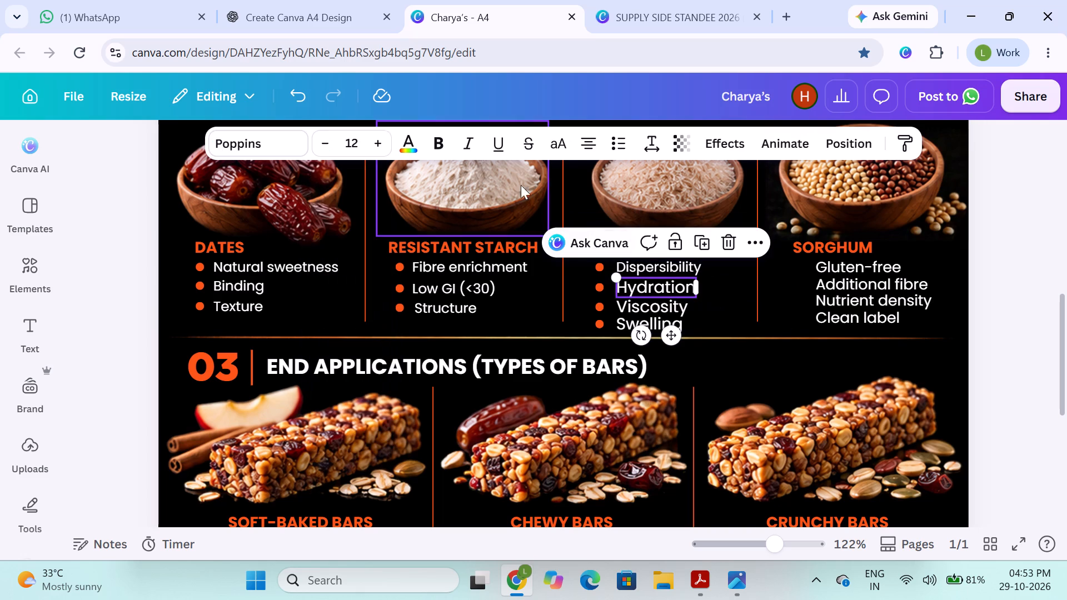
double_click(327, 144)
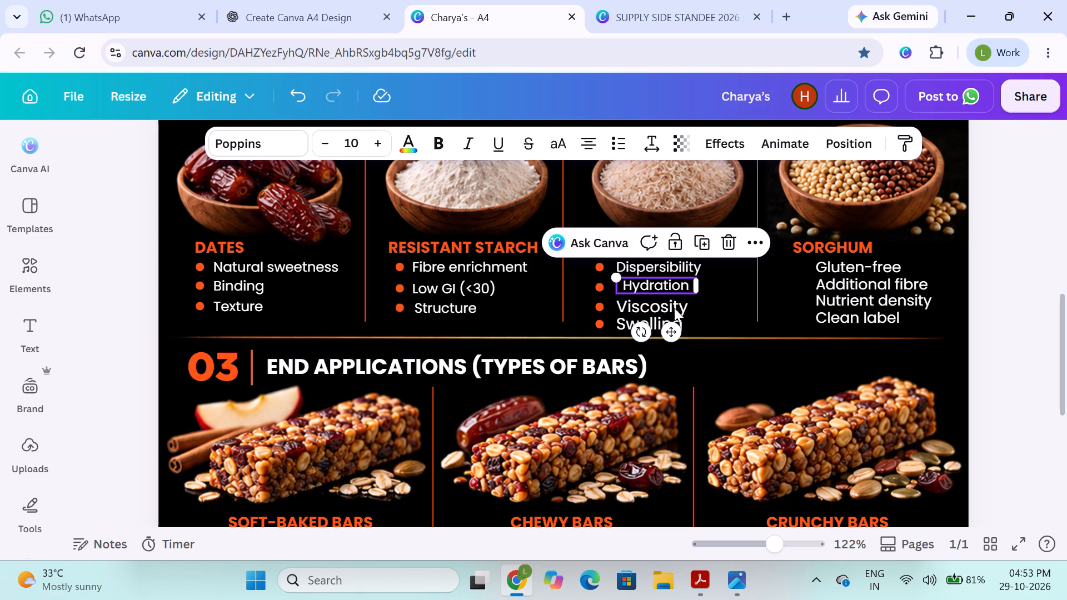
left_click(675, 308)
double_click(314, 145)
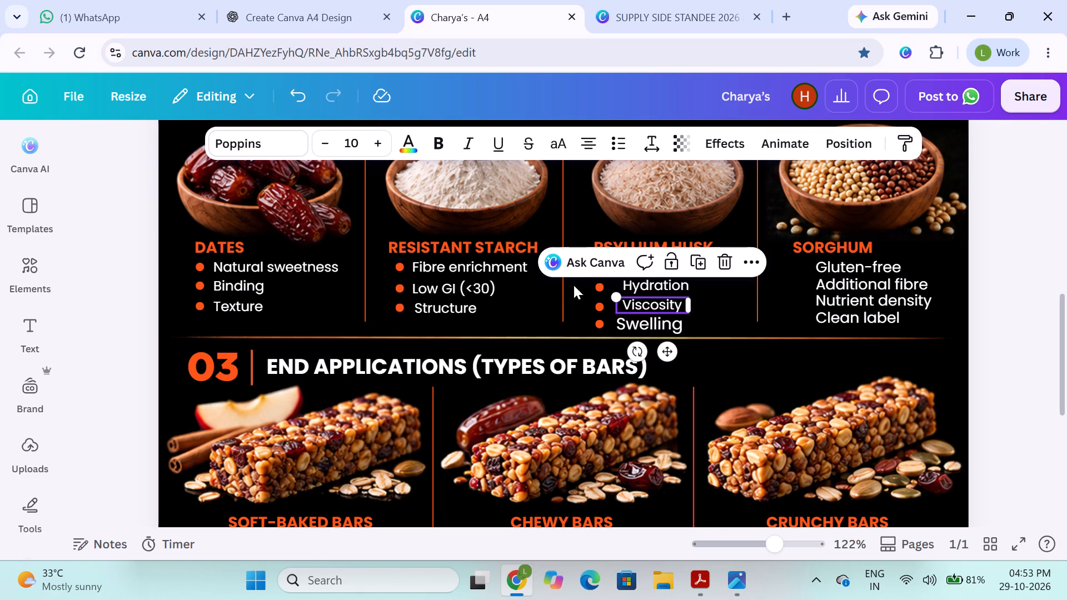
left_click(627, 324)
double_click(330, 147)
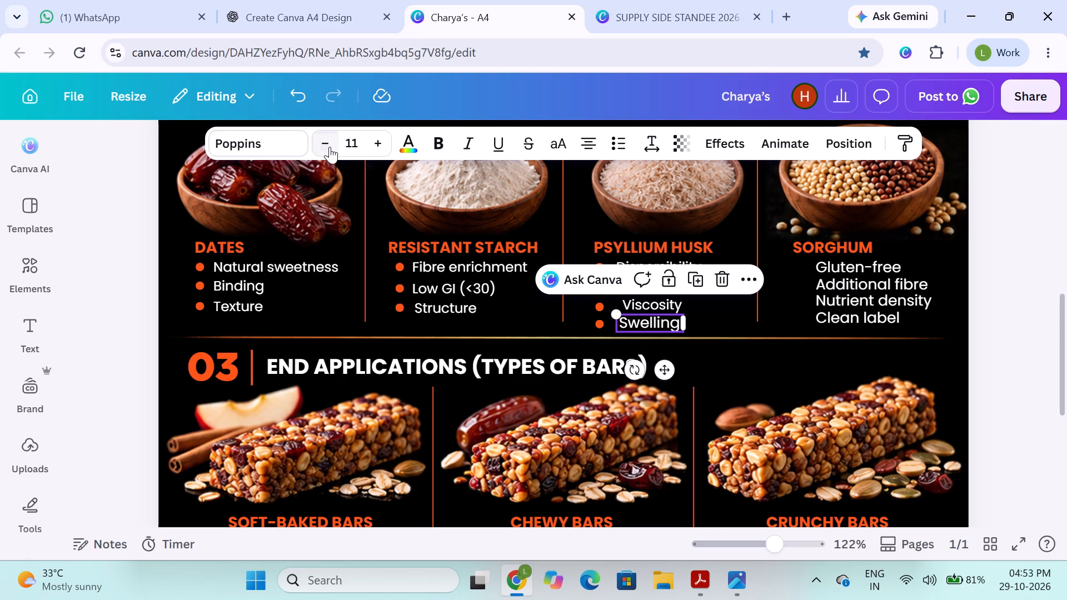
left_click(716, 315)
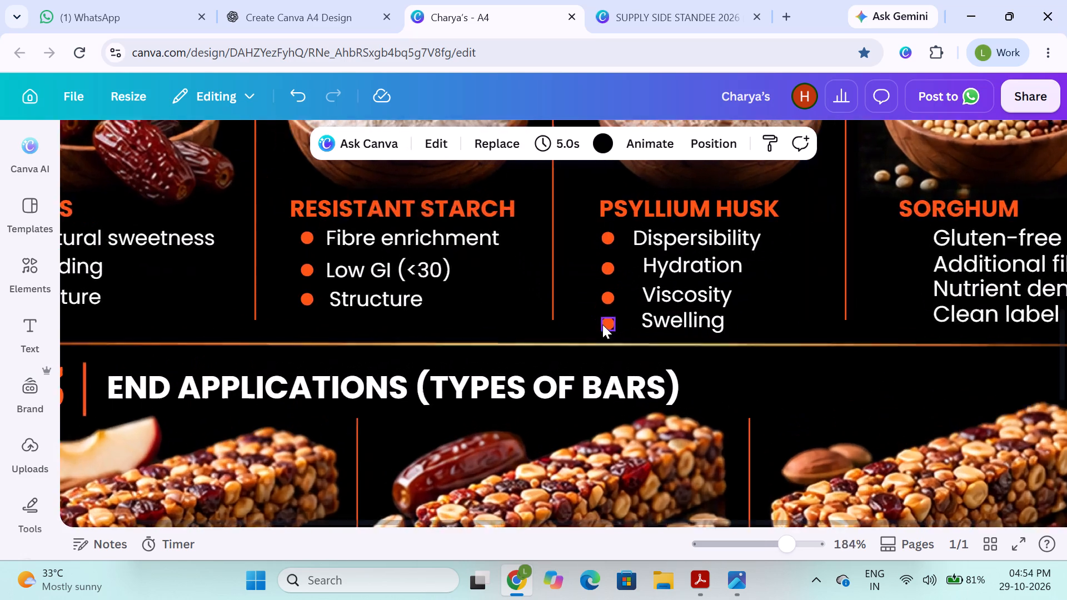
Narrow the Hydration, Viscosity and Swelling text boxes to fit their words so they start in line with Dispersibility.
left_click(674, 258)
left_click(668, 280, "shift")
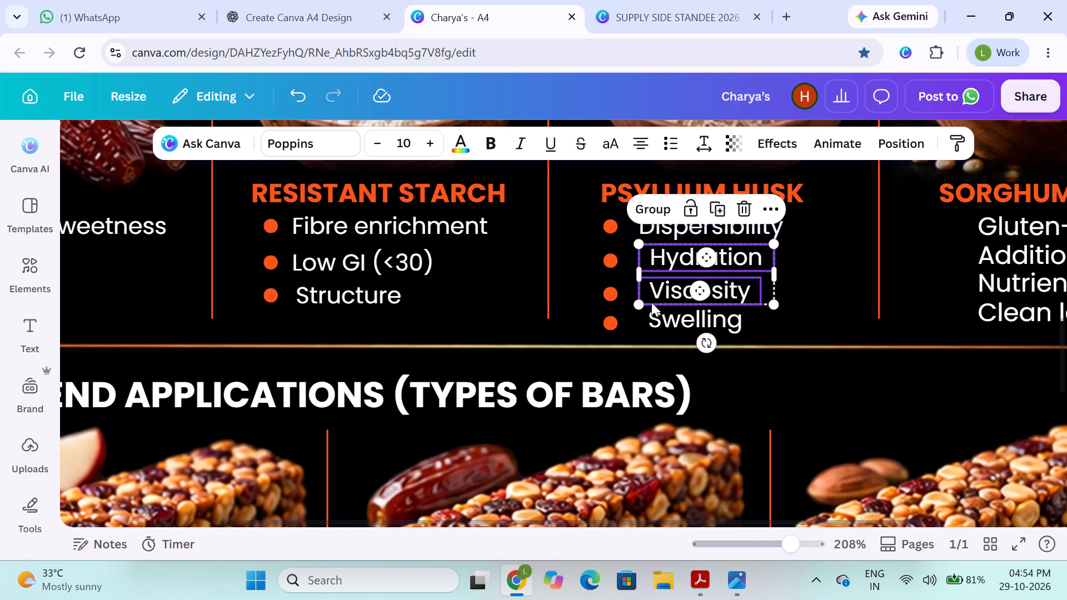
left_click(781, 290)
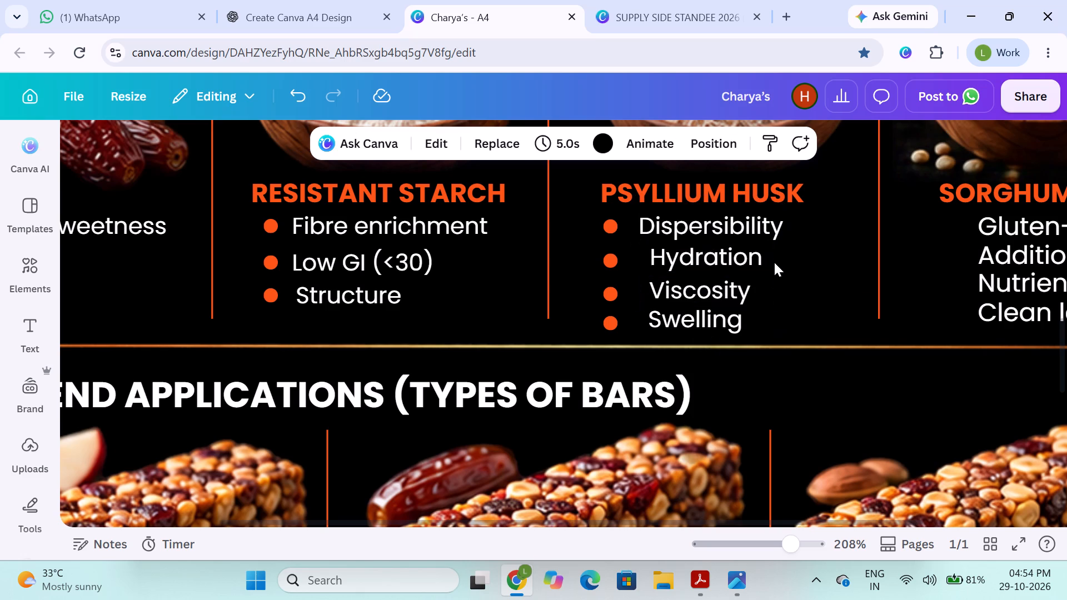
left_click(766, 258)
left_click_drag(775, 256, 761, 262)
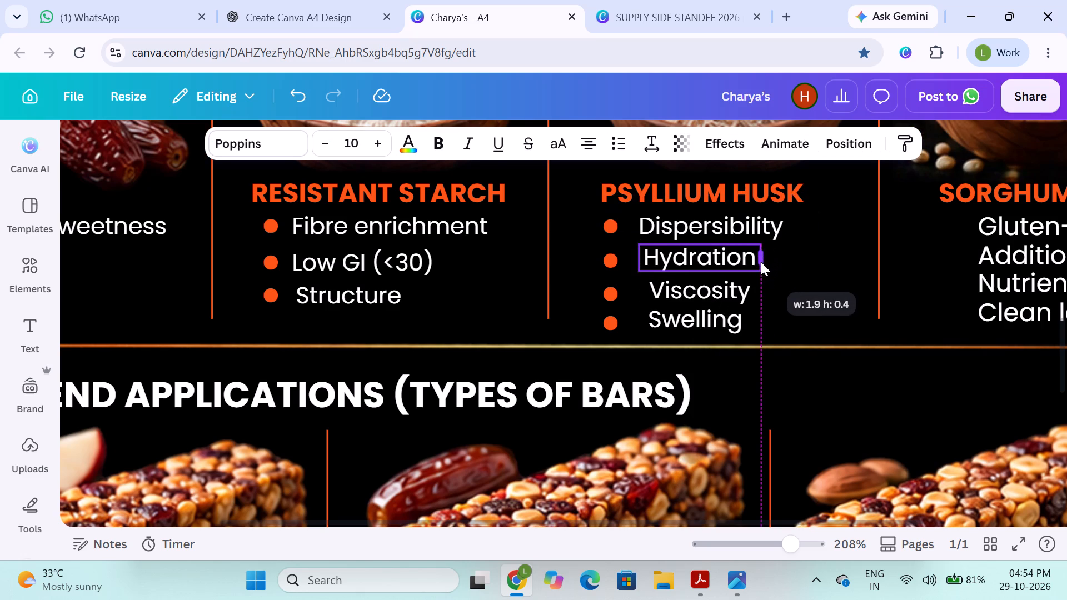
left_click_drag(761, 262, 752, 262)
left_click(732, 292)
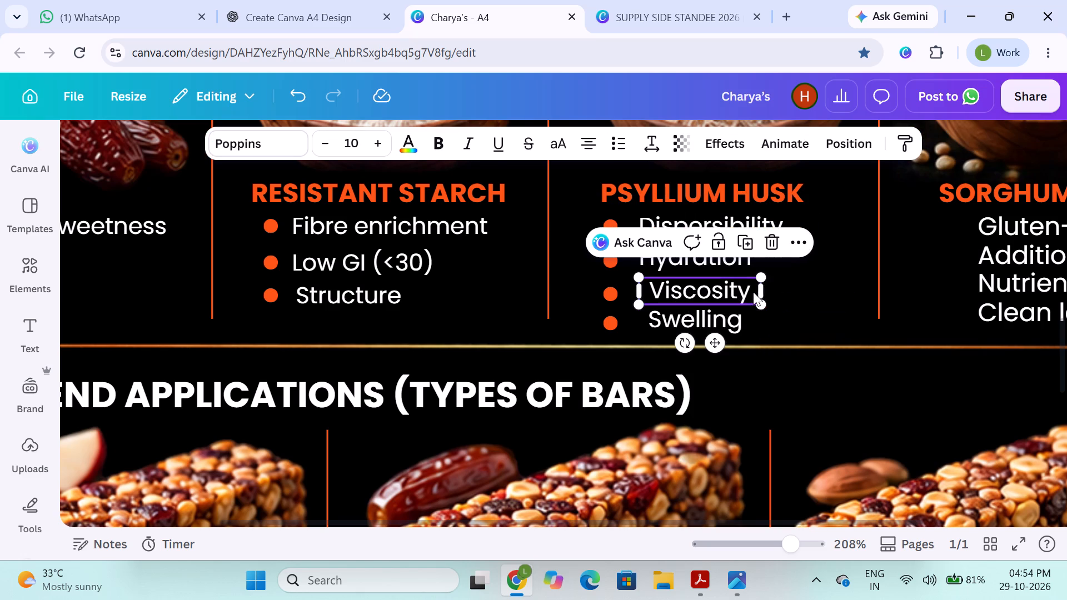
left_click_drag(764, 288, 745, 297)
left_click(735, 322)
left_click_drag(754, 319, 739, 325)
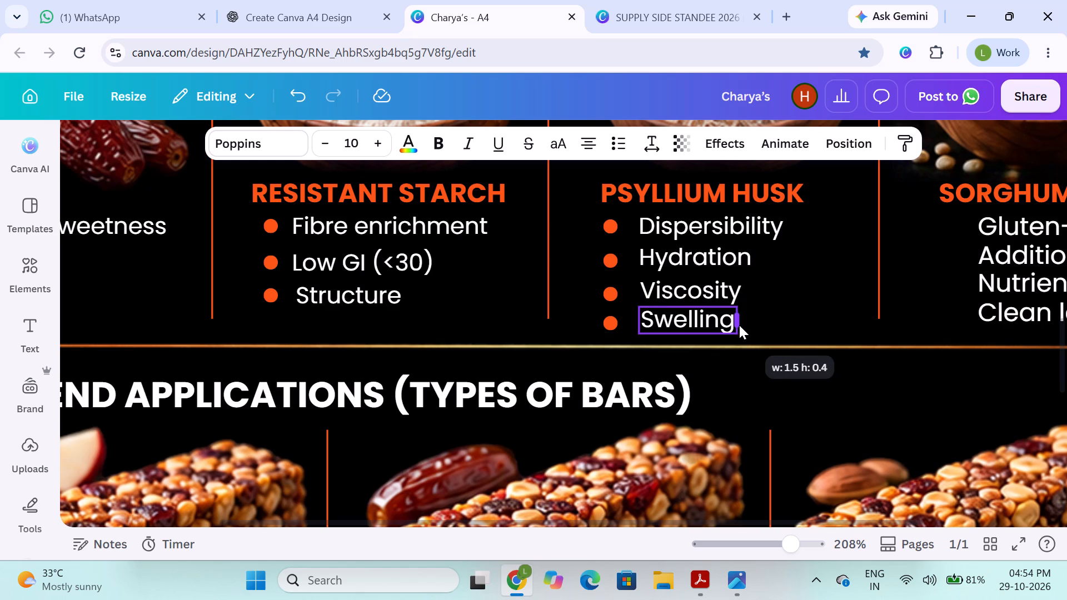
left_click_drag(739, 325, 736, 327)
left_click(771, 317)
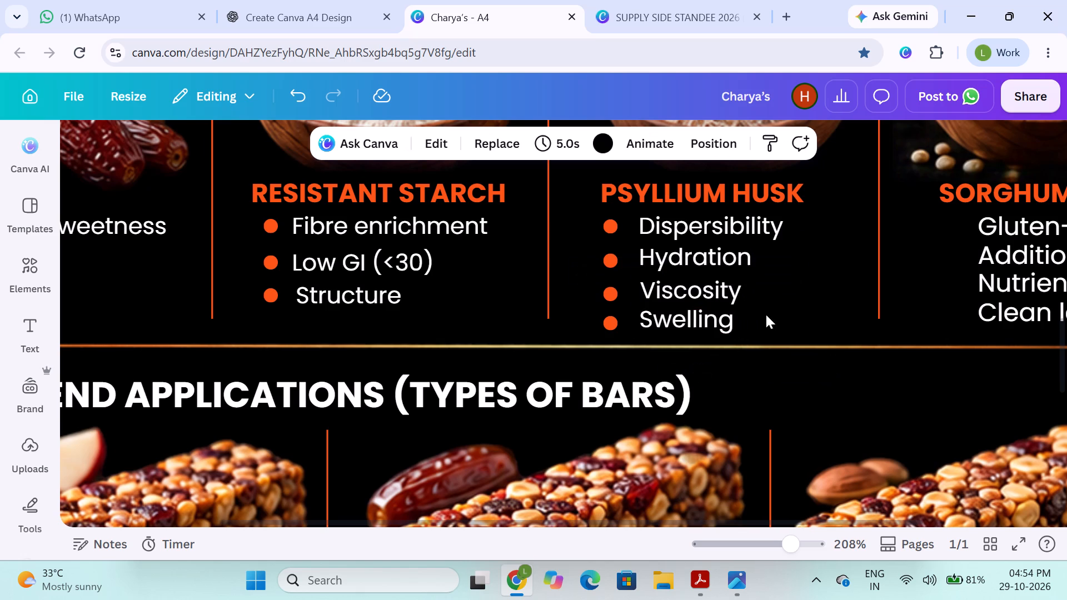
Select the four Psyllium Husk list texts together and open their position and alignment options.
left_click(657, 229)
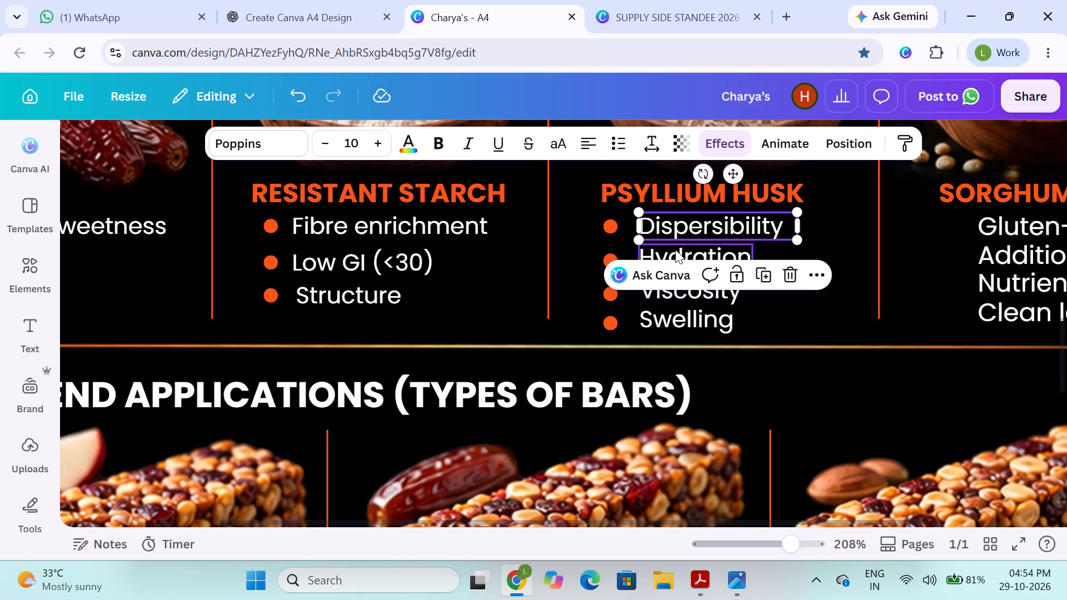
left_click(675, 249, "shift")
left_click(667, 278, "shift")
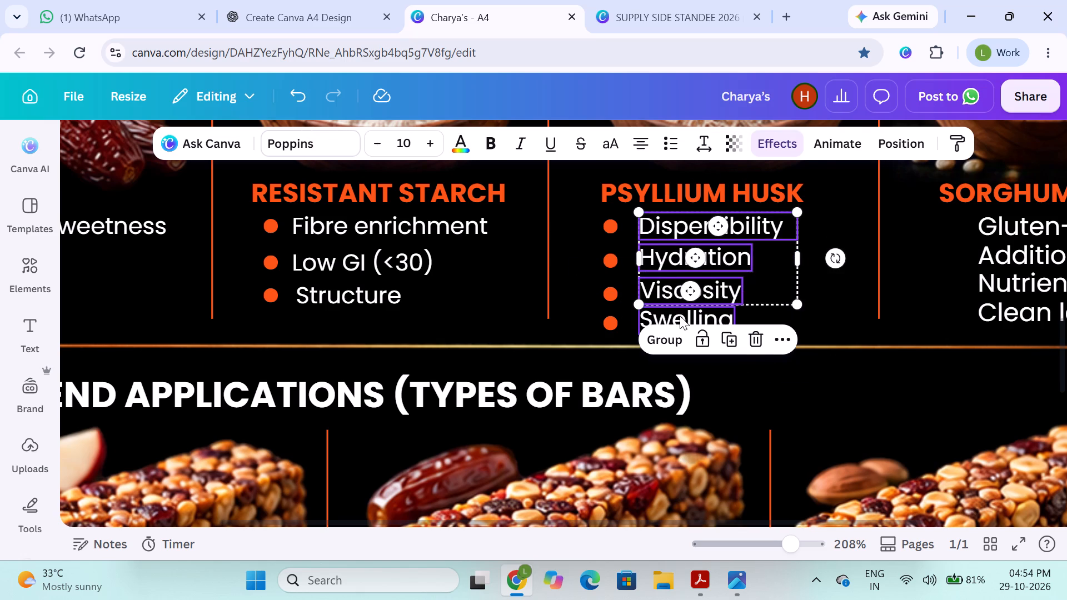
left_click(680, 317, "shift")
left_click(889, 140)
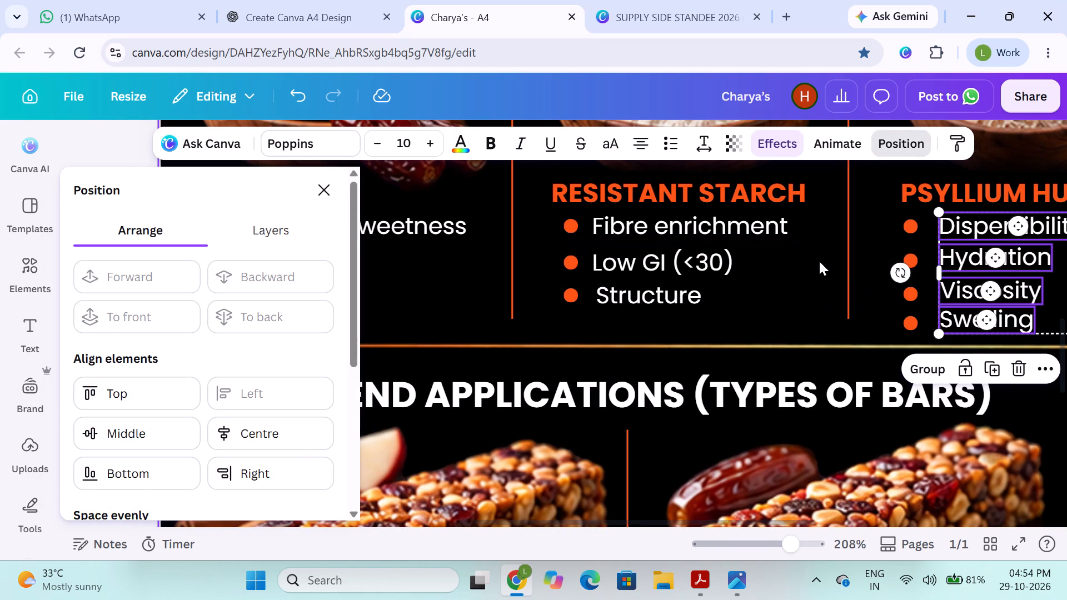
left_click(882, 270)
Align the Dispersibility and Hydration texts each to the vertical middle of their own orange bullet.
scroll(913, 221, "left", 2)
left_click(769, 224)
left_click(805, 230, "shift")
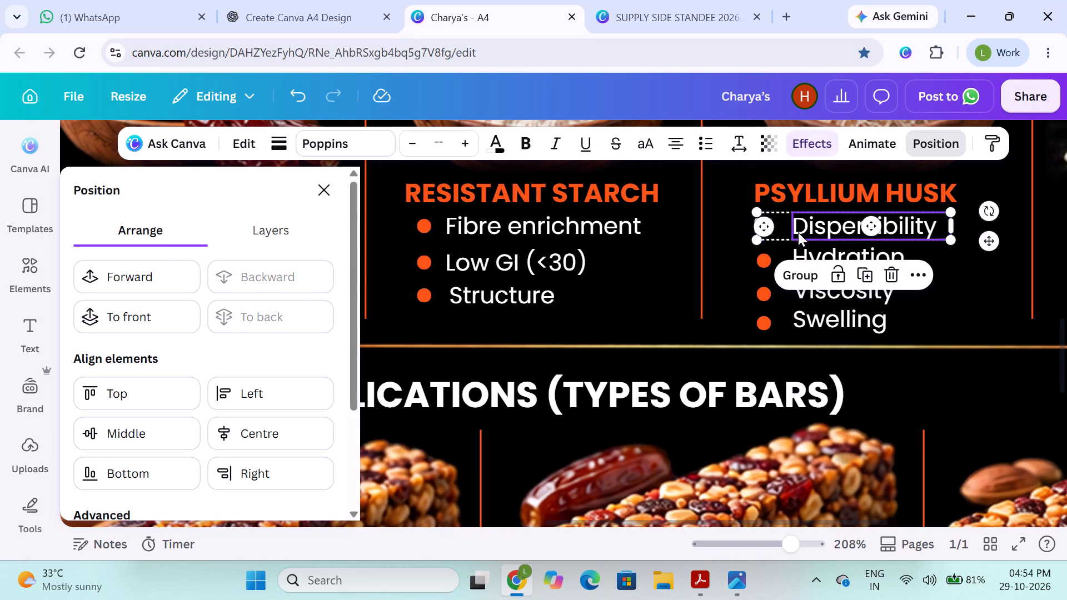
left_click(177, 431)
left_click(735, 274)
left_click(765, 259)
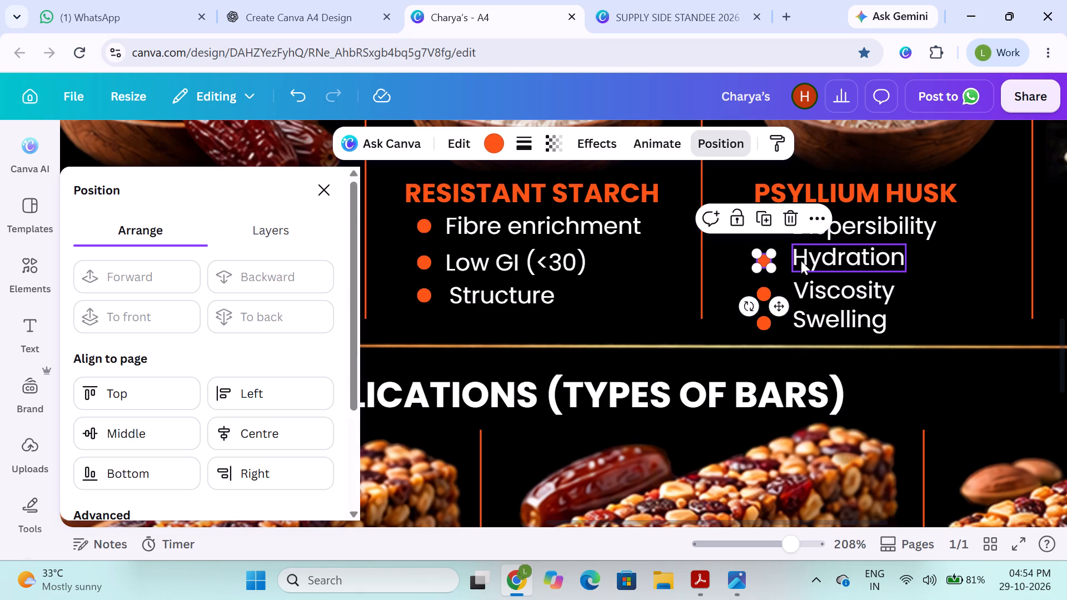
left_click(801, 261, "shift")
left_click(94, 431)
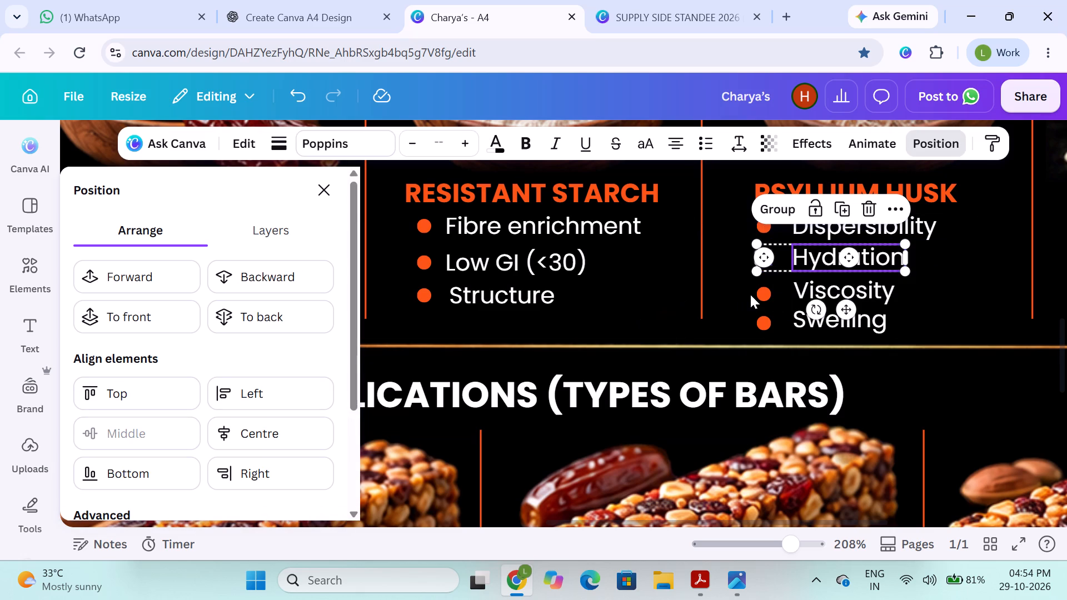
left_click(739, 294)
Align the Viscosity and Swelling texts each to the vertical middle of their own orange bullet.
left_click(759, 294)
left_click(824, 291, "shift")
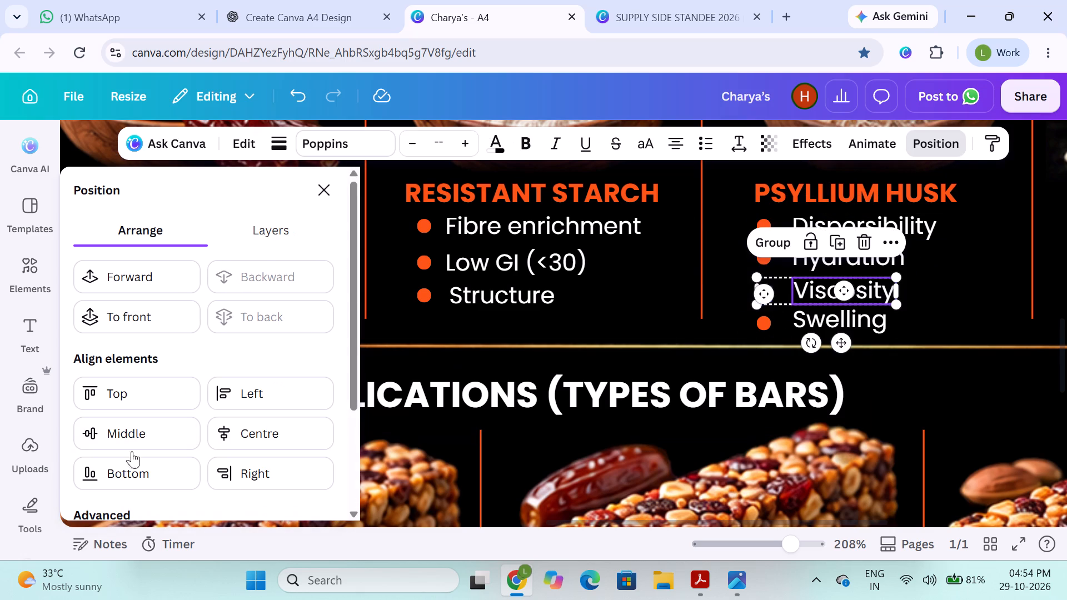
left_click(111, 424)
left_click(727, 319)
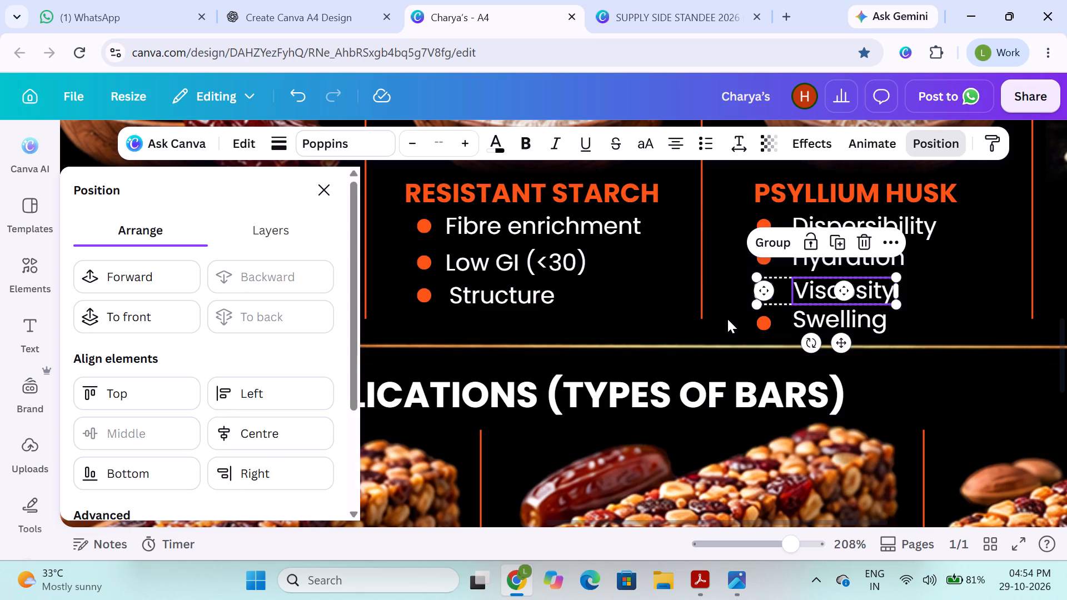
left_click(757, 321)
left_click(801, 324, "shift")
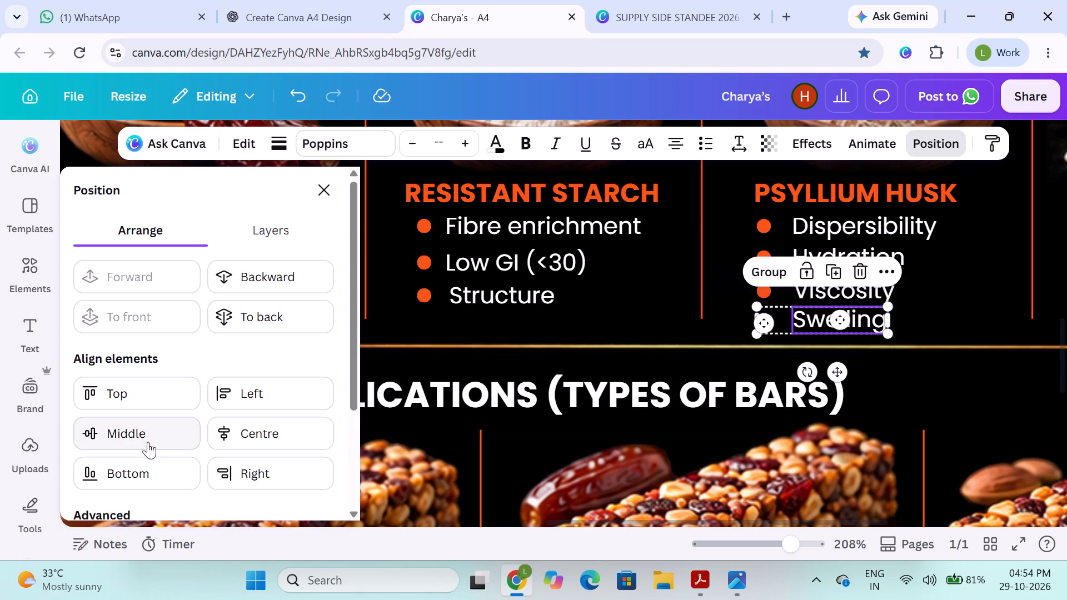
left_click(148, 442)
left_click(734, 306)
left_click(766, 318)
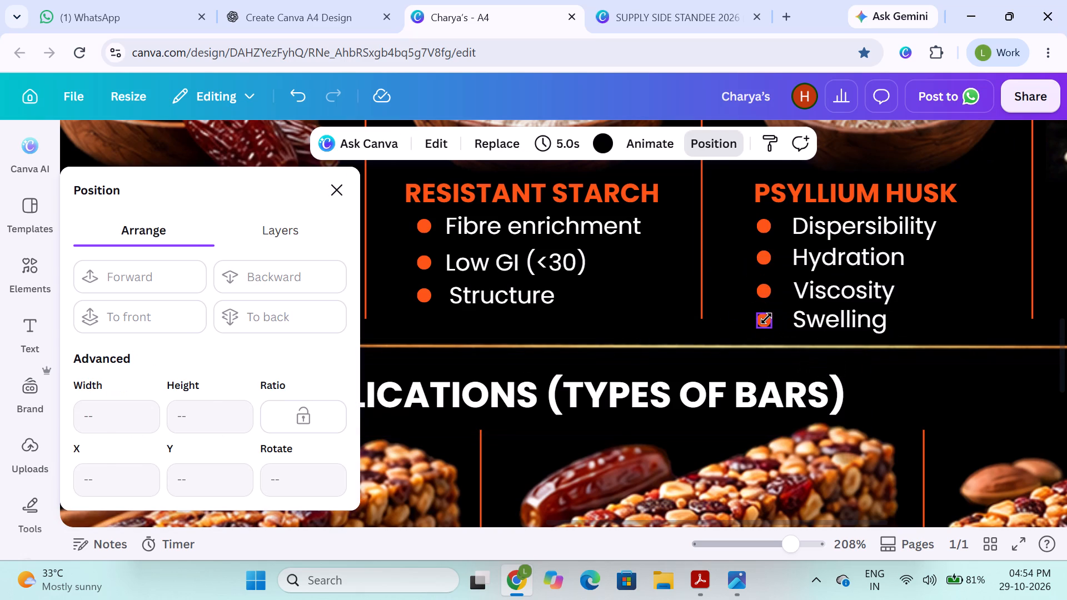
left_click(694, 332)
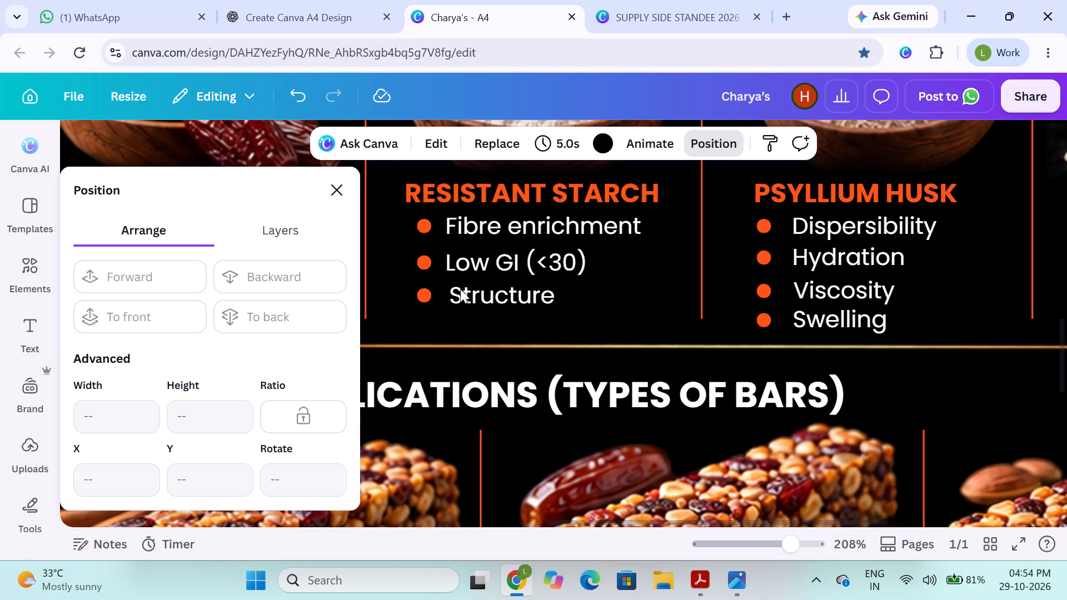
Ungroup the Structure text from its orange bullet in the Resistant Starch list.
left_click(462, 295)
left_click(427, 255)
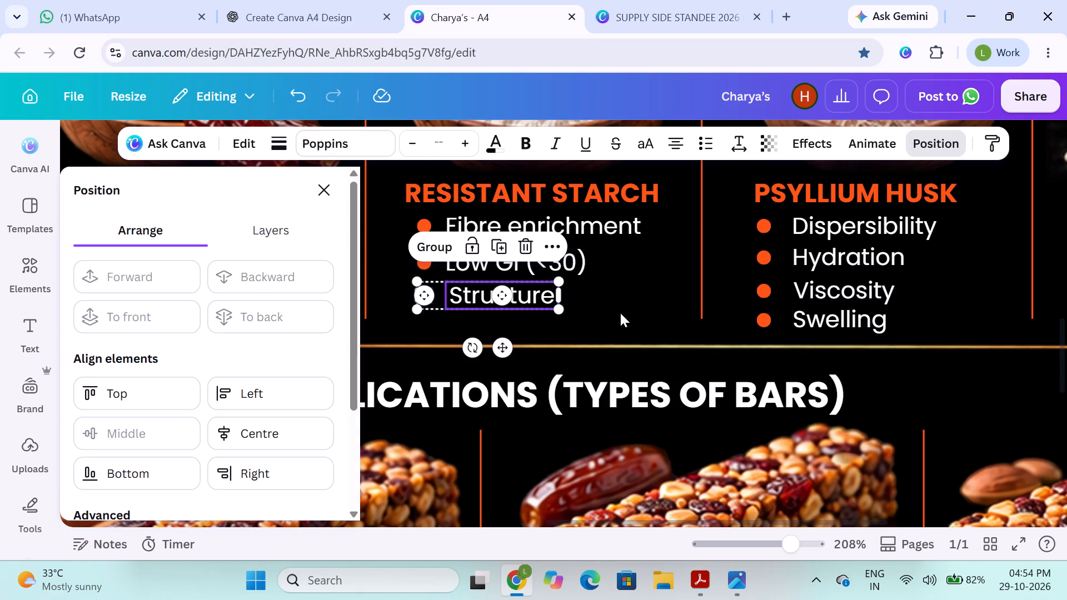
left_click(620, 313)
Narrow the Structure text box to fit its word on one line, starting in line with Low GI (<30).
left_click(541, 297)
left_click_drag(561, 299, 552, 302)
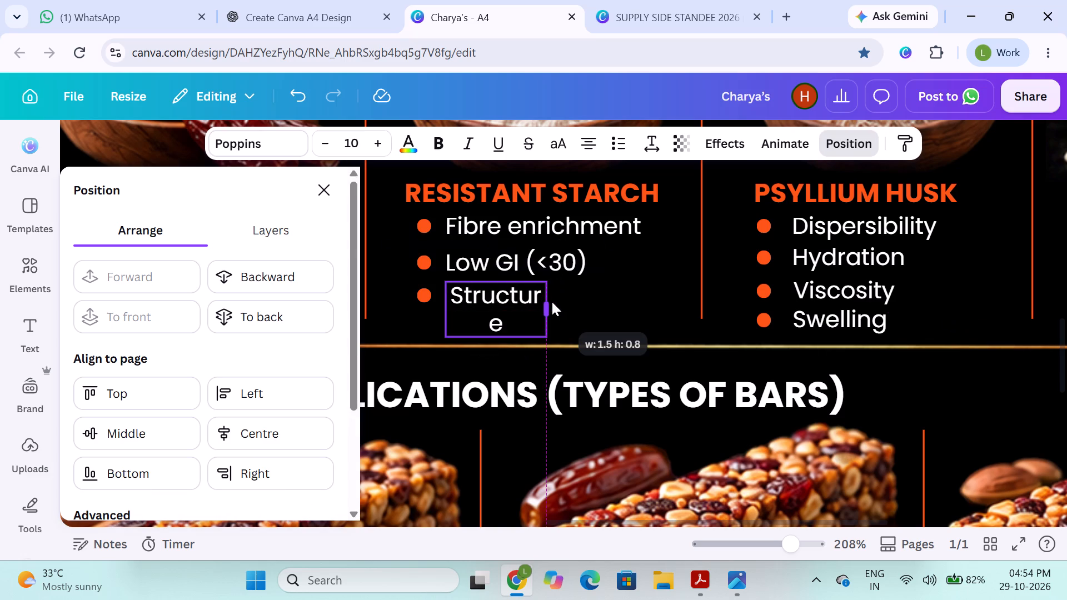
left_click_drag(552, 302, 555, 302)
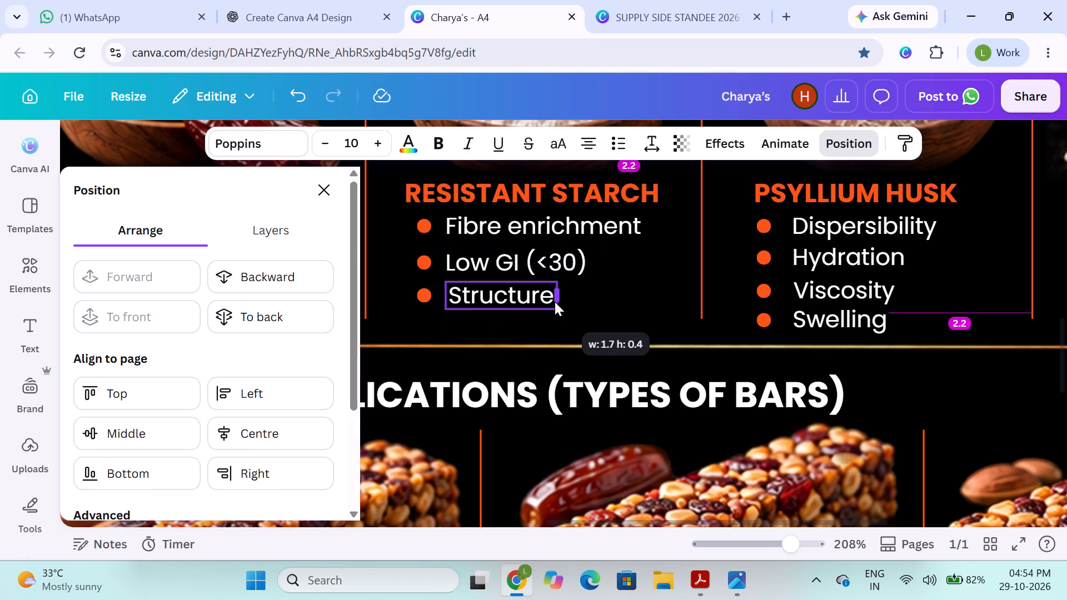
left_click_drag(555, 302, 554, 302)
left_click(602, 302)
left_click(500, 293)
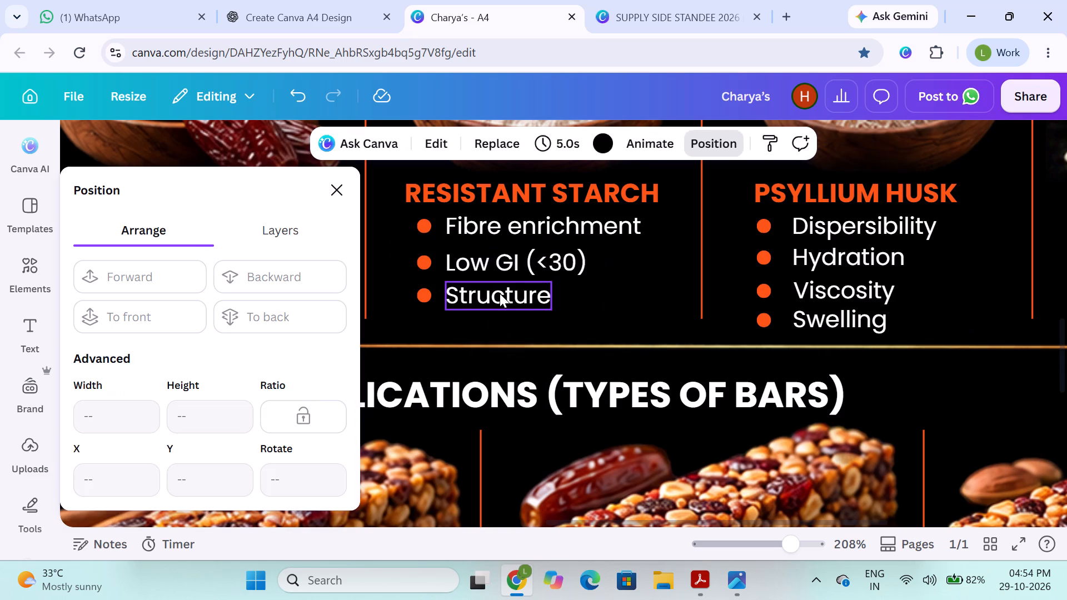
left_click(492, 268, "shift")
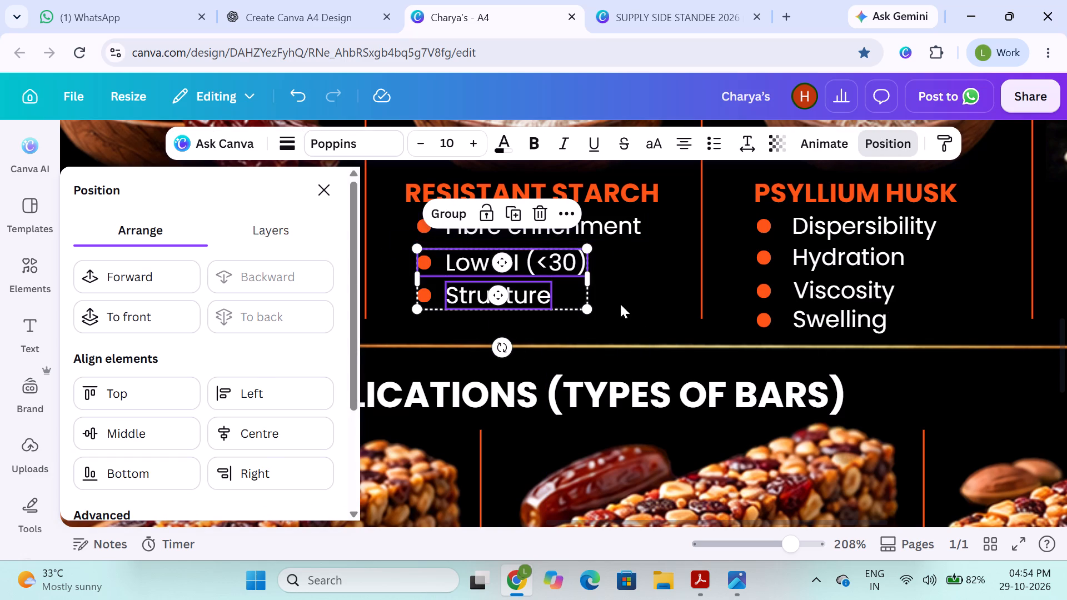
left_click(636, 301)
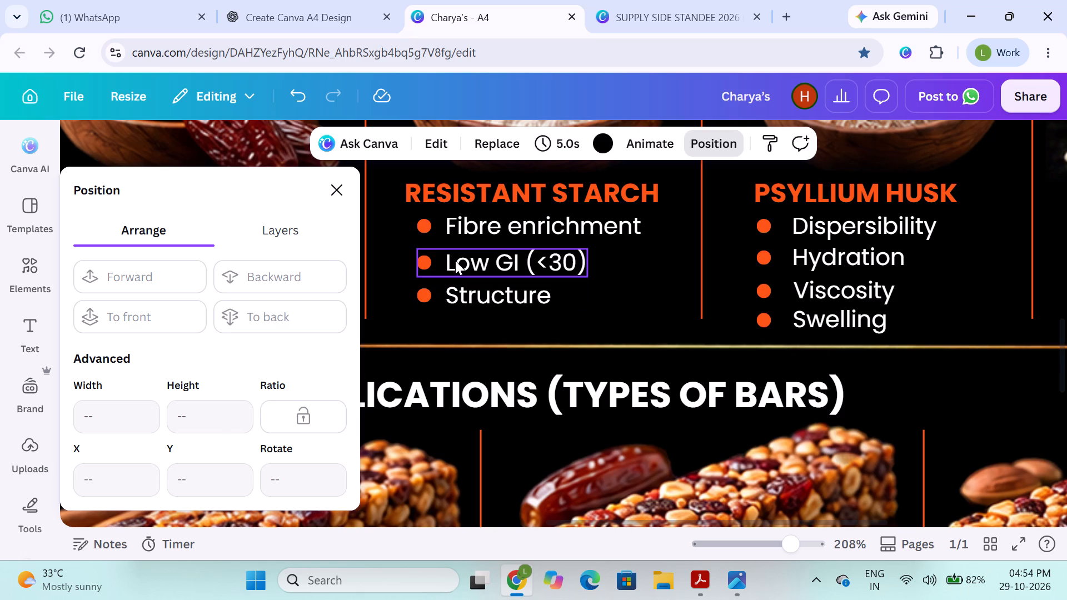
Ungroup the Low GI (<30) text from its orange bullet in the Resistant Starch list.
left_click(455, 261)
left_click(439, 218)
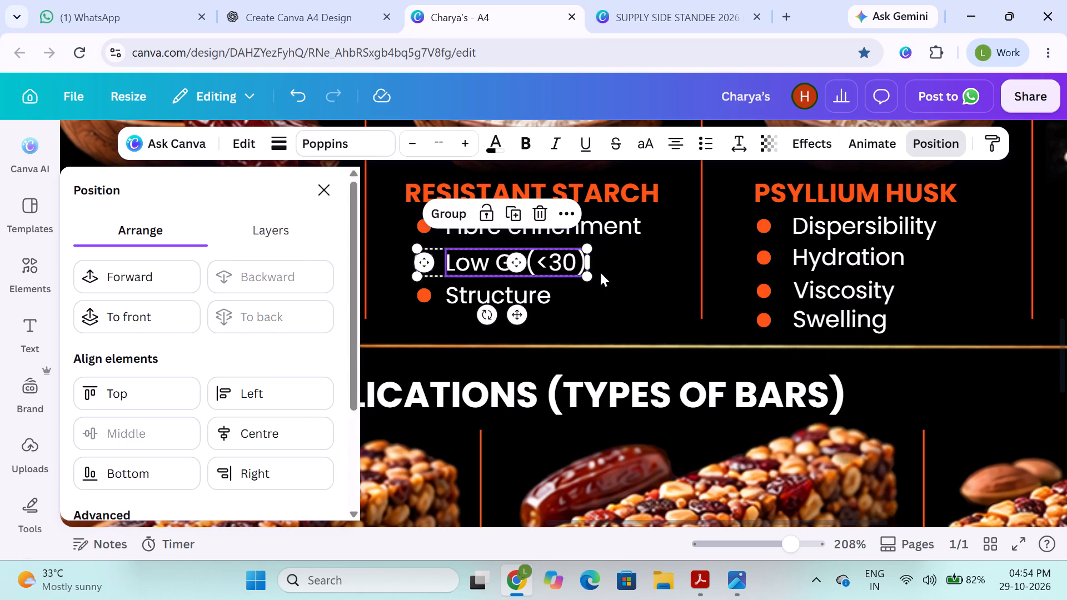
Ungroup the Fibre enrichment text from its orange bullet and narrow its text box to fit the words on one line.
left_click(600, 272)
left_click(481, 229)
left_click(453, 273)
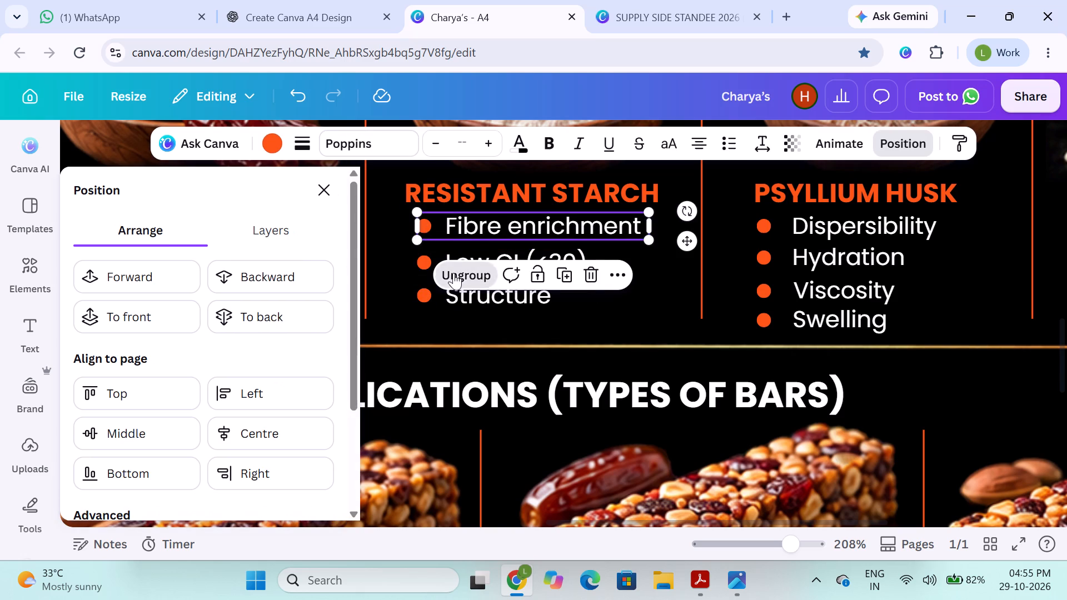
left_click(595, 293)
left_click(548, 211)
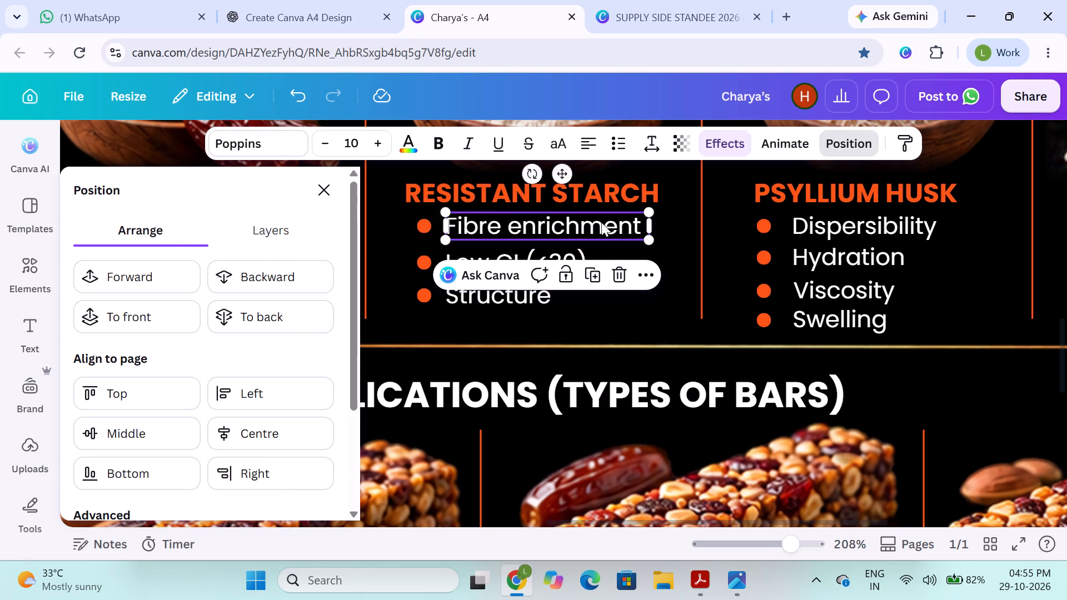
left_click_drag(651, 225, 644, 228)
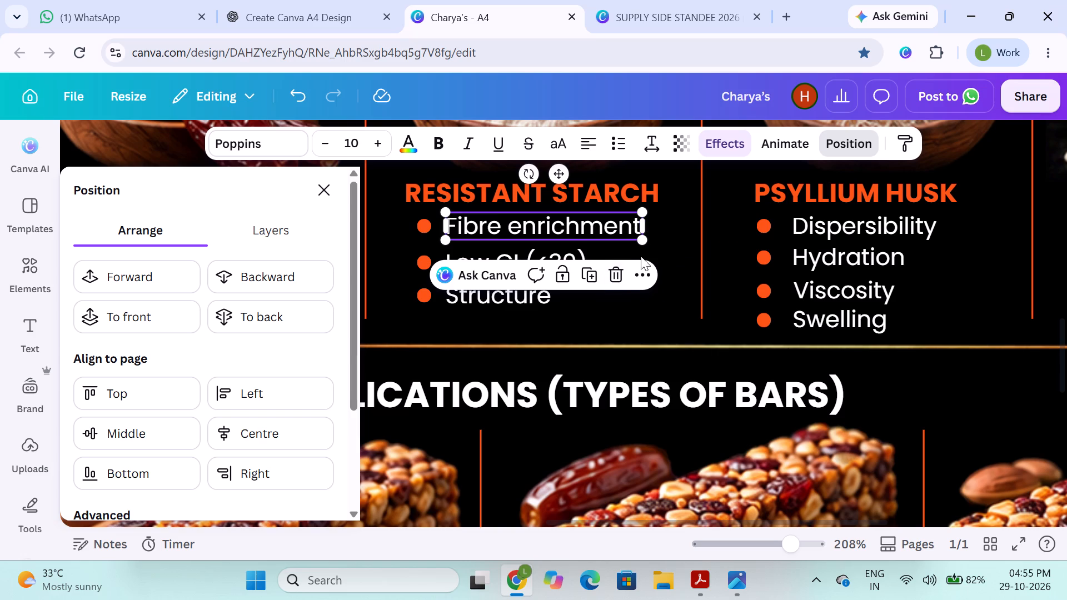
Check the left alignment of the three Resistant Starch texts and each text's vertical middle alignment with its orange bullet.
left_click(533, 255, "shift")
left_click(516, 284, "shift")
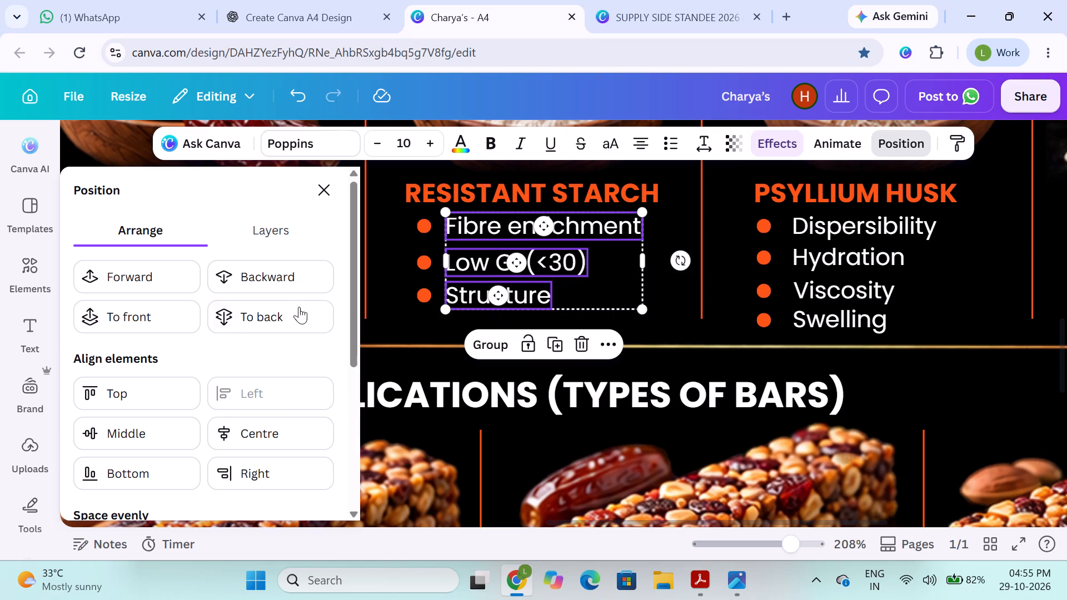
left_click(471, 320)
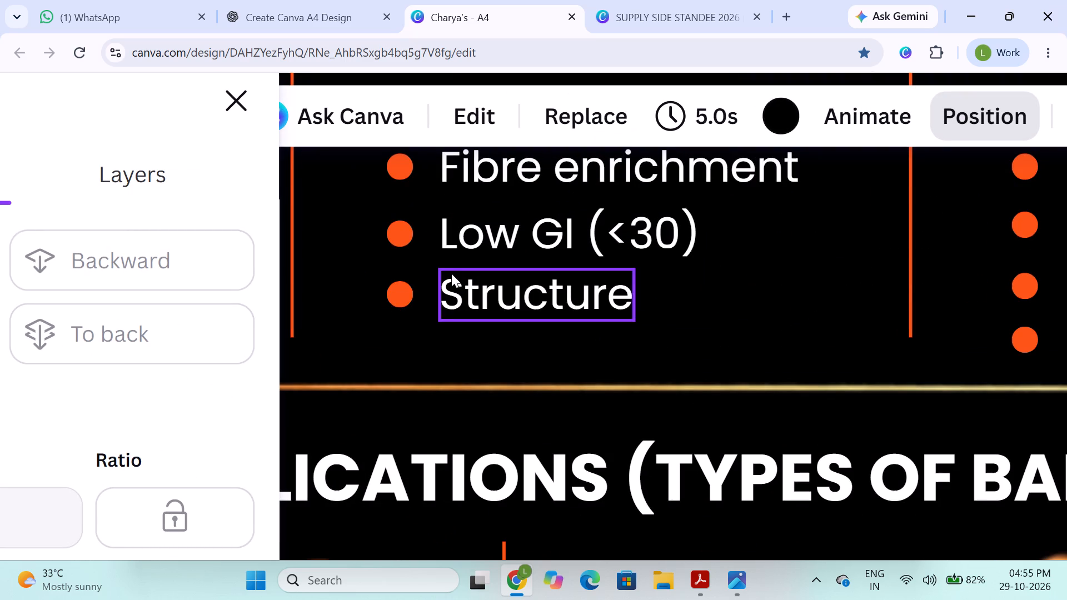
left_click(433, 232)
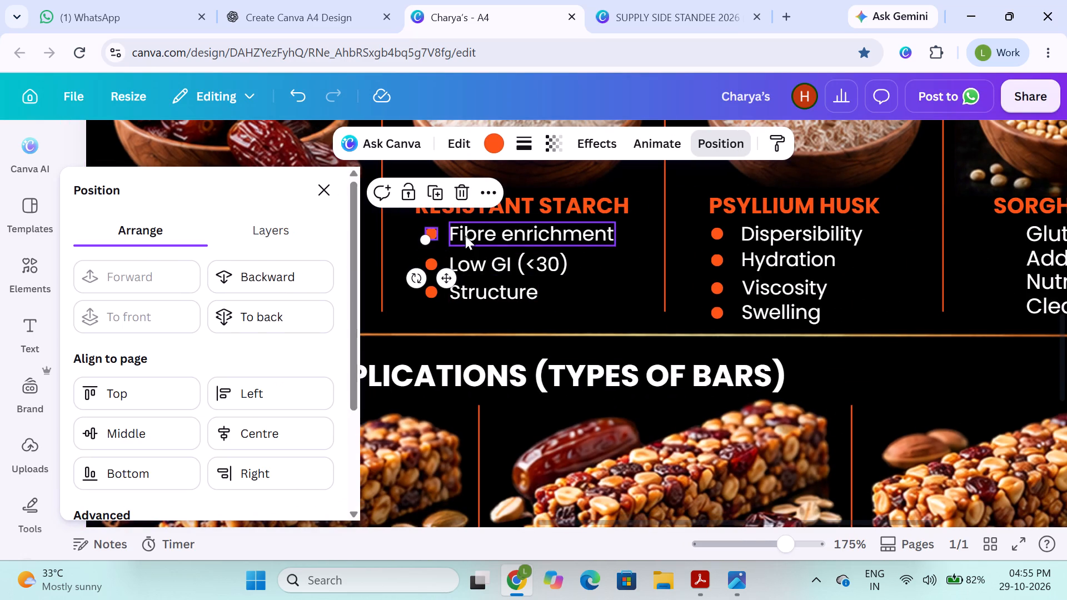
left_click(465, 236, "shift")
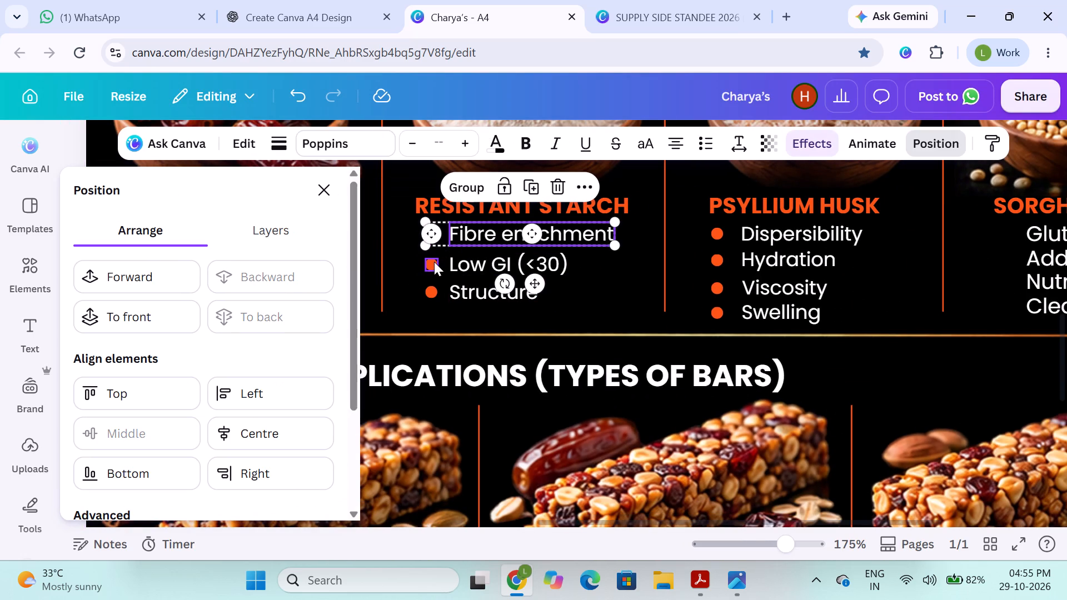
left_click(434, 262)
left_click(455, 266, "shift")
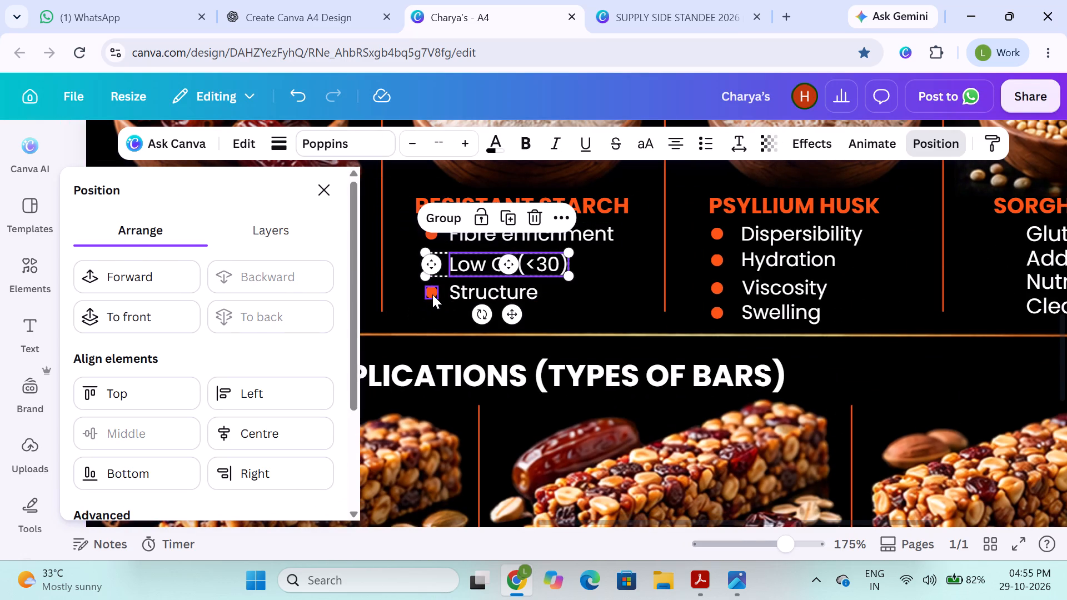
left_click(432, 294)
left_click(468, 288, "shift")
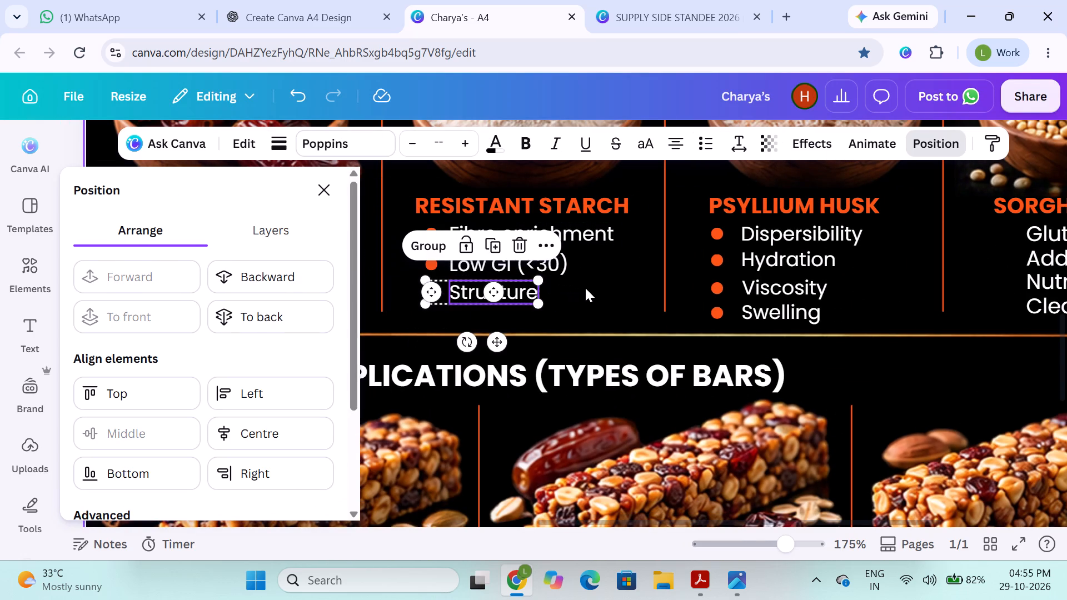
left_click(585, 288)
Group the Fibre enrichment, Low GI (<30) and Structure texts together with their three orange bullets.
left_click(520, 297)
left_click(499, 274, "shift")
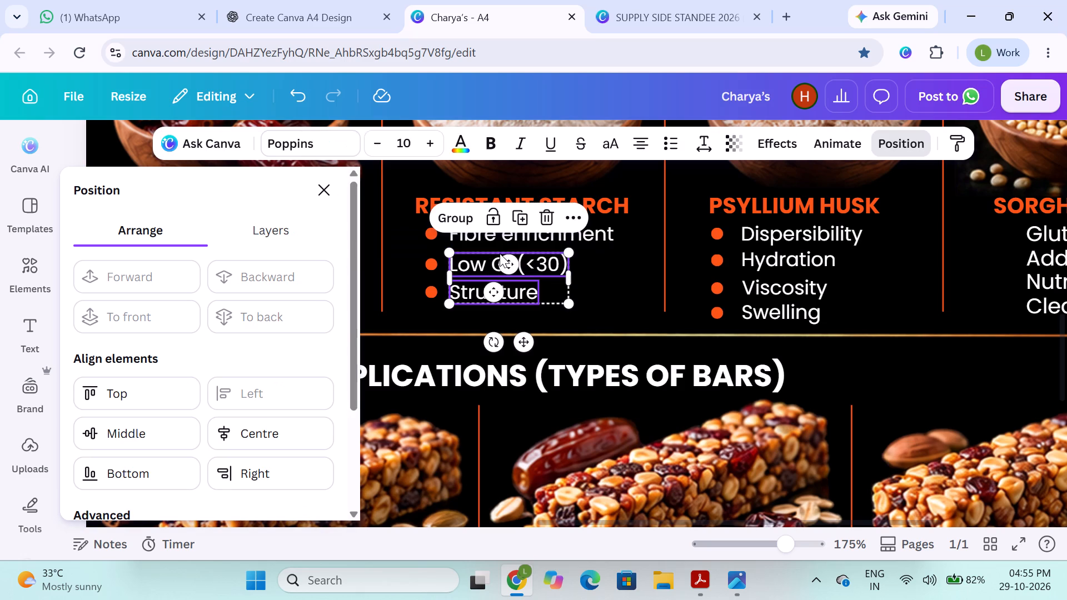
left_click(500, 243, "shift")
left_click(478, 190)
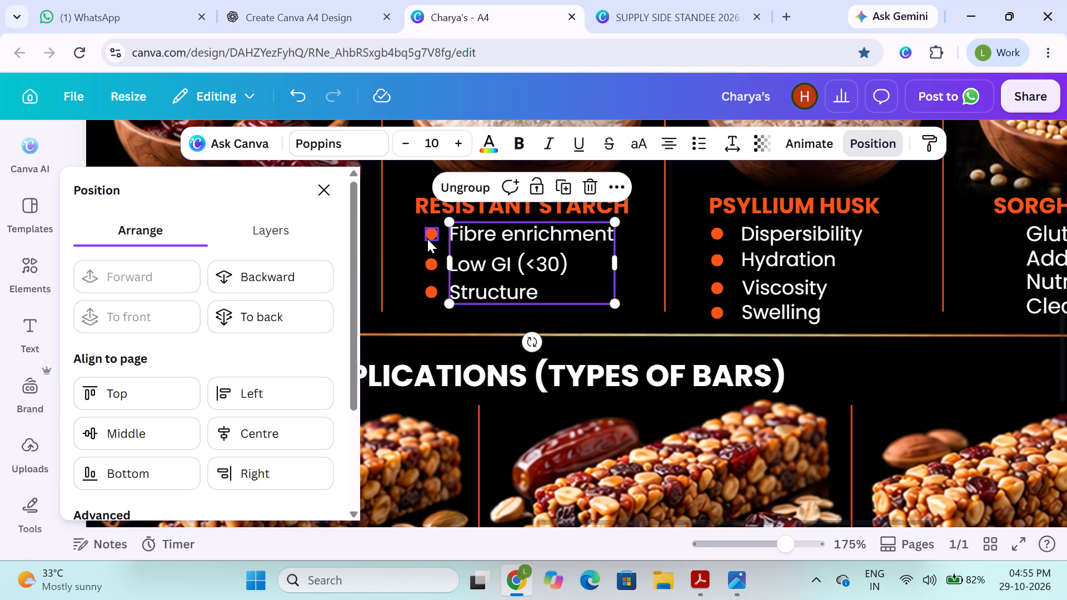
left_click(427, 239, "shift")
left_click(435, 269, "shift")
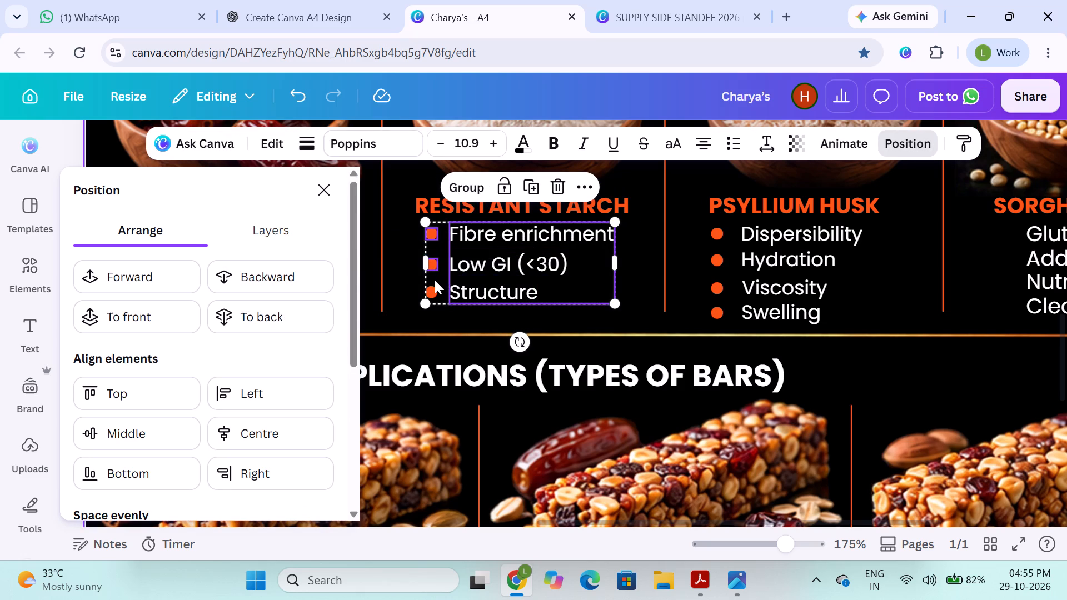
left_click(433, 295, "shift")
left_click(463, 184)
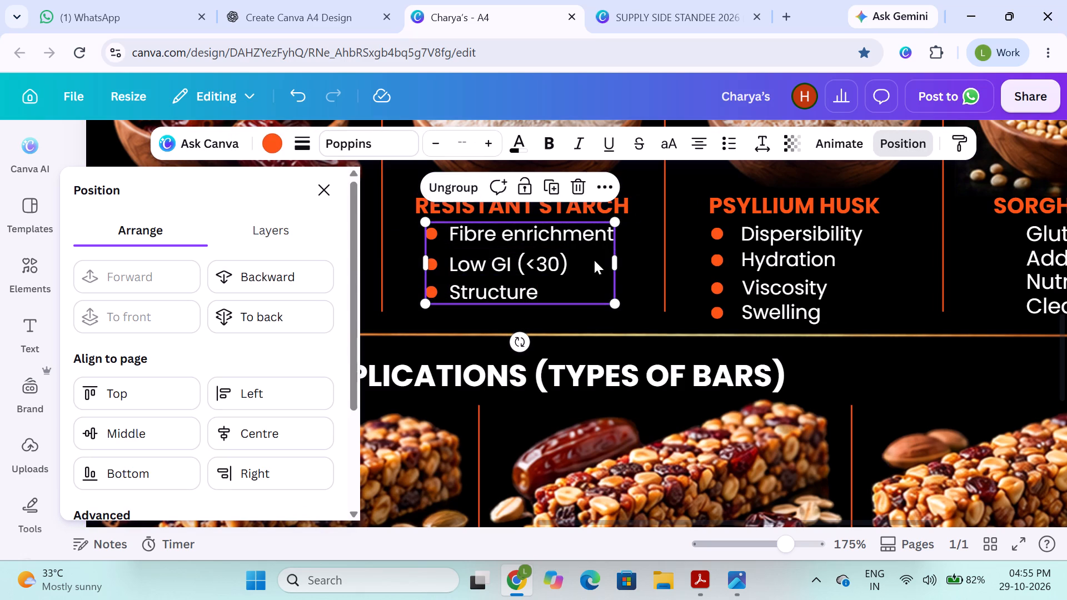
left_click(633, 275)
Ungroup the three bullet-and-text pairs in the Dates list and regroup them all as a single group.
scroll(403, 292, "right", 2)
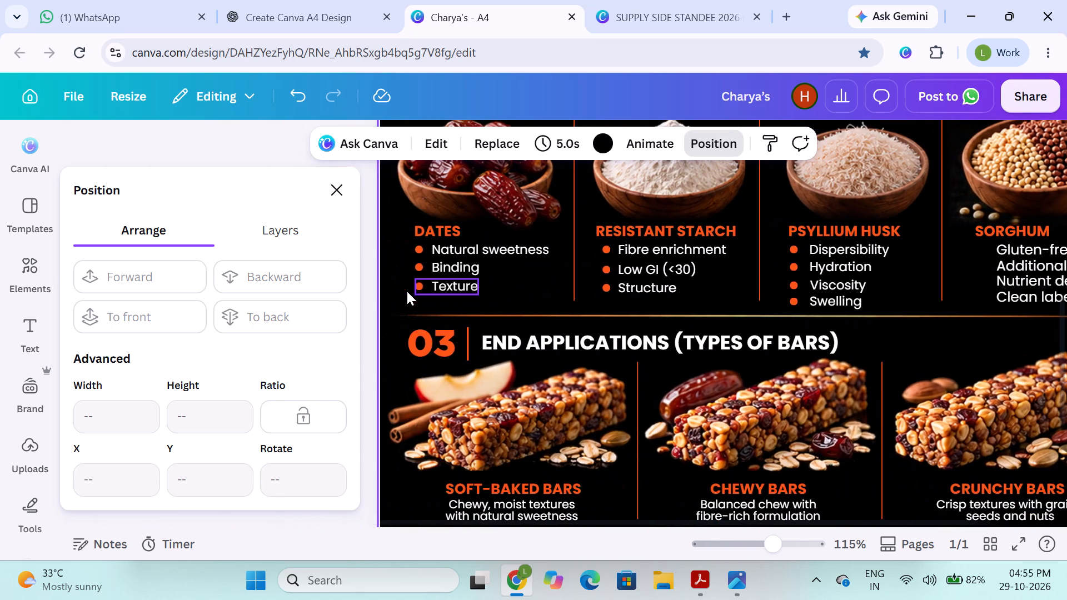
left_click(443, 250)
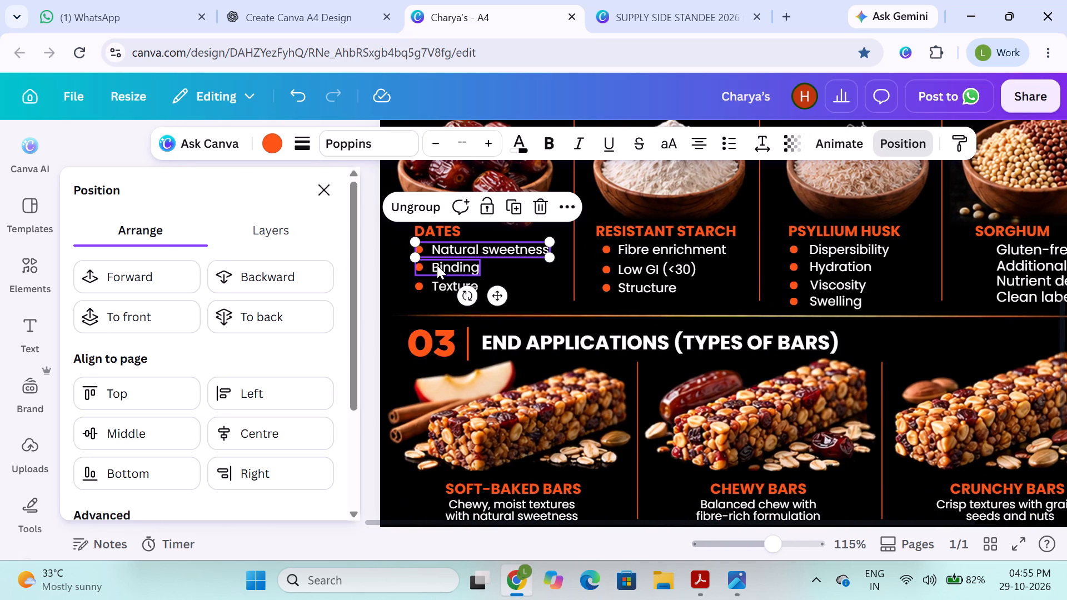
left_click(437, 265, "shift")
left_click(437, 283, "shift")
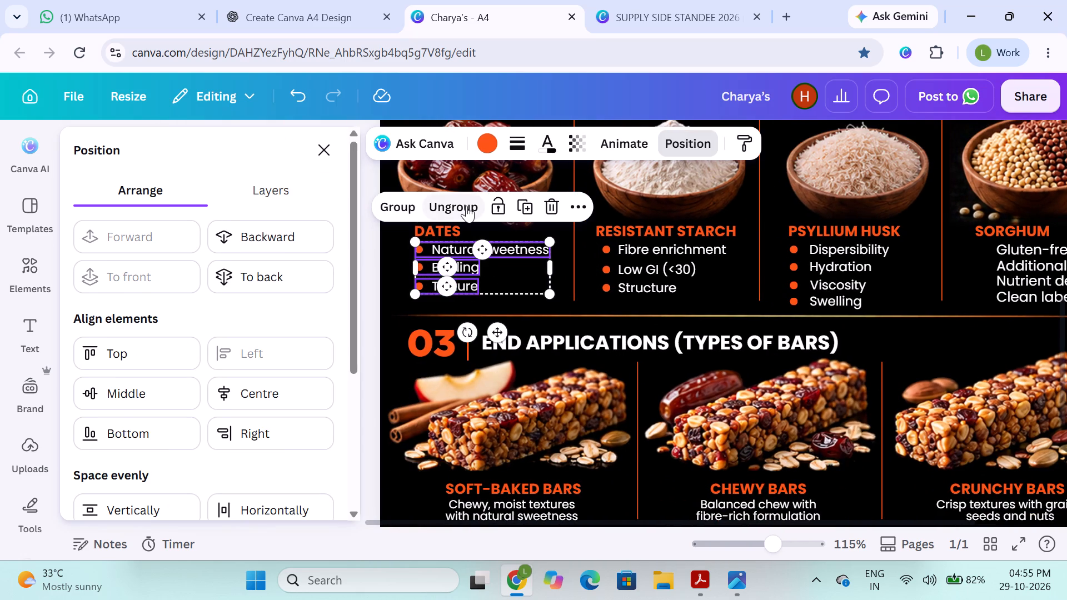
left_click(466, 206)
left_click(422, 204)
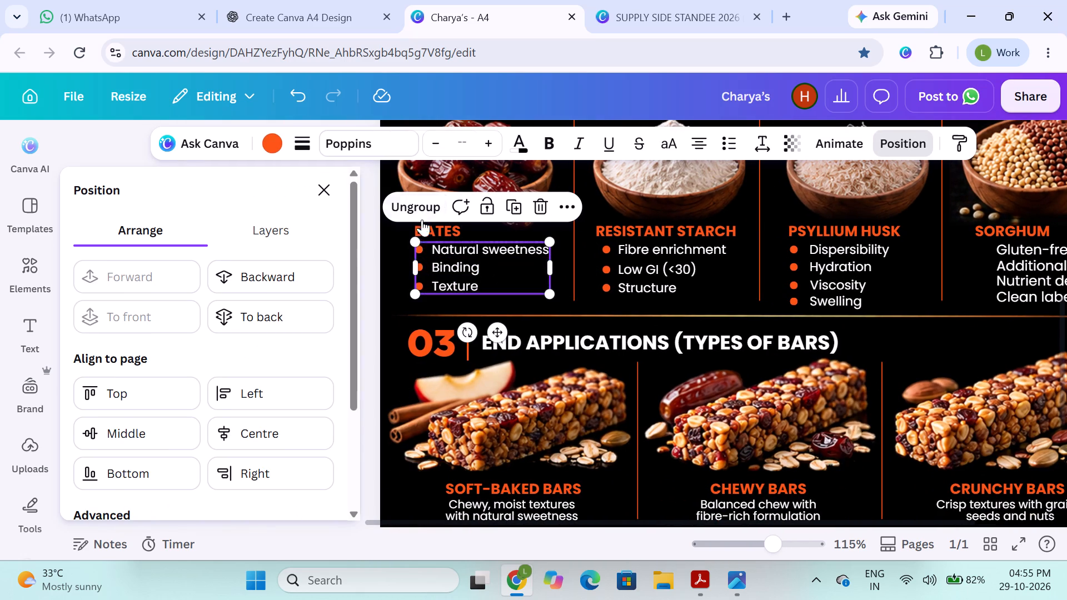
left_click(396, 276)
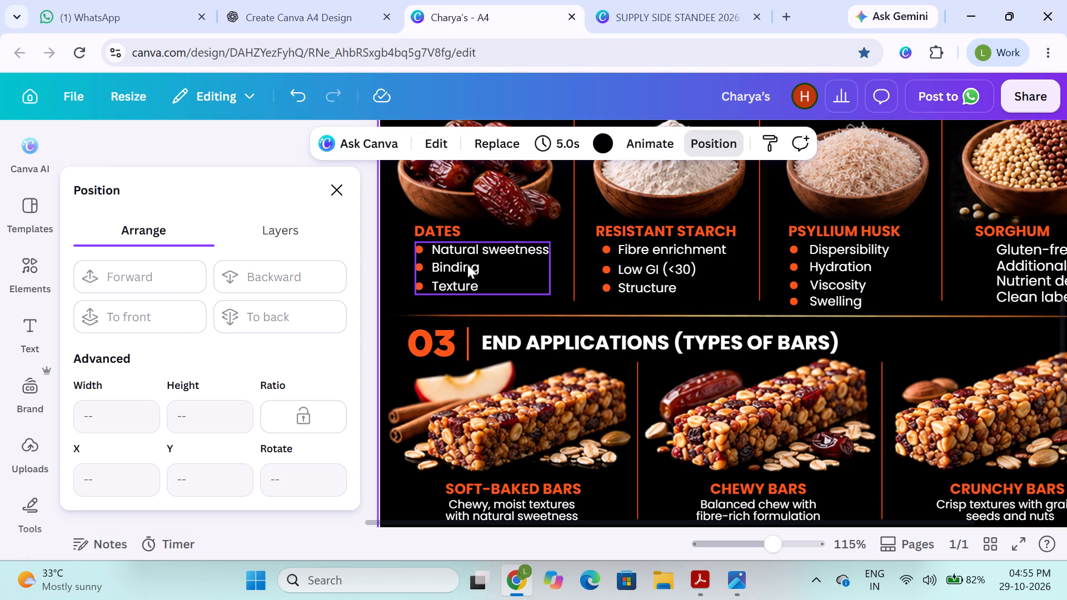
Ungroup the whole Dates list into separate texts and orange bullets.
left_click(426, 271)
left_click(422, 207)
left_click(390, 262)
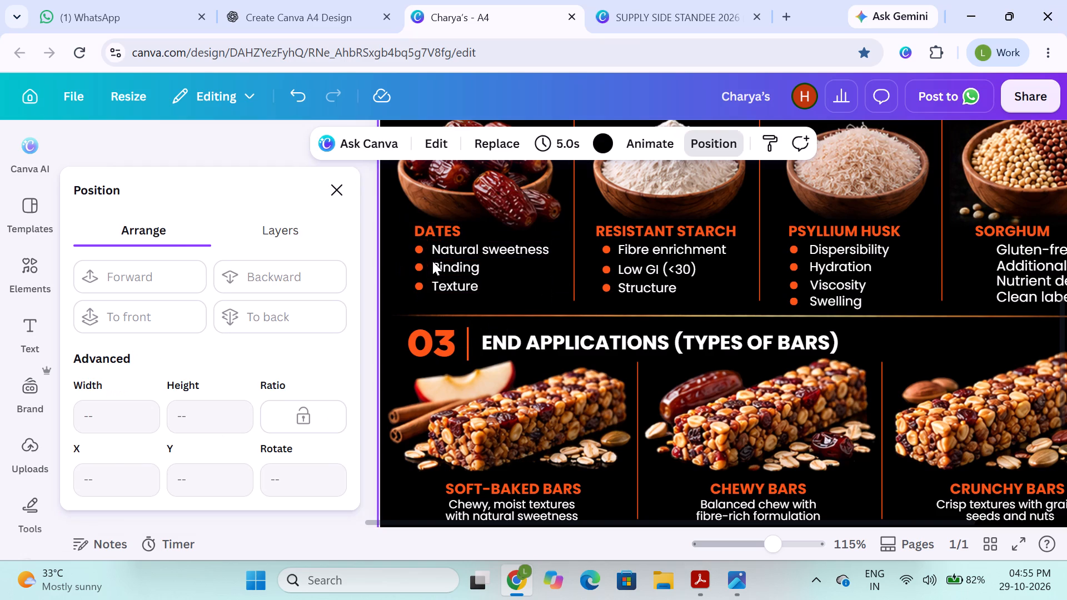
Shift the Natural sweetness, Binding and Texture texts together slightly closer to their orange bullets.
left_click(443, 249)
left_click(446, 269, "shift")
left_click(447, 280, "shift")
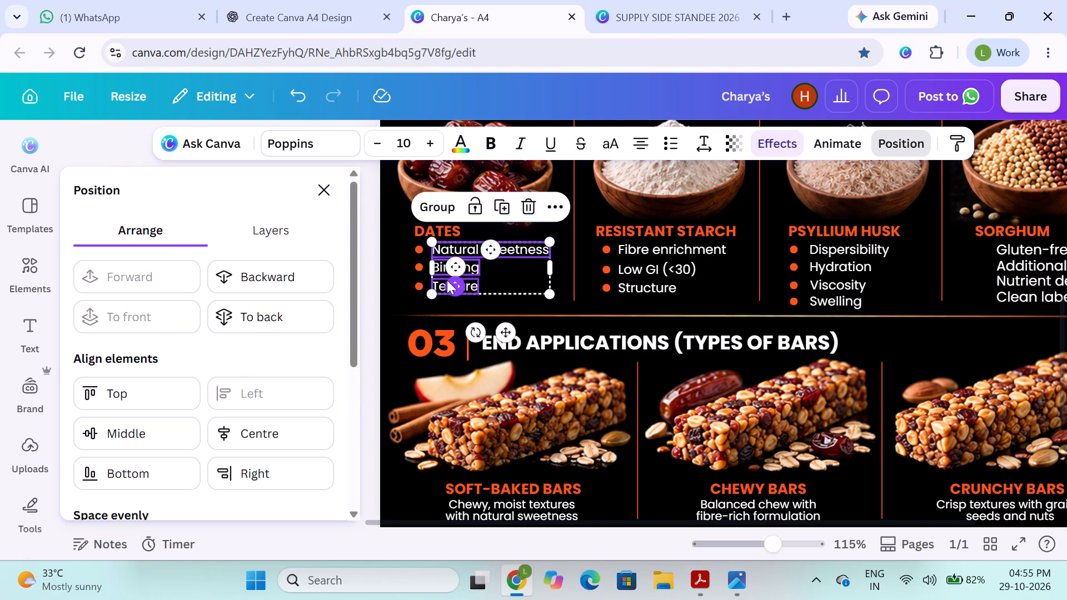
key("Left")
key("Left")
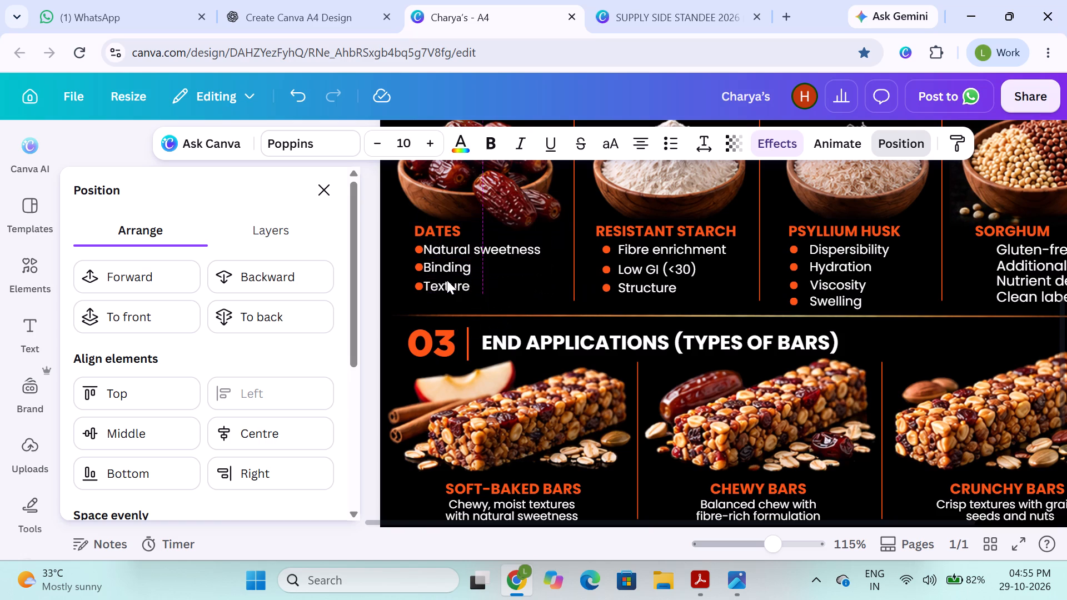
key("Right")
key("Right")
key("Left")
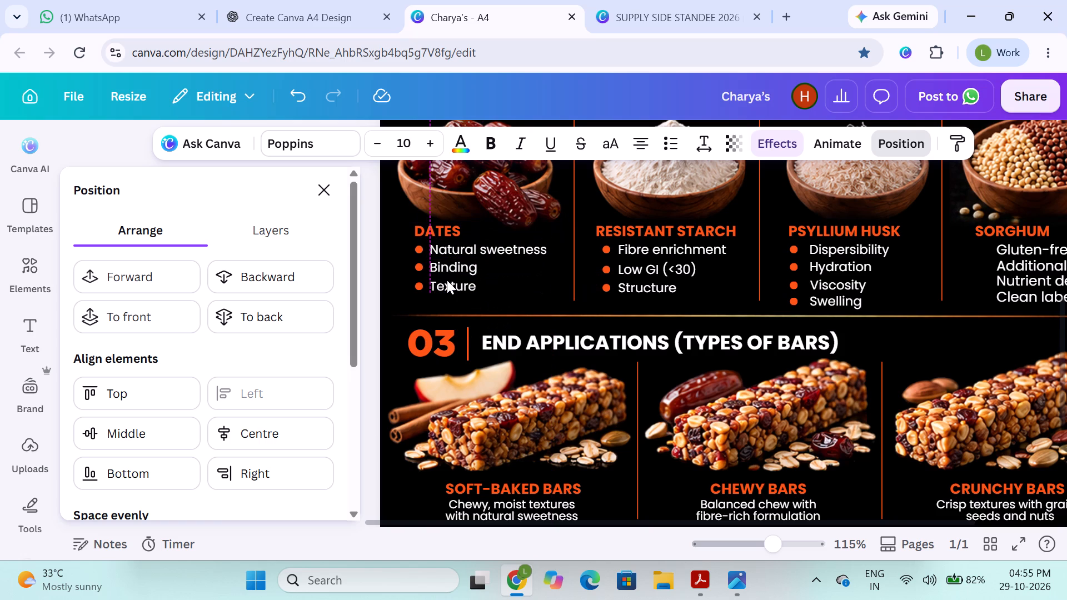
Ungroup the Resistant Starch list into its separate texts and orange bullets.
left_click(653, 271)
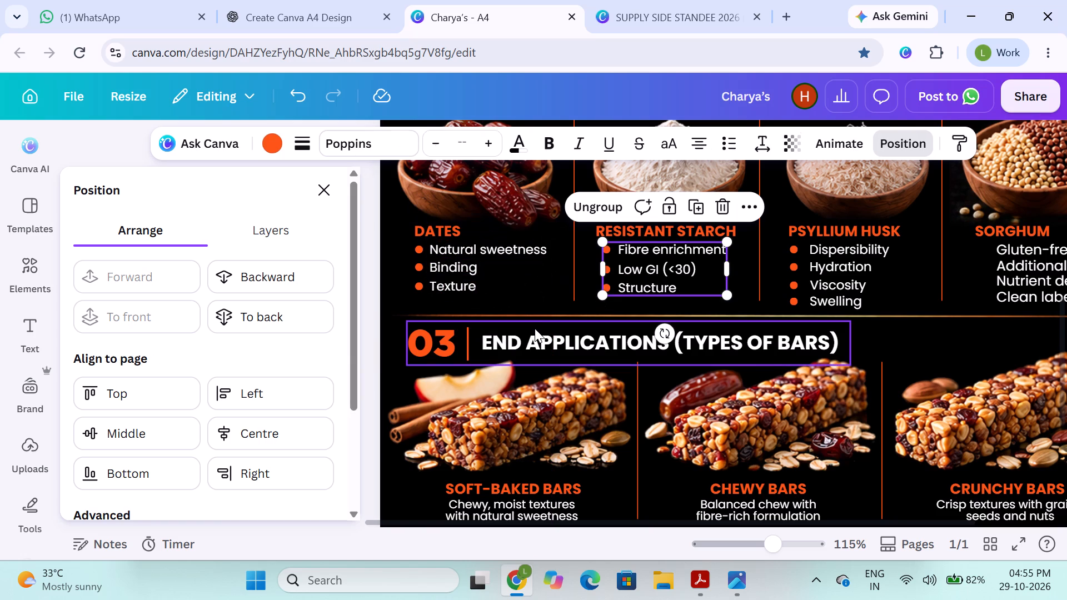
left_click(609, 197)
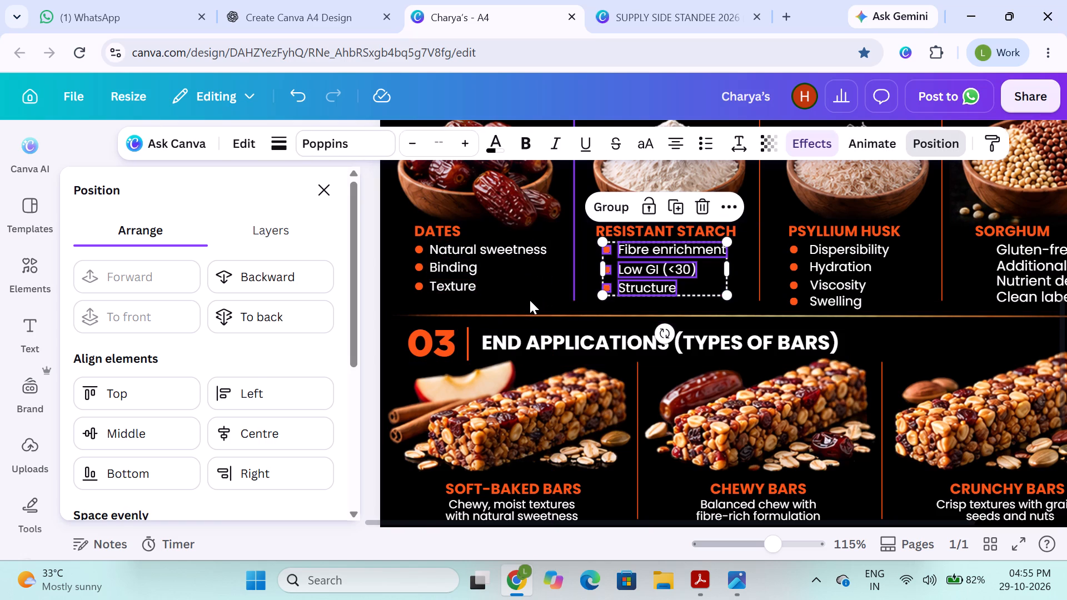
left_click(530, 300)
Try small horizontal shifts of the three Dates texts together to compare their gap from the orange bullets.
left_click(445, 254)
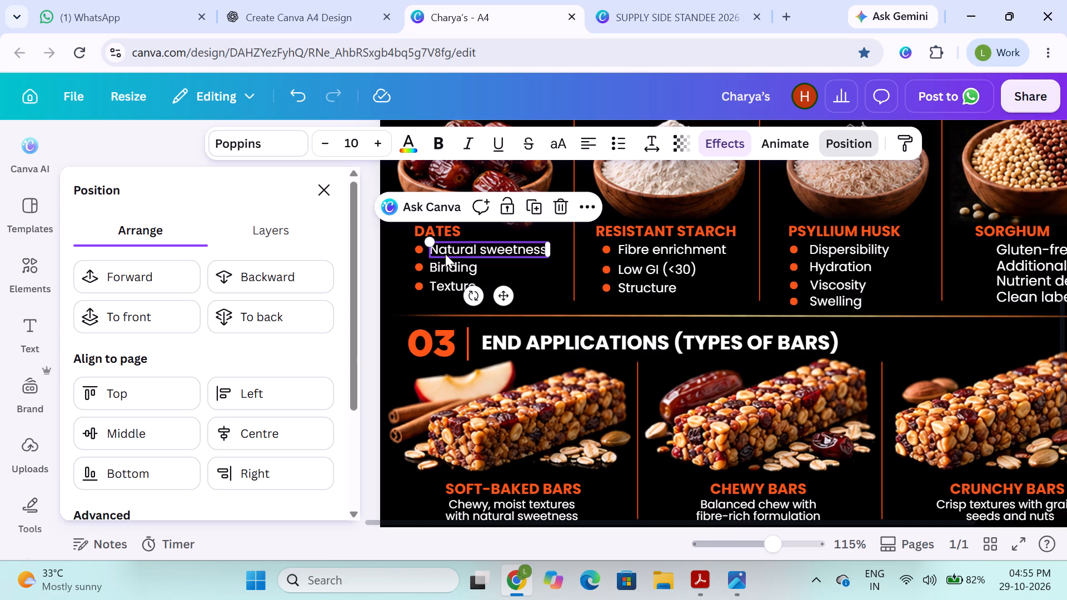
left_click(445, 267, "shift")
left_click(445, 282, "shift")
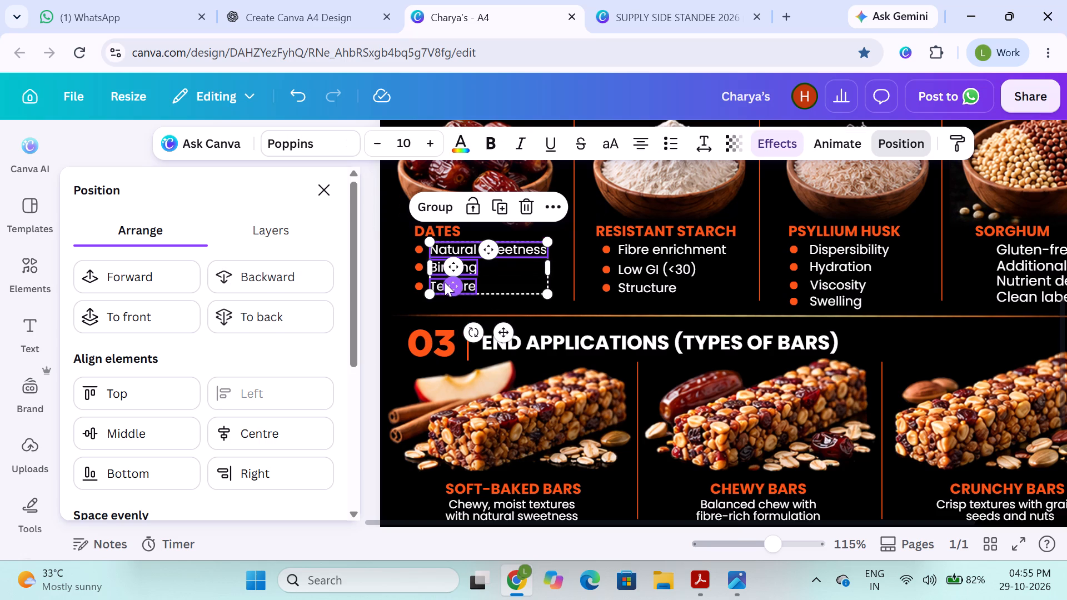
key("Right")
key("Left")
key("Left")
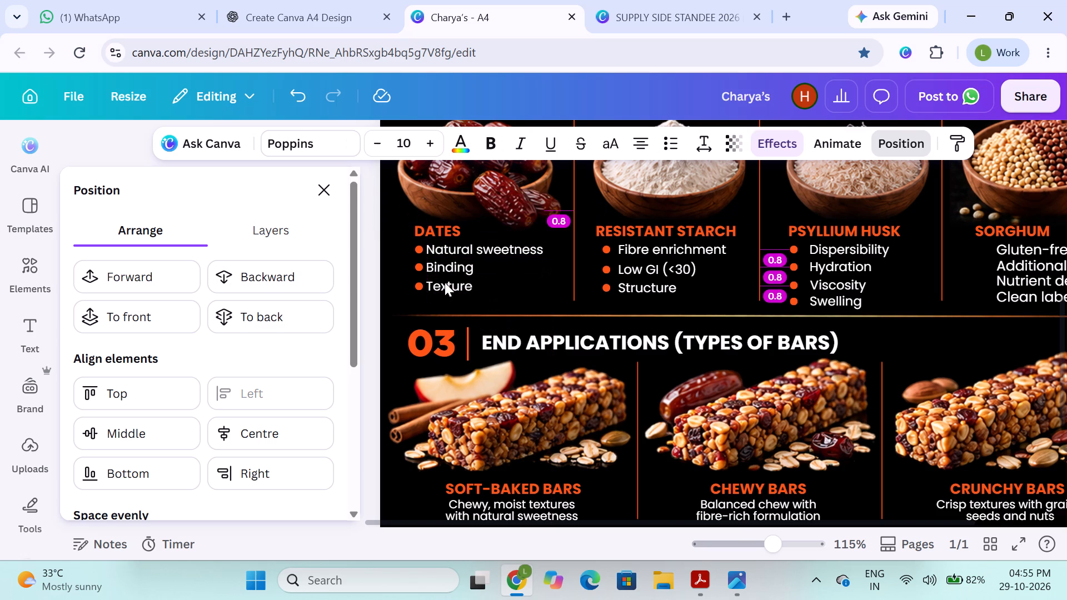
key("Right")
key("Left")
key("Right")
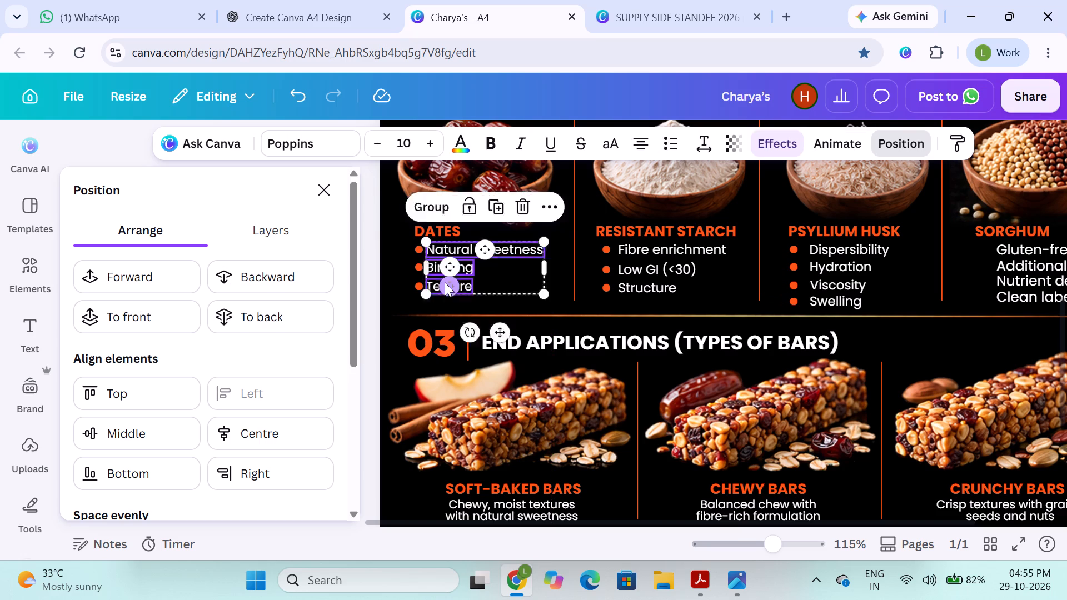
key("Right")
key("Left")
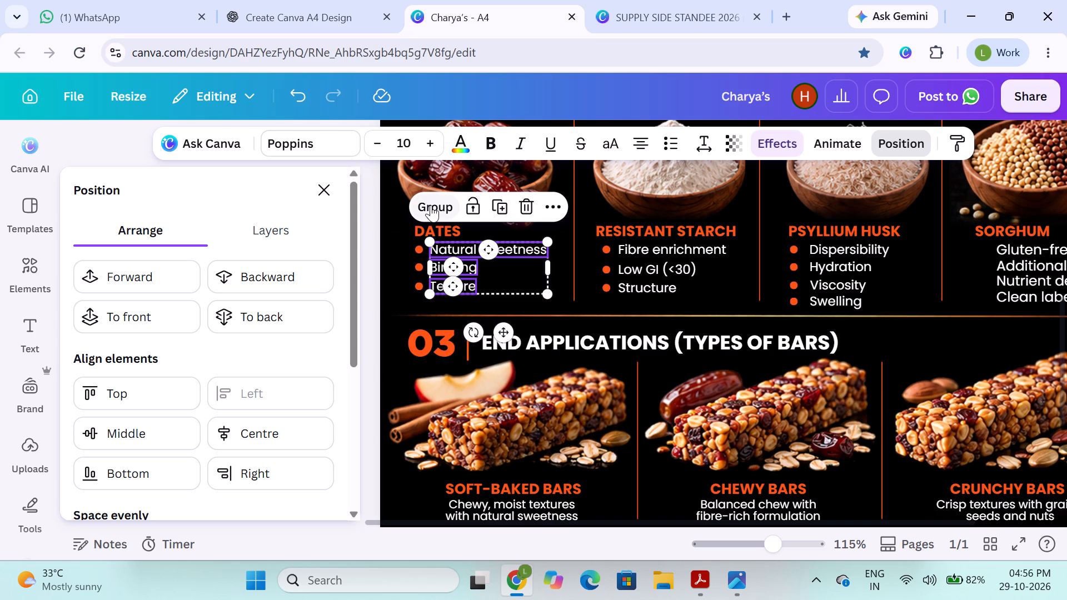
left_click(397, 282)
Copy the Additional fibre line from the combined Sorghum text and paste it as a separate text.
scroll(397, 282, "left", 4)
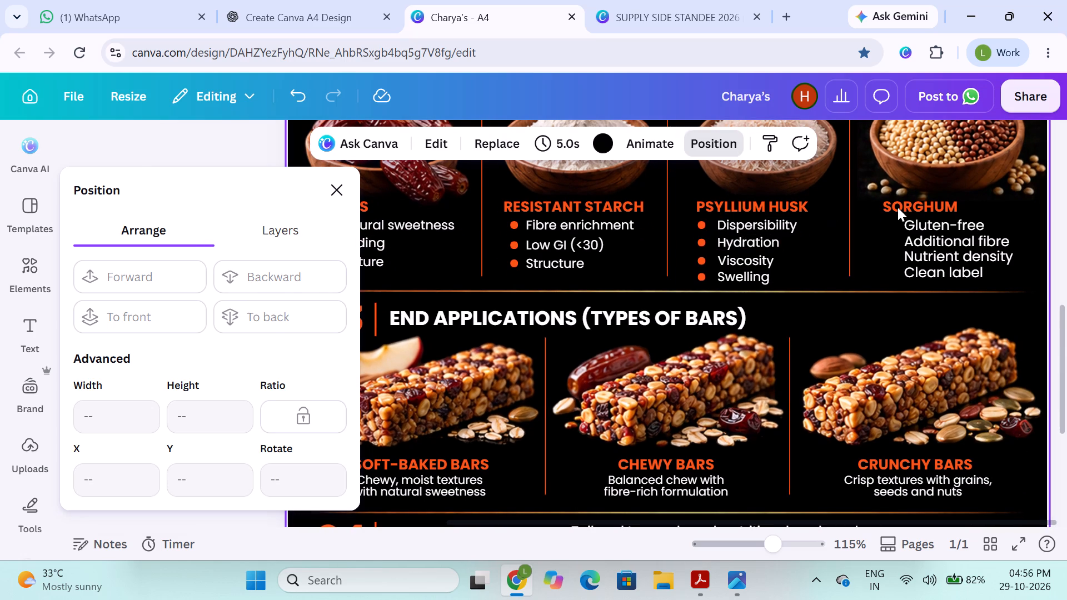
left_click(925, 228)
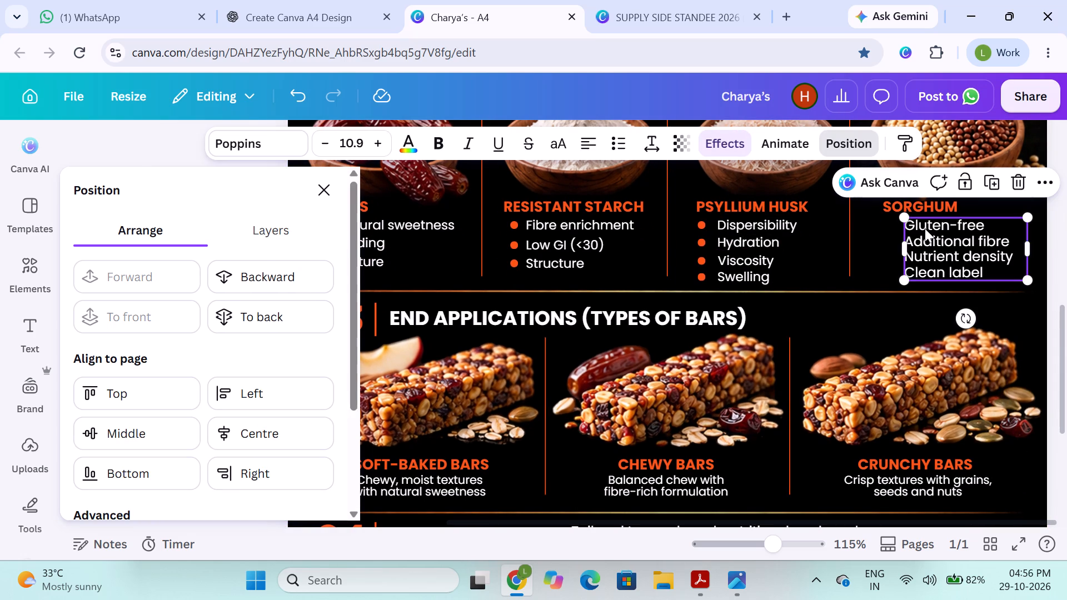
left_click(936, 229)
left_click(936, 229)
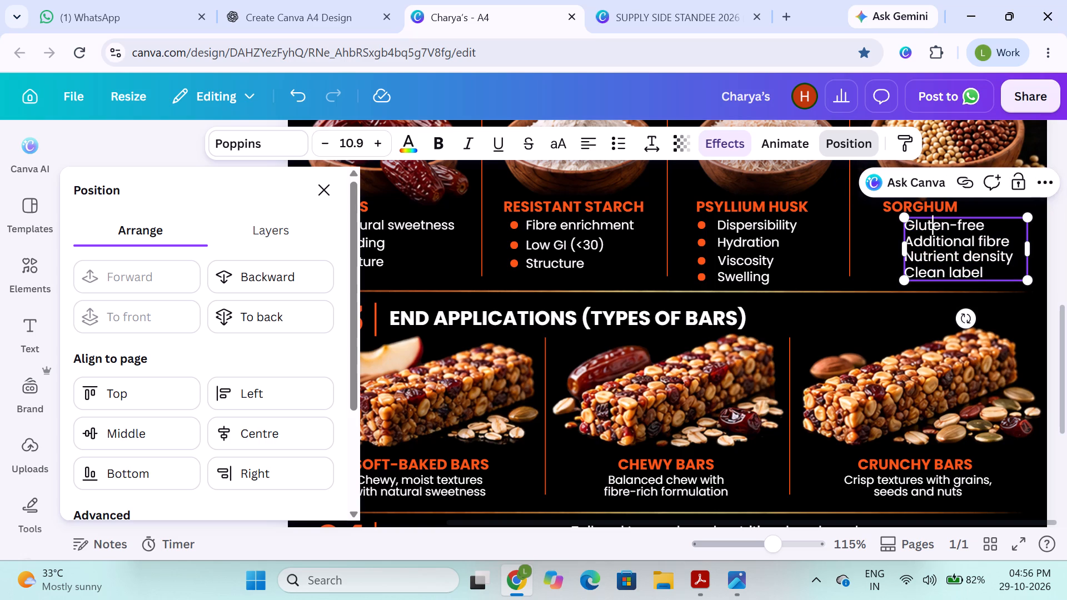
left_click_drag(1008, 238, 917, 248)
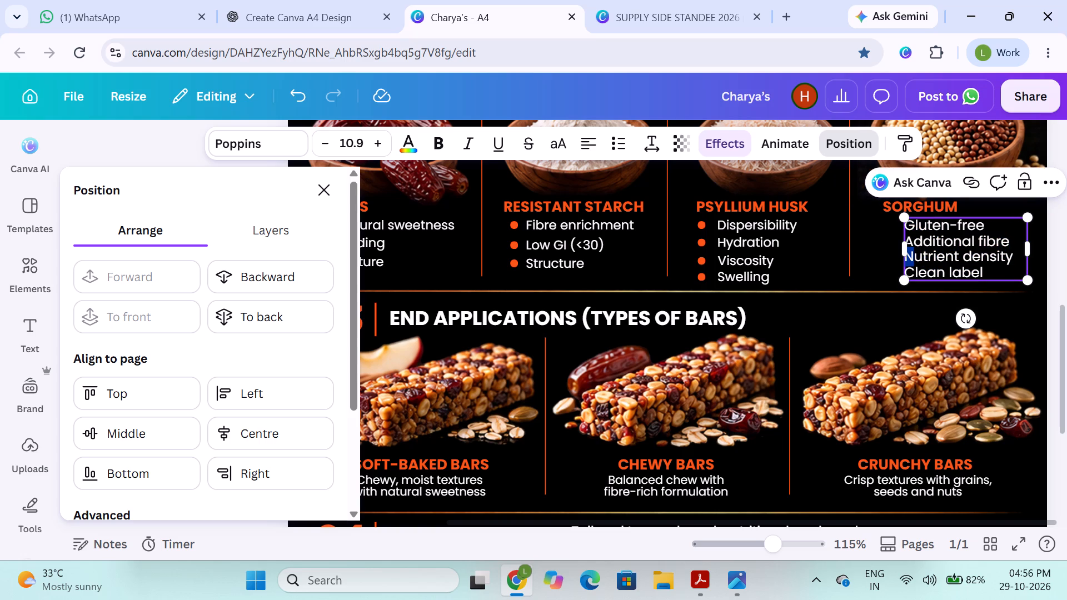
left_click(909, 240)
left_click(920, 239)
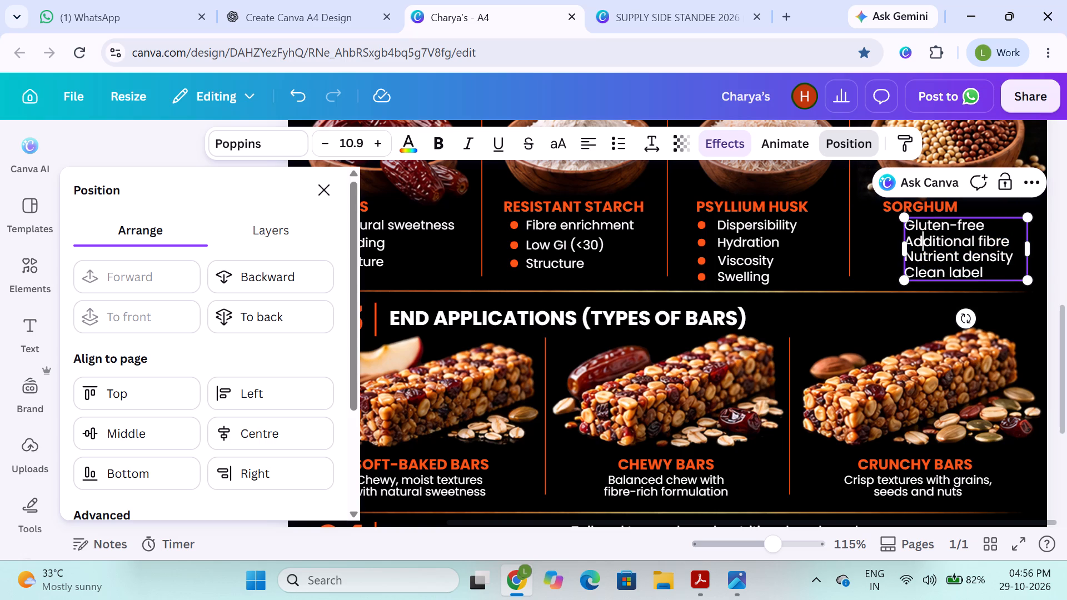
left_click_drag(907, 239, 1010, 241)
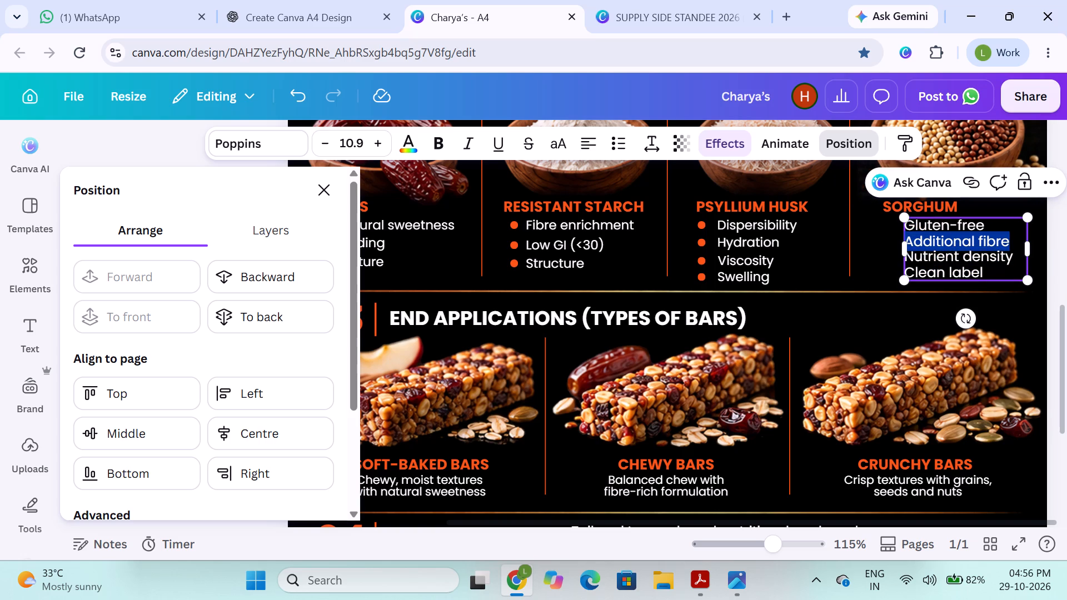
key("ctrl+c")
left_click(890, 258)
key("ctrl+v")
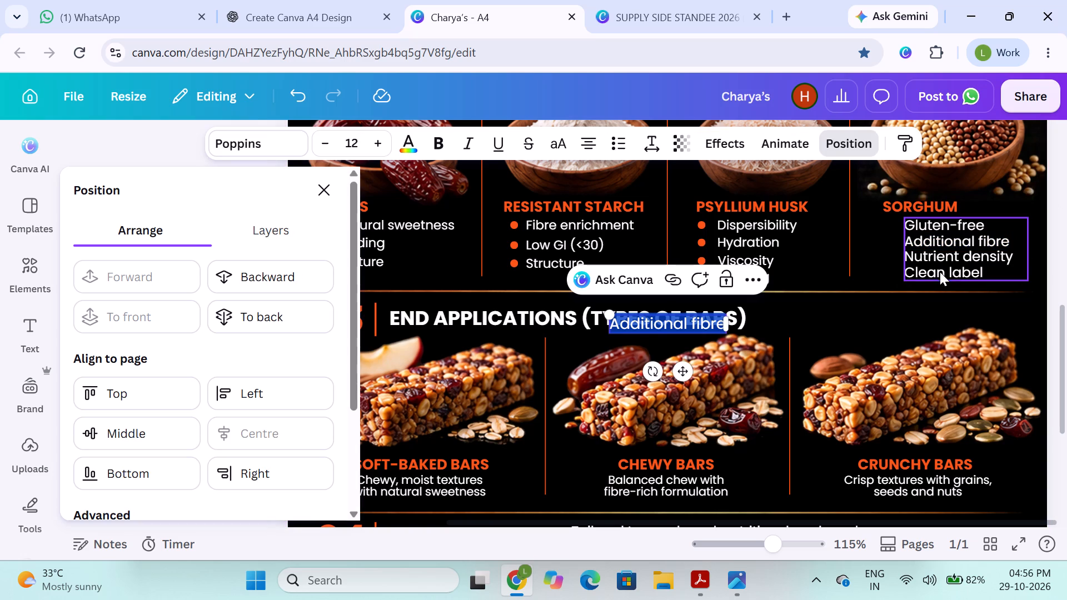
Copy the Nutrient density line from the combined Sorghum text and paste it as a separate text.
left_click(948, 256)
double_click(941, 257)
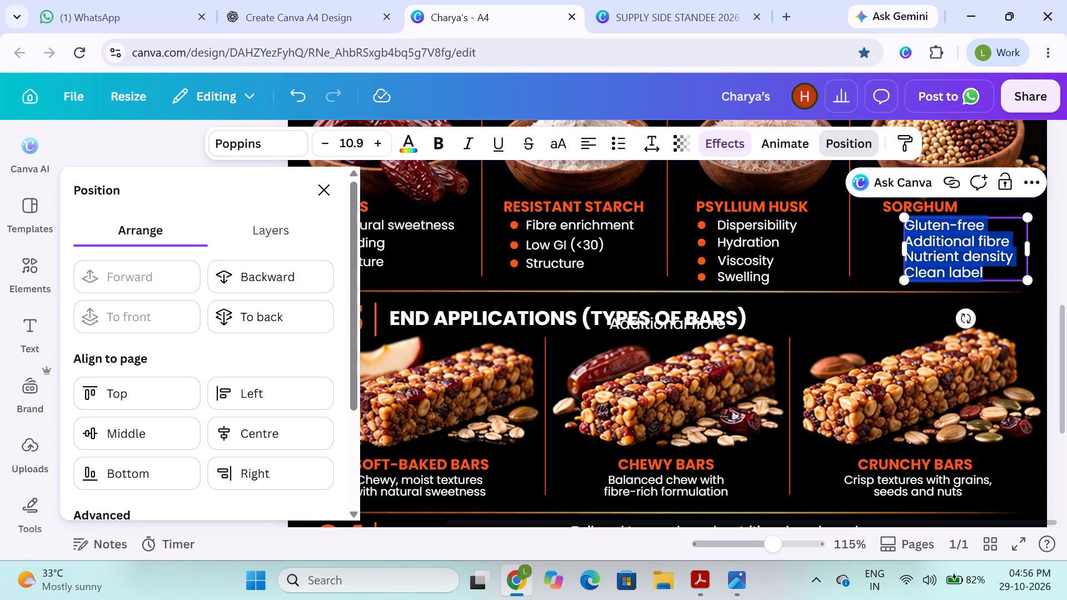
left_click(942, 257)
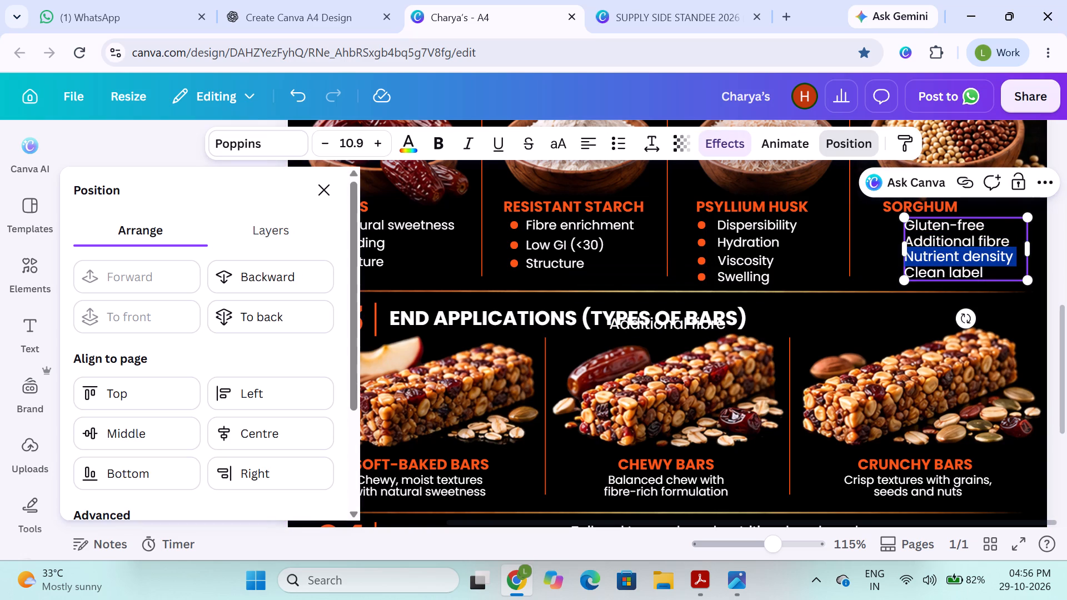
key("ctrl+c")
left_click(879, 276)
key("ctrl+v")
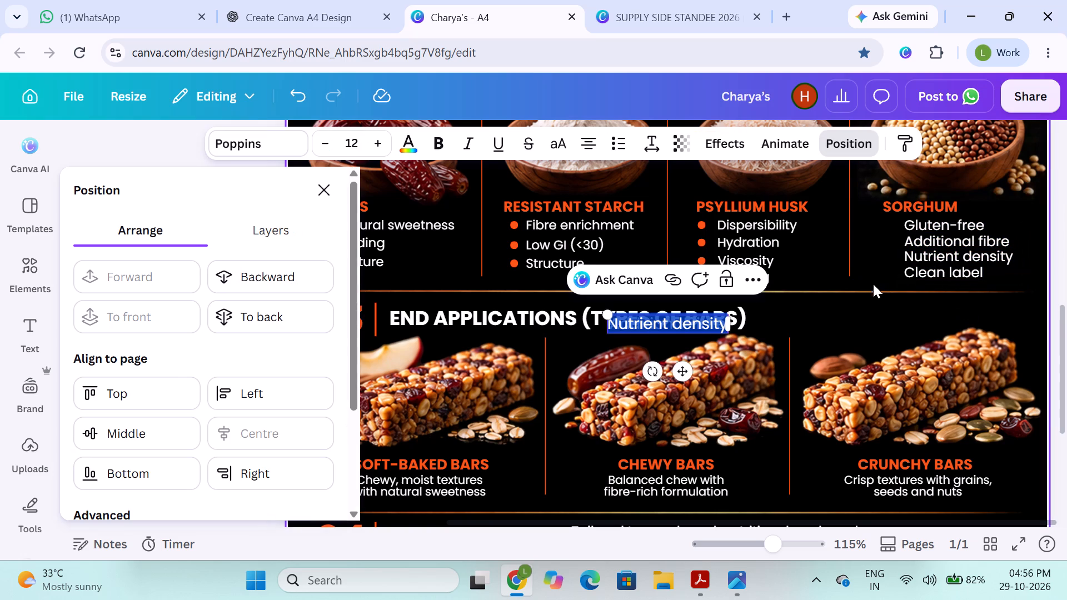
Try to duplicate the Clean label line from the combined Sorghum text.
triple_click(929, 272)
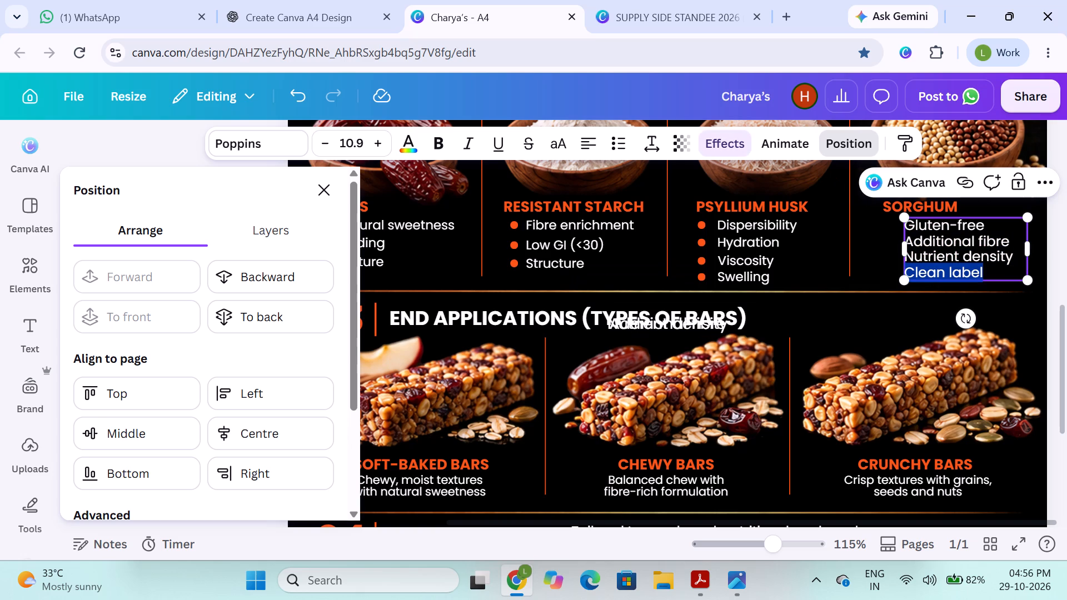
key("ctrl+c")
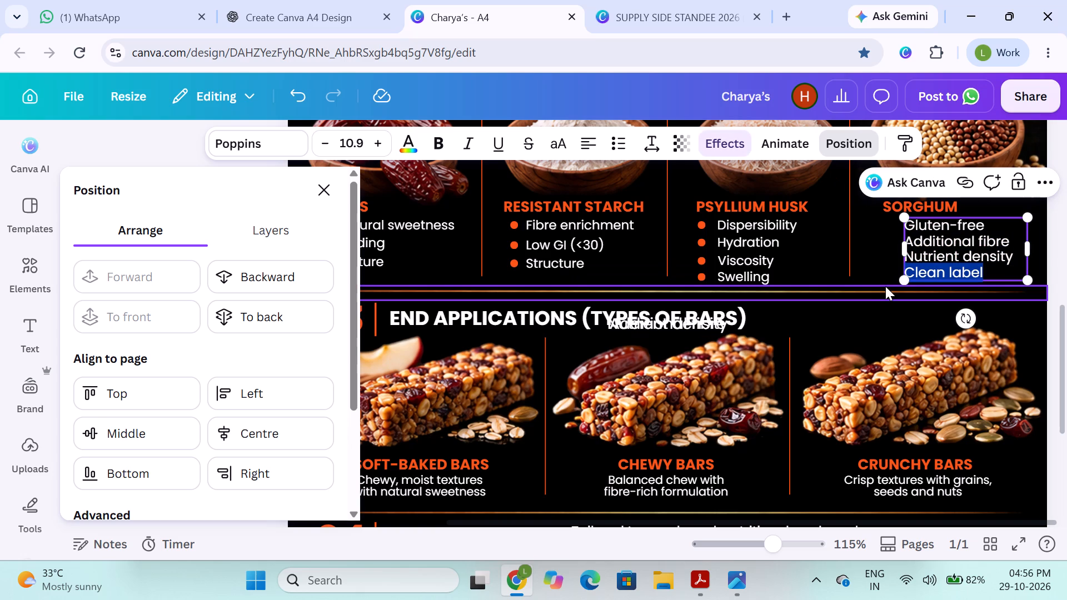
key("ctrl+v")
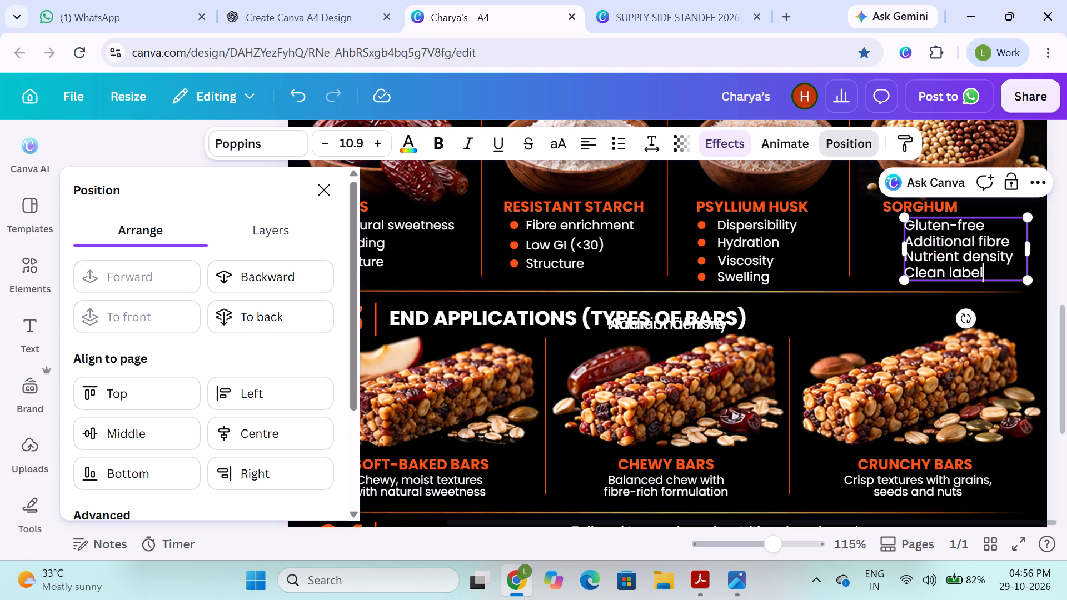
Move the separate Nutrient density and Additional fibre texts up off the End Applications heading.
left_click_drag(685, 331, 845, 291)
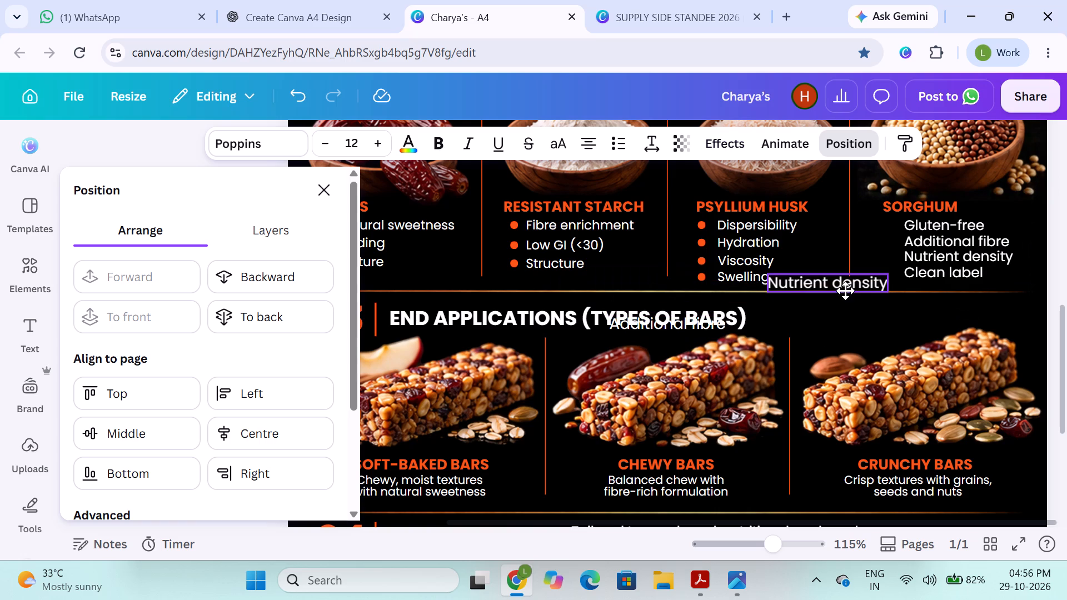
left_click_drag(688, 326, 689, 281)
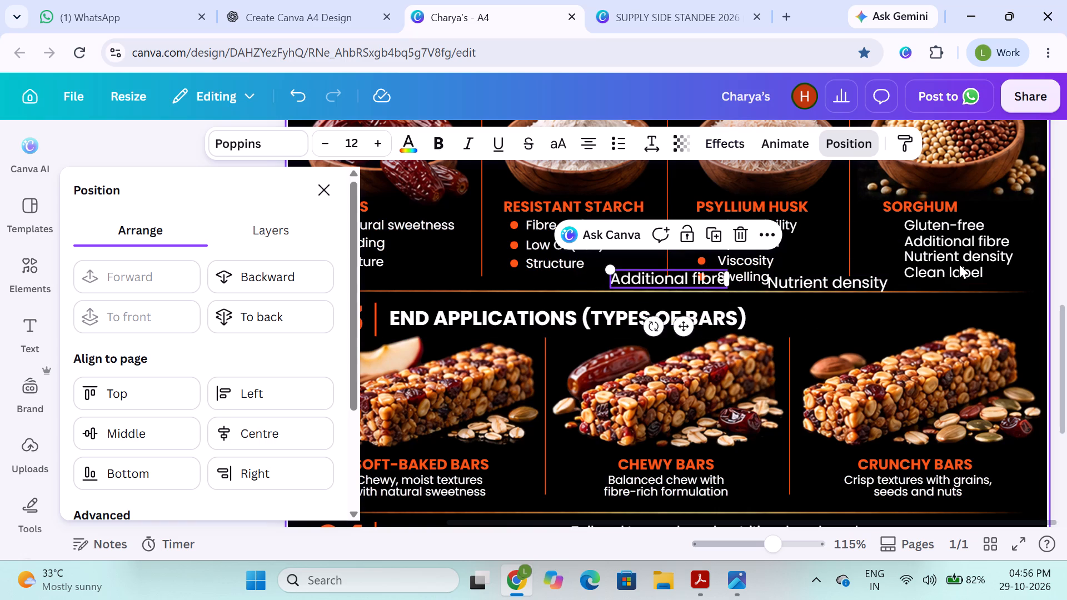
Copy the Clean label line from the combined Sorghum text and paste it as a separate text.
double_click(958, 271)
double_click(958, 271)
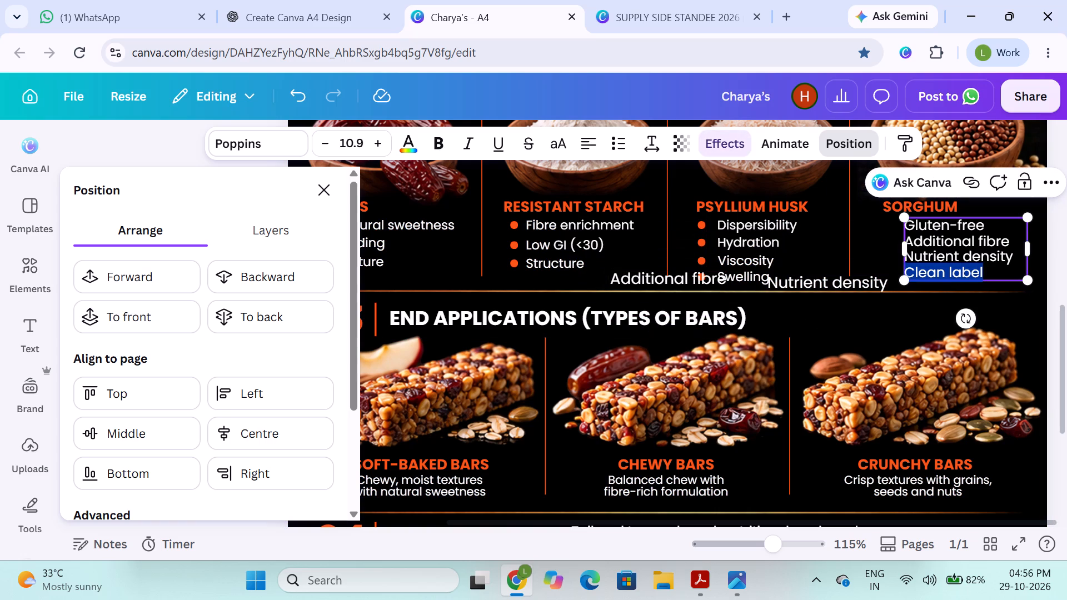
key("ctrl+c")
left_click(928, 304)
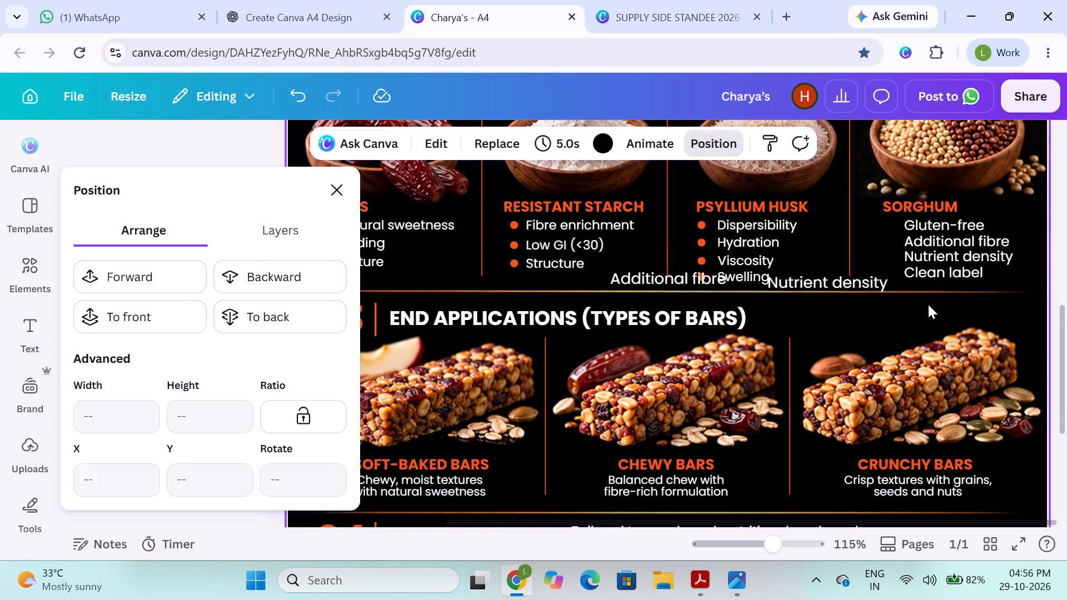
key("ctrl+v")
left_click_drag(645, 324, 685, 309)
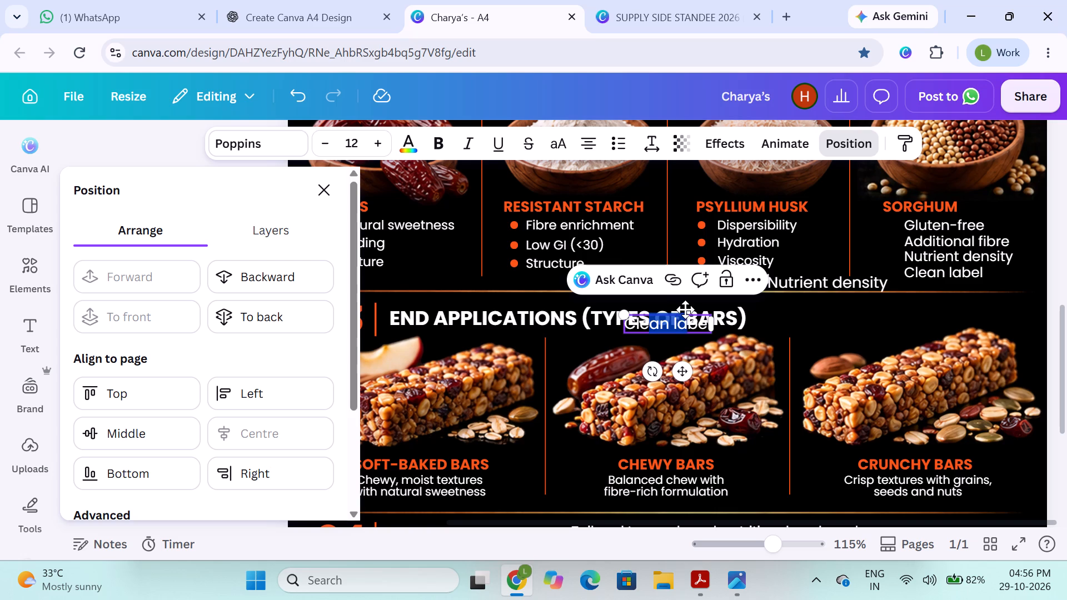
left_click_drag(685, 309, 686, 309)
left_click(837, 309)
Copy the Gluten-free line from the combined Sorghum text and paste it as a separate text.
triple_click(924, 226)
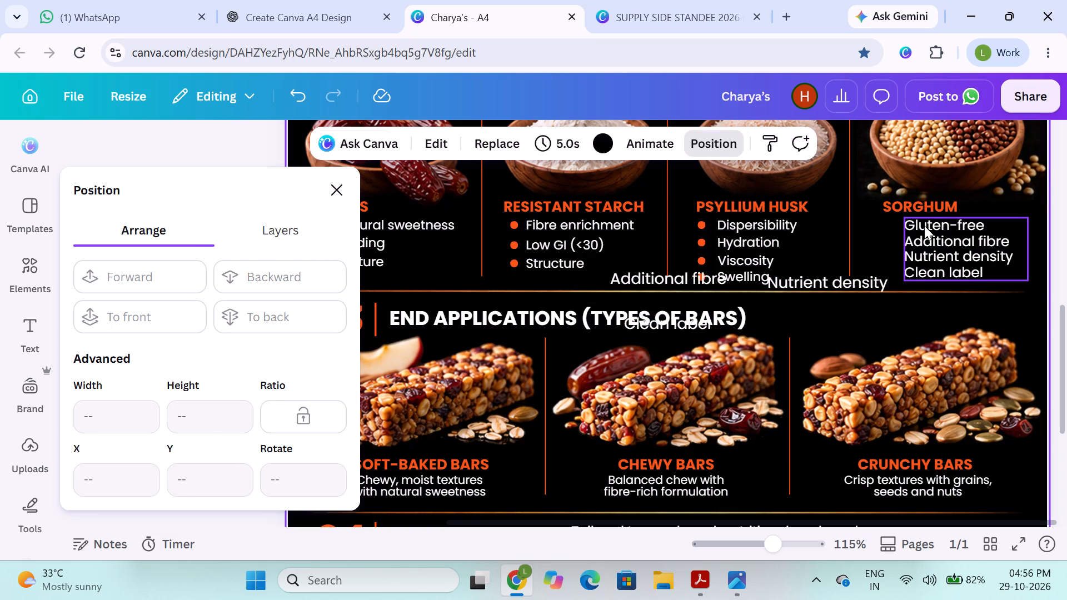
key("ctrl+c")
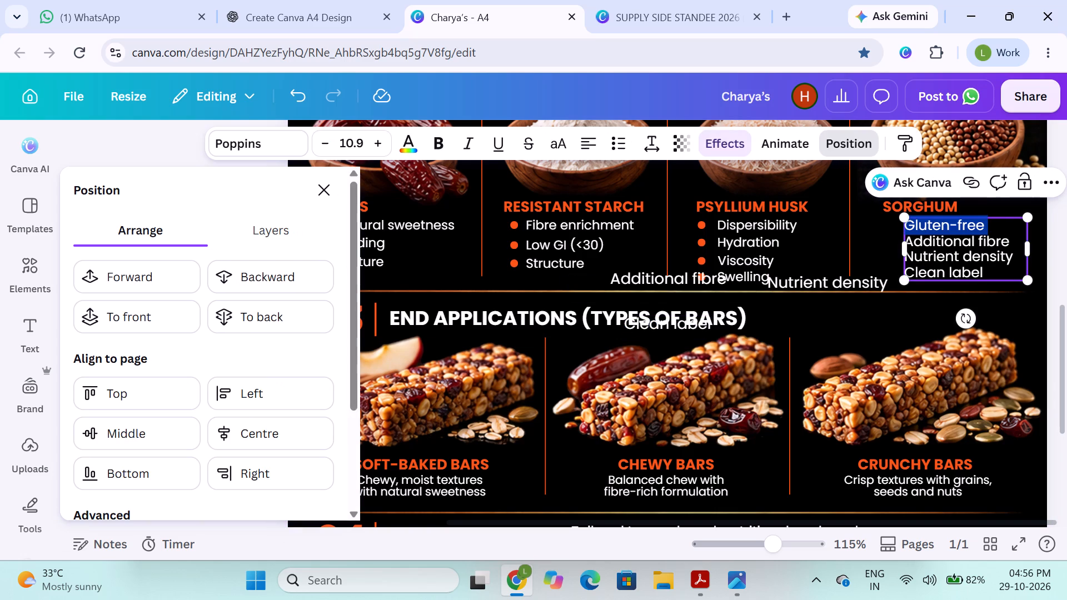
left_click(885, 318)
left_click(887, 308)
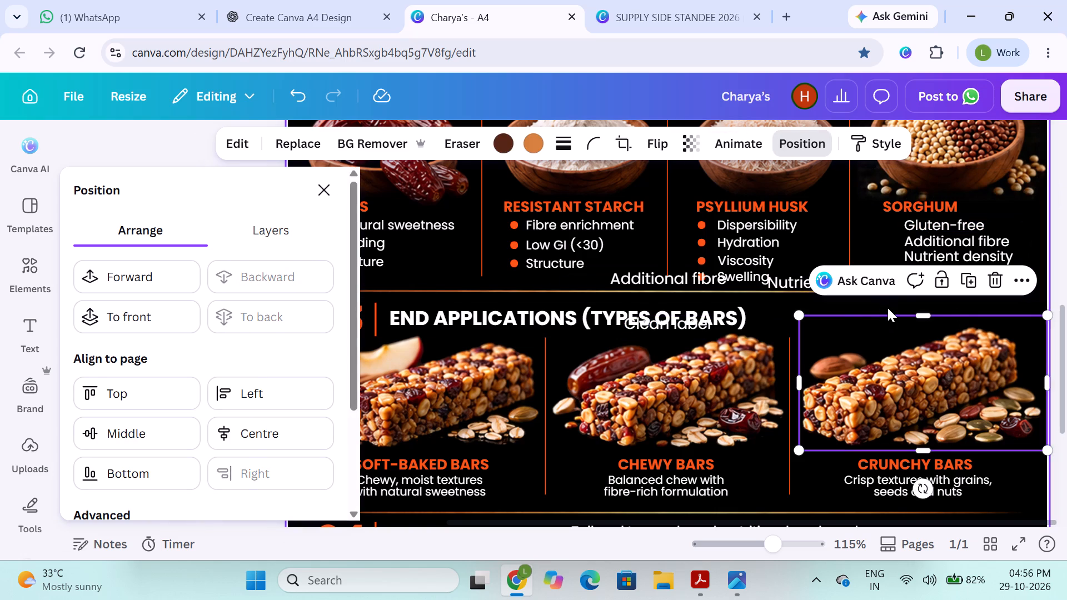
key("ctrl+v")
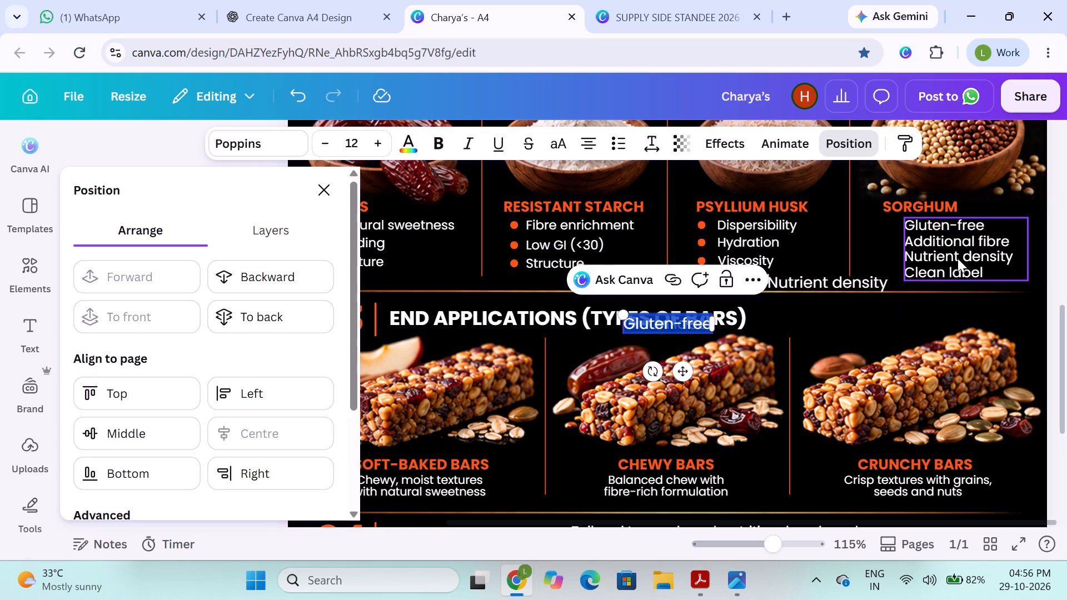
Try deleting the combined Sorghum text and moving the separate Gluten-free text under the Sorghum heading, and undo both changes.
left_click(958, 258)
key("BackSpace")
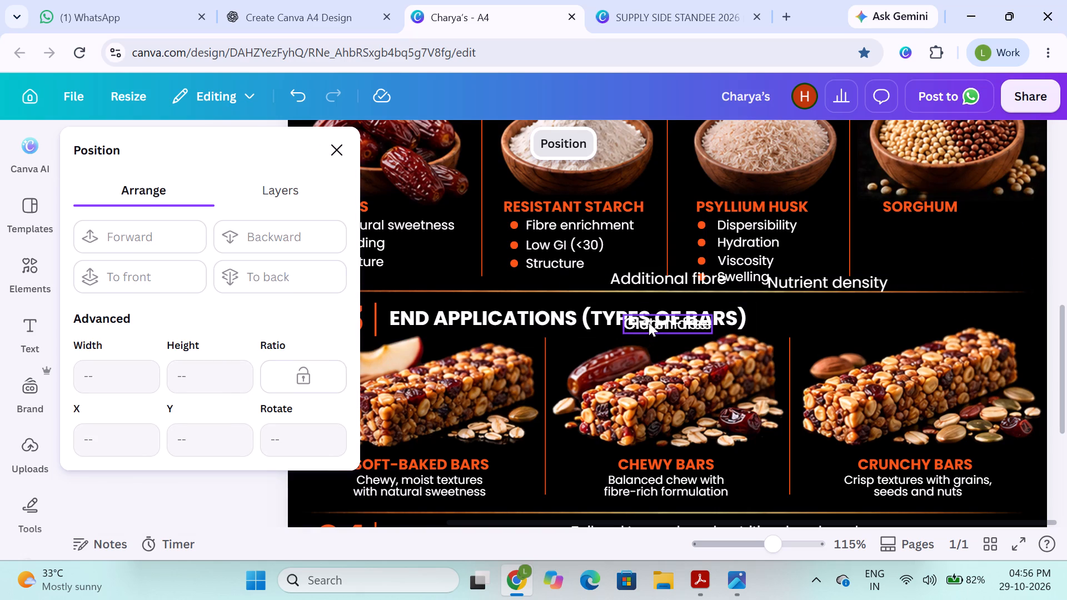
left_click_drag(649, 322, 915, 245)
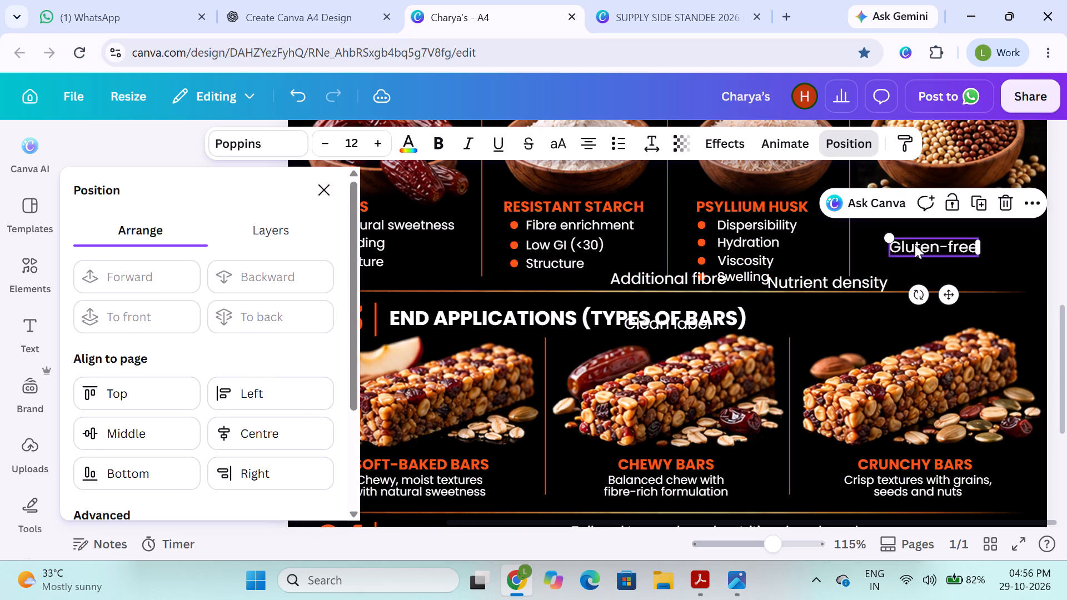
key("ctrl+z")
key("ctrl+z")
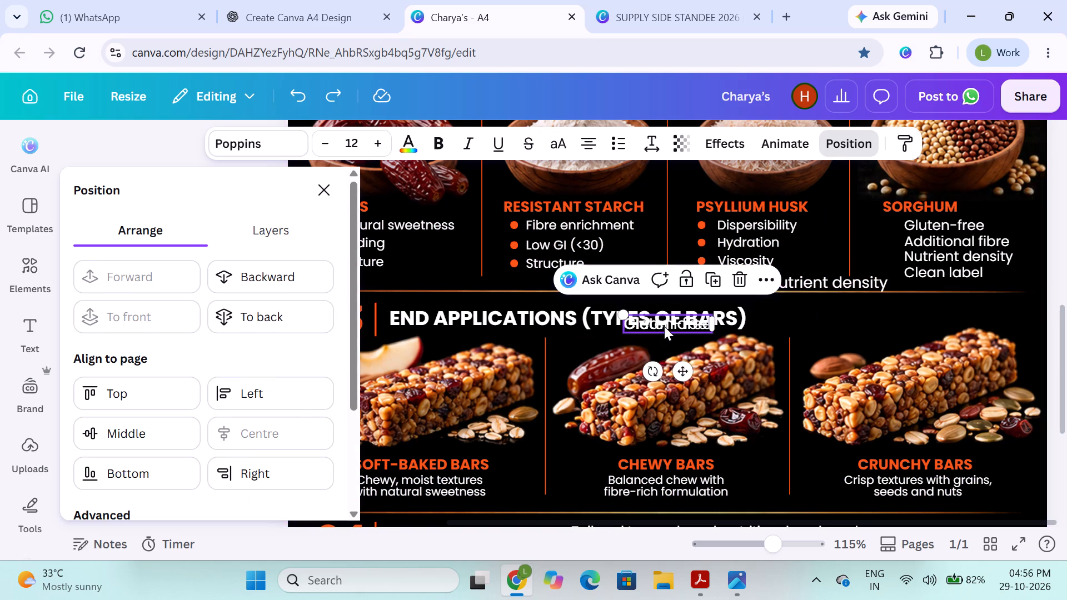
Stack the separate Gluten-free, Additional fibre, Nutrient density and Clean label texts in a loose column beside the combined Sorghum text.
left_click_drag(666, 323, 851, 231)
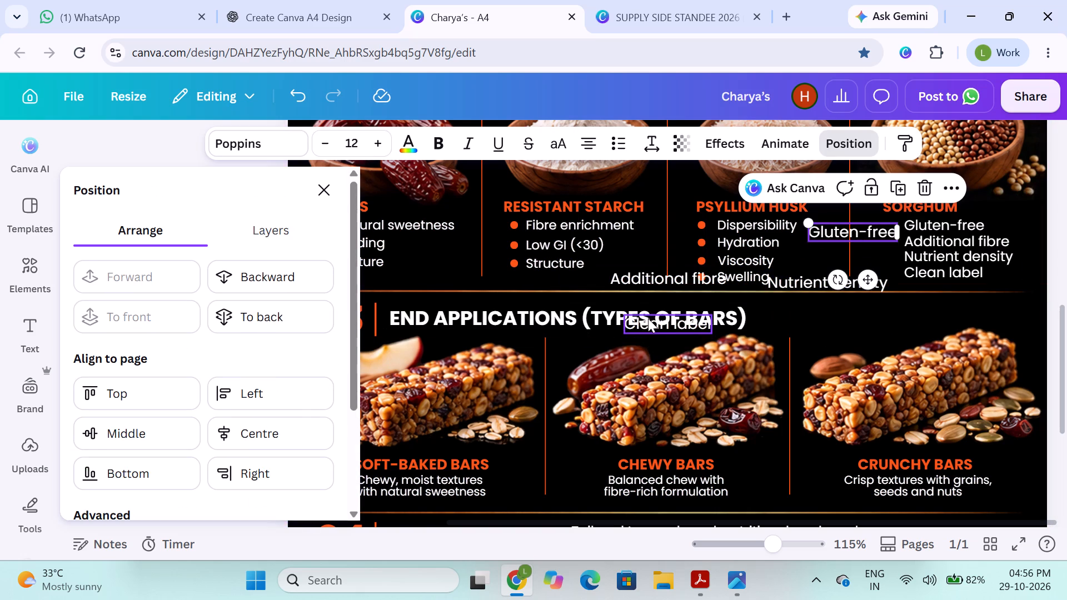
left_click_drag(652, 322, 826, 318)
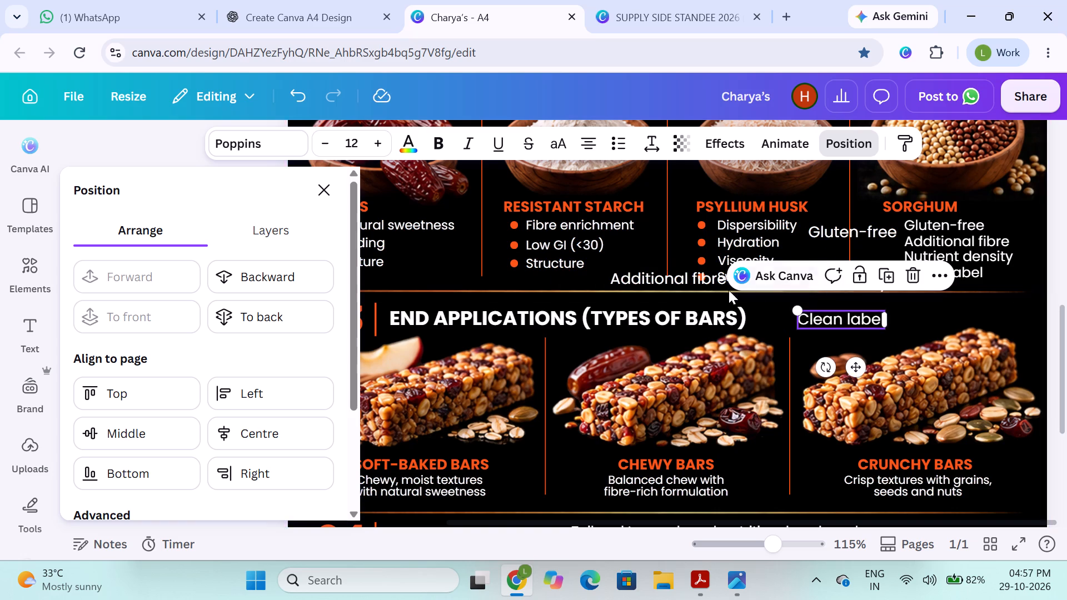
left_click_drag(672, 283, 880, 259)
left_click_drag(839, 283, 884, 281)
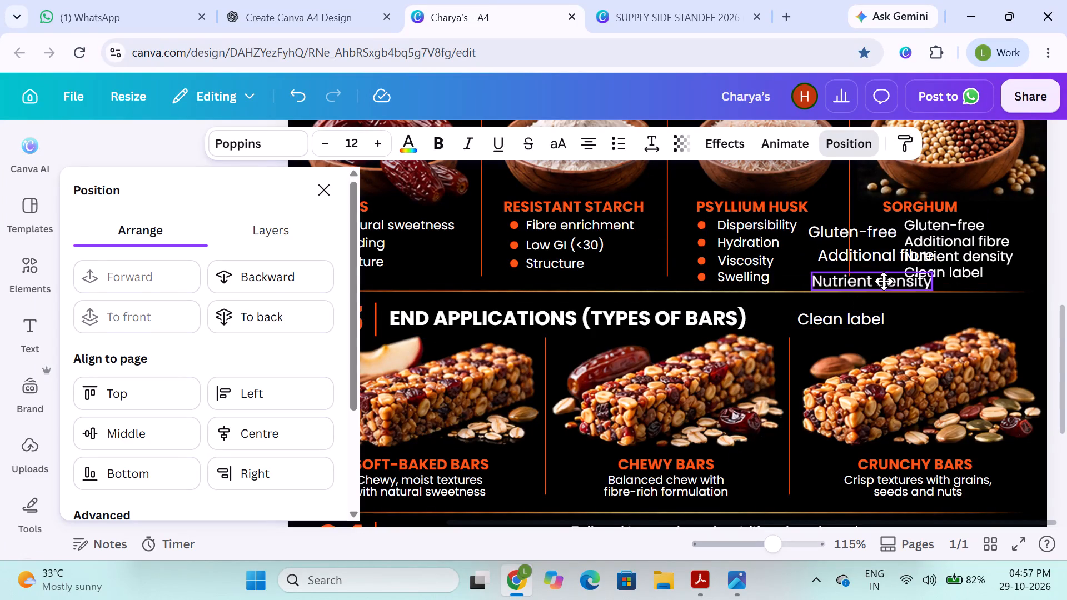
left_click_drag(884, 281, 882, 279)
left_click_drag(865, 309, 877, 296)
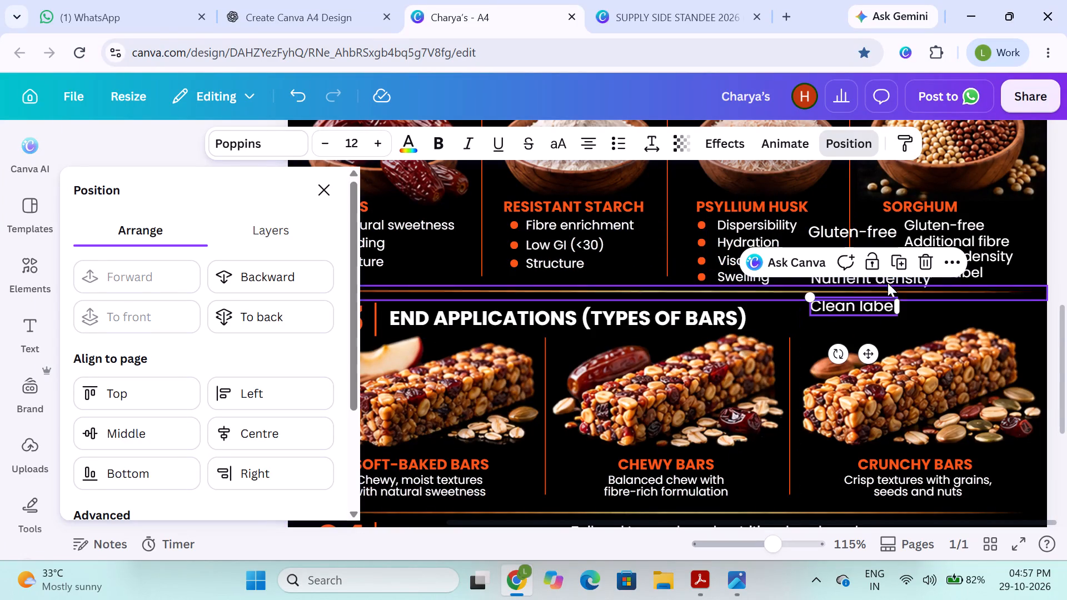
Delete the original combined four-line Sorghum text.
left_click(954, 229)
key("BackSpace")
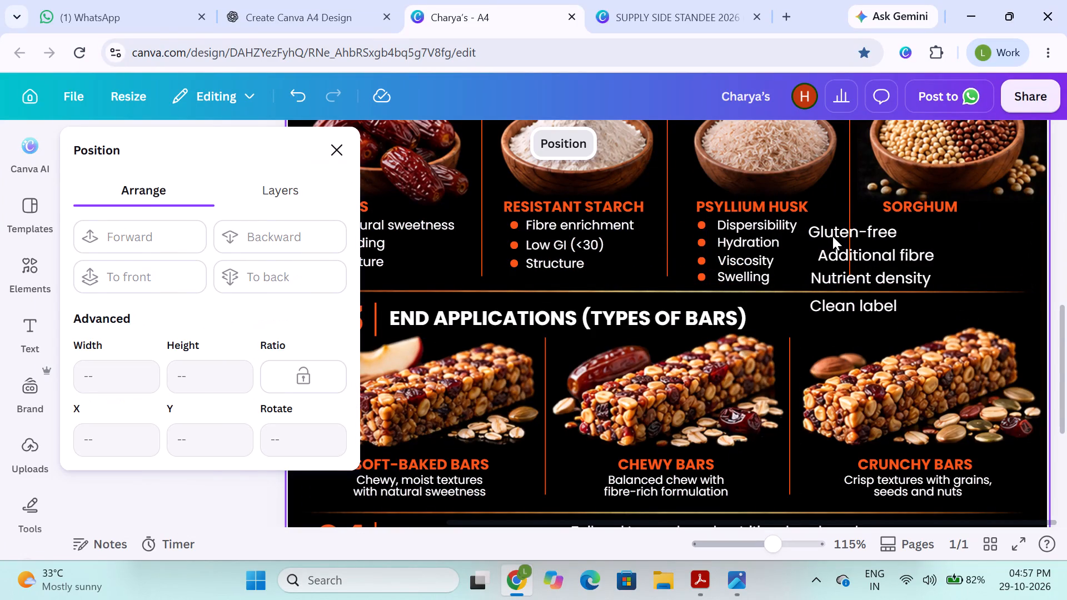
Set the four separate Sorghum texts to font size 10 and align their left edges.
left_click(832, 236)
left_click(834, 246, "shift")
left_click(830, 274, "shift")
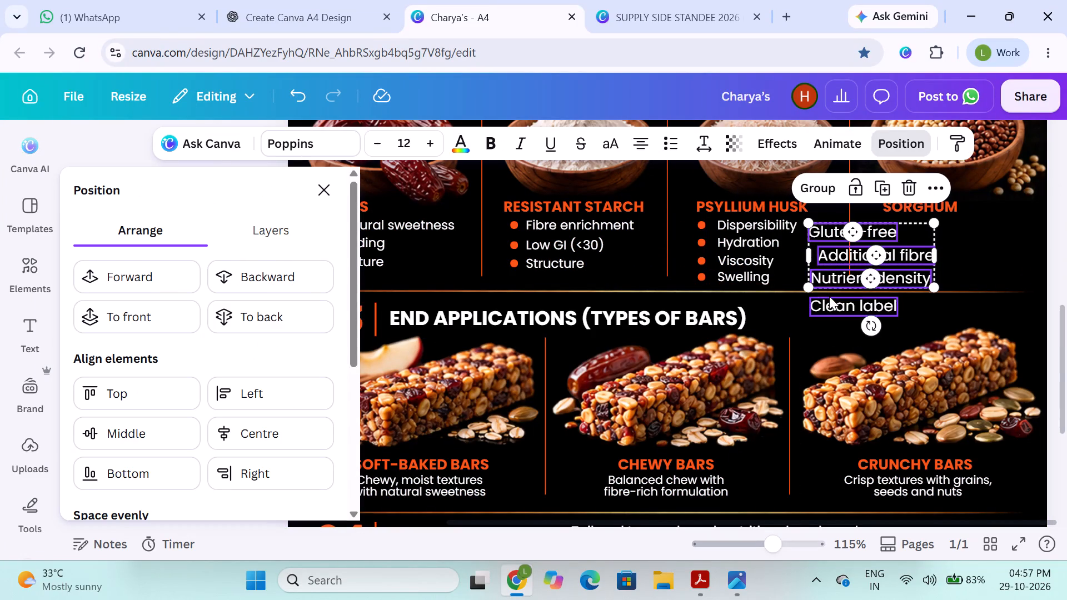
left_click(829, 296, "shift")
double_click(383, 147)
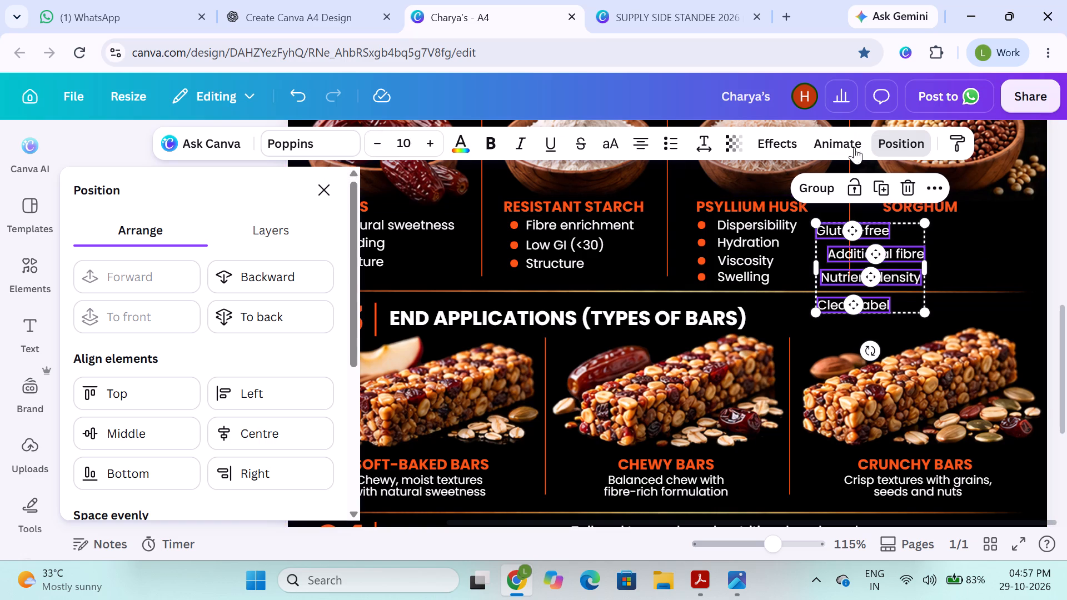
left_click(241, 398)
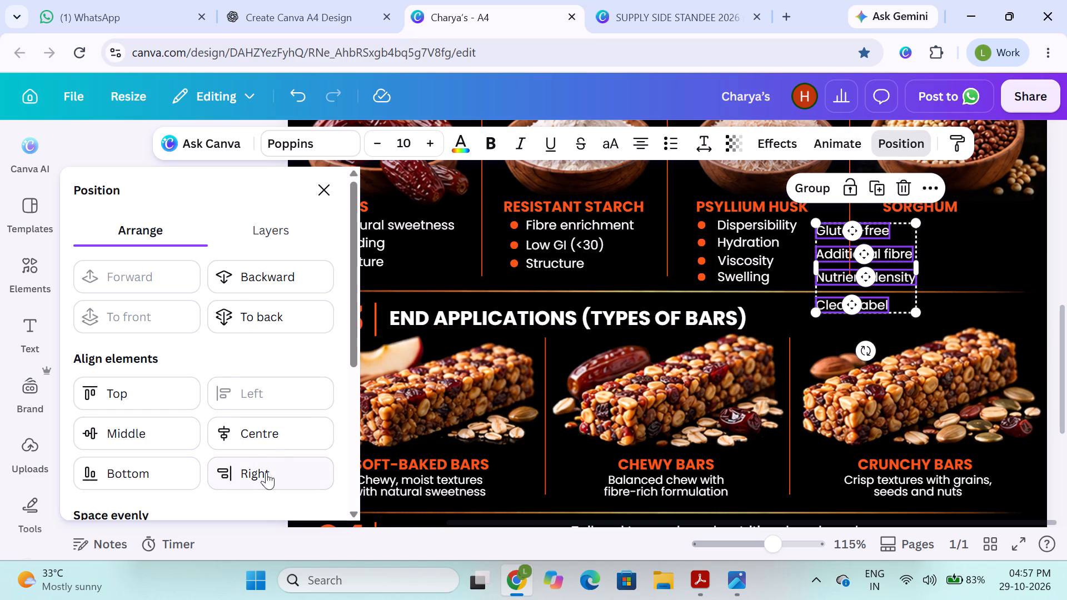
scroll(267, 447, "down", 3)
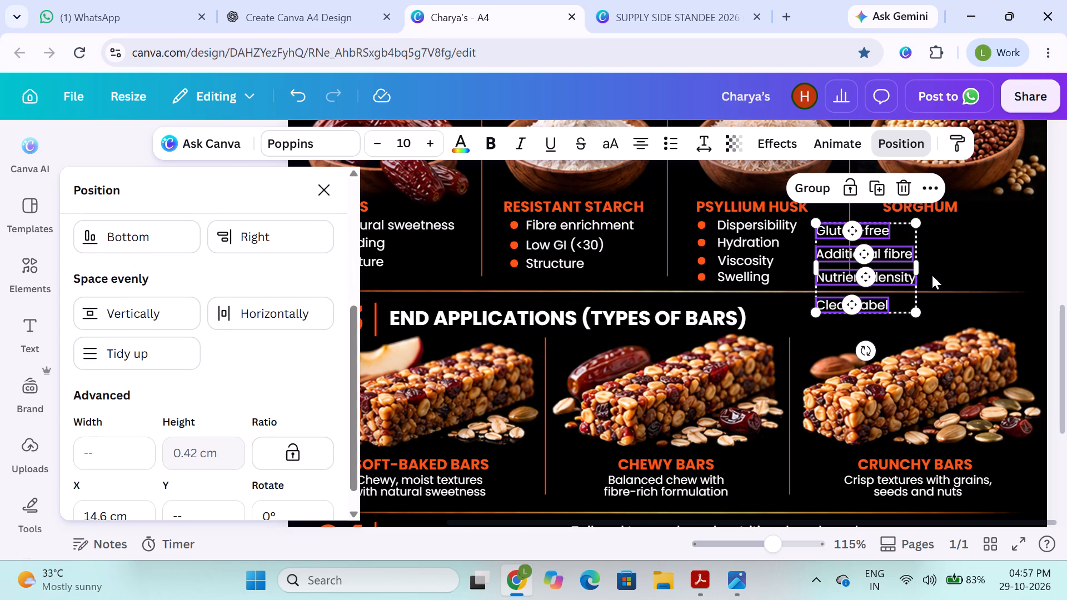
left_click(958, 262)
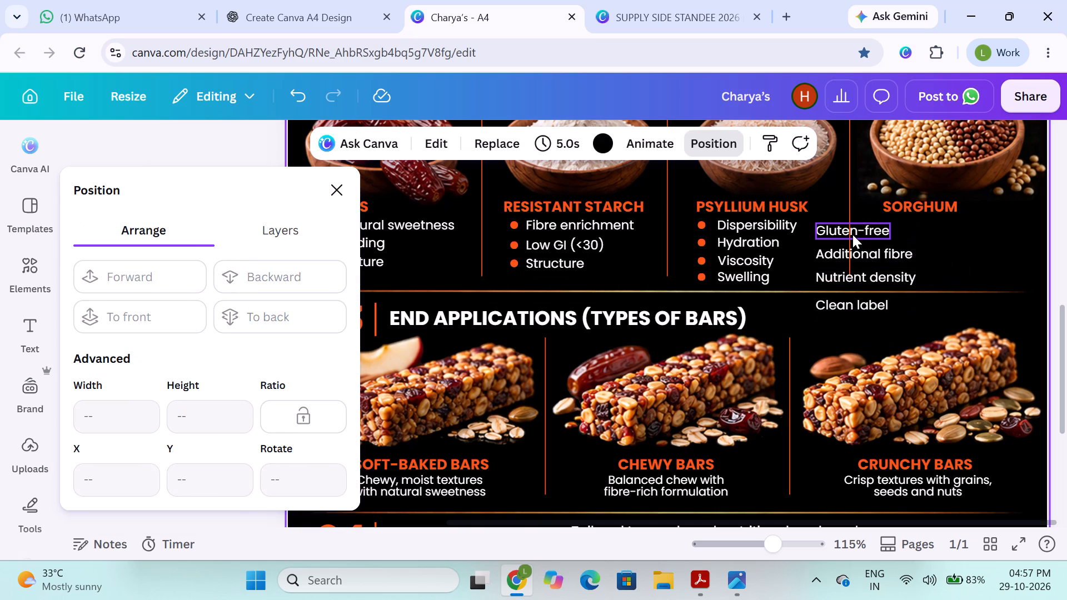
Move the separate Gluten-free, Additional fibre, Nutrient density and Clean label texts into a loose stack under the Sorghum heading.
left_click_drag(852, 233, 965, 234)
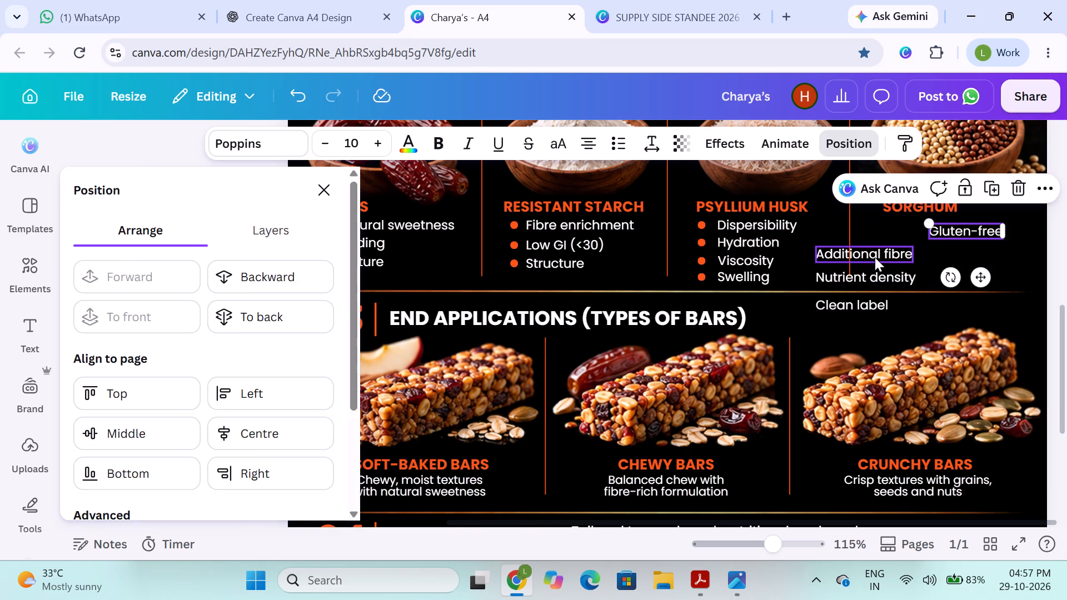
left_click_drag(875, 257, 975, 251)
scroll(936, 263, "down", 1)
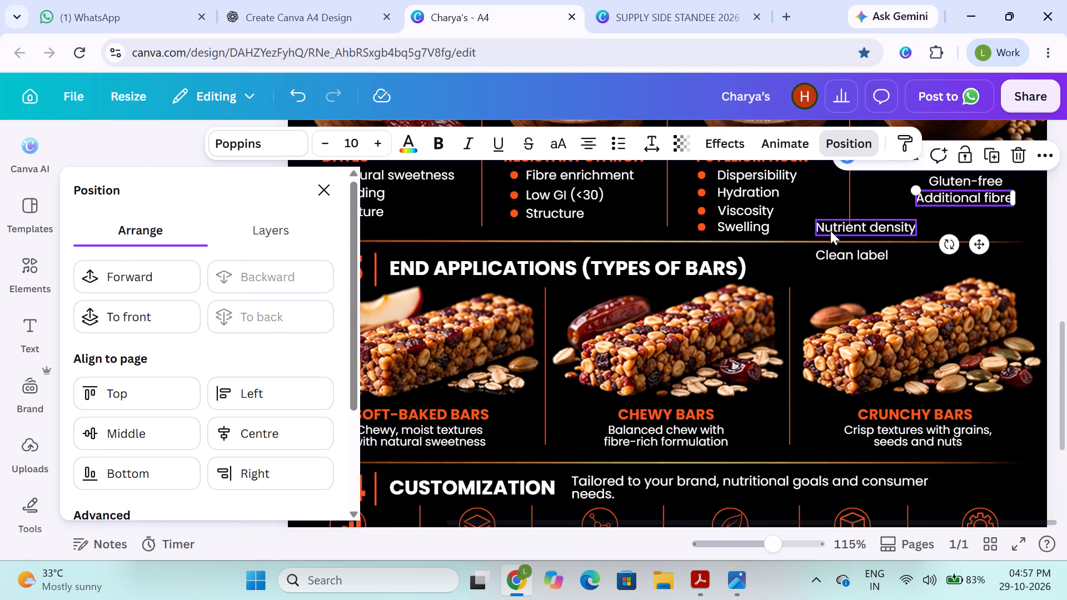
left_click_drag(836, 226, 958, 219)
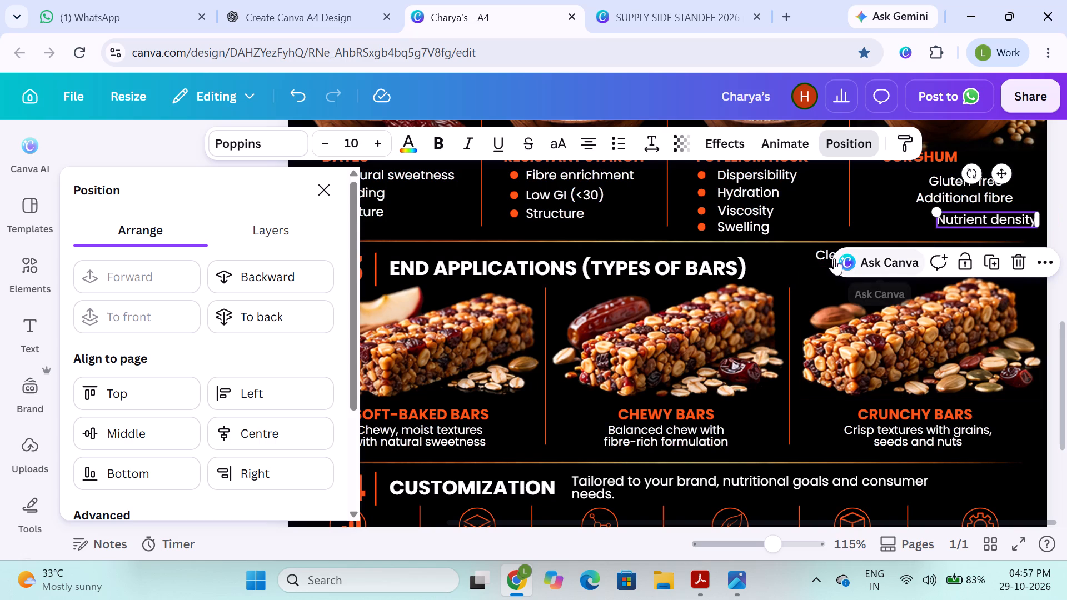
left_click_drag(825, 256, 962, 238)
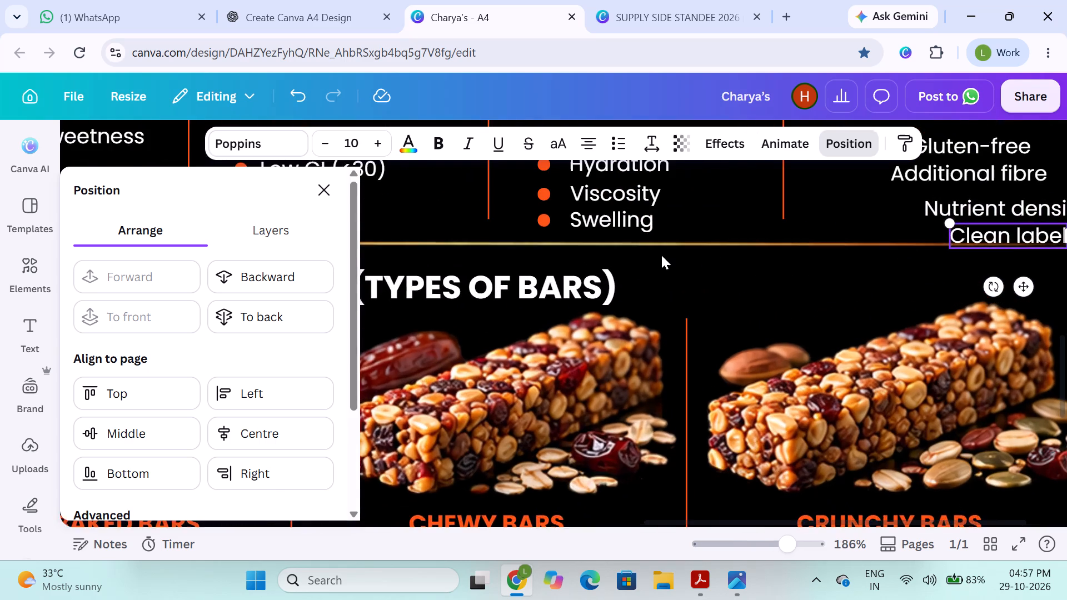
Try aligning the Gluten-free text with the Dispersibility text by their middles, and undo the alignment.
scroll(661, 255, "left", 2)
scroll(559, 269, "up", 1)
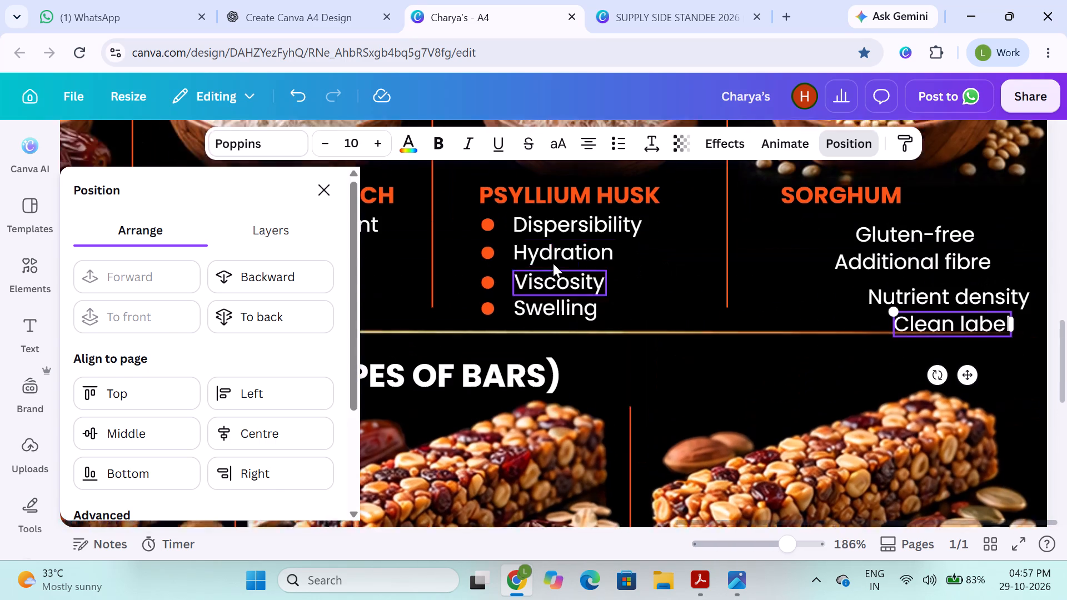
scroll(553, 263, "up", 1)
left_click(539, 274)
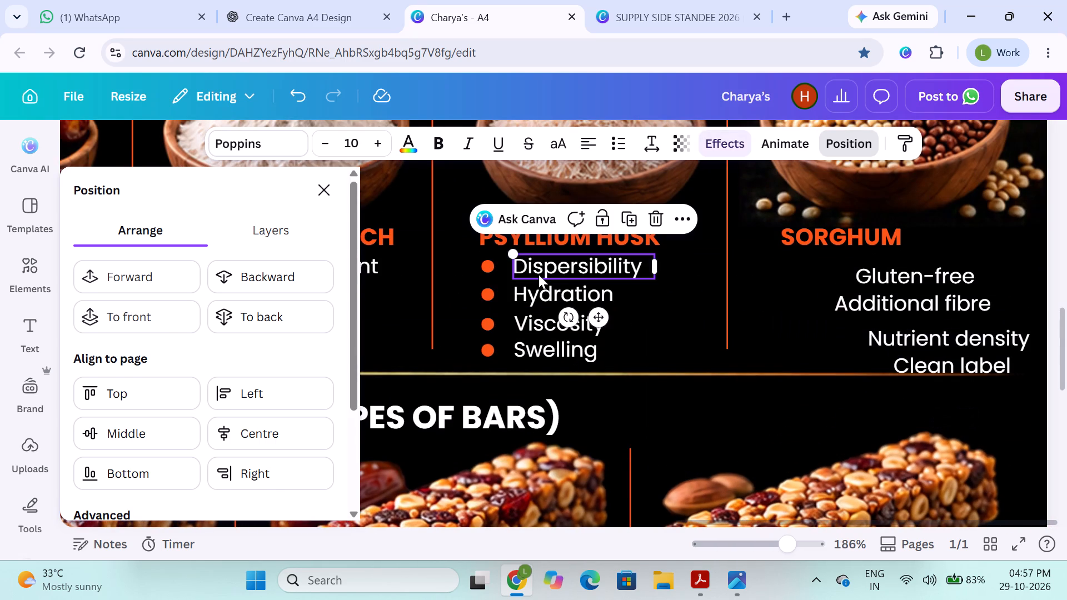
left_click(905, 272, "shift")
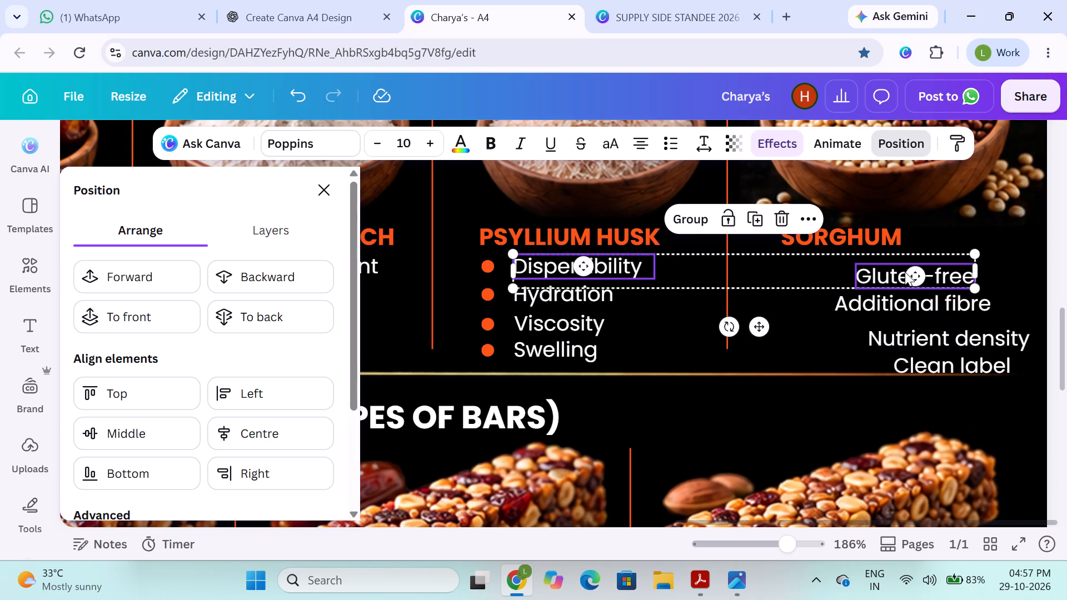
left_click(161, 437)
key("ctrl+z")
Place the Gluten-free and Additional fibre texts under the Sorghum heading, level with Dispersibility and Hydration.
left_click(795, 316)
left_click_drag(902, 277, 900, 271)
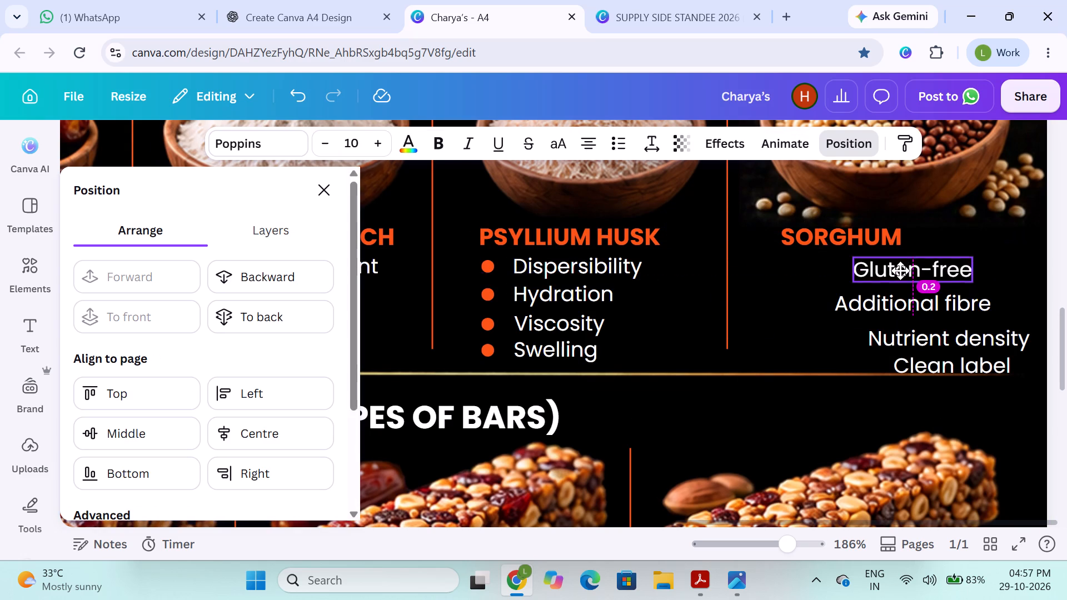
left_click_drag(900, 271, 900, 267)
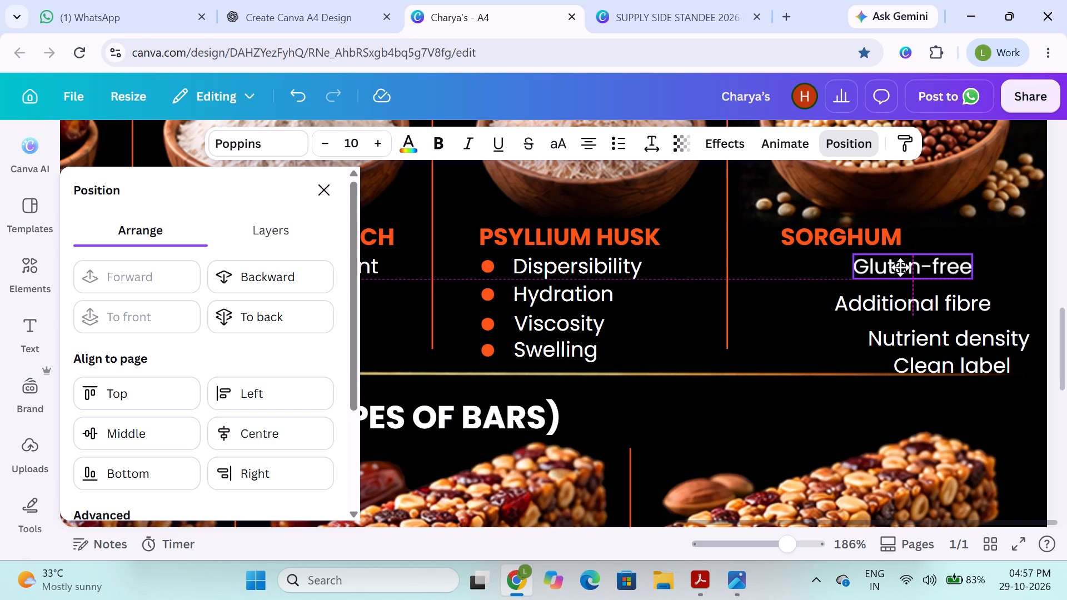
left_click_drag(900, 267, 899, 268)
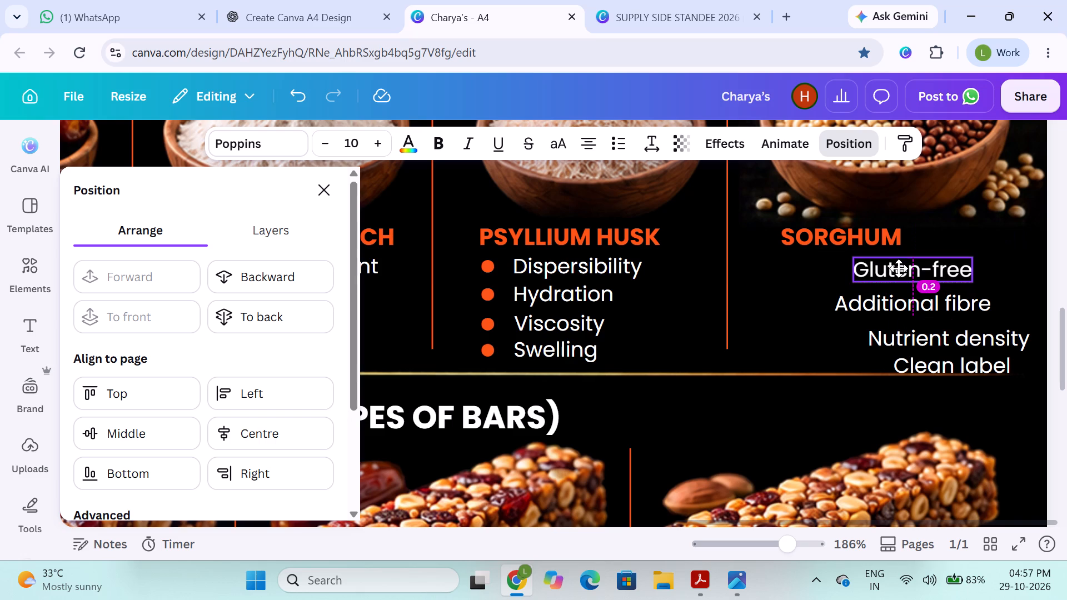
left_click_drag(899, 268, 898, 267)
left_click_drag(876, 293, 885, 286)
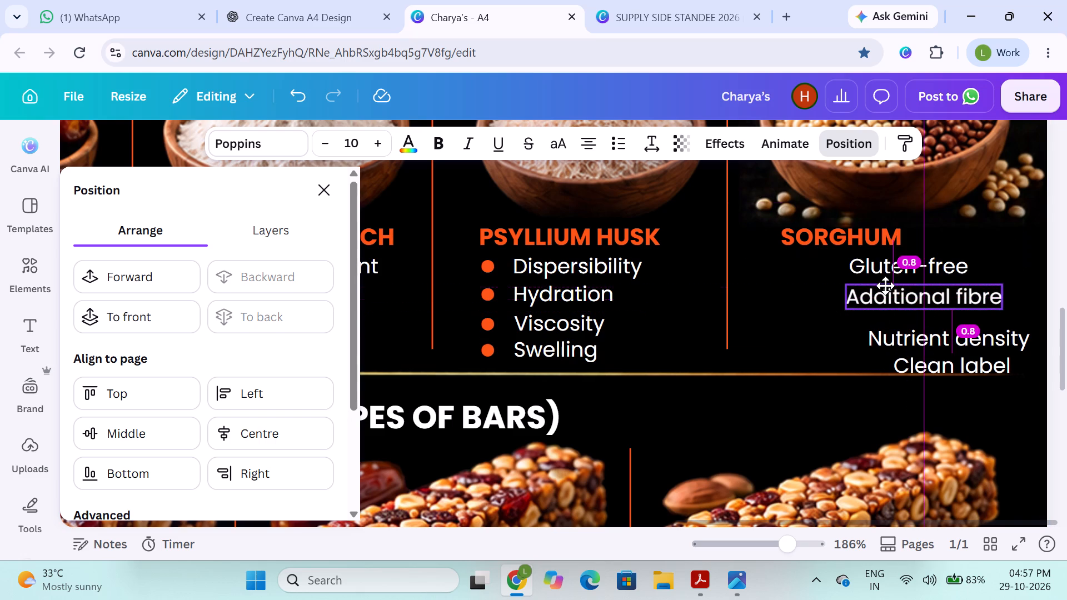
left_click_drag(885, 286, 886, 284)
Place the Nutrient density text under Additional fibre, roughly level with Viscosity in the Psyllium Husk list.
left_click_drag(884, 334, 880, 332)
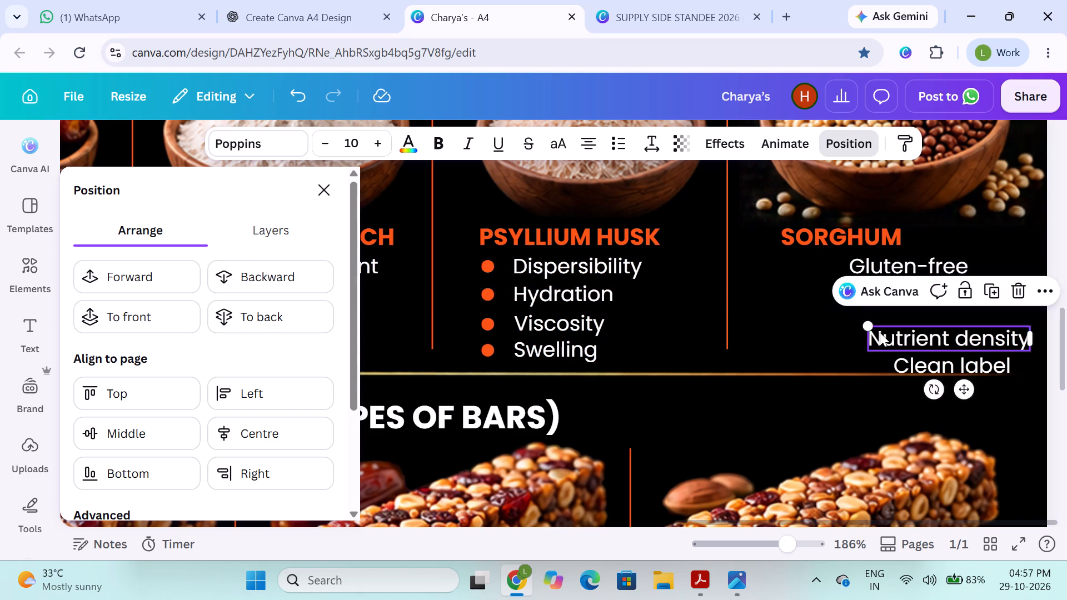
left_click_drag(880, 332, 874, 321)
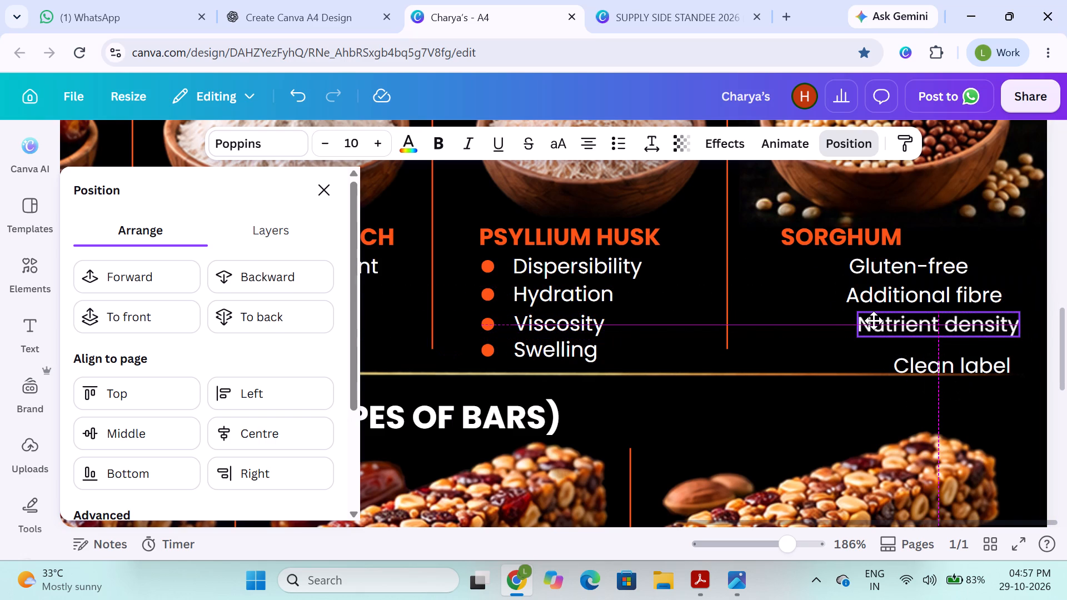
left_click_drag(874, 321, 874, 320)
left_click_drag(874, 320, 874, 323)
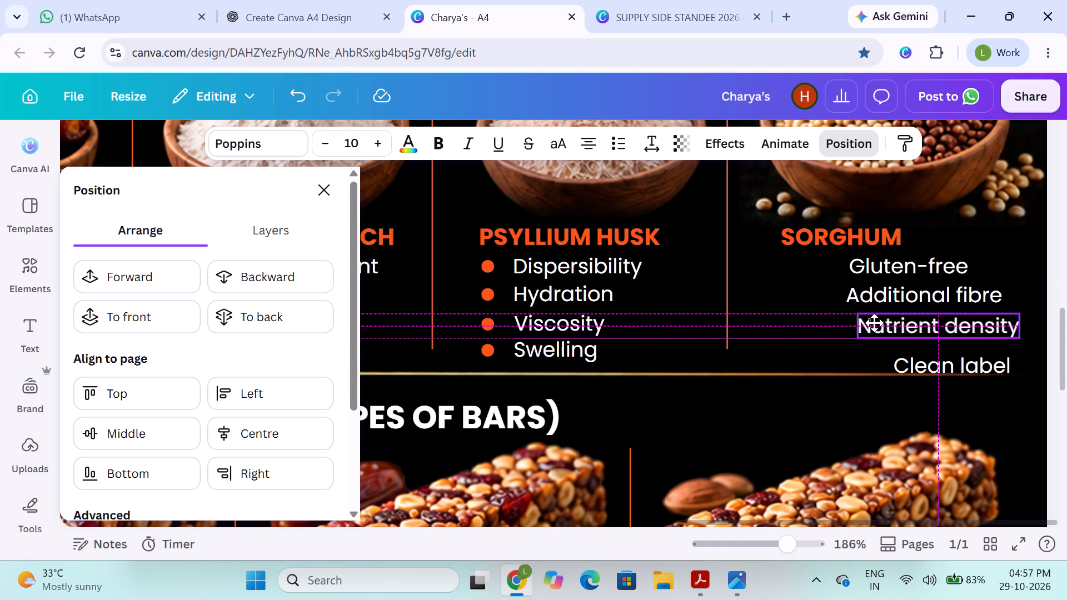
left_click_drag(874, 323, 860, 323)
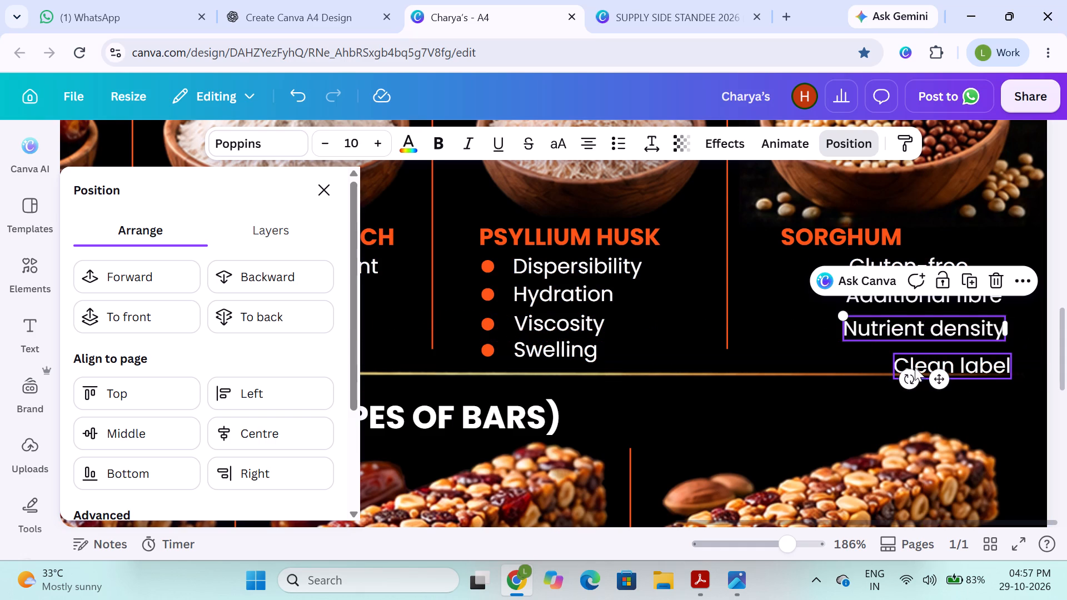
Place the Clean label text directly under Nutrient density, level with Swelling in the Psyllium Husk list.
left_click_drag(913, 366, 870, 354)
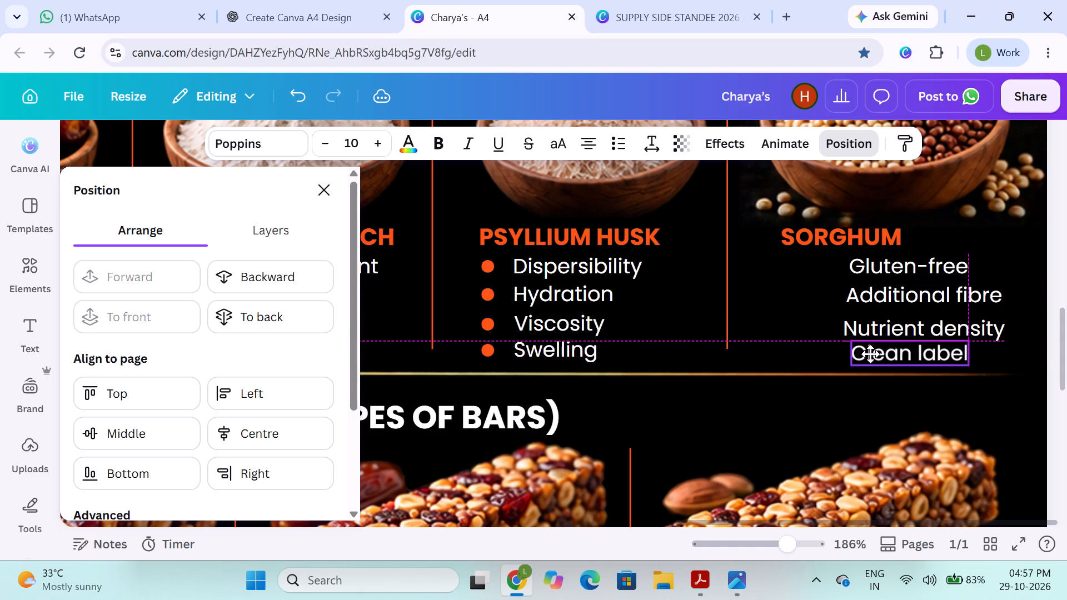
left_click_drag(870, 354, 863, 355)
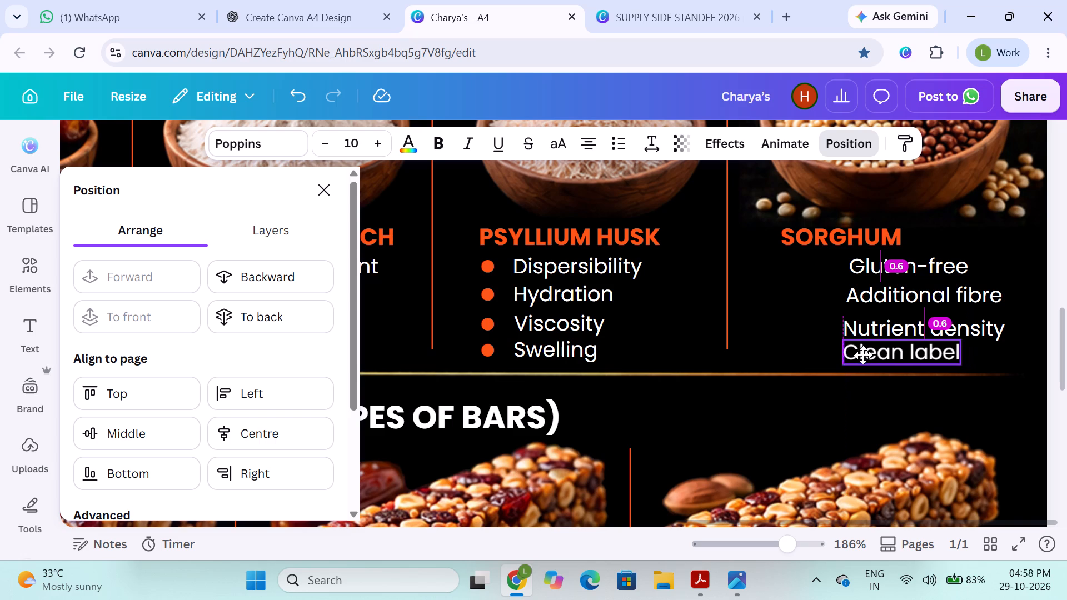
left_click_drag(863, 355, 862, 351)
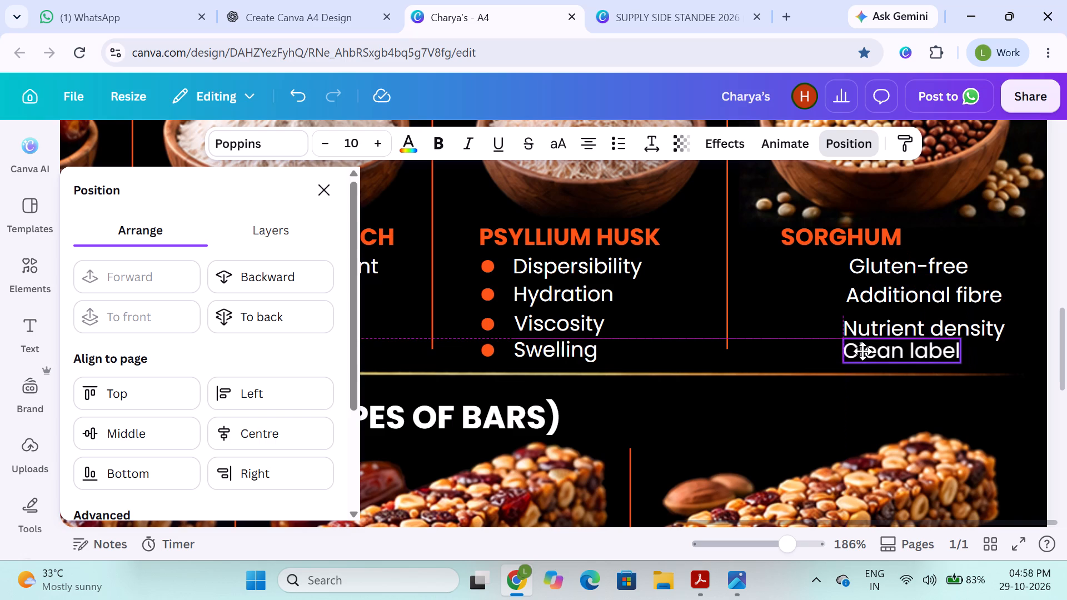
left_click_drag(862, 351, 864, 349)
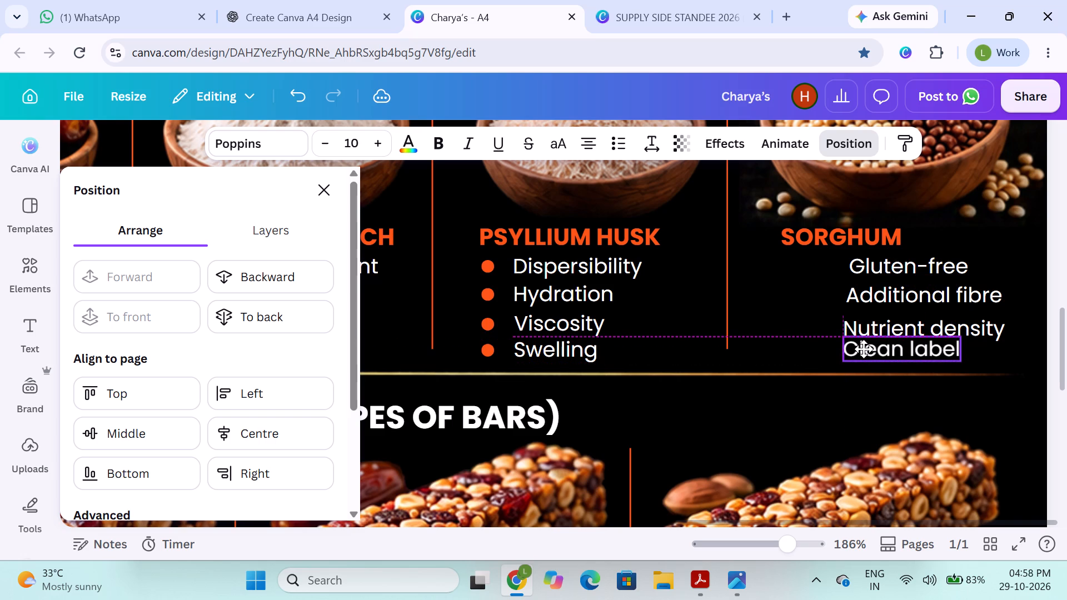
left_click_drag(864, 349, 864, 350)
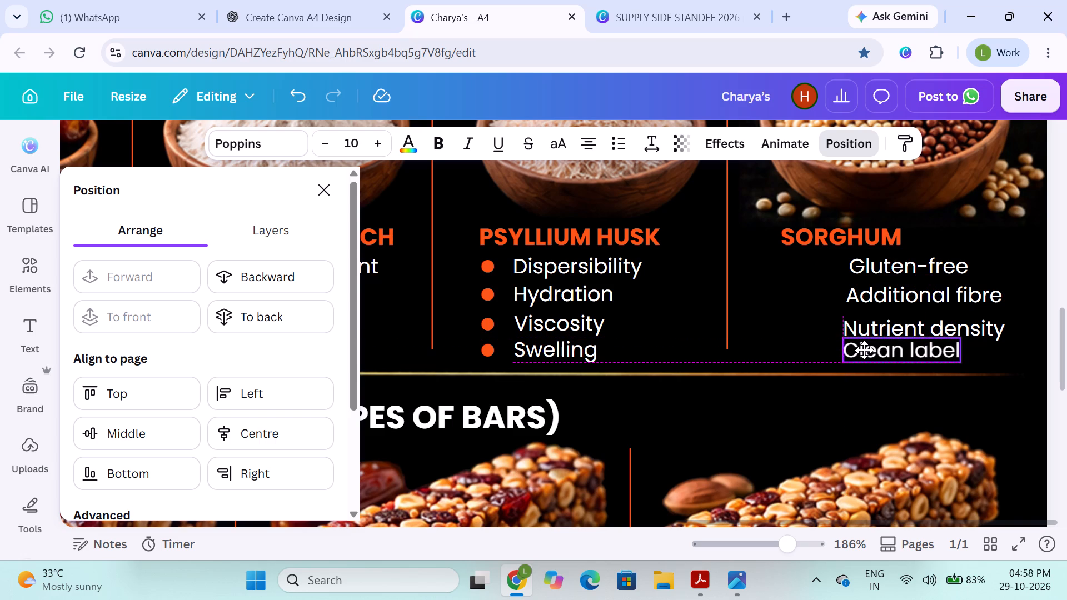
left_click_drag(864, 350, 864, 348)
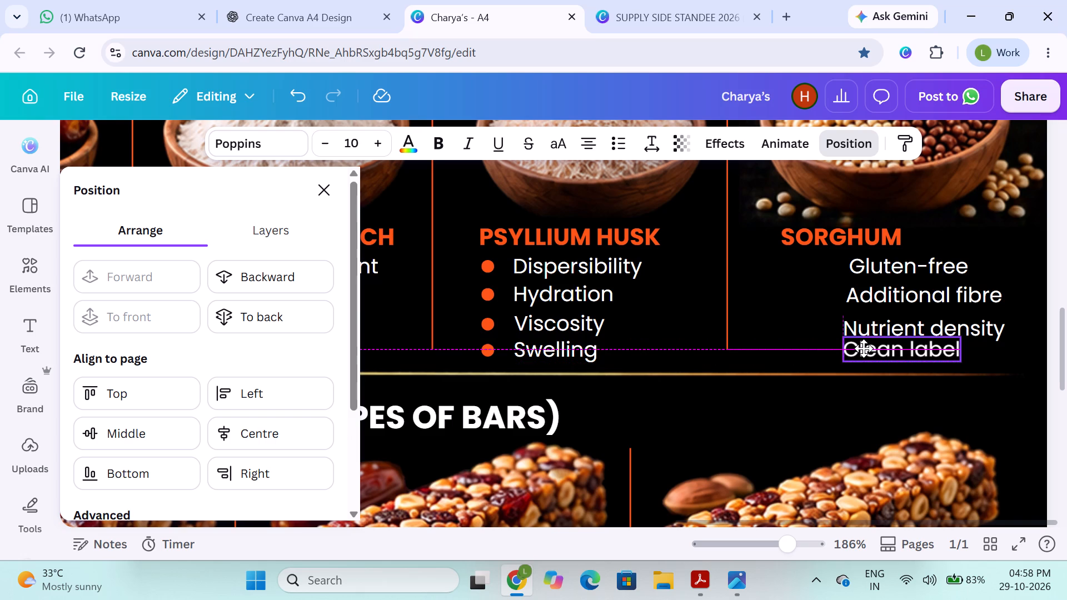
left_click_drag(864, 348, 865, 348)
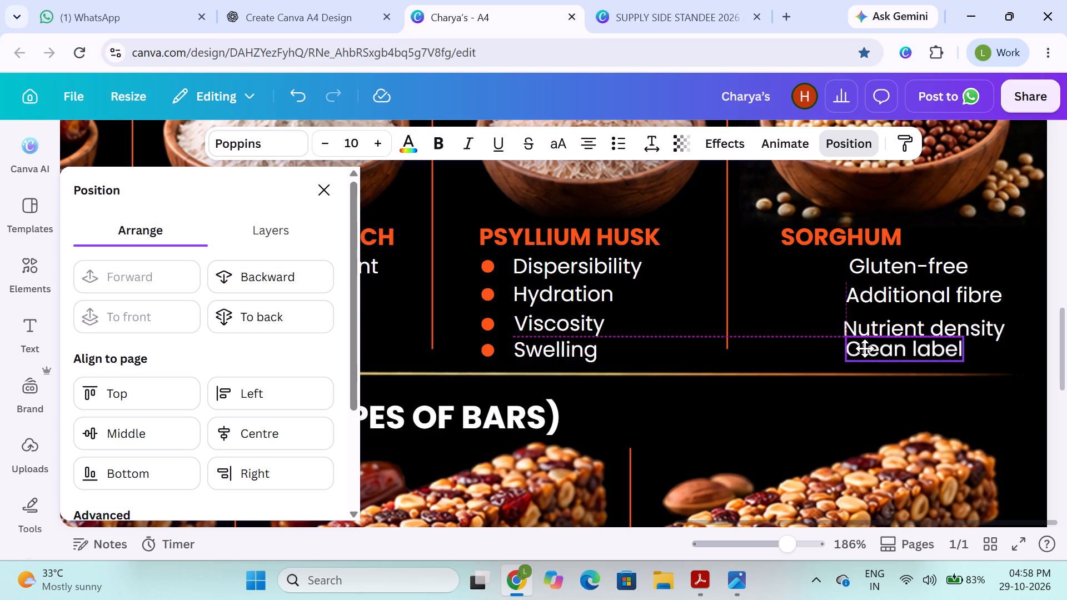
left_click_drag(865, 348, 865, 348)
left_click_drag(865, 348, 865, 349)
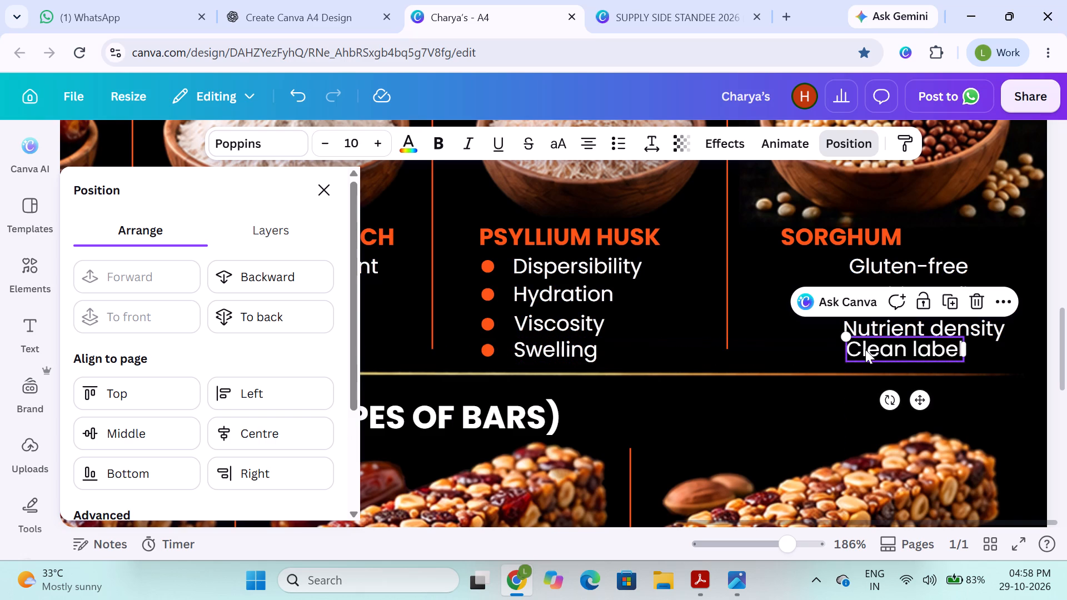
left_click(797, 347)
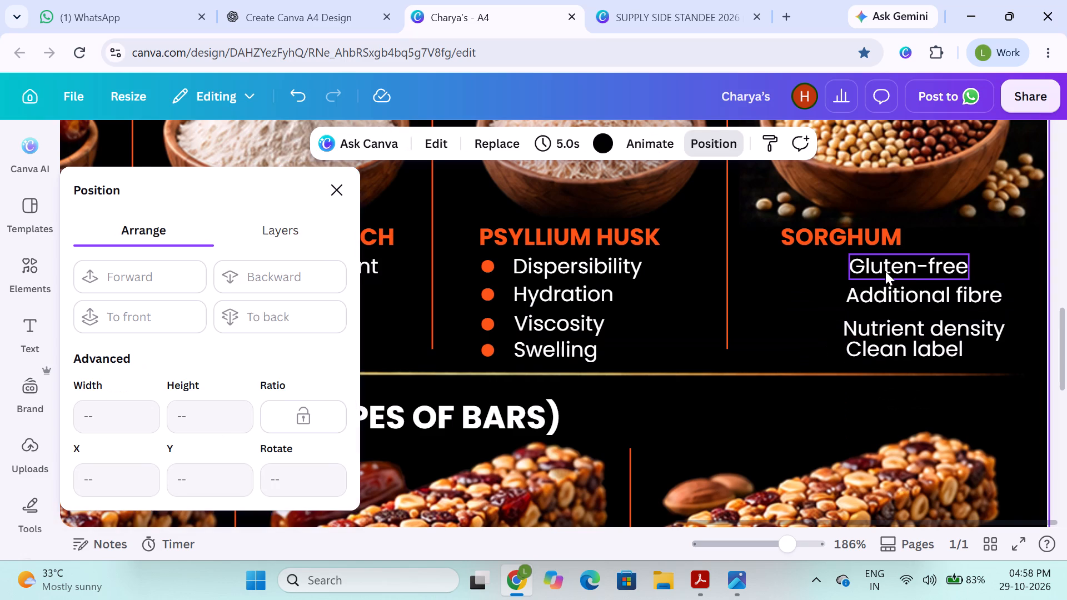
Align the left edges of the Gluten-free, Additional fibre, Nutrient density and Clean label texts.
left_click(885, 271)
left_click(879, 295, "shift")
left_click(866, 329, "shift")
left_click(865, 348, "shift")
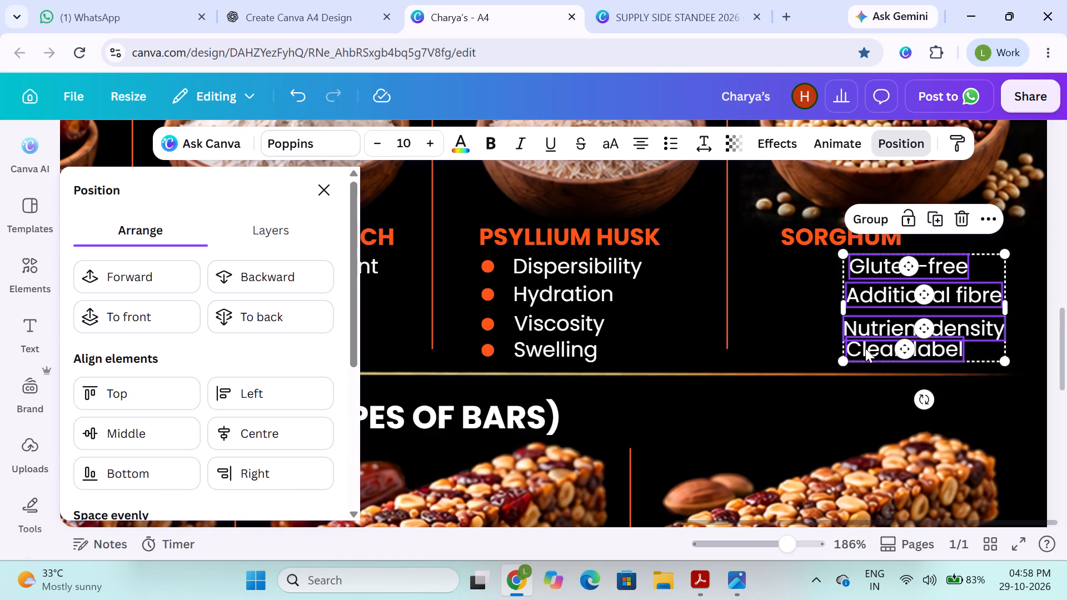
left_click(252, 398)
left_click(819, 313)
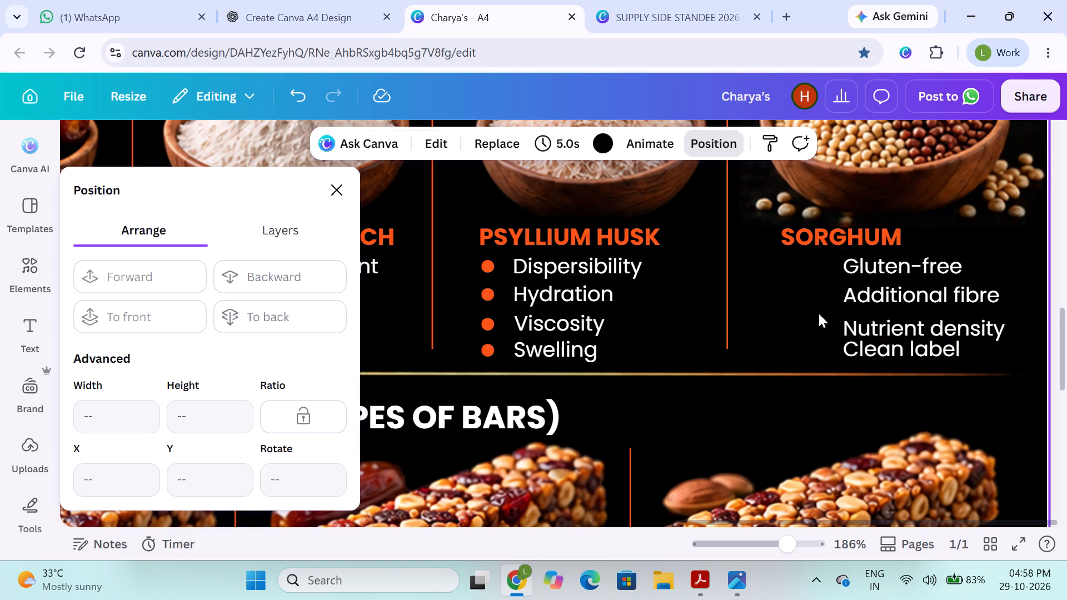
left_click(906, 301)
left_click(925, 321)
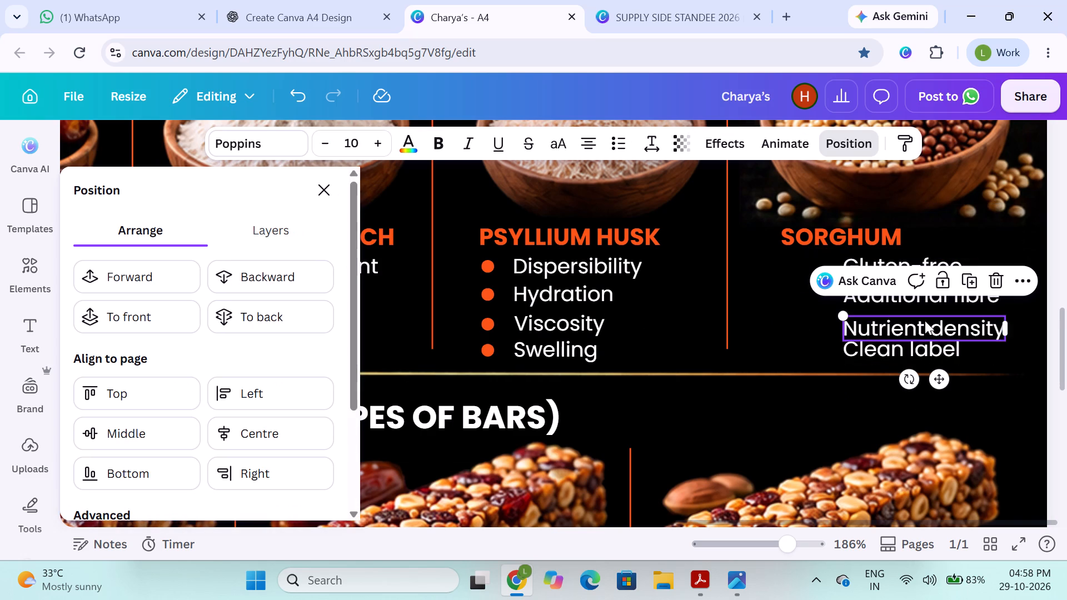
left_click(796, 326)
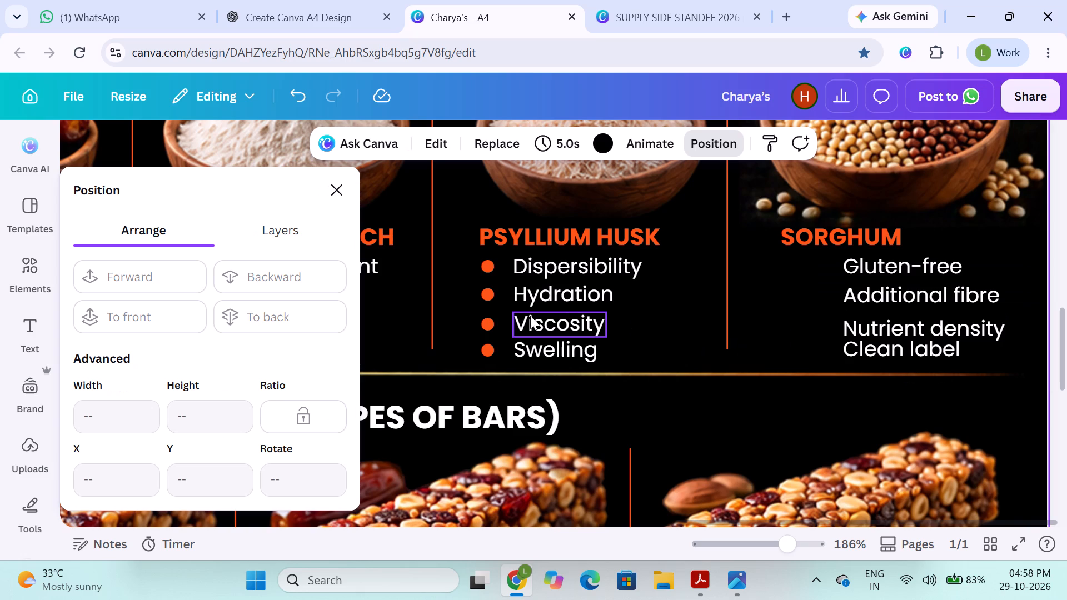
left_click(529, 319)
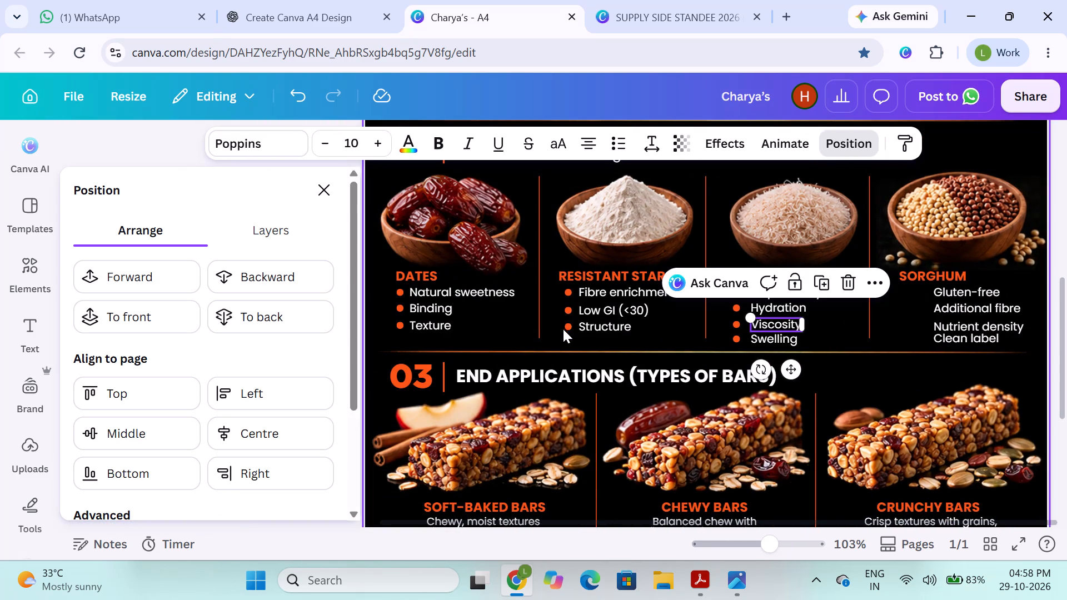
Check whether the first and second rows of benefit texts are level across the four ingredient columns.
left_click(435, 291)
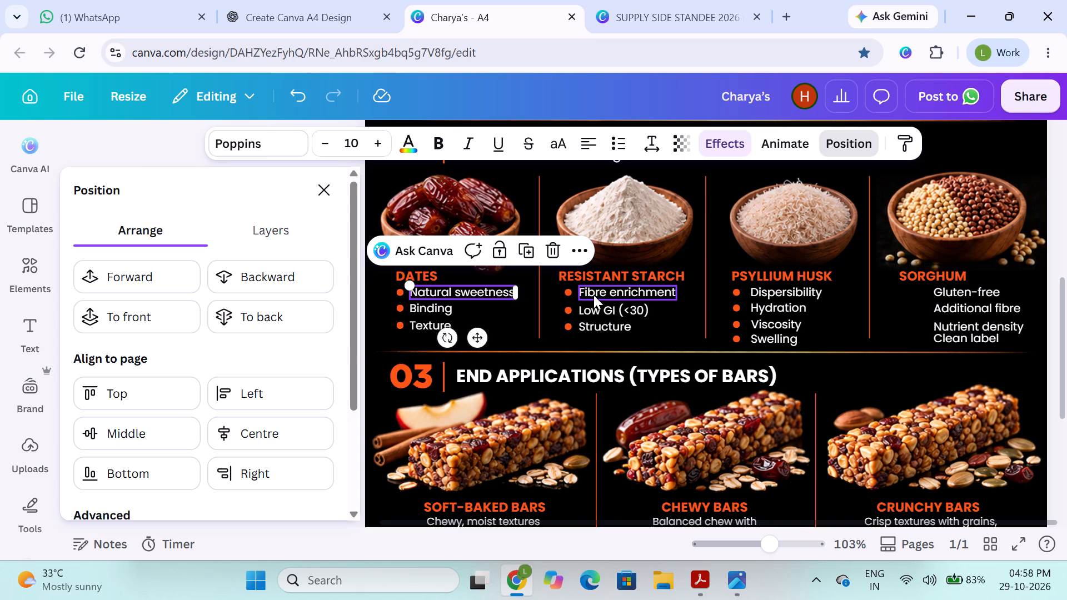
left_click(594, 295, "shift")
left_click(806, 286, "shift")
left_click(944, 286, "shift")
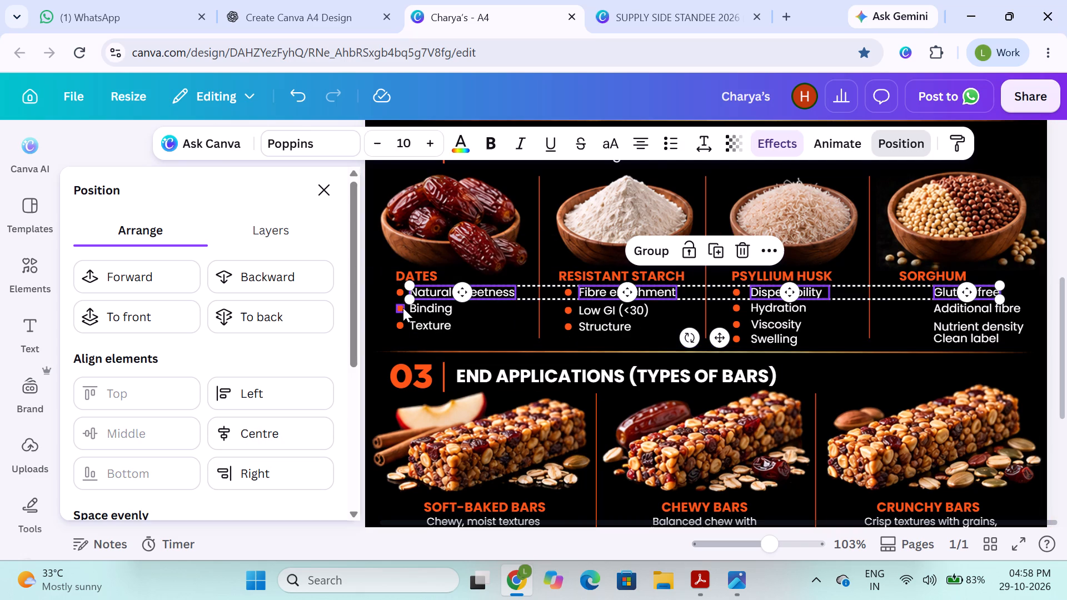
left_click(418, 308)
left_click(621, 307, "shift")
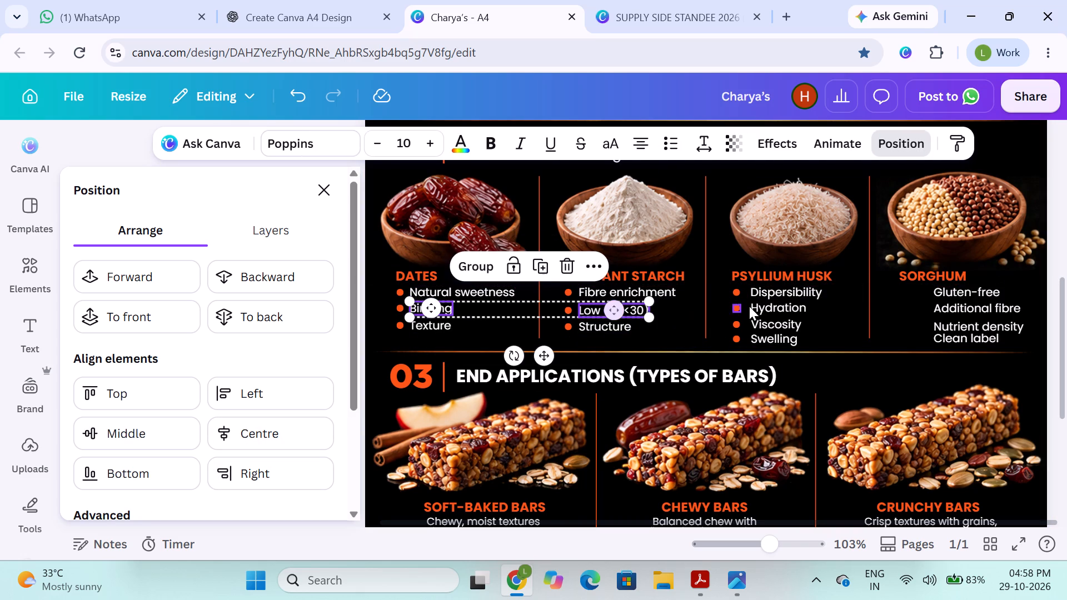
left_click(759, 304, "shift")
left_click(977, 309, "shift")
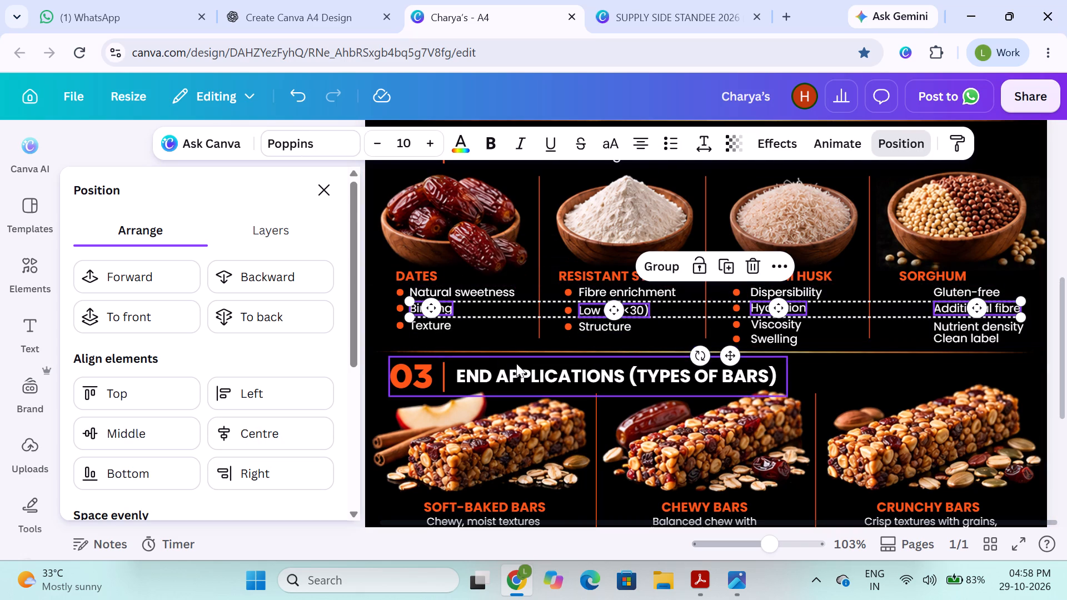
Align the Texture, Structure, Viscosity and Nutrient density texts along their vertical middles.
left_click(432, 329)
left_click(615, 328, "shift")
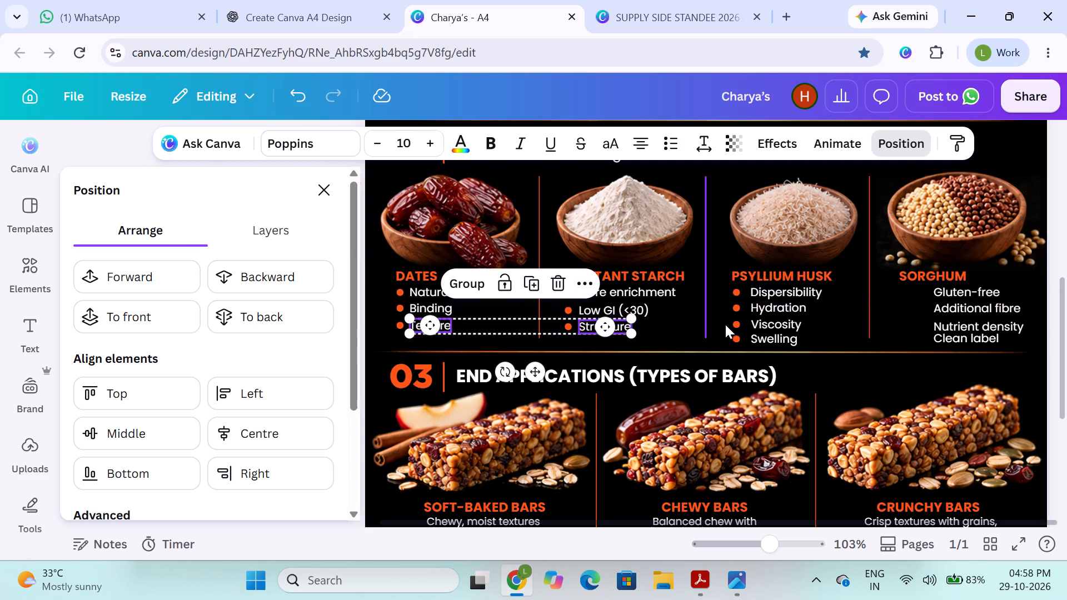
left_click(762, 320, "shift")
left_click(961, 324, "shift")
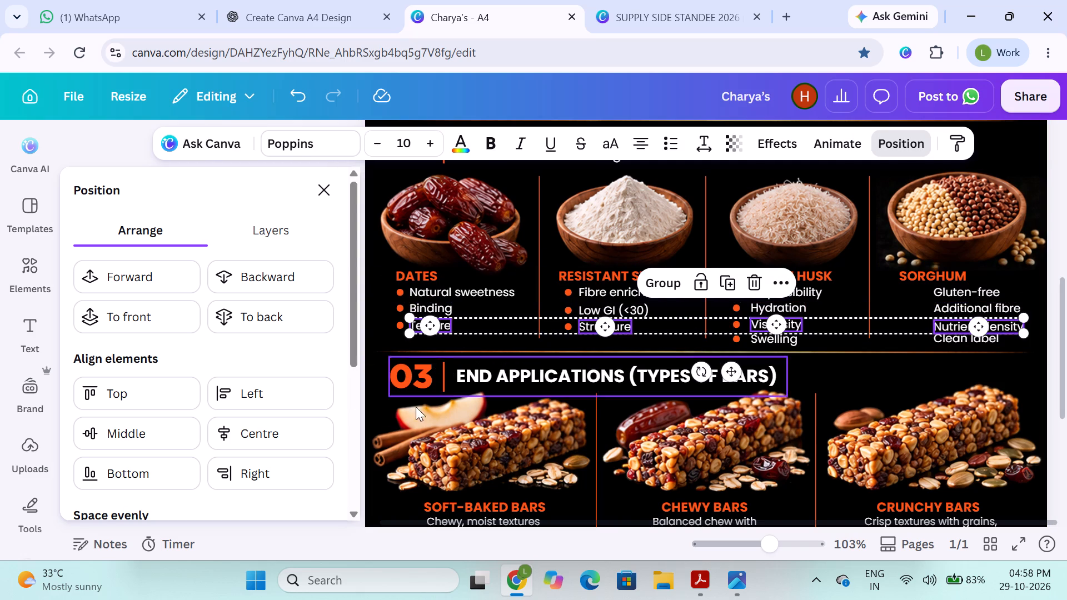
left_click(139, 439)
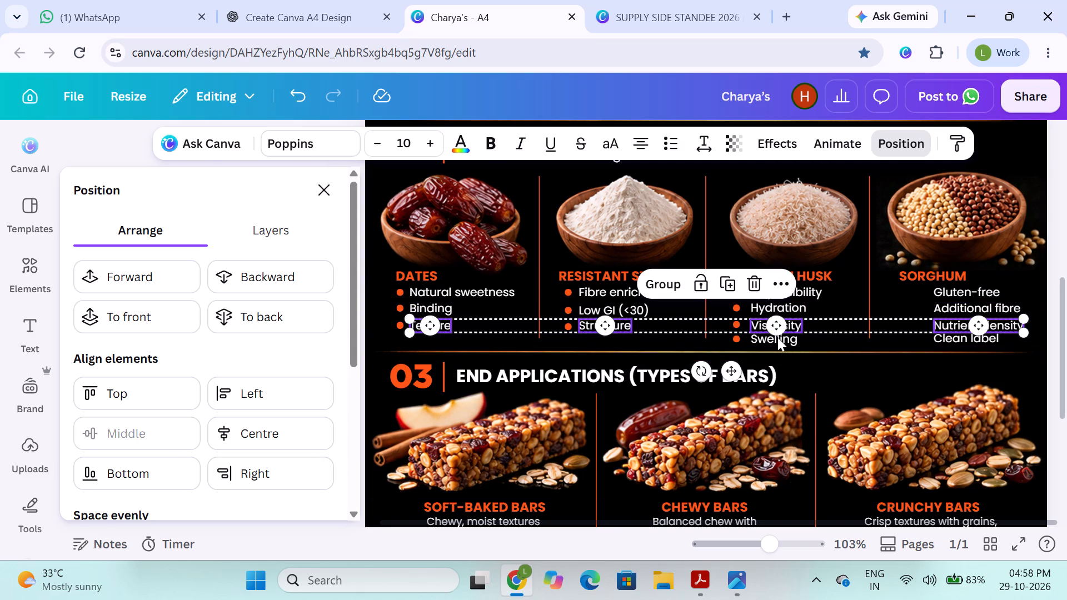
Align the Swelling and Clean label texts along their vertical middles.
left_click(778, 342)
left_click(943, 338, "shift")
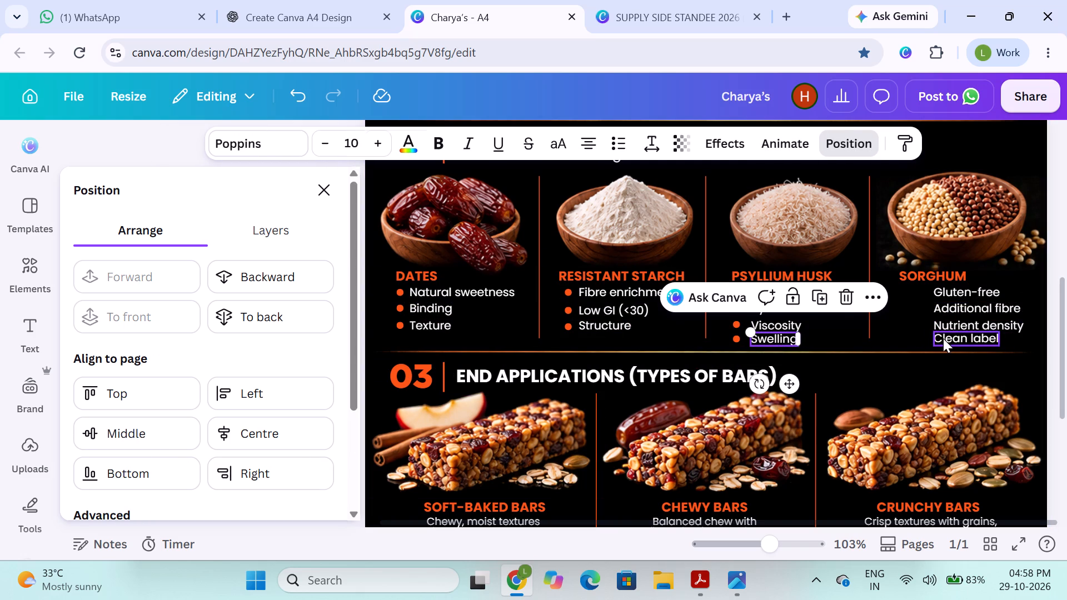
left_click(93, 433)
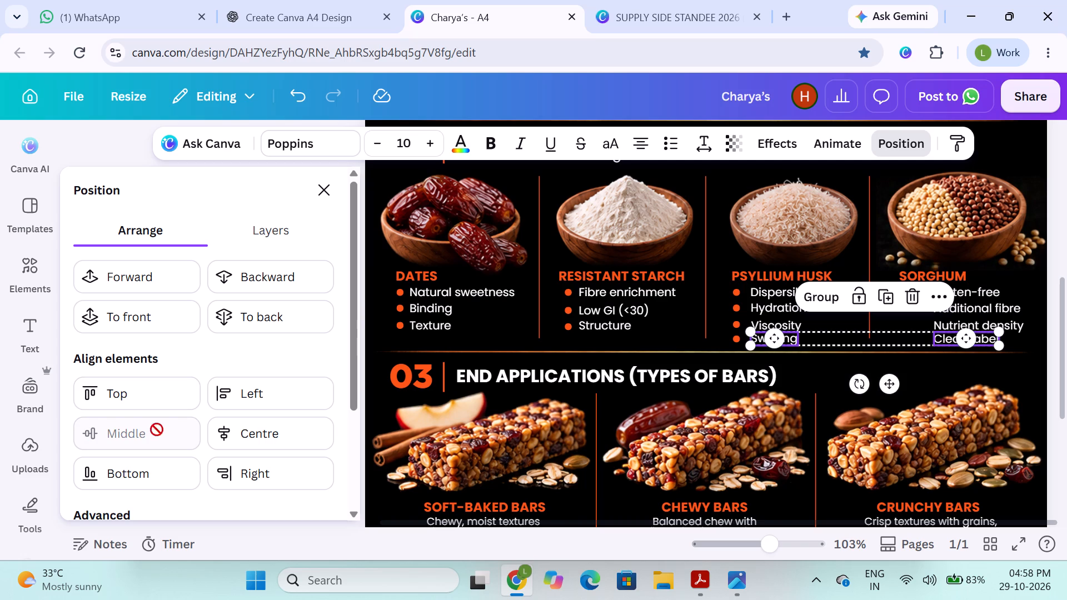
left_click(882, 362)
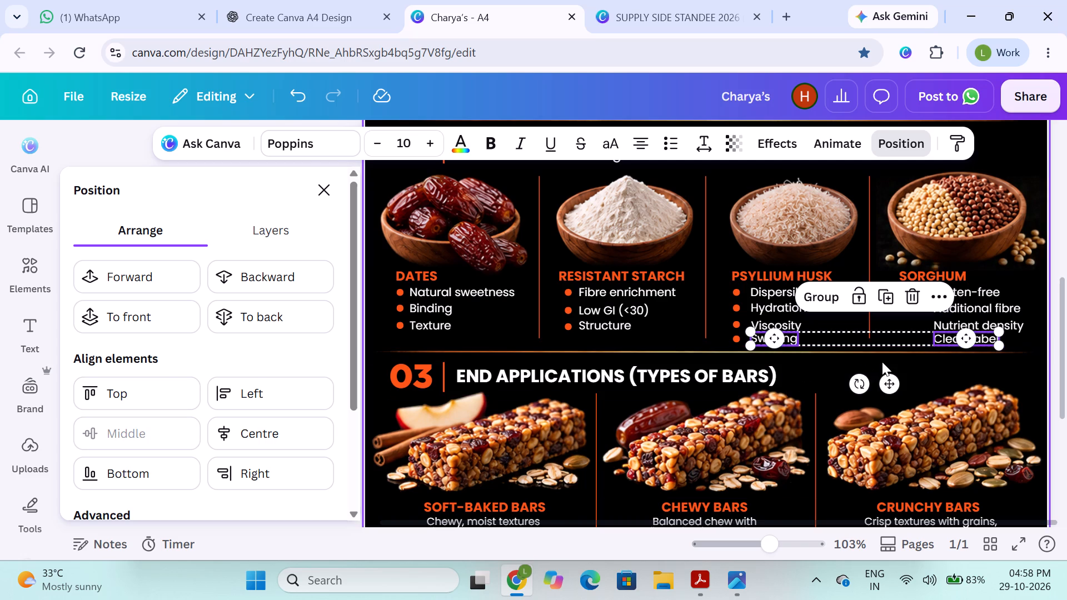
Nudge the Swelling and Clean label texts down together to open up the spacing below the row above.
left_click(955, 340)
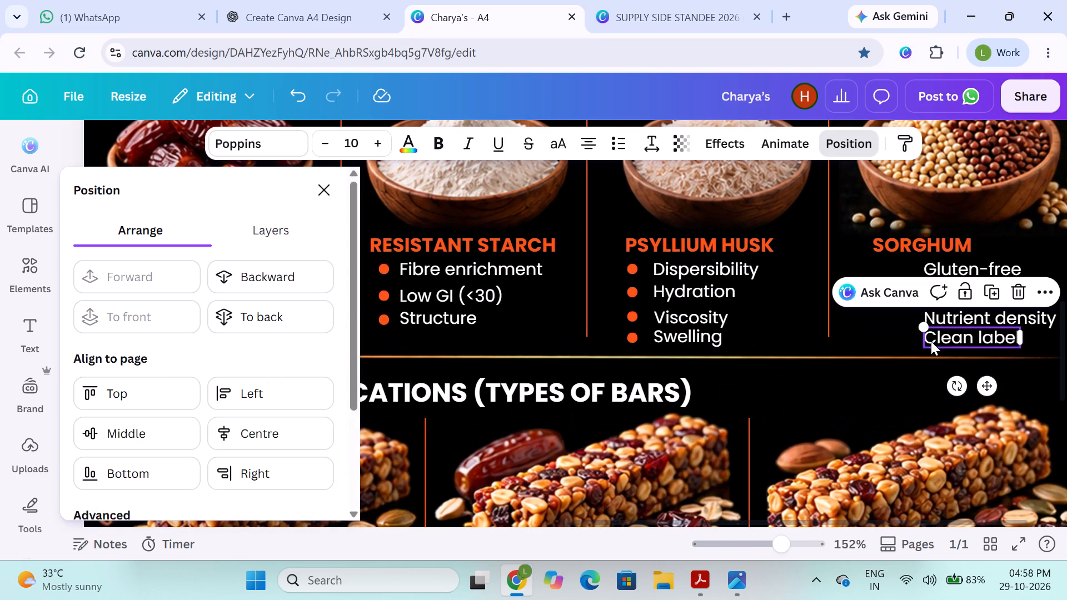
left_click(706, 343, "shift")
key("Down")
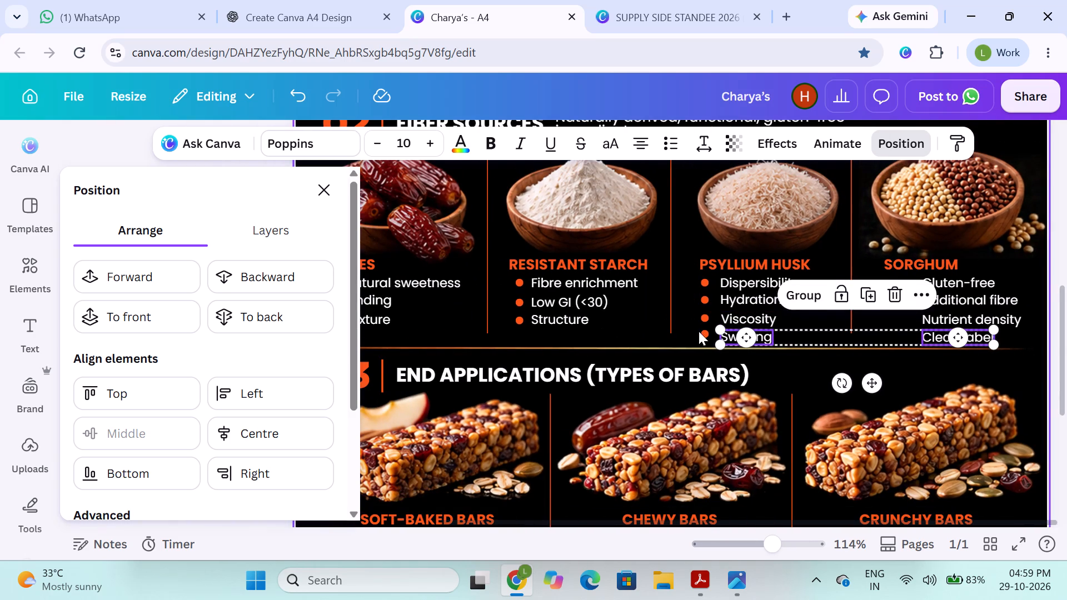
scroll(709, 325, "down", 1)
left_click(623, 276)
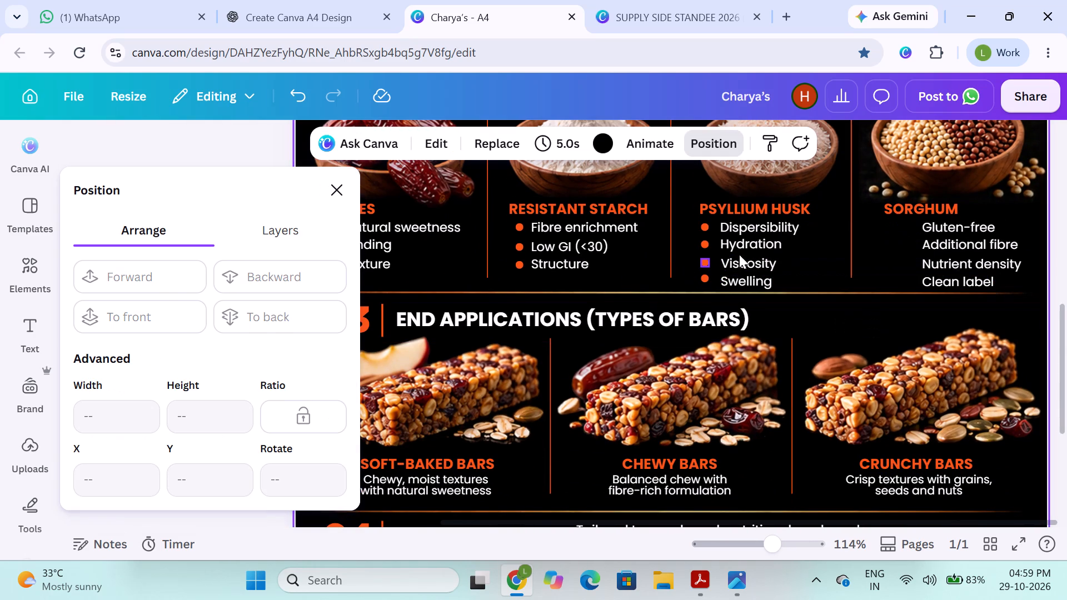
Nudge the bullet beside Swelling down and align it to the vertical middle of the Swelling text.
left_click(706, 278)
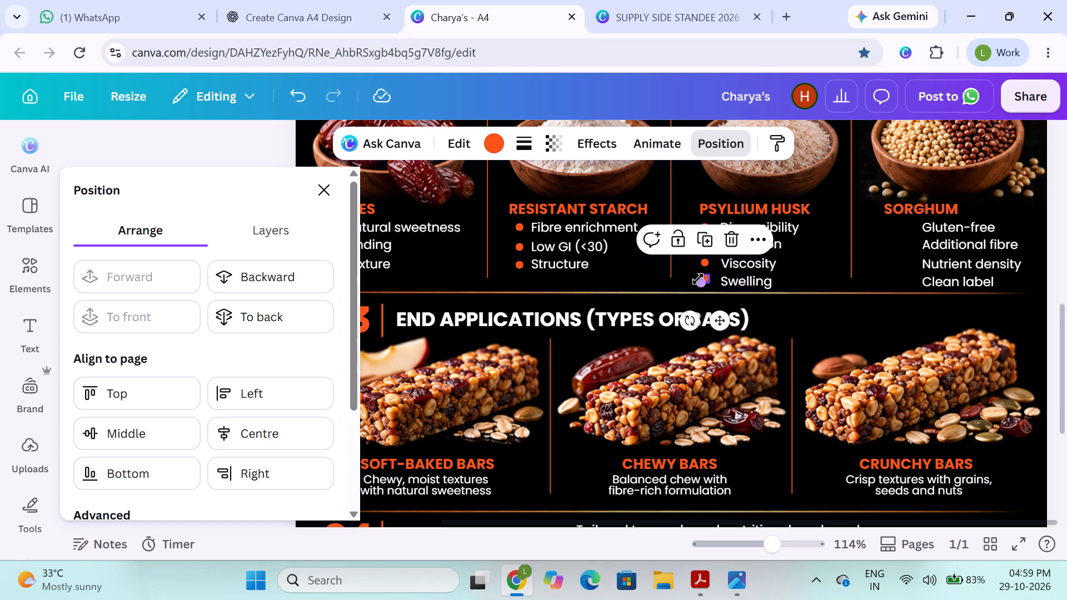
key("Down")
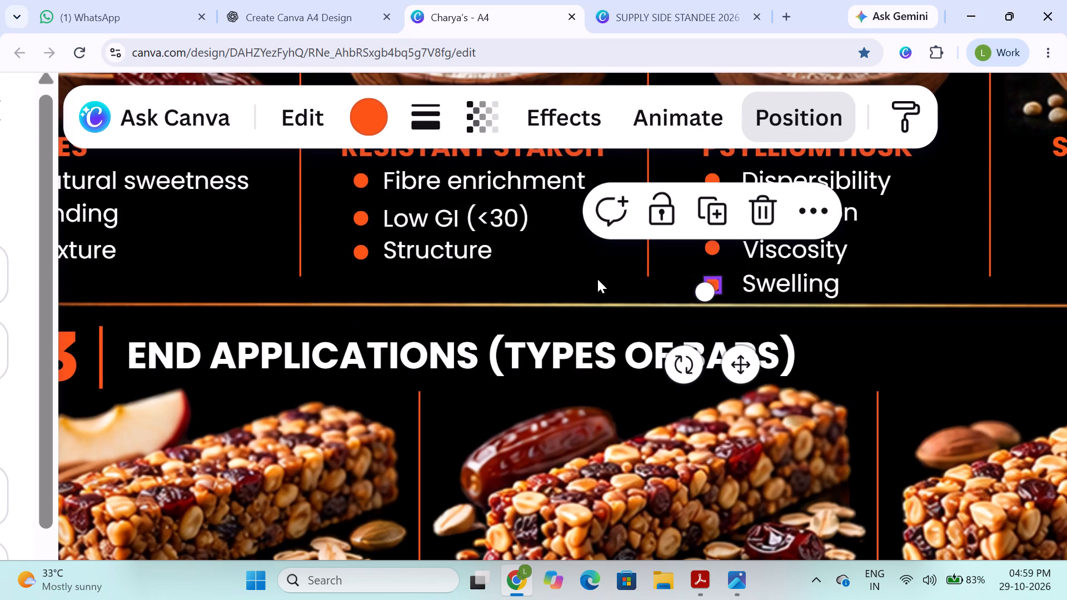
left_click(597, 279)
left_click(713, 281)
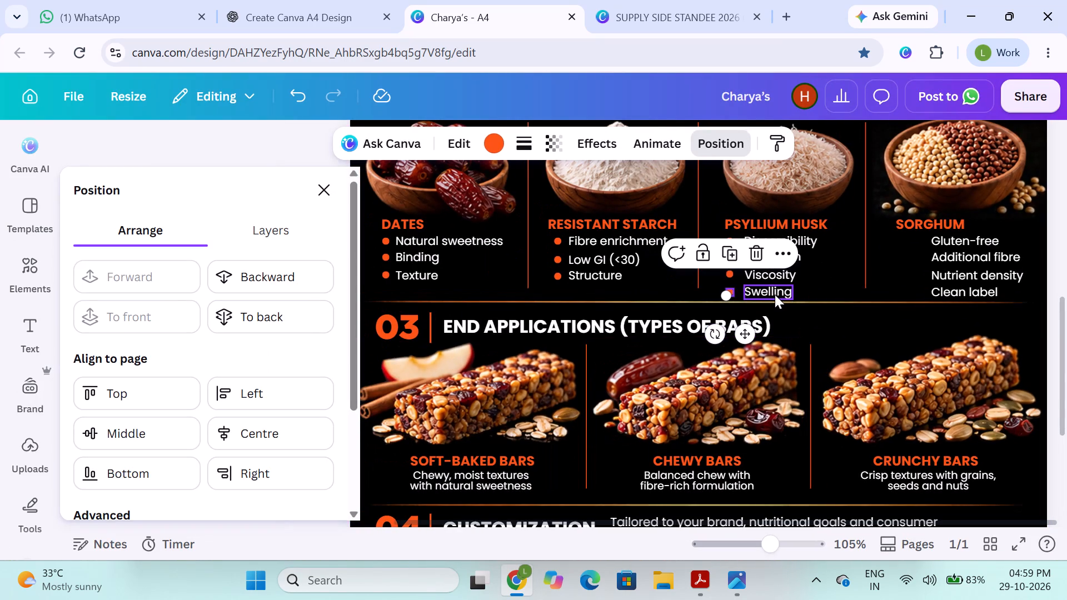
left_click(775, 294, "shift")
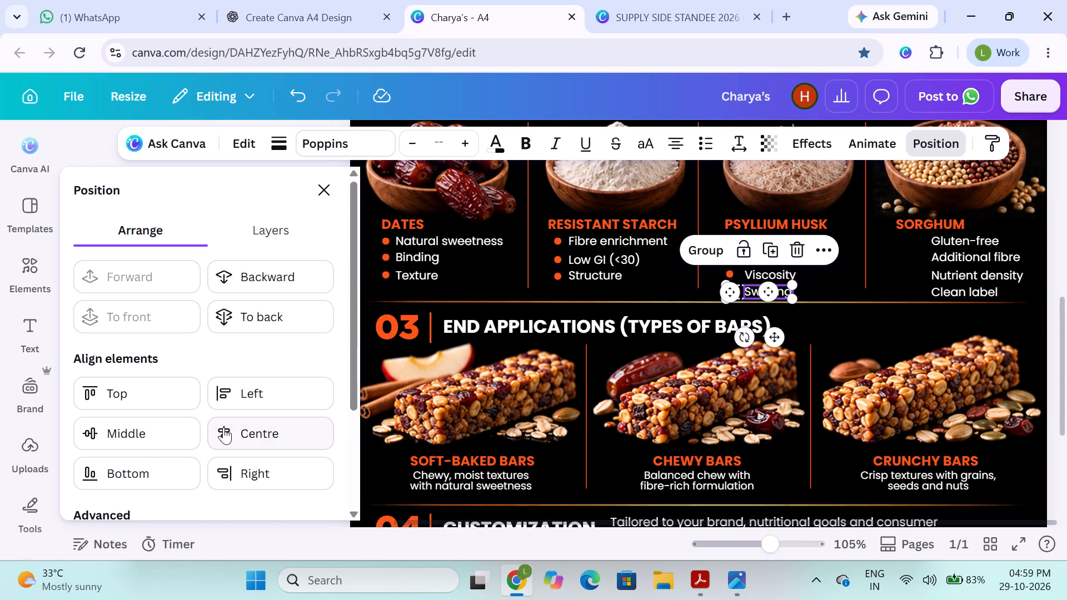
left_click(164, 431)
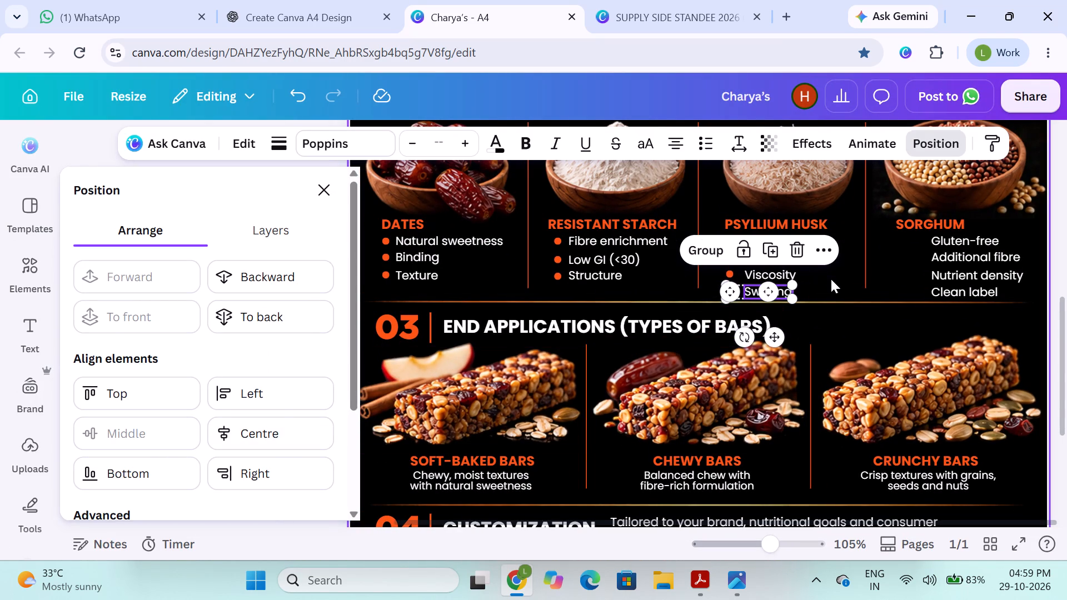
left_click(903, 283)
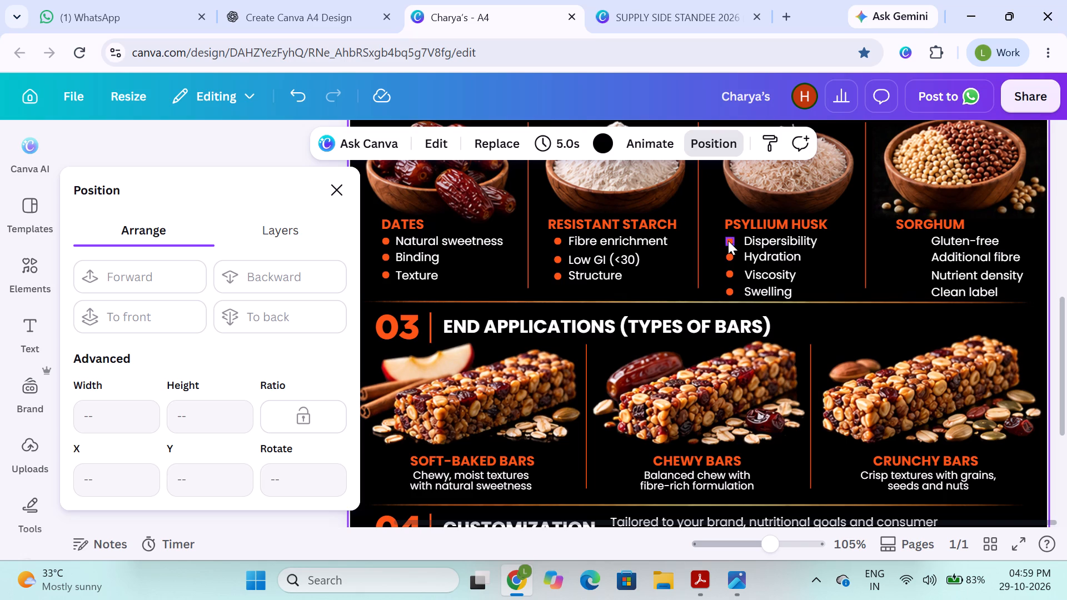
Duplicate the four Psyllium Husk bullets and place the copies just before the four Sorghum texts.
left_click(729, 241, "shift")
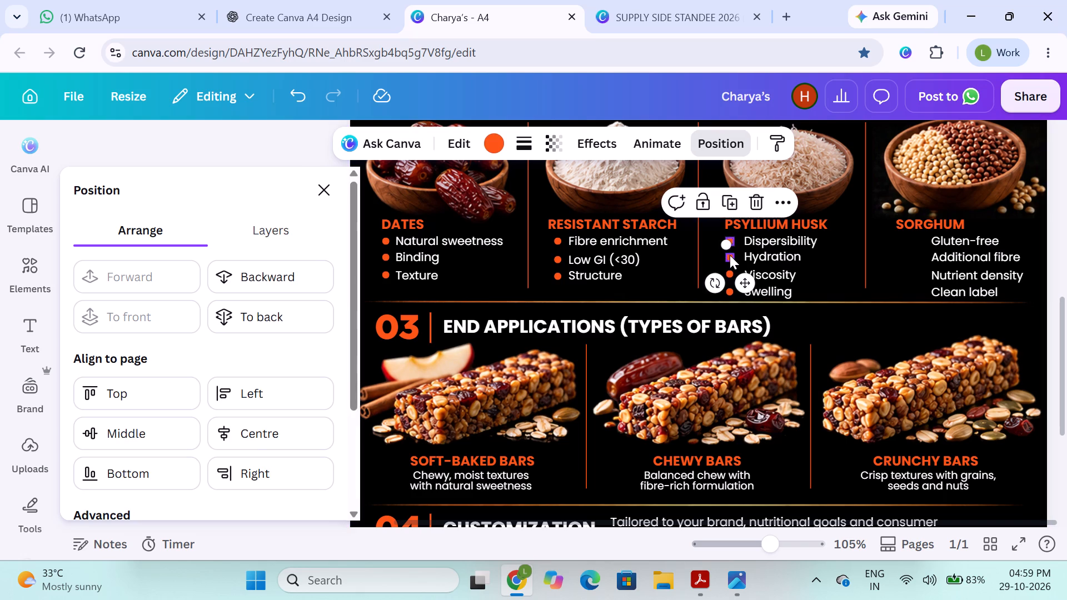
left_click(730, 255, "shift")
left_click(731, 272, "shift")
left_click(727, 290, "shift")
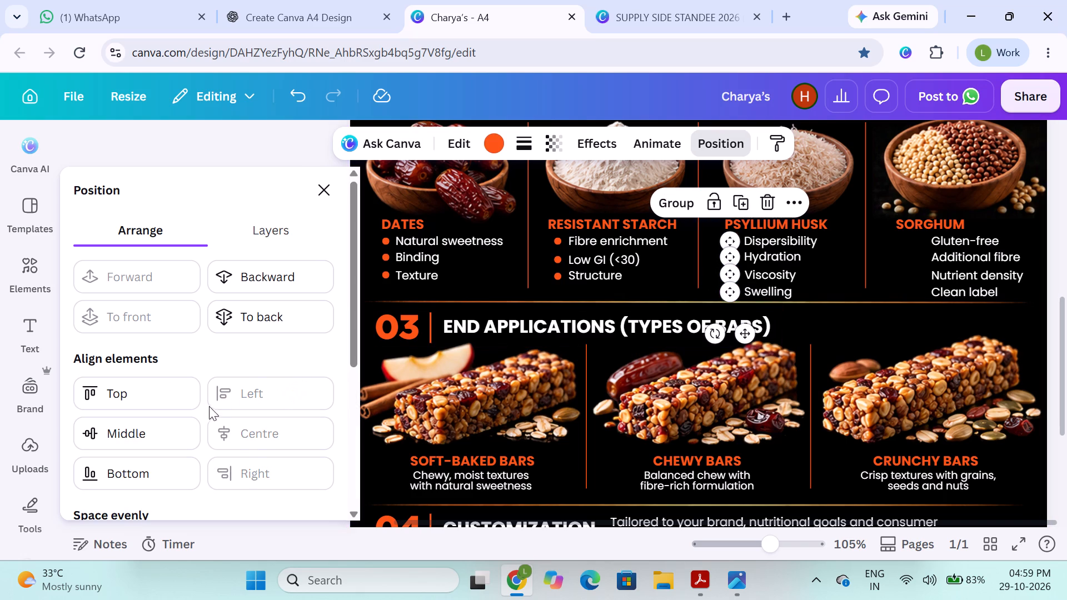
key("ctrl+d")
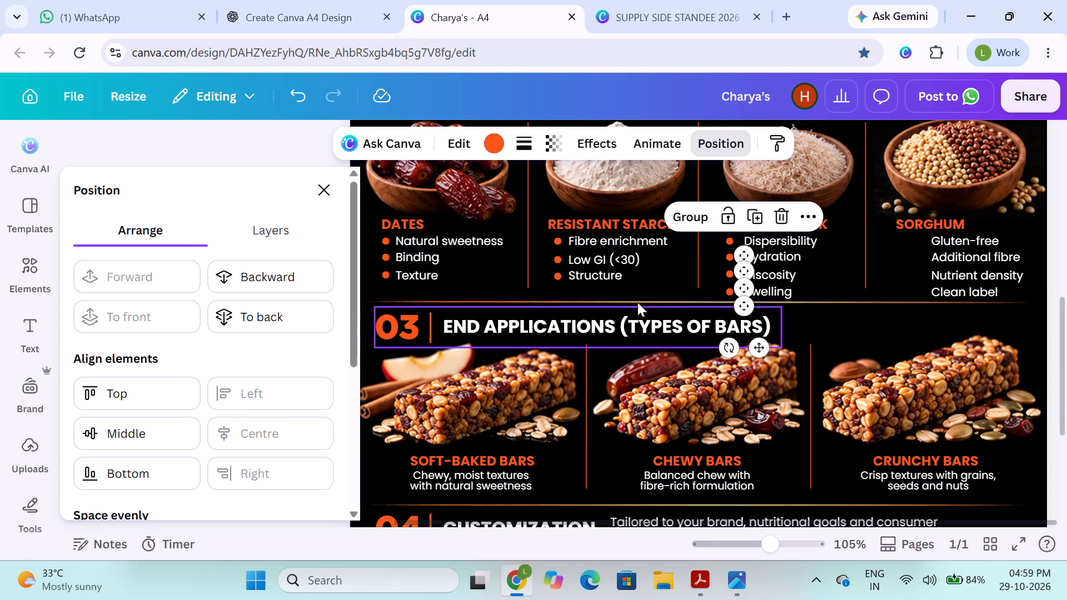
left_click_drag(740, 272, 928, 261)
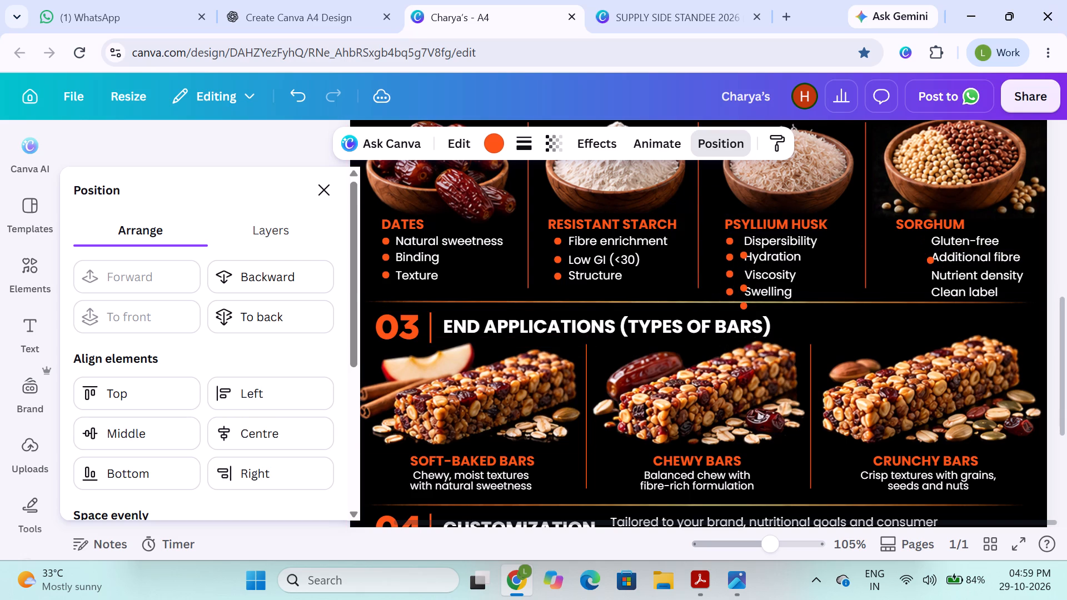
left_click_drag(928, 261, 911, 259)
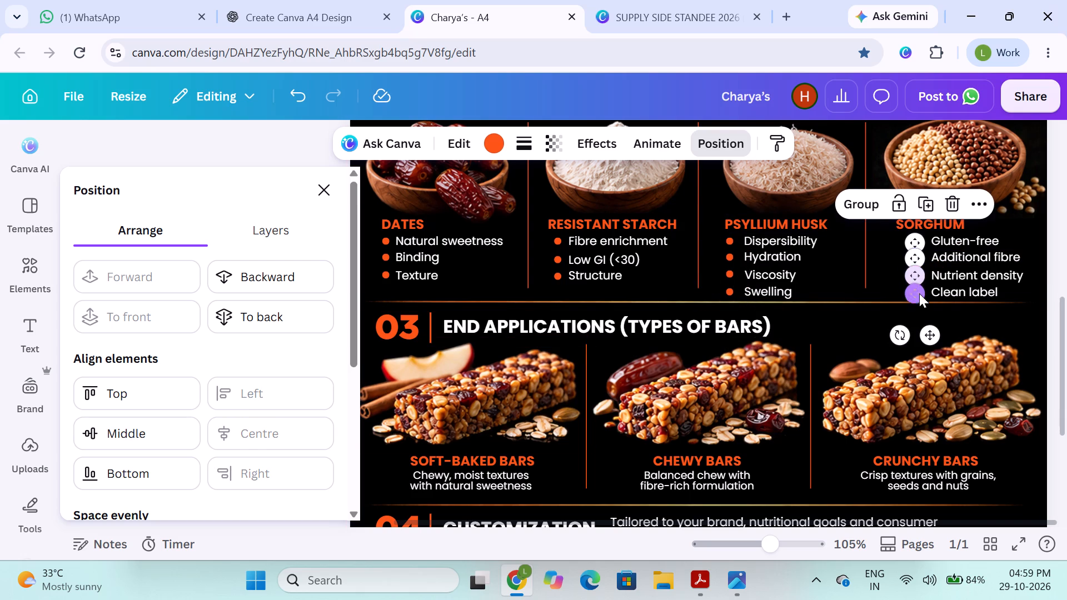
left_click(960, 315)
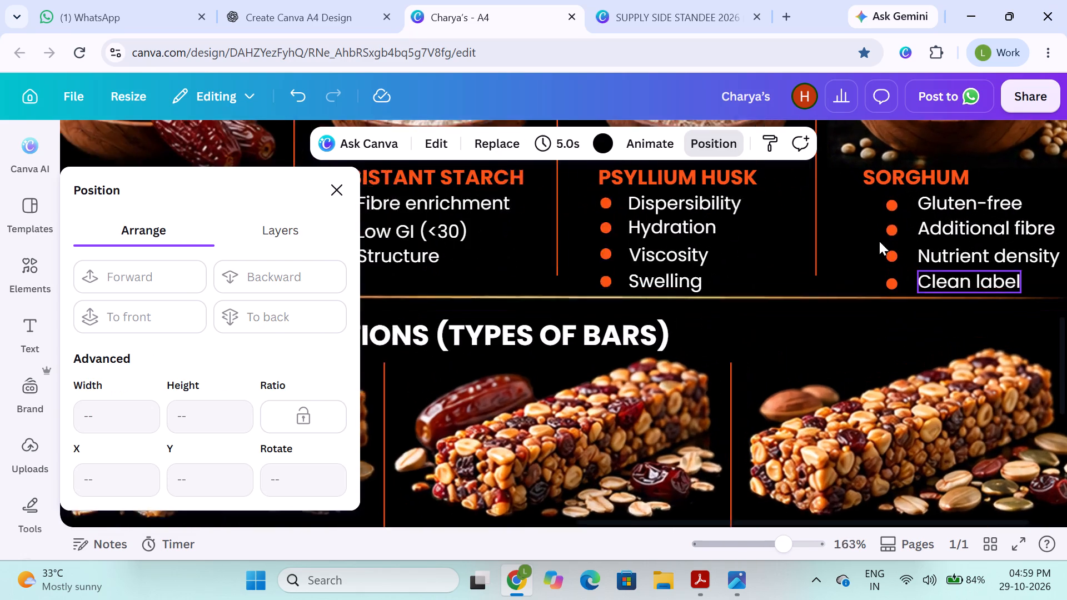
Align the first two Sorghum bullets to the vertical middles of the Gluten-free and Additional fibre texts.
left_click(886, 195)
left_click(940, 196)
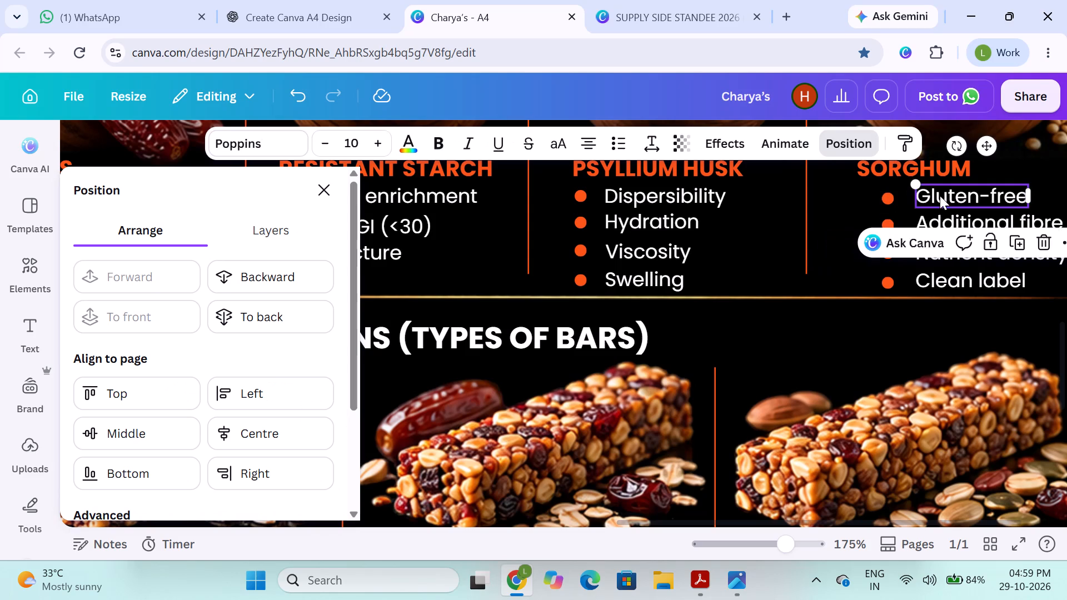
left_click(887, 199, "shift")
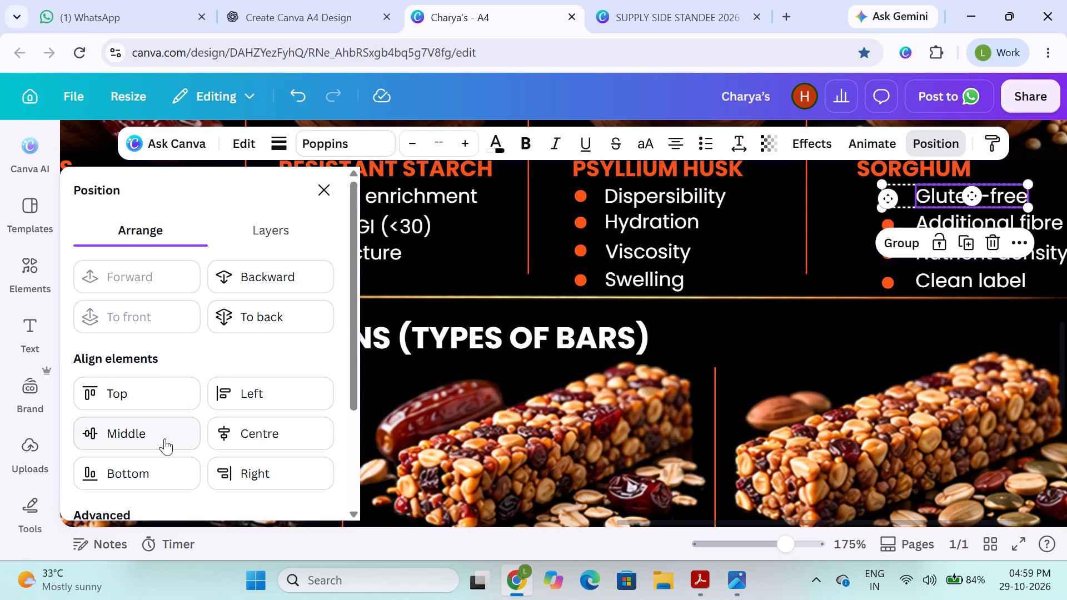
left_click(169, 419)
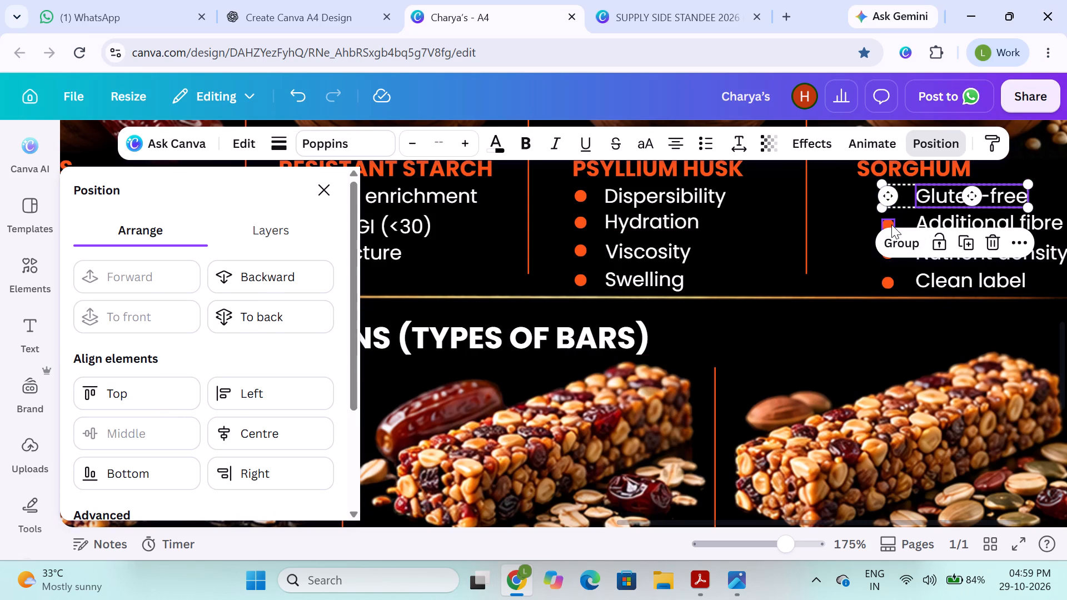
left_click(891, 224)
left_click(918, 224, "shift")
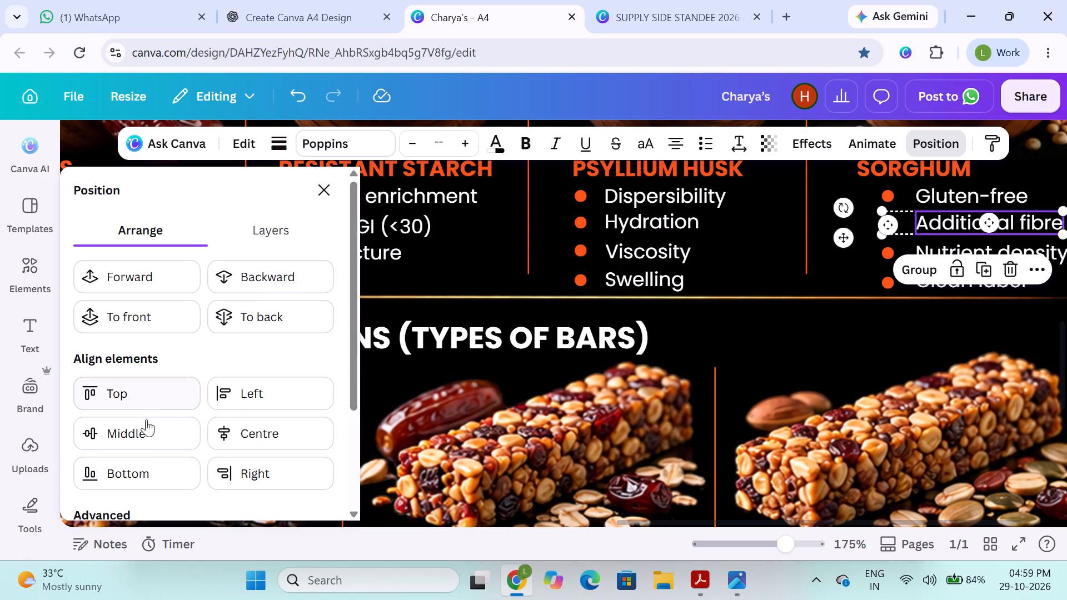
left_click(146, 433)
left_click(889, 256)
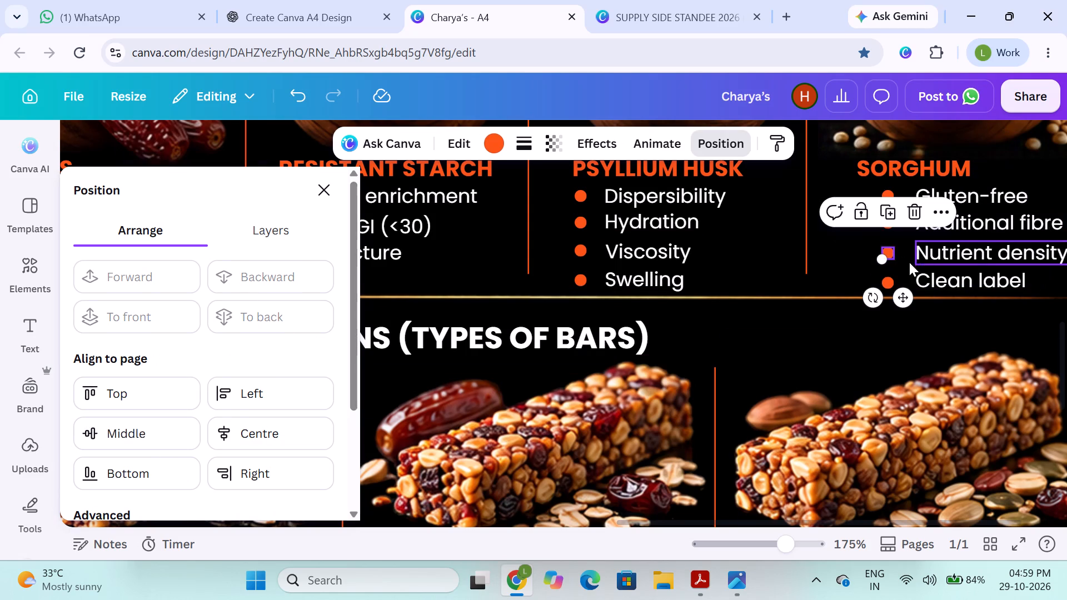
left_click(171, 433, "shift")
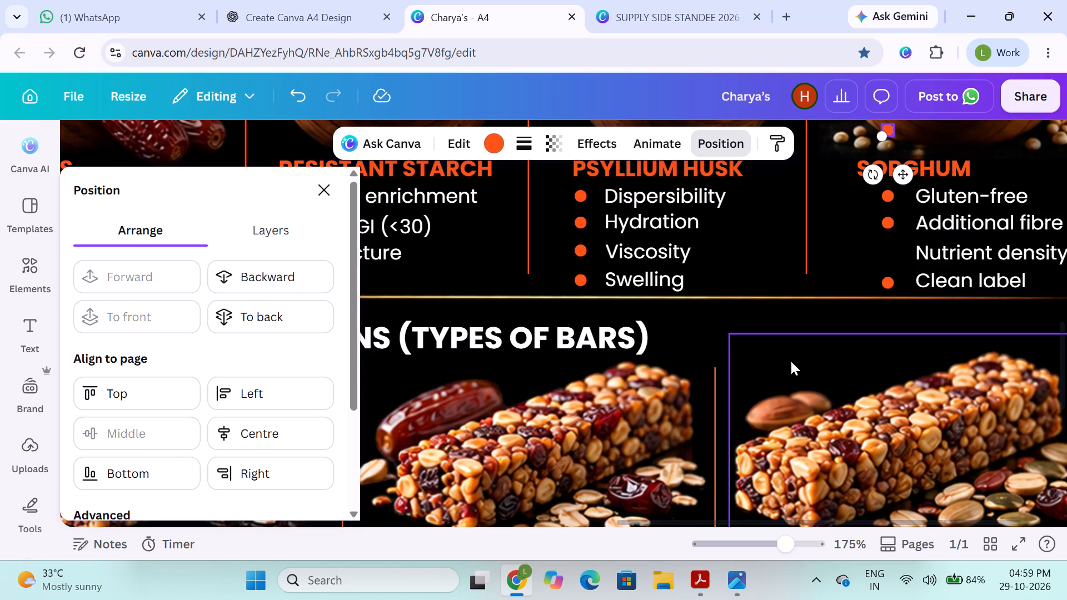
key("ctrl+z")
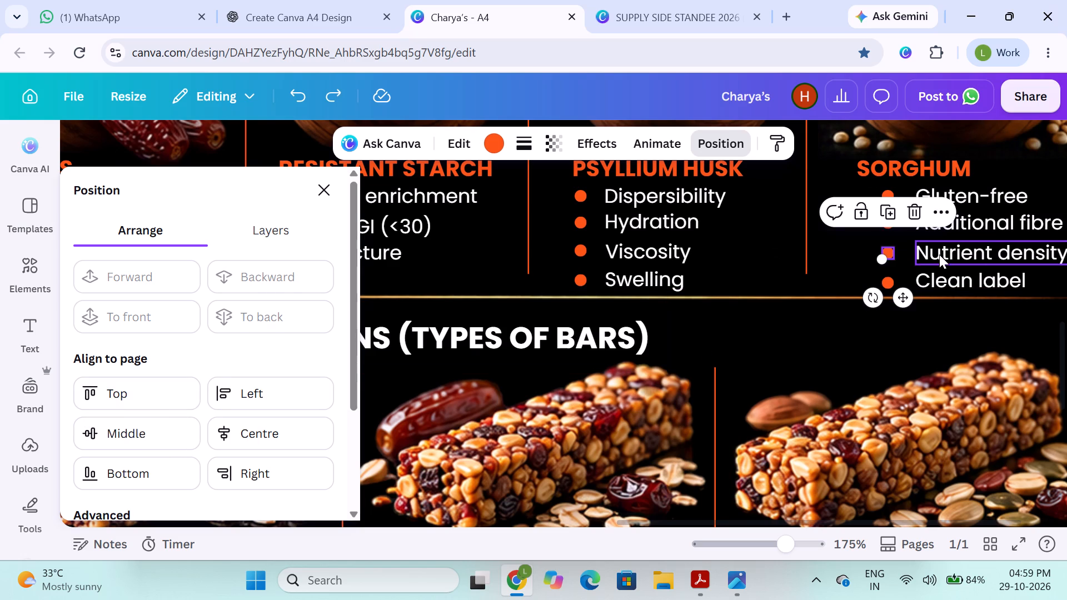
Align the last two Sorghum bullets to the vertical middles of the Nutrient density and Clean label texts.
left_click(939, 254)
left_click(883, 253, "shift")
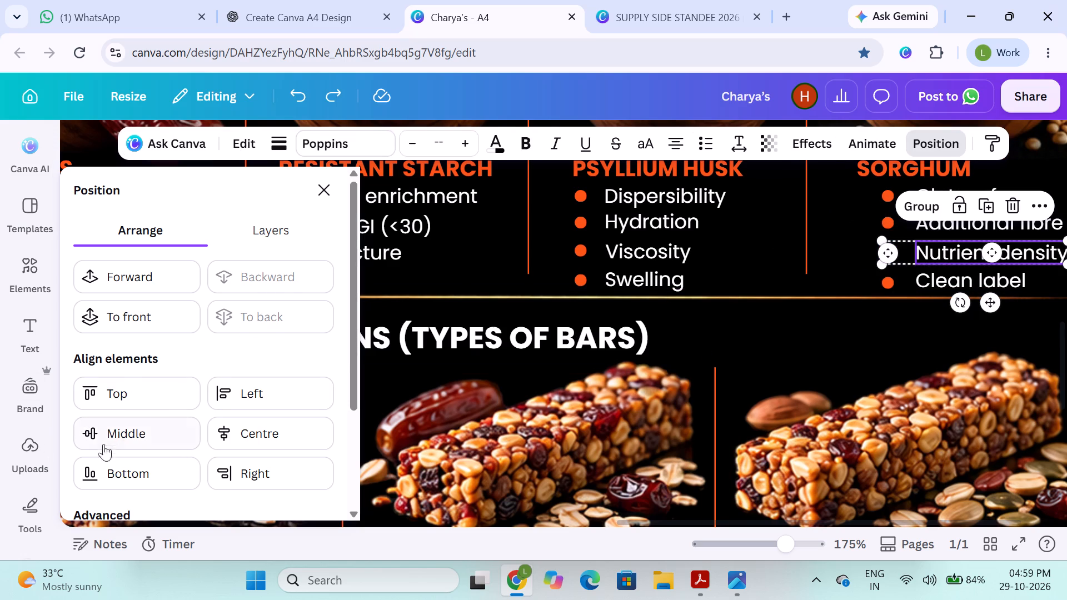
left_click(114, 436)
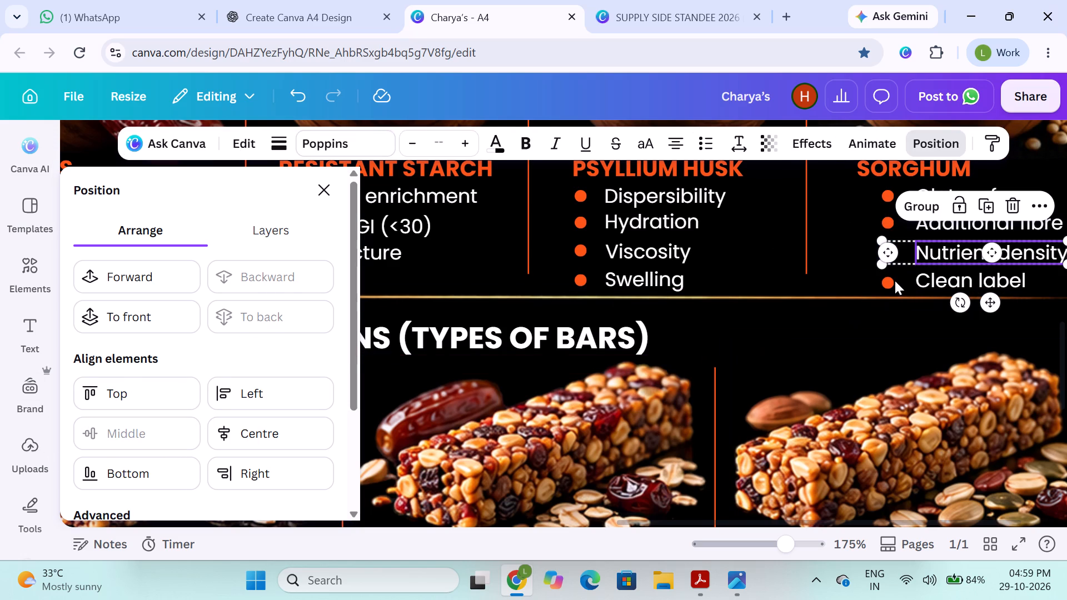
left_click(889, 281)
left_click(929, 282, "shift")
left_click(164, 432)
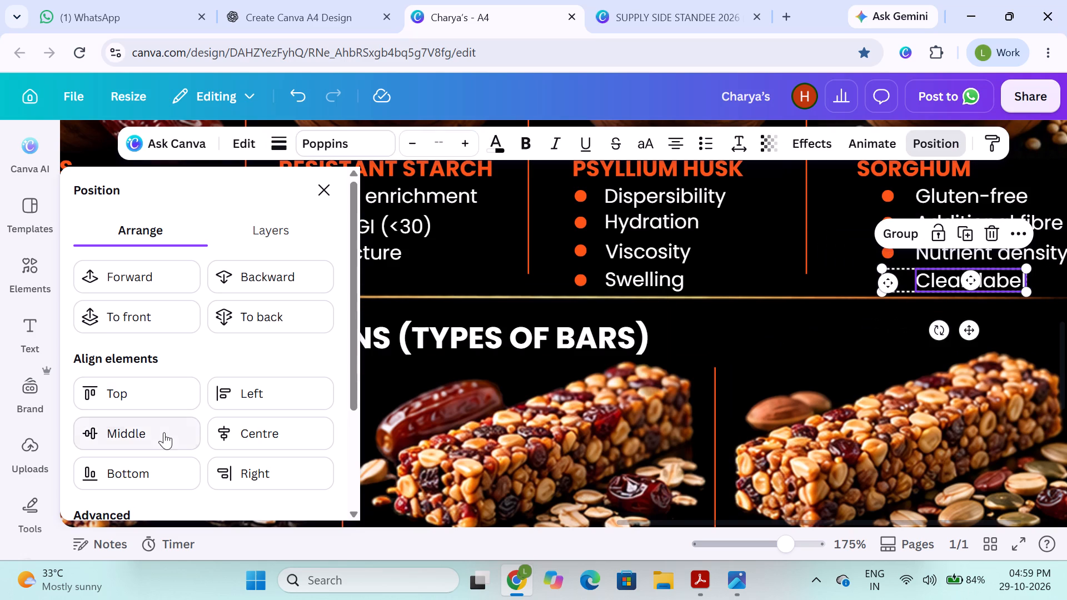
Align the four Psyllium Husk bullets with the matching Sorghum bullets at their vertical middles, row by row.
left_click(579, 279)
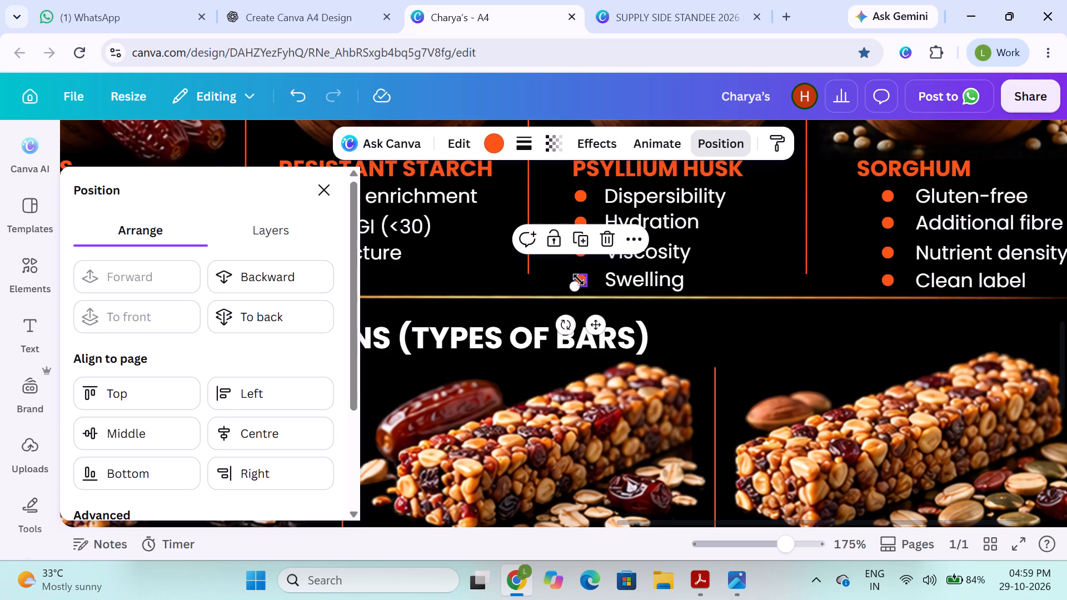
left_click(885, 278, "shift")
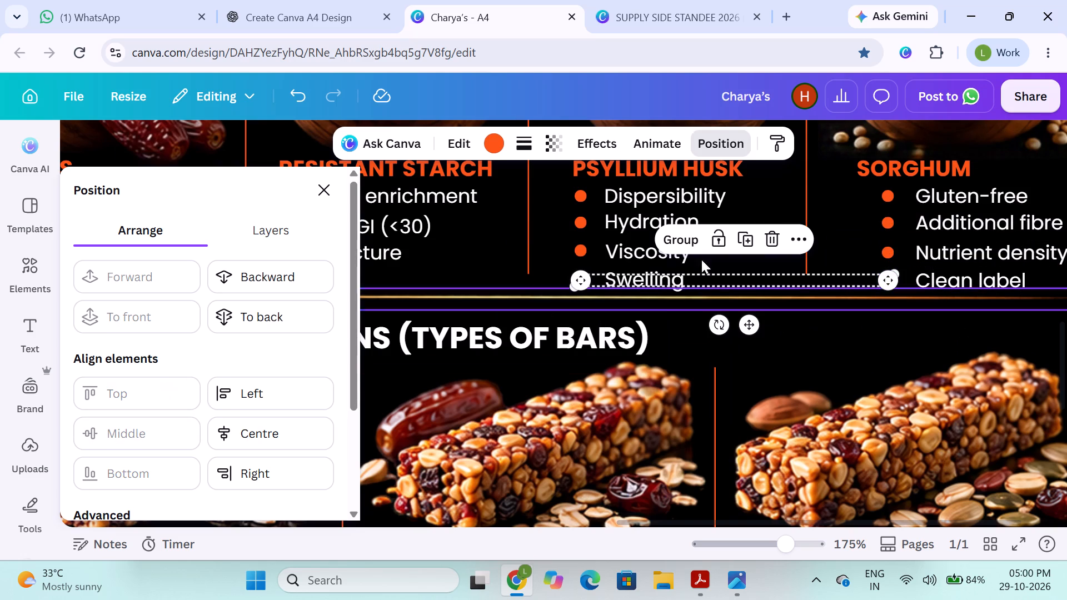
left_click(576, 251)
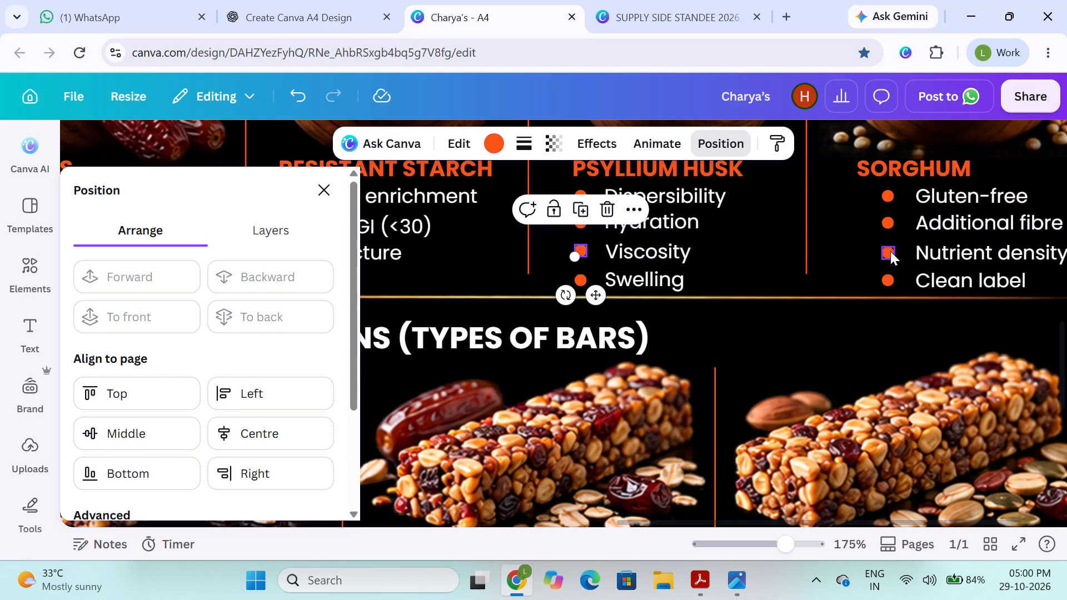
left_click(890, 251, "shift")
left_click(144, 428)
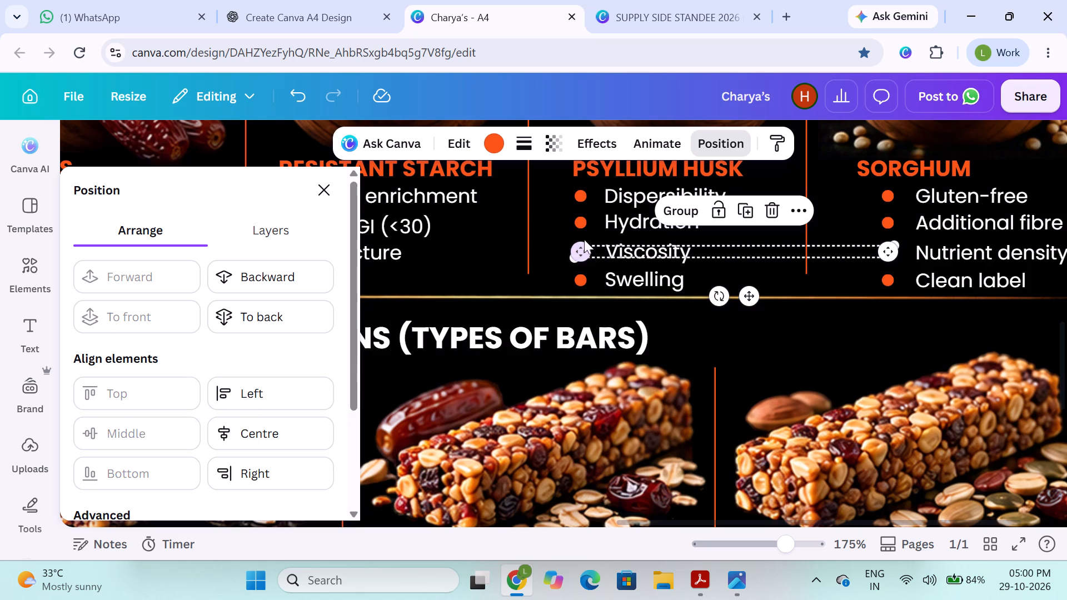
left_click(580, 218)
left_click(891, 225, "shift")
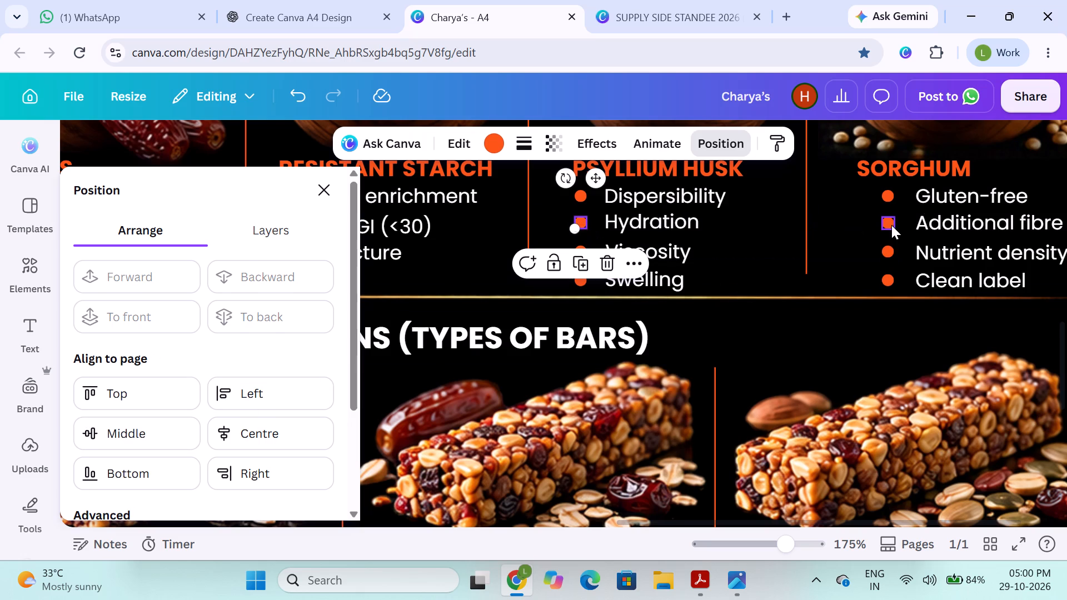
left_click(158, 425)
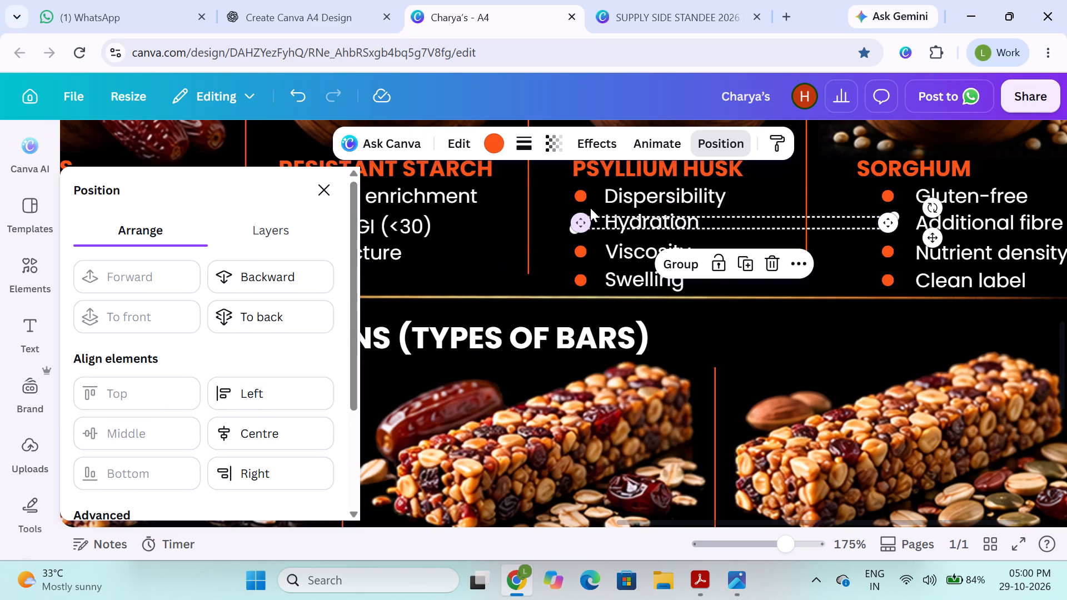
left_click(585, 194)
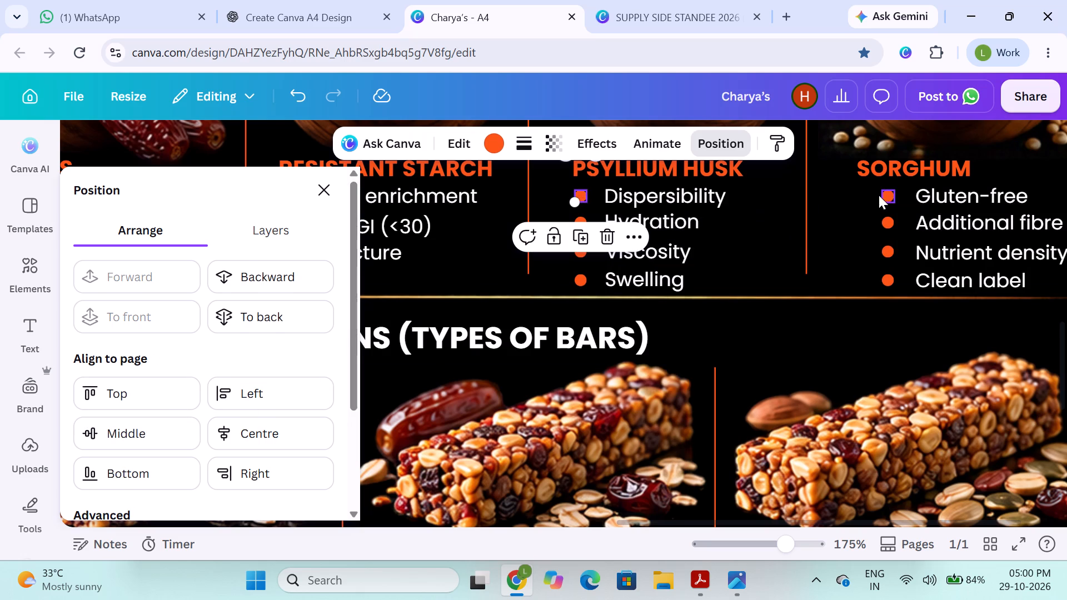
left_click(887, 195)
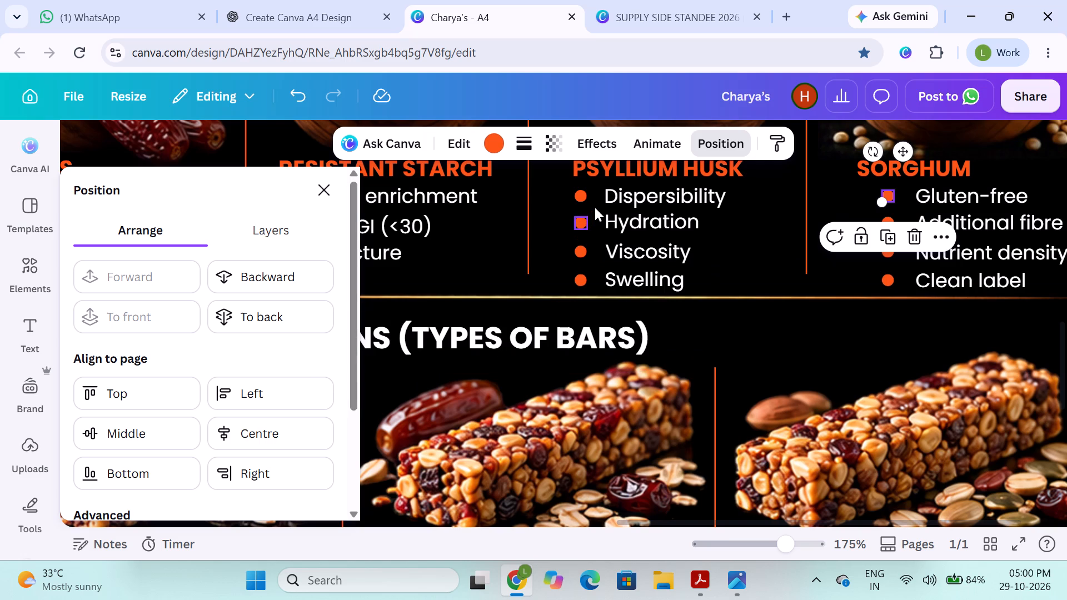
left_click(584, 199, "shift")
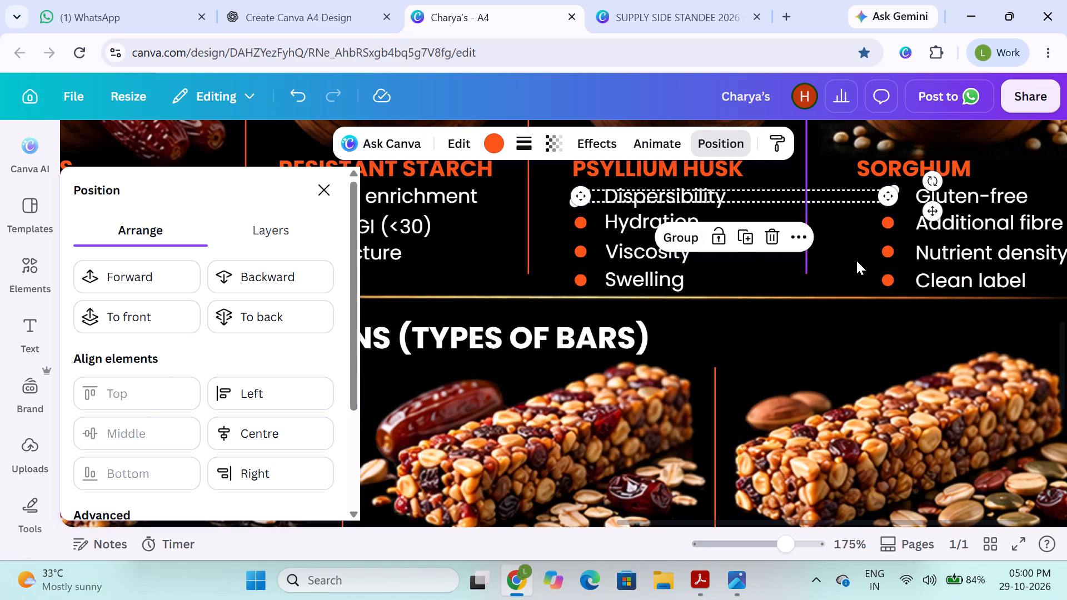
left_click(857, 259)
Align the Hydration, Viscosity and Swelling texts to the vertical middles of Additional fibre, Nutrient density and Clean label.
left_click(949, 226)
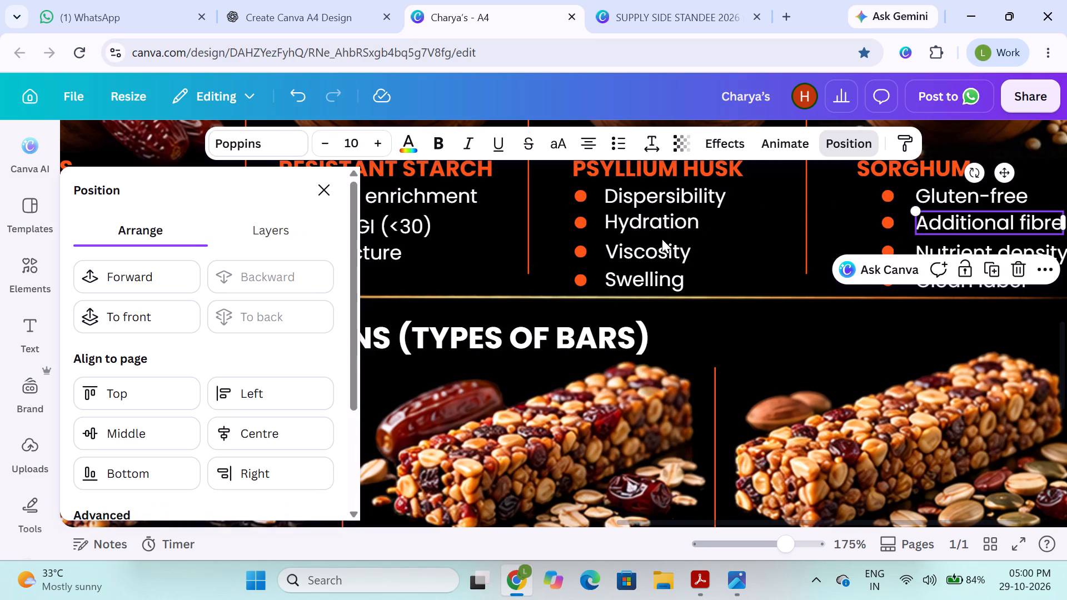
left_click(646, 226, "shift")
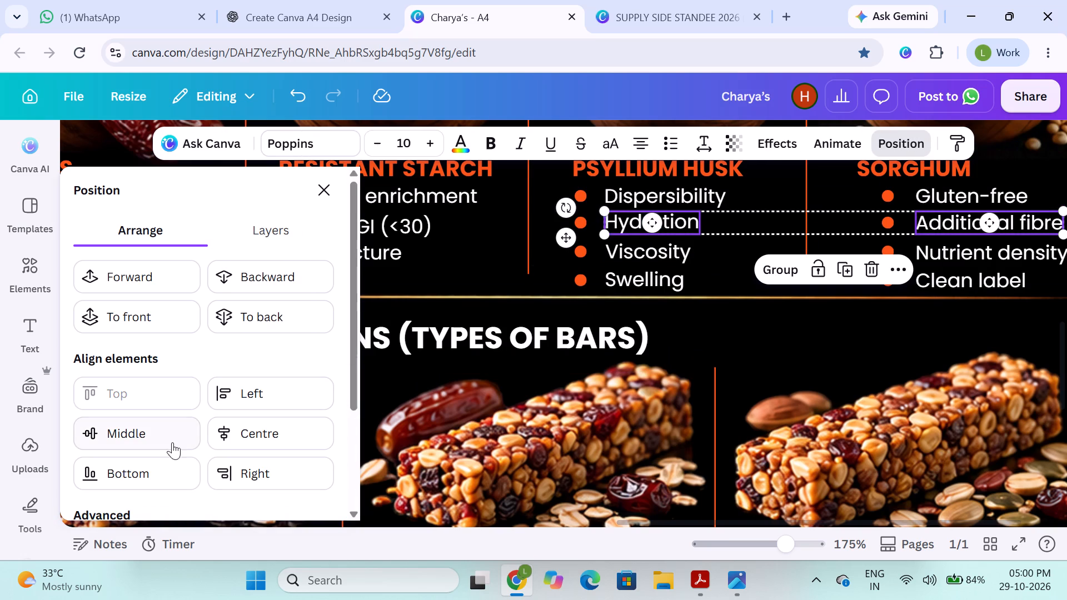
left_click(156, 439)
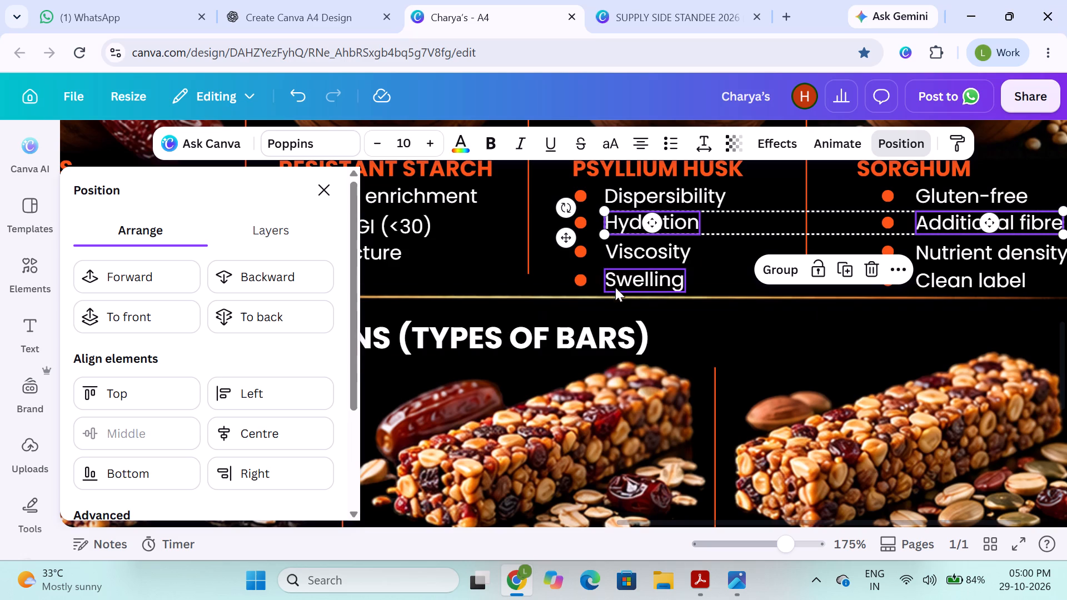
left_click(652, 251)
left_click(985, 254, "shift")
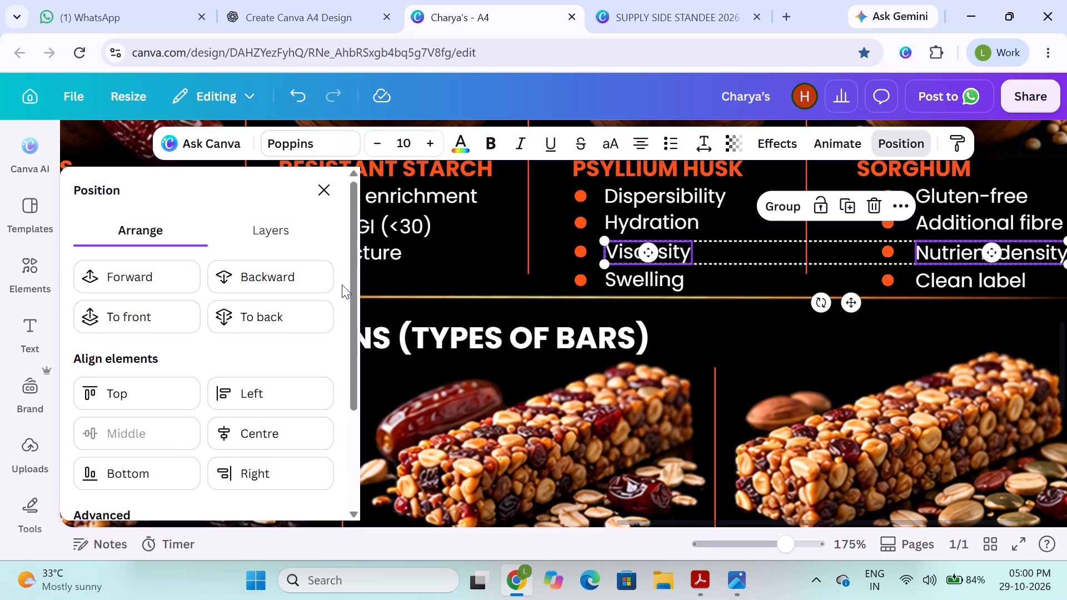
left_click(945, 271)
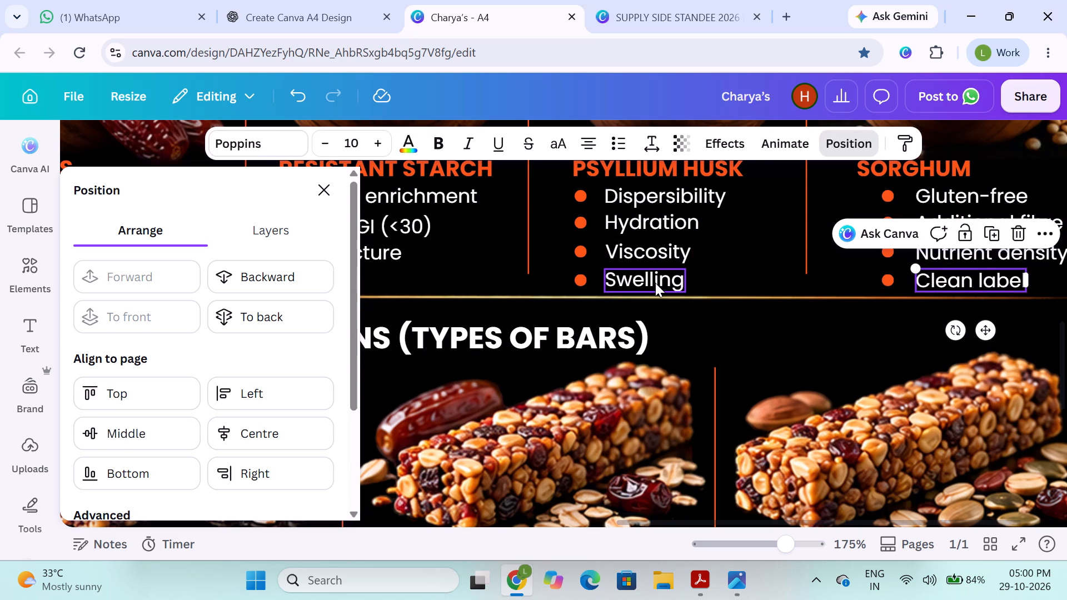
left_click(655, 283, "shift")
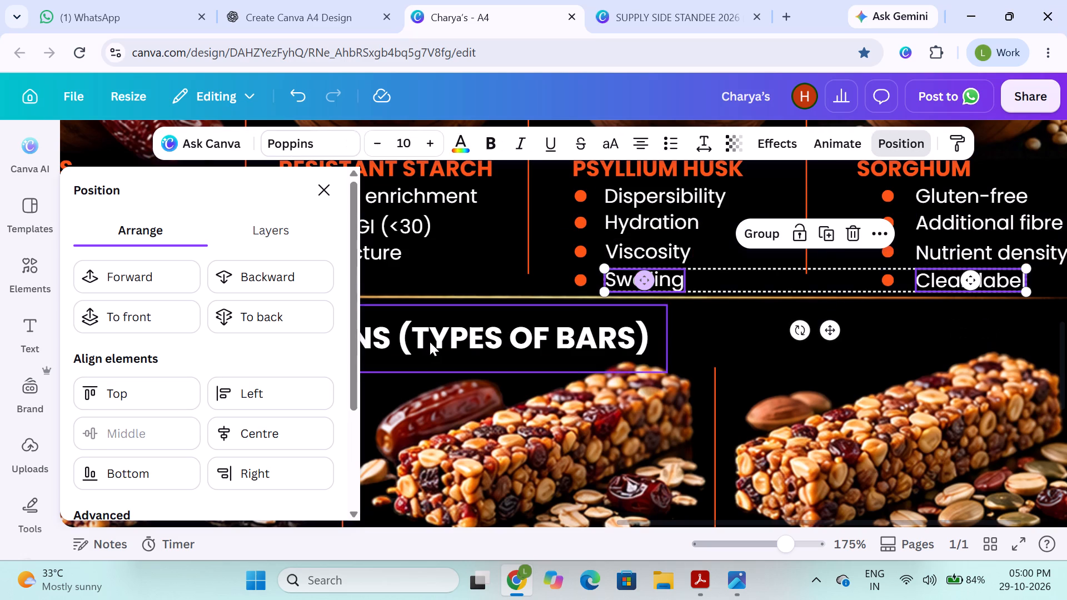
left_click(750, 248)
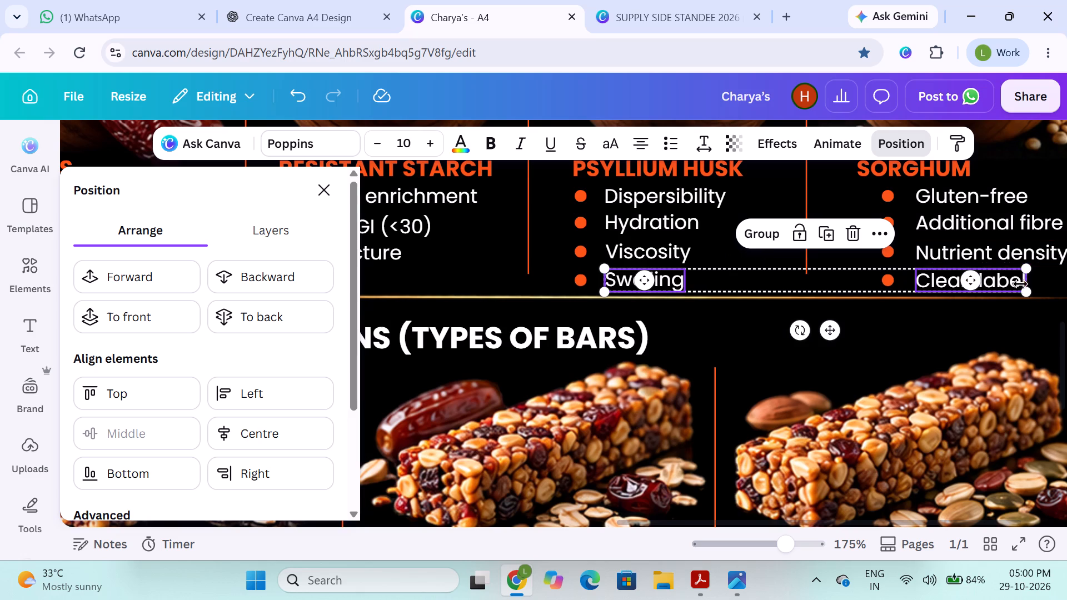
Group the four Sorghum texts, from Gluten-free to Clean label.
scroll(1015, 285, "left", 1)
left_click(1003, 323)
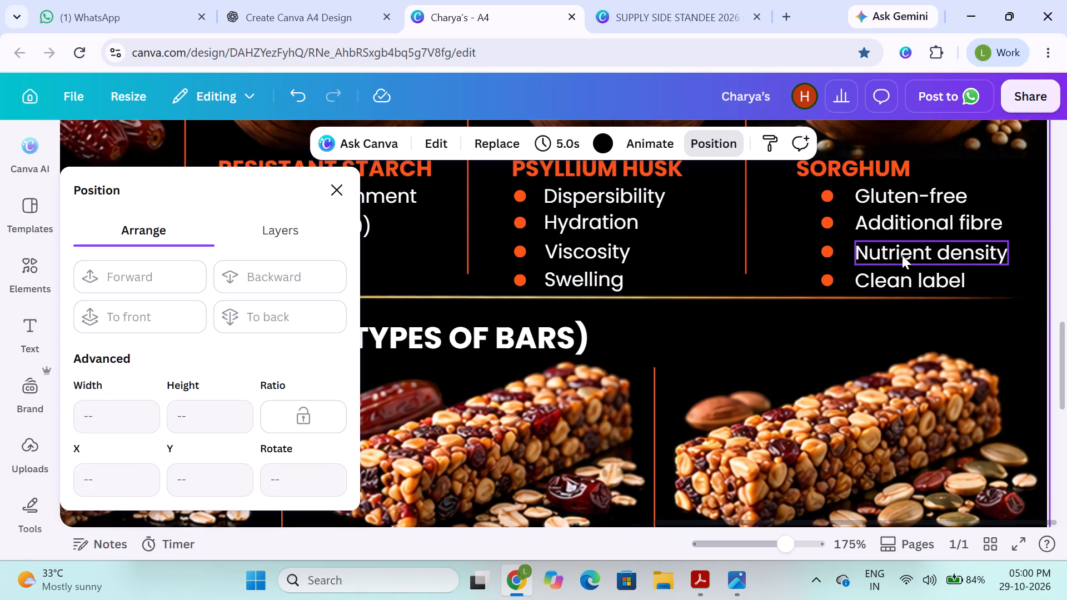
left_click(898, 204, "shift")
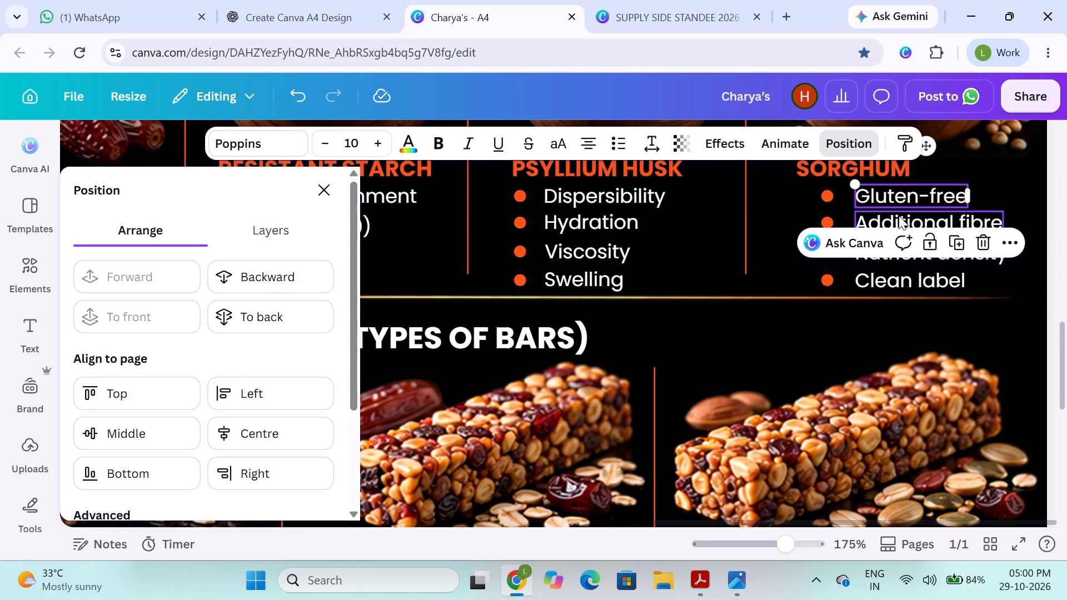
left_click(899, 216, "shift")
left_click(891, 247, "shift")
left_click(887, 276, "shift")
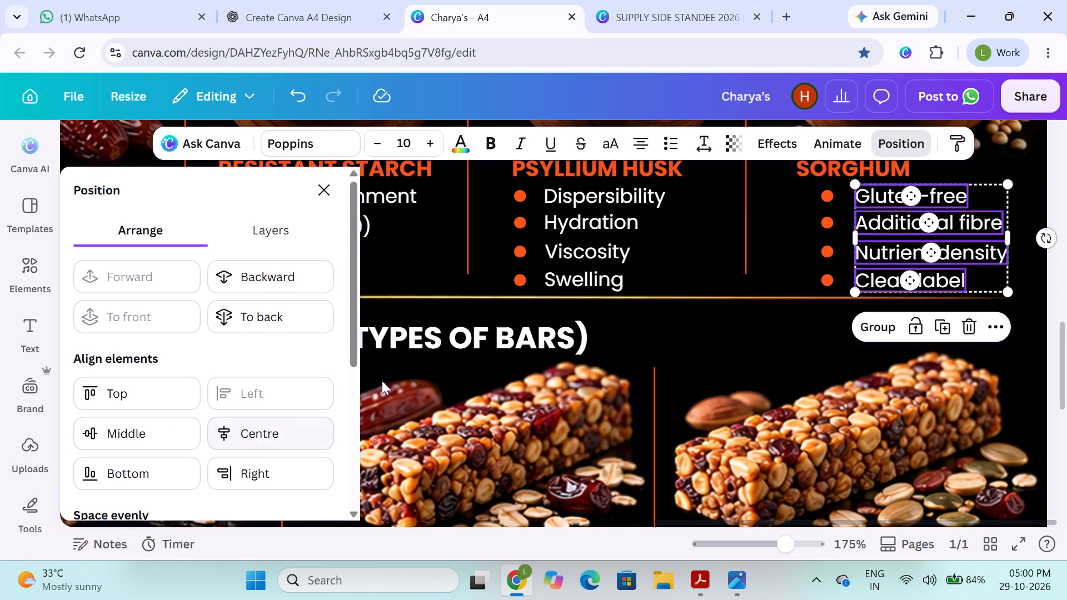
left_click(880, 322)
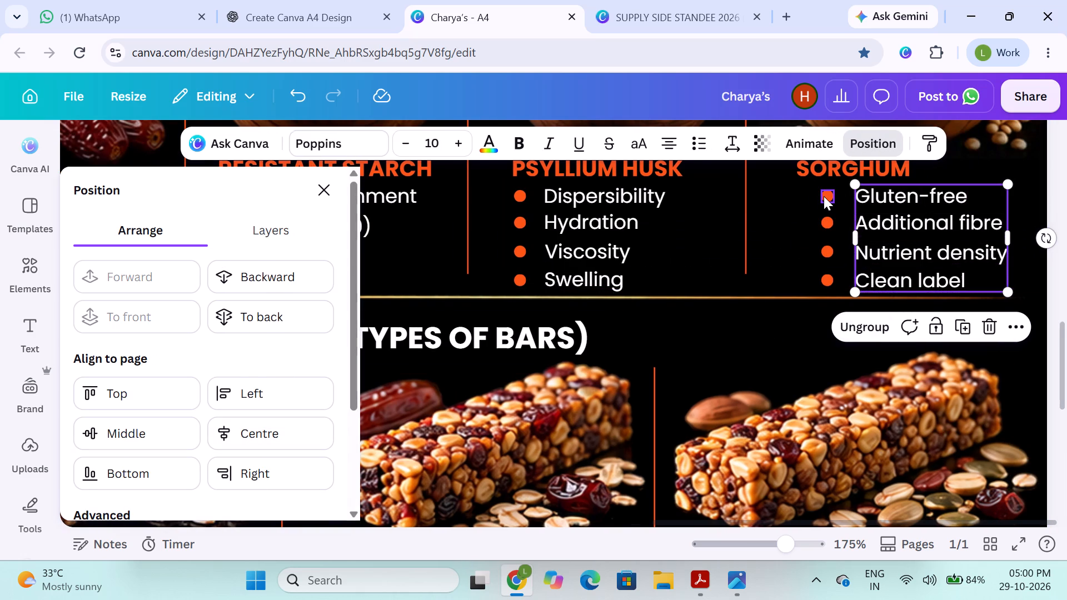
Group the four orange bullets beside the Sorghum texts.
left_click(824, 196, "shift")
left_click(830, 226, "shift")
left_click(770, 233)
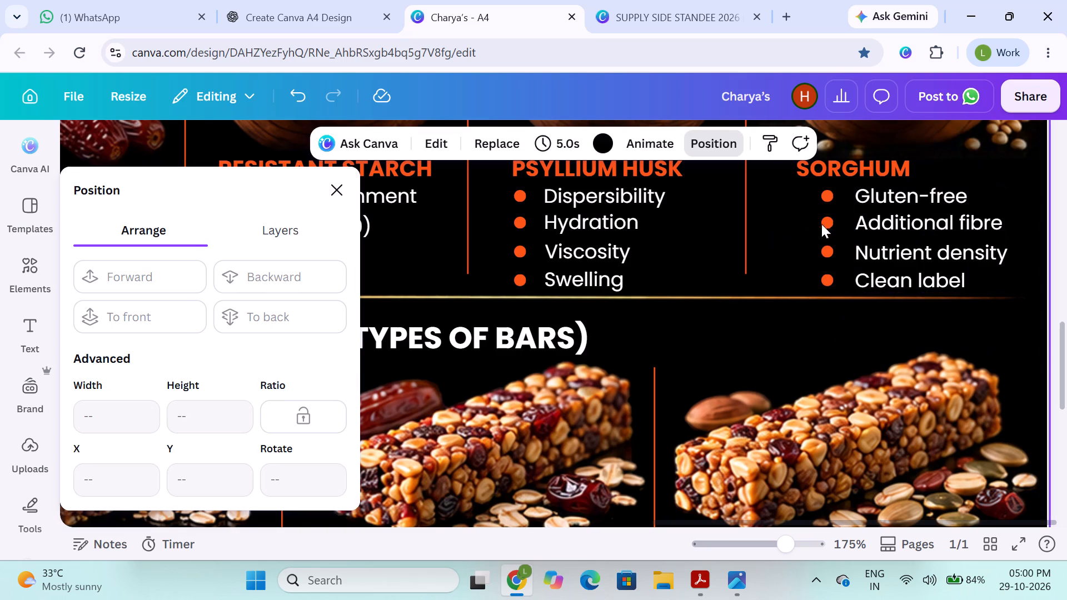
left_click(825, 197, "shift")
left_click(828, 221, "shift")
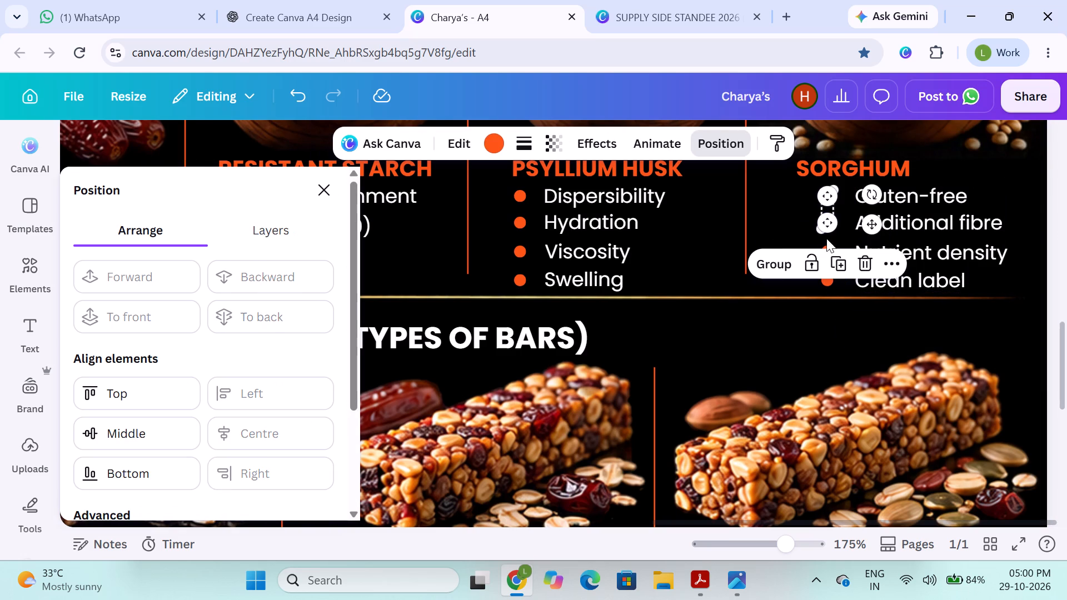
left_click(828, 246, "shift")
left_click(828, 274, "shift")
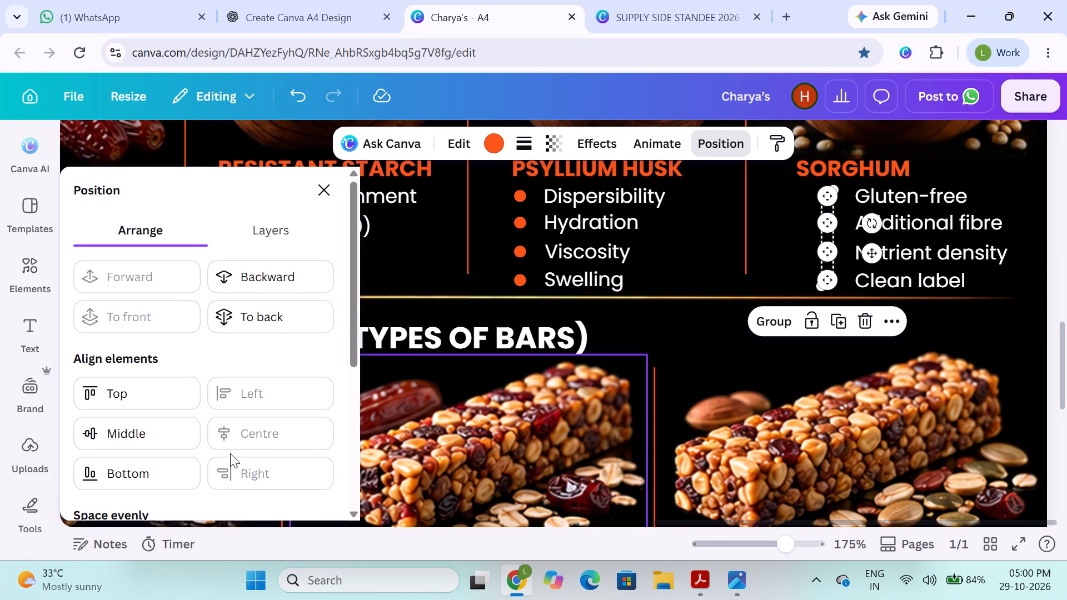
left_click(762, 317)
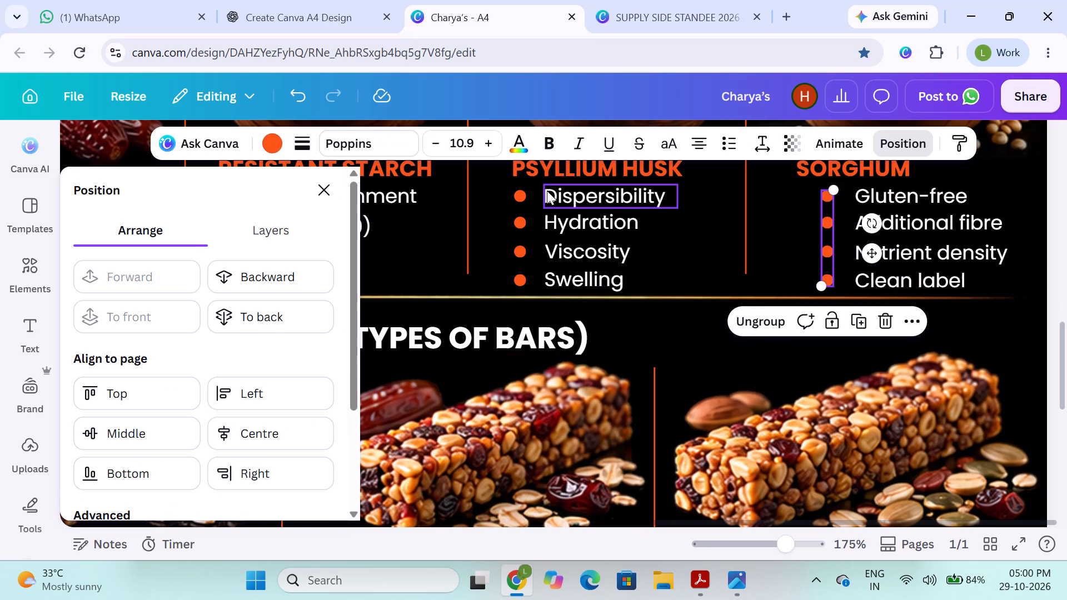
Group the four Psyllium Husk texts, from Dispersibility to Swelling.
left_click(552, 193)
left_click(570, 217, "shift")
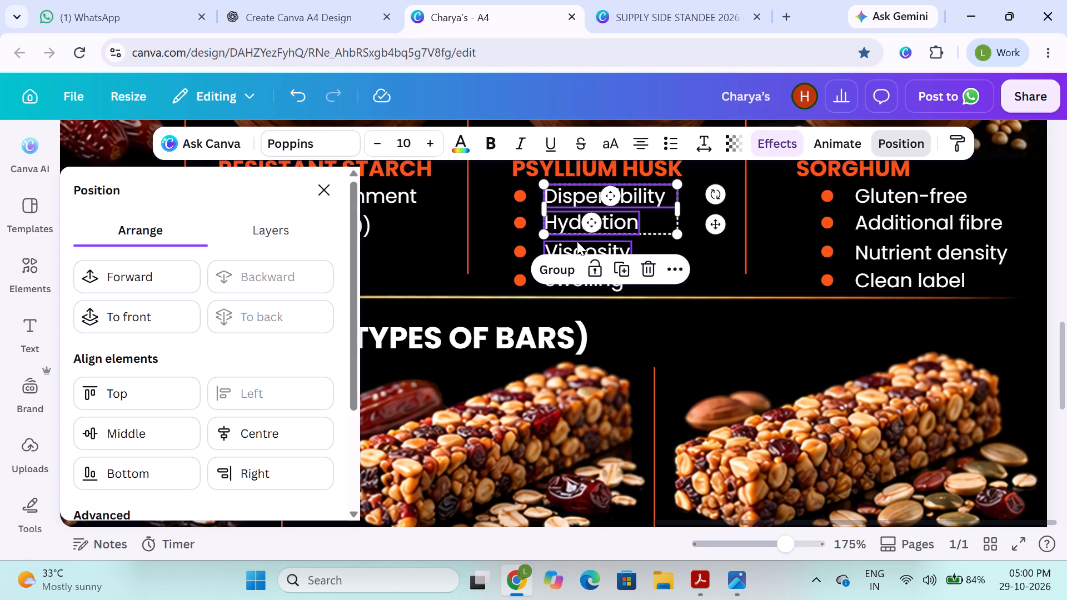
left_click(577, 241, "shift")
left_click(585, 279, "shift")
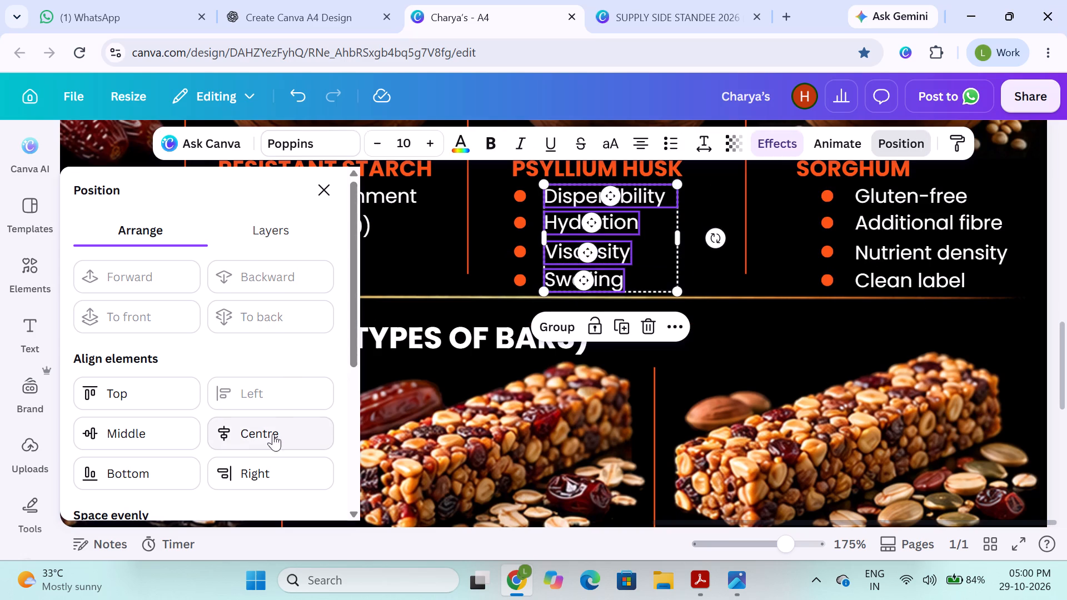
left_click(565, 328)
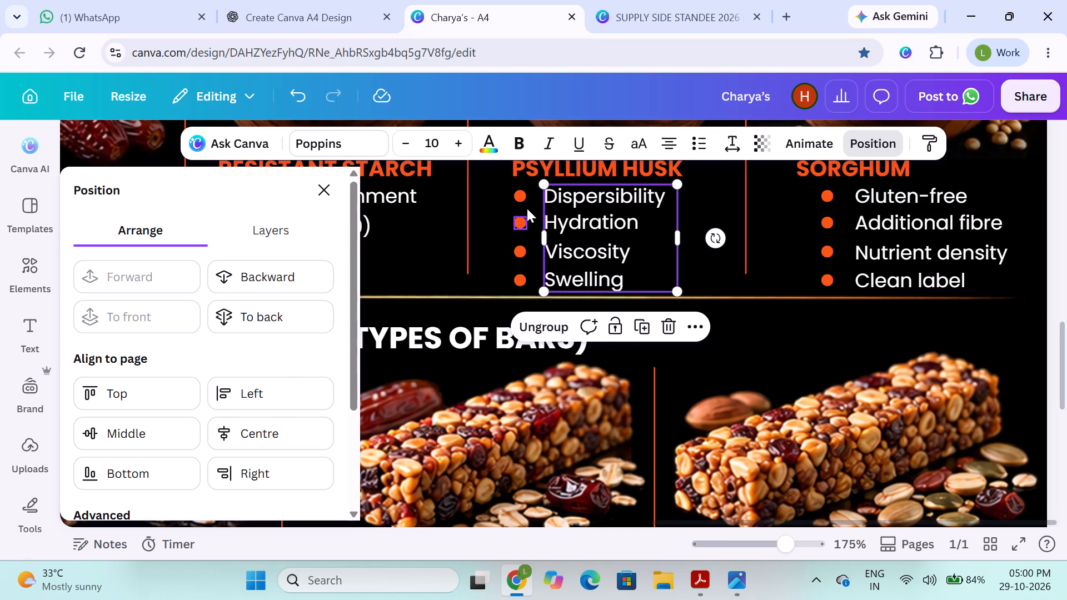
Group the four orange bullets beside the Psyllium Husk texts.
left_click(526, 196, "shift")
left_click(487, 224)
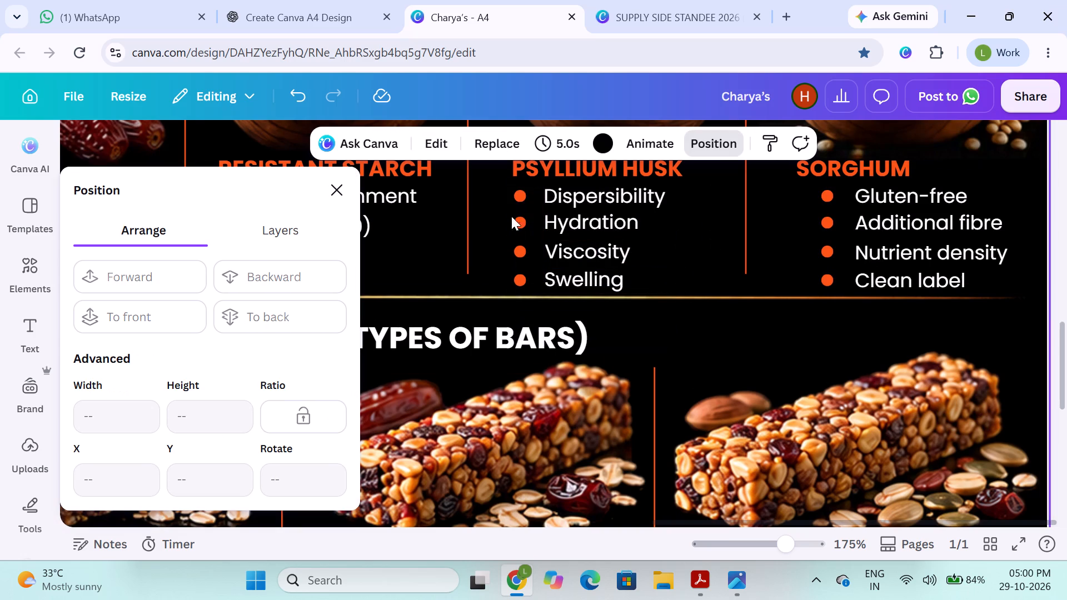
left_click(517, 195, "shift")
left_click(522, 219, "shift")
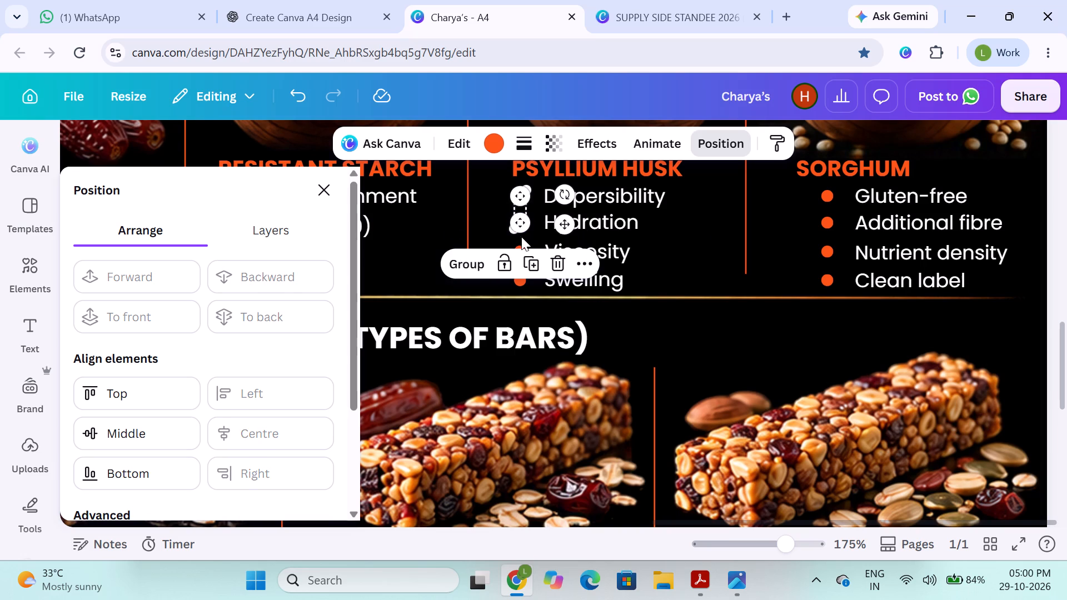
left_click(518, 245, "shift")
left_click(520, 276, "shift")
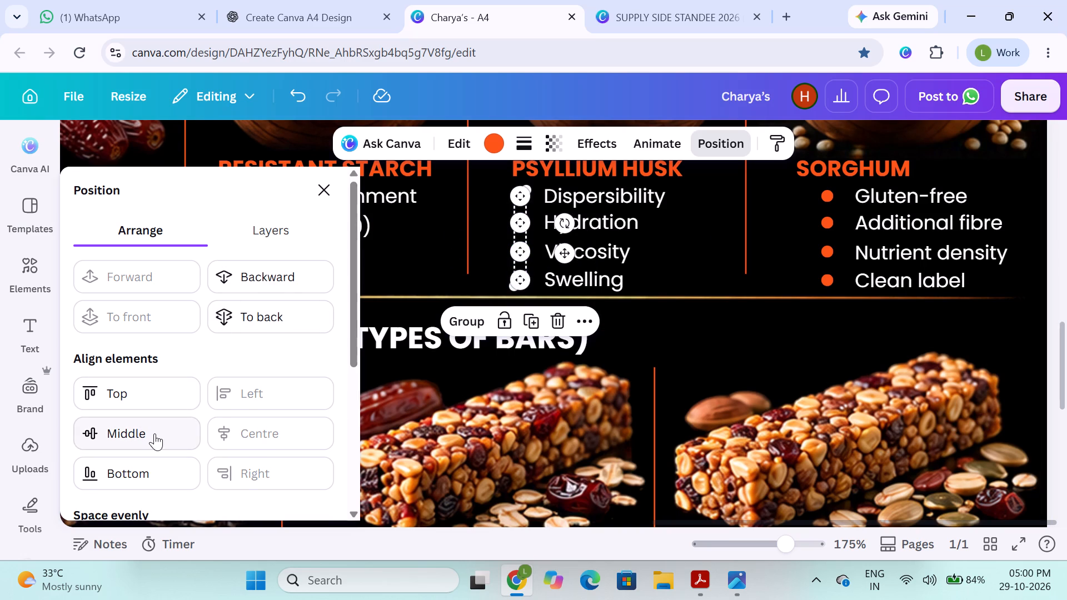
left_click(463, 330)
left_click(718, 249)
Group the three orange bullets beside the Resistant Starch texts.
scroll(718, 249, "right", 4)
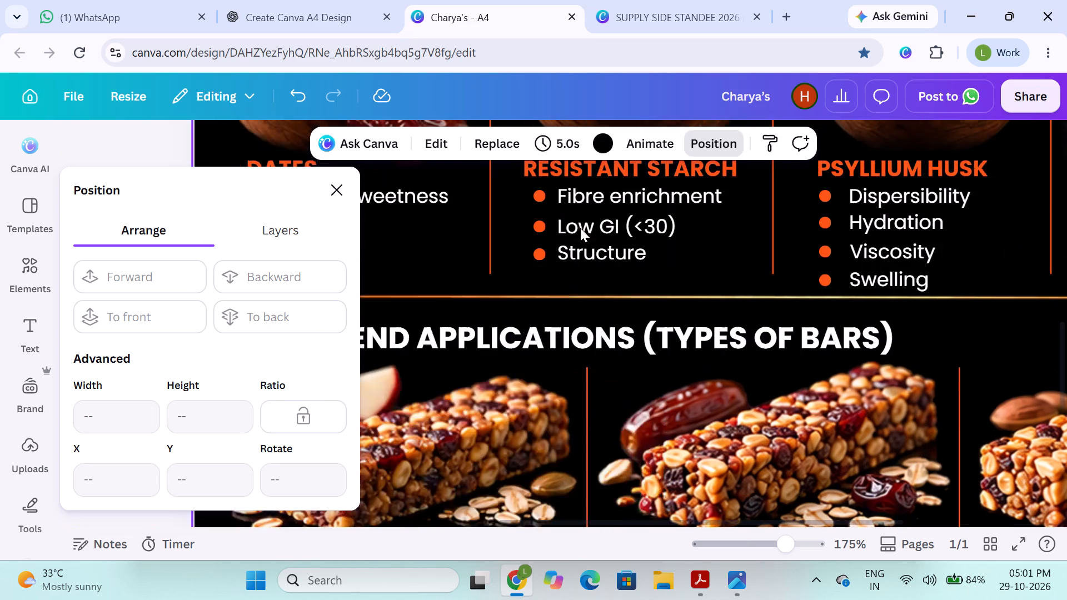
scroll(580, 228, "right", 1)
left_click(616, 192)
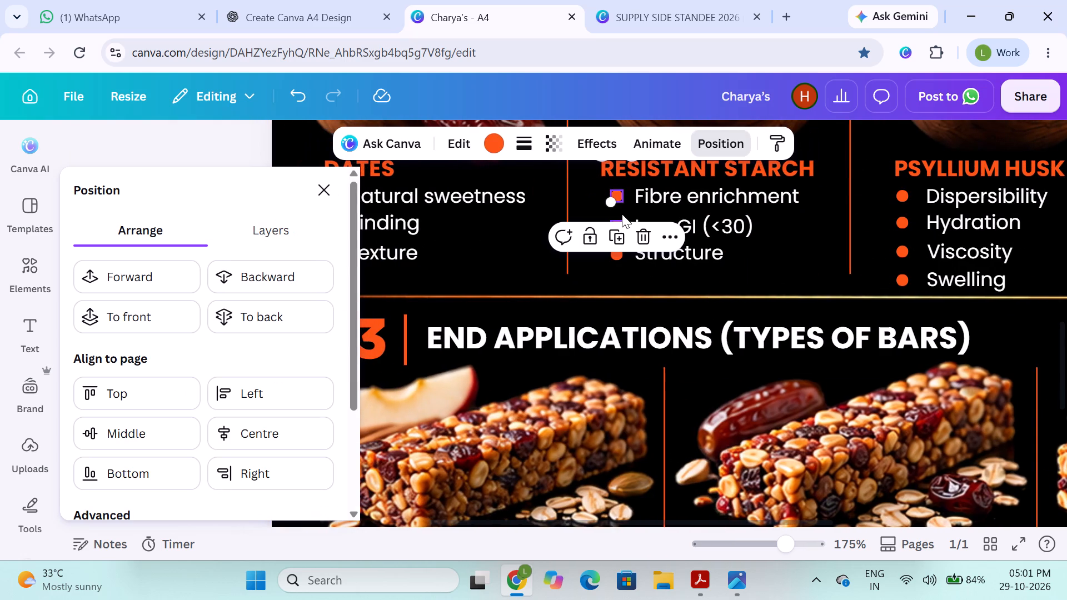
left_click(617, 220, "shift")
left_click(616, 248, "shift")
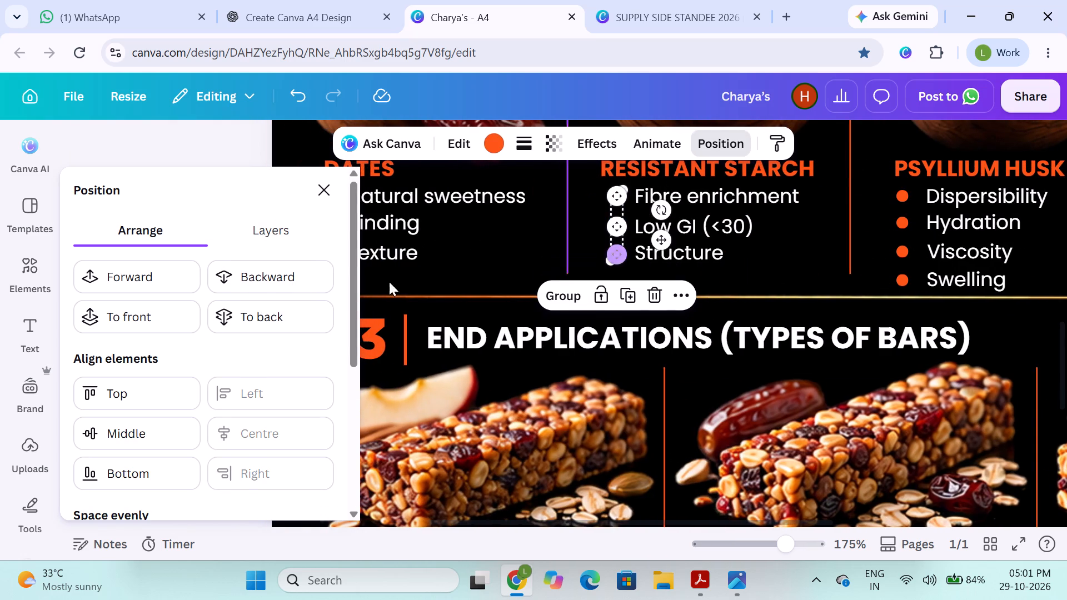
left_click(556, 294)
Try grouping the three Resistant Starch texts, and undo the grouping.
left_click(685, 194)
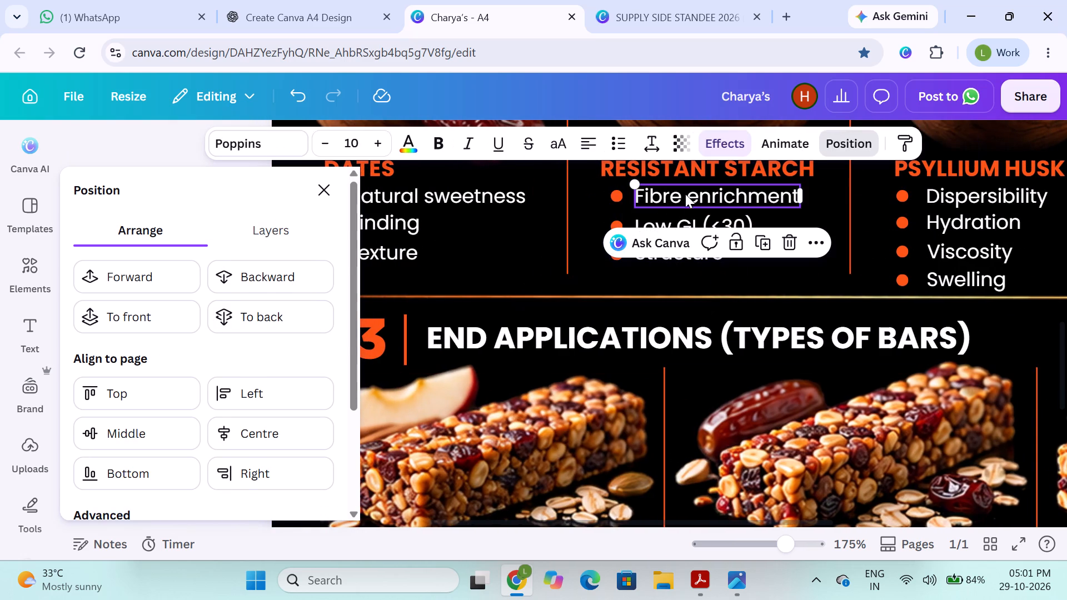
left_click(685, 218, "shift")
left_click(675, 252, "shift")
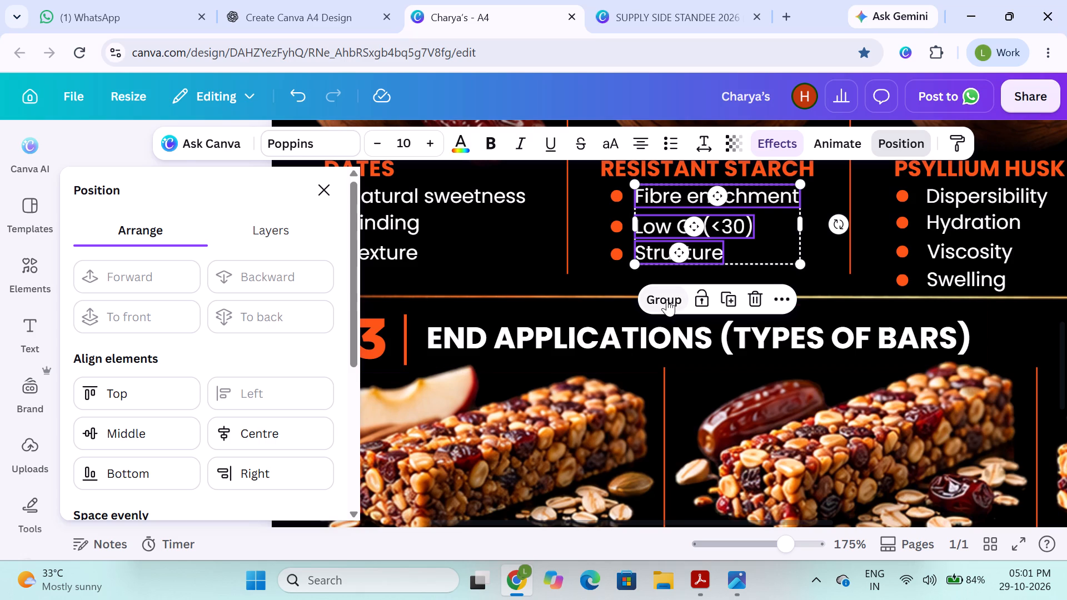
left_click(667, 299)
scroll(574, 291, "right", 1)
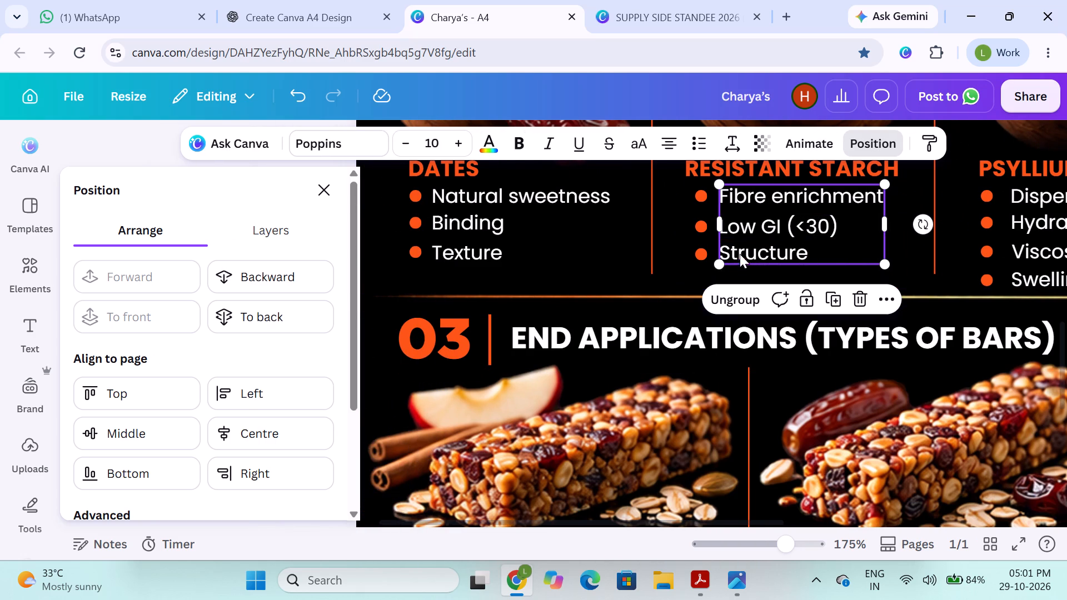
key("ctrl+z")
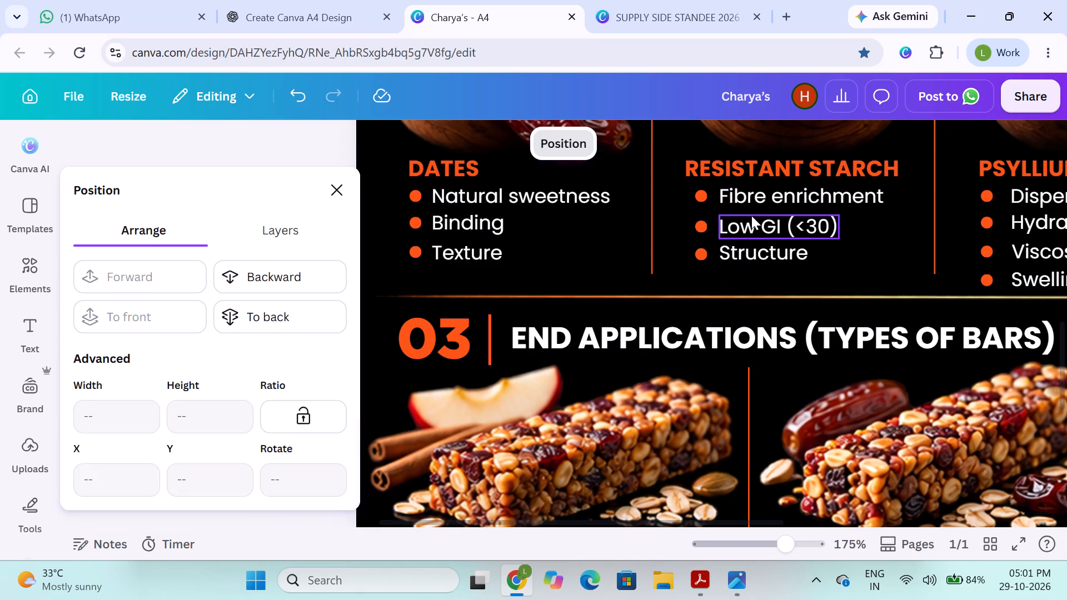
Group the three Resistant Starch texts: Fibre enrichment, Low GI (<30) and Structure.
left_click(745, 196)
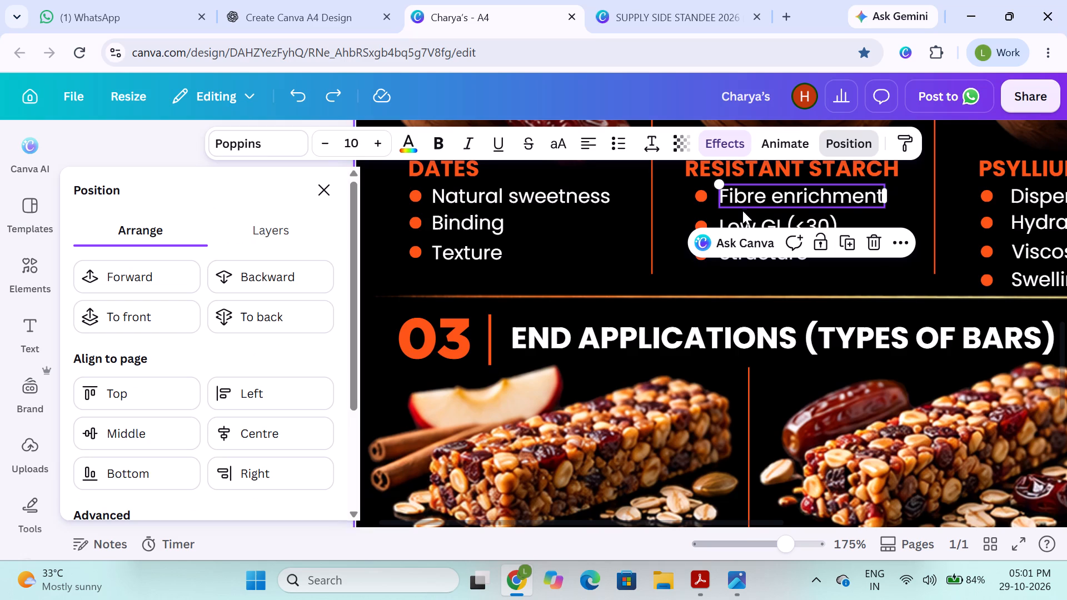
left_click(739, 223, "shift")
left_click(741, 248, "shift")
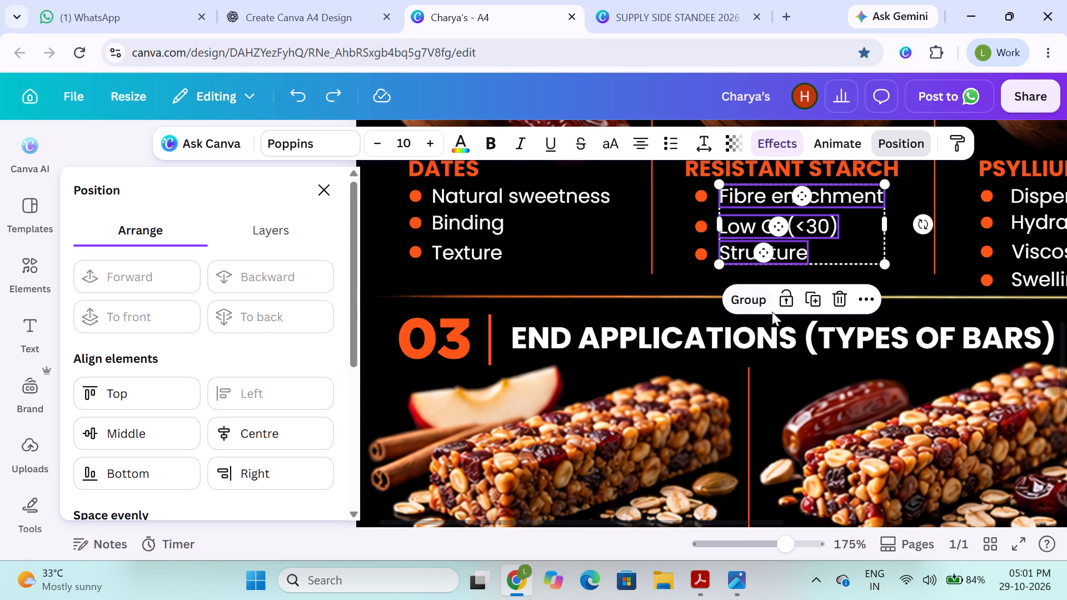
left_click(751, 302)
Group the three Dates texts: Natural sweetness, Binding and Texture.
left_click(511, 200)
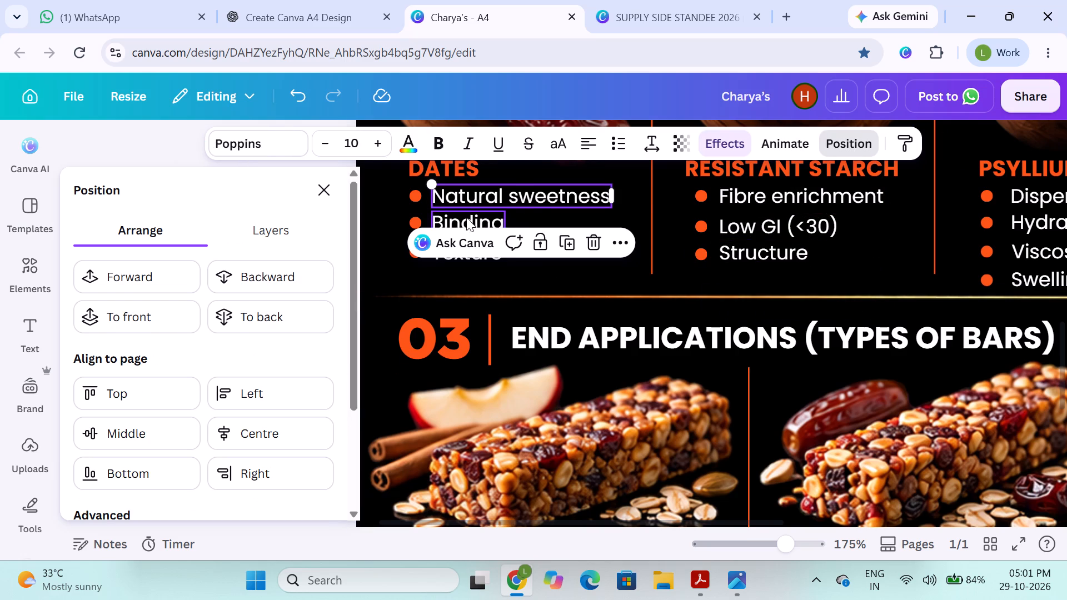
left_click(466, 217, "shift")
left_click(447, 246, "shift")
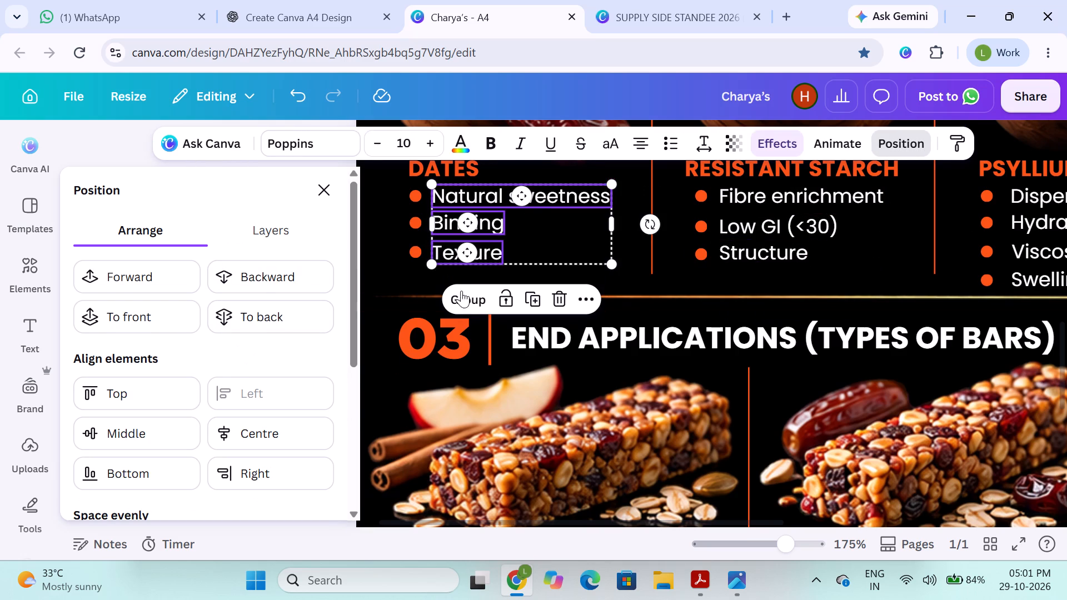
left_click(464, 299)
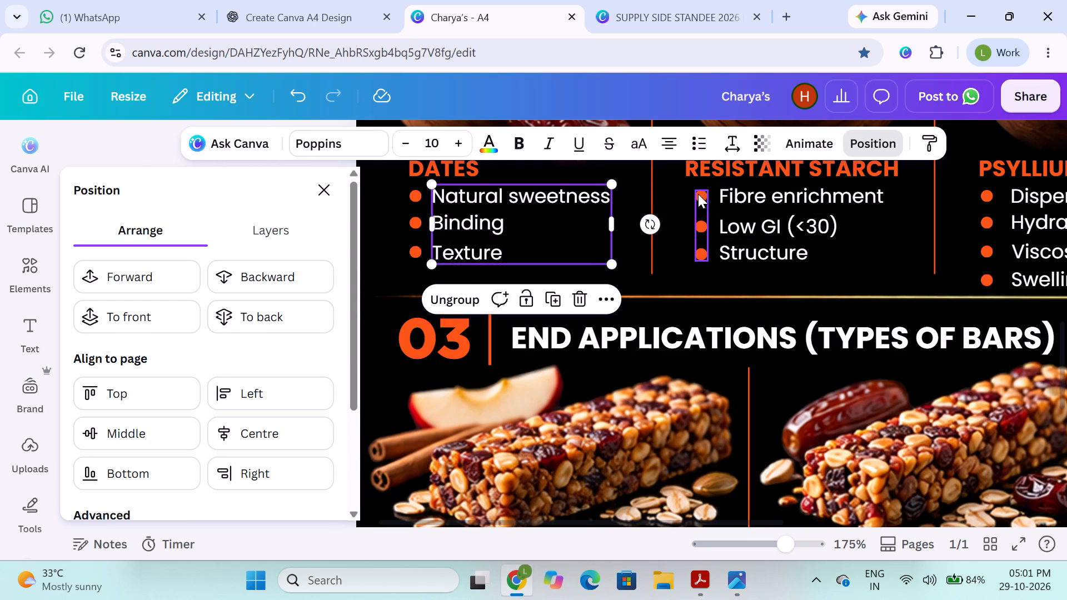
Group the three orange bullets beside the Dates texts.
left_click(412, 193)
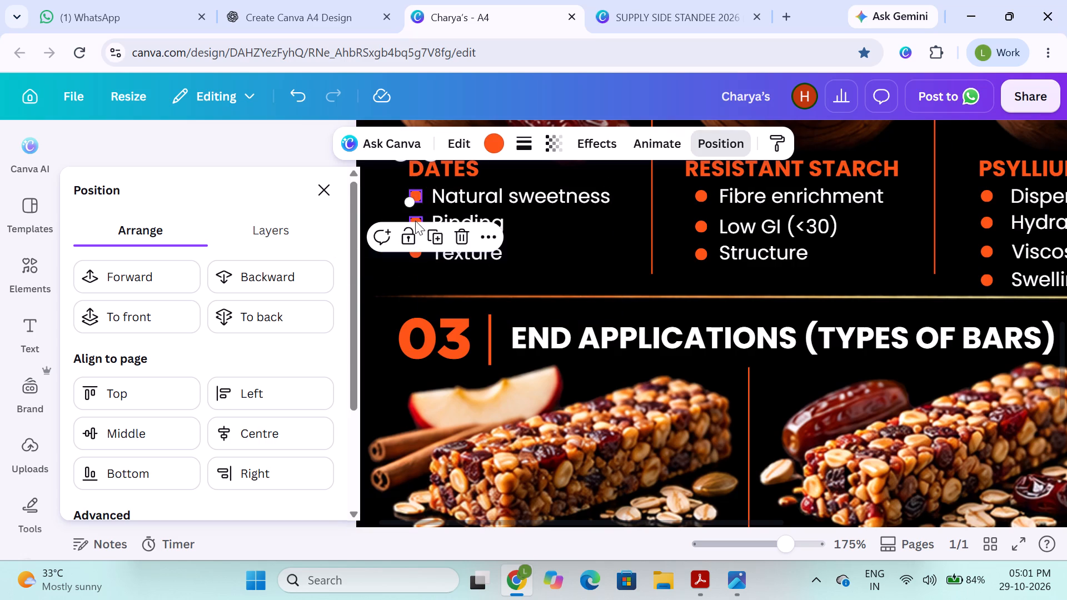
left_click(415, 219, "shift")
left_click(415, 247, "shift")
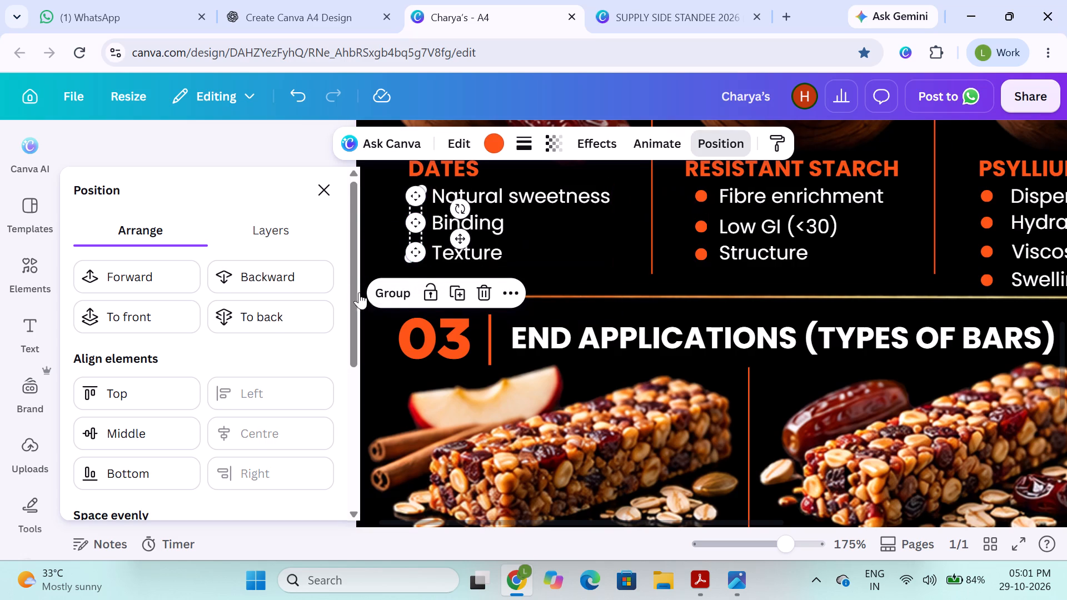
left_click(399, 292)
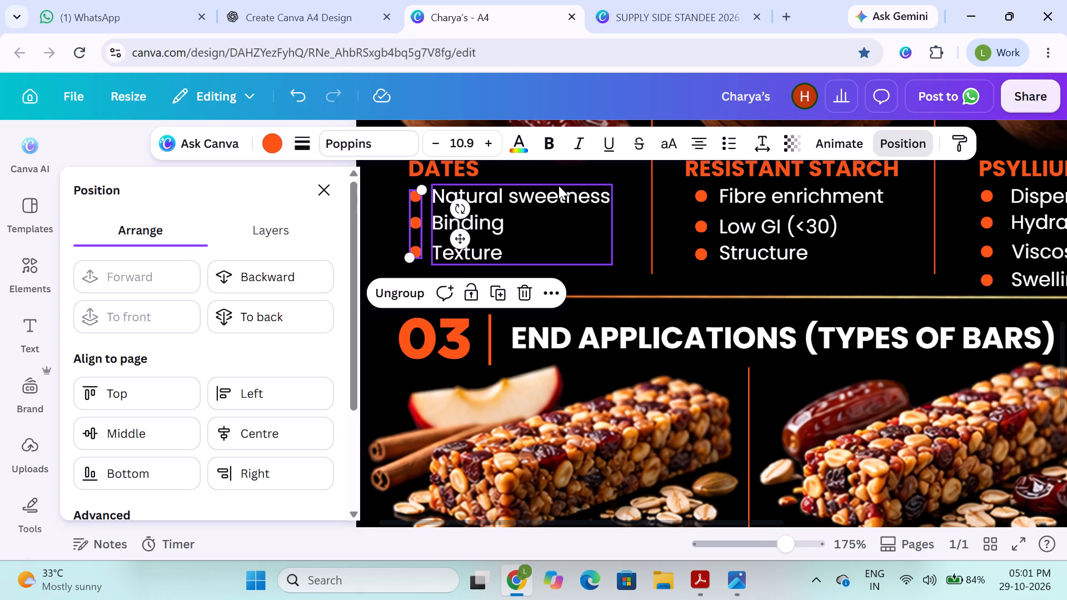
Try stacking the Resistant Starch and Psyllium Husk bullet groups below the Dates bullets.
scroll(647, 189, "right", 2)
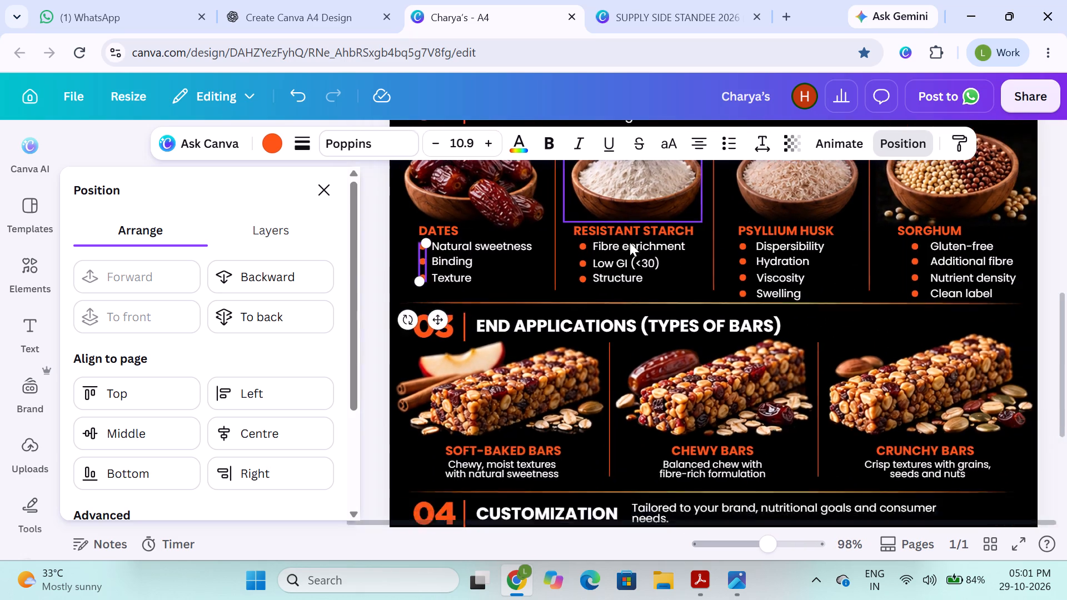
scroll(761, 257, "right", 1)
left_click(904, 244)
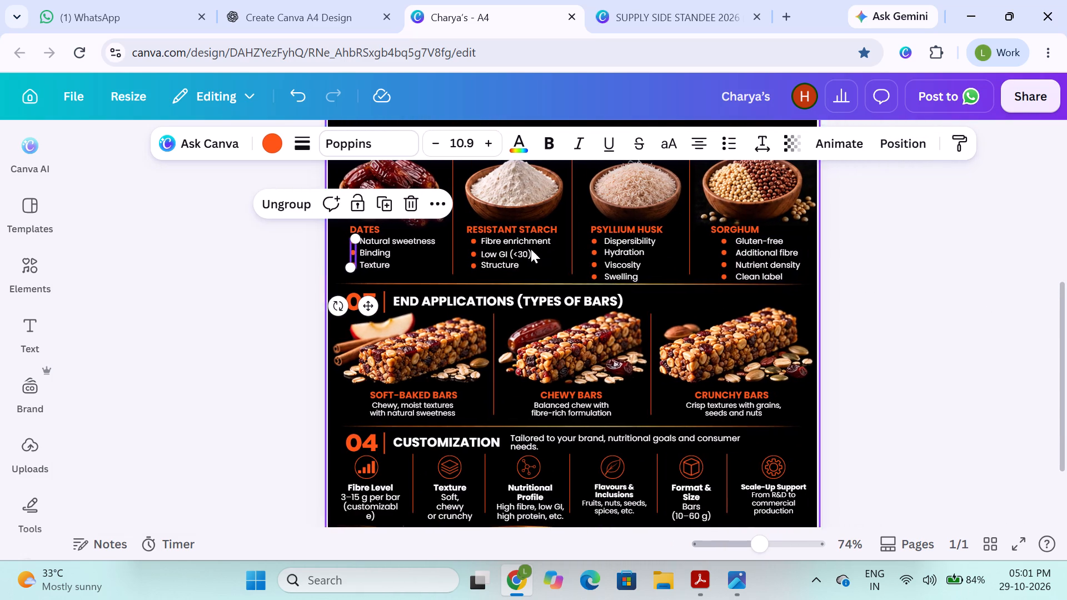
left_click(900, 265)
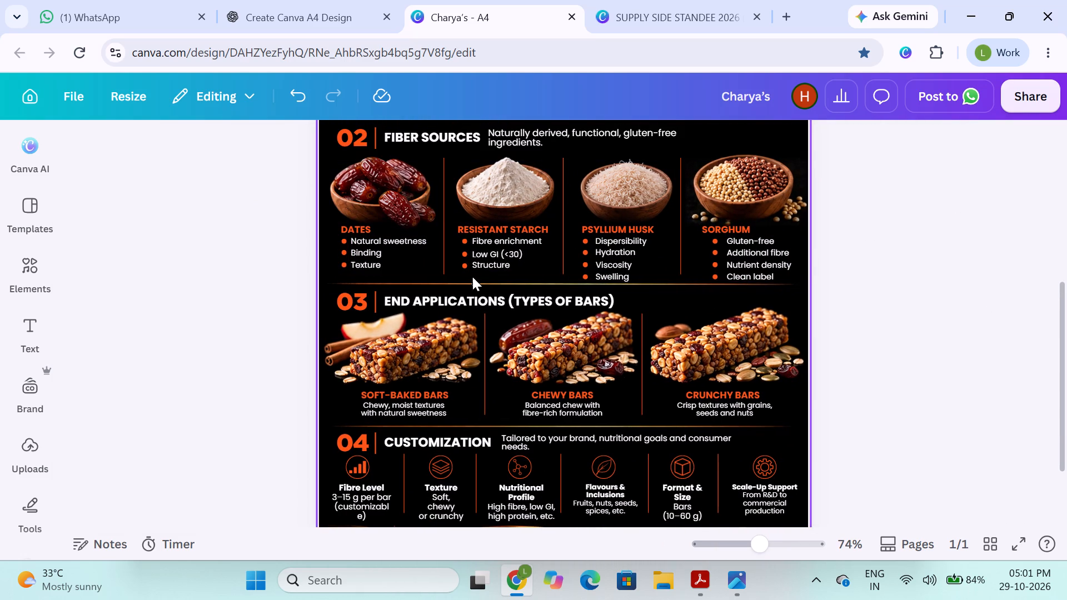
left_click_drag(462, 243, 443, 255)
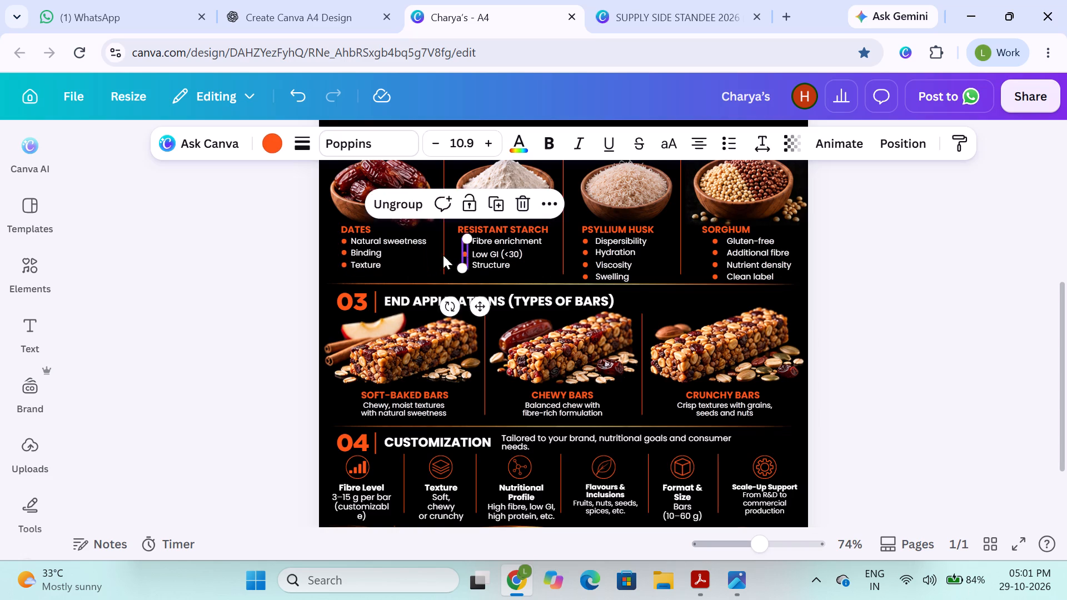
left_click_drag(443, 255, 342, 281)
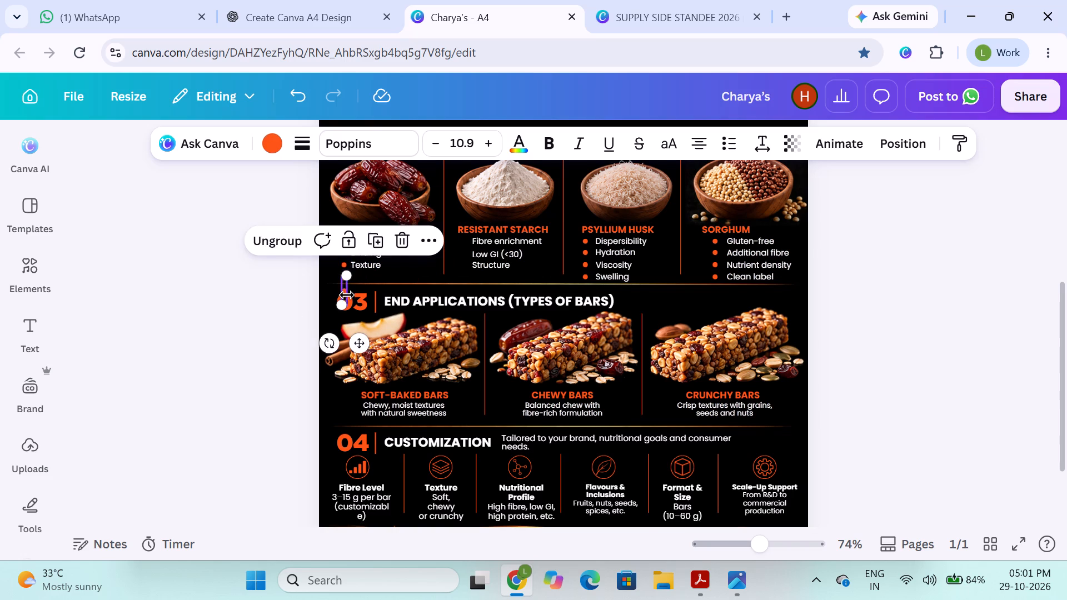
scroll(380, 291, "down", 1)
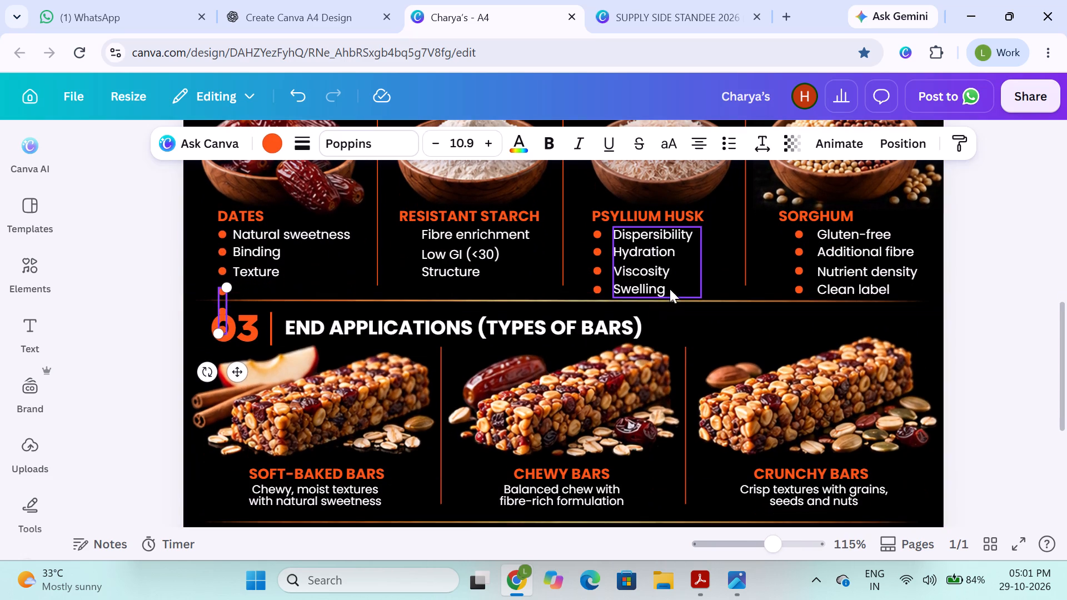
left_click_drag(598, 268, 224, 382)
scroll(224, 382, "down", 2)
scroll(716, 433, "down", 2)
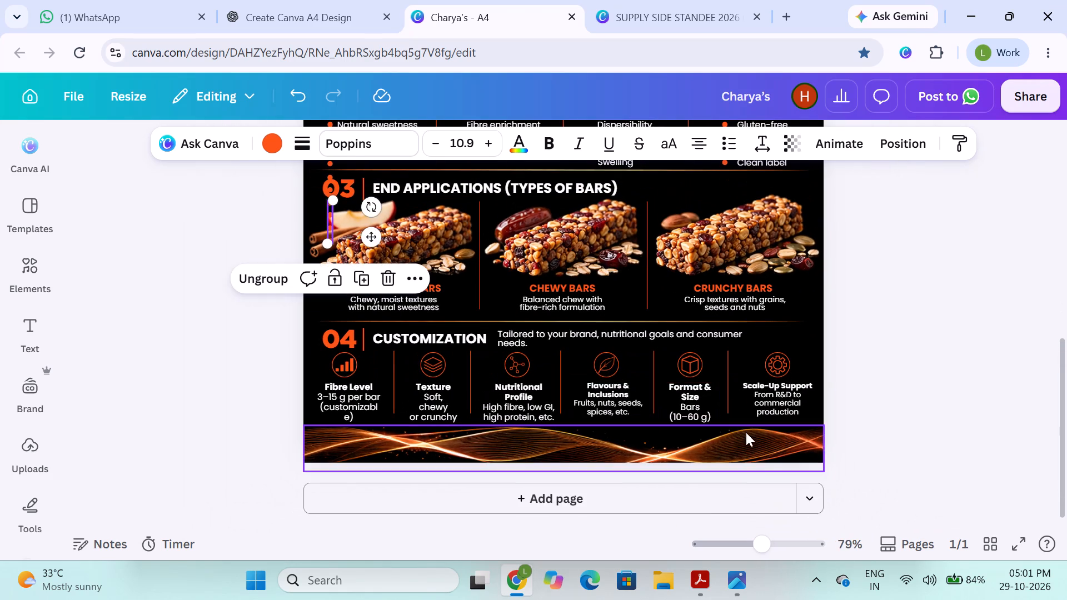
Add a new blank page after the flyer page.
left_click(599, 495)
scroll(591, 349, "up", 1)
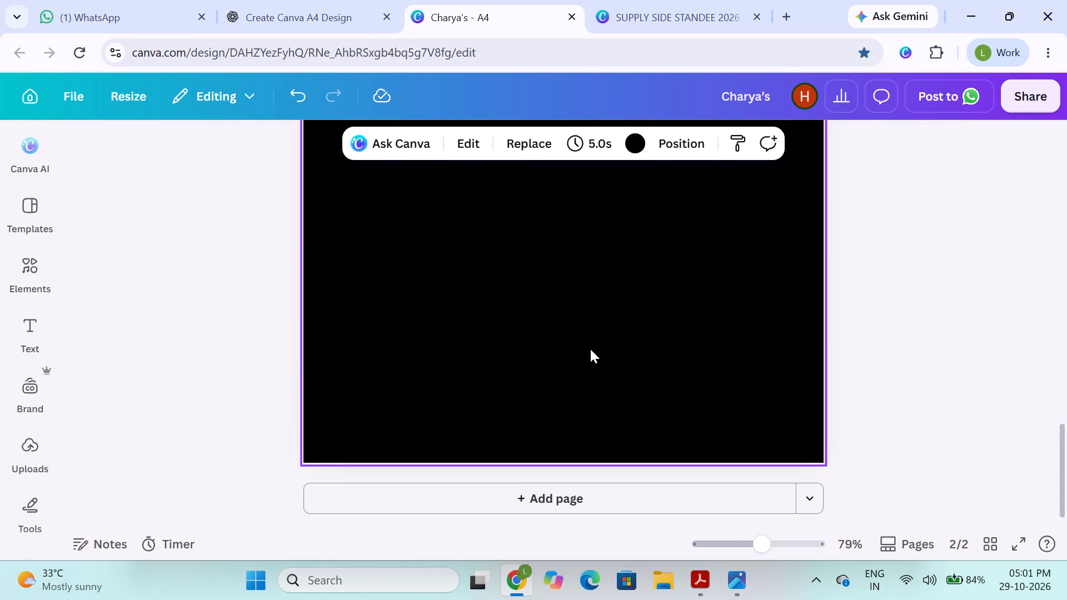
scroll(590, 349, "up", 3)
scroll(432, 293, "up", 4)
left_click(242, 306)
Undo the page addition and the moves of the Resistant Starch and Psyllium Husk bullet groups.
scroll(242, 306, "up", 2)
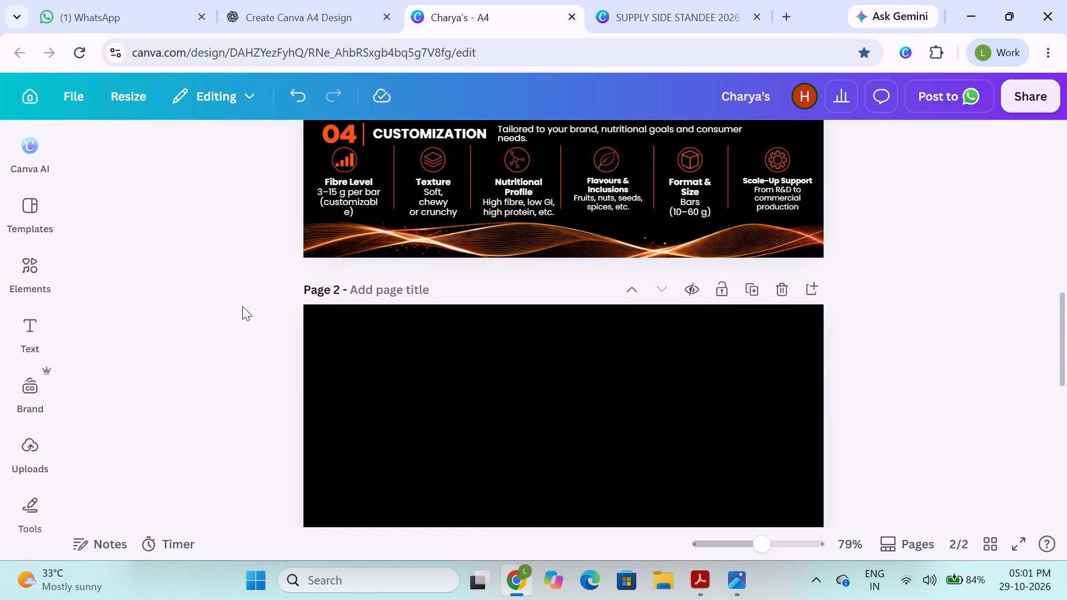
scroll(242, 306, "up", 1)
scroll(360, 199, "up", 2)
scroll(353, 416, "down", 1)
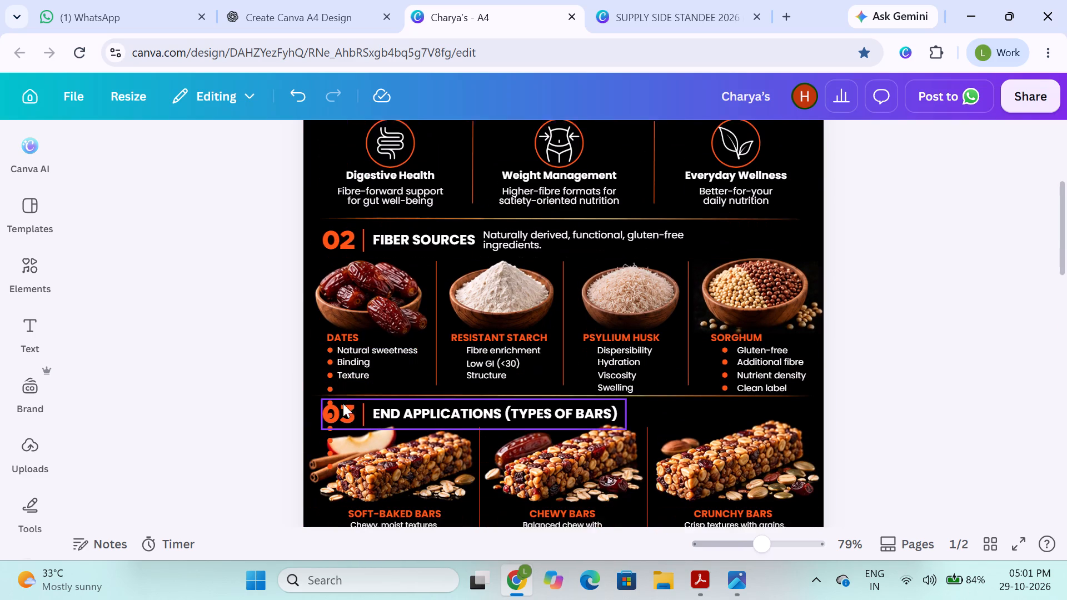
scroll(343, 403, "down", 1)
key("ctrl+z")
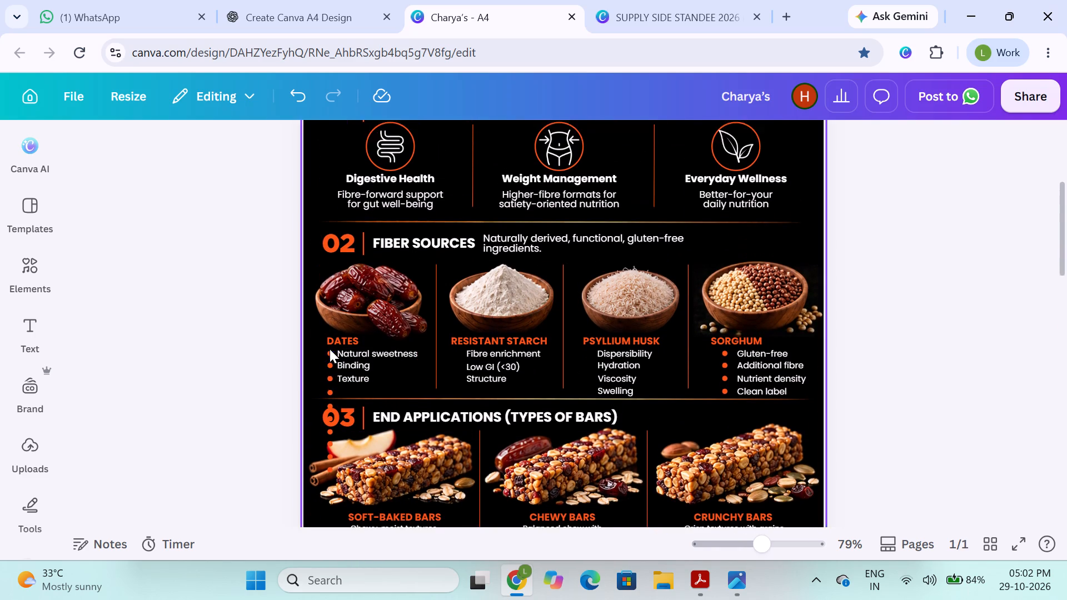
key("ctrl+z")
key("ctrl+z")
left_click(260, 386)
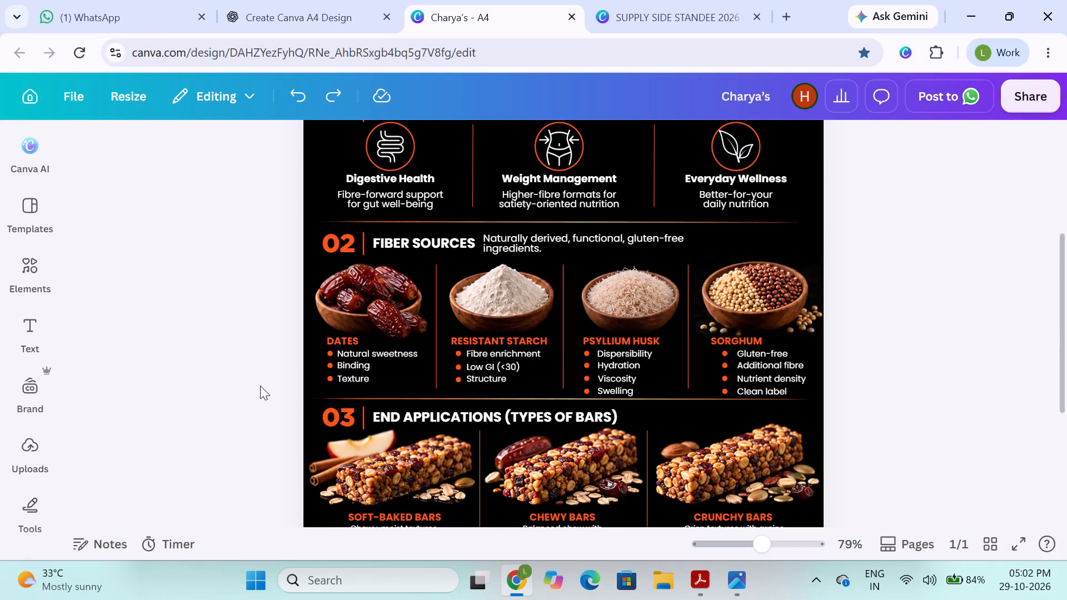
Move the text and bullet groups of all four Fiber Sources columns together, leaving them under their headings slightly further left.
left_click_drag(278, 352, 780, 391)
left_click(278, 383)
left_click(331, 363)
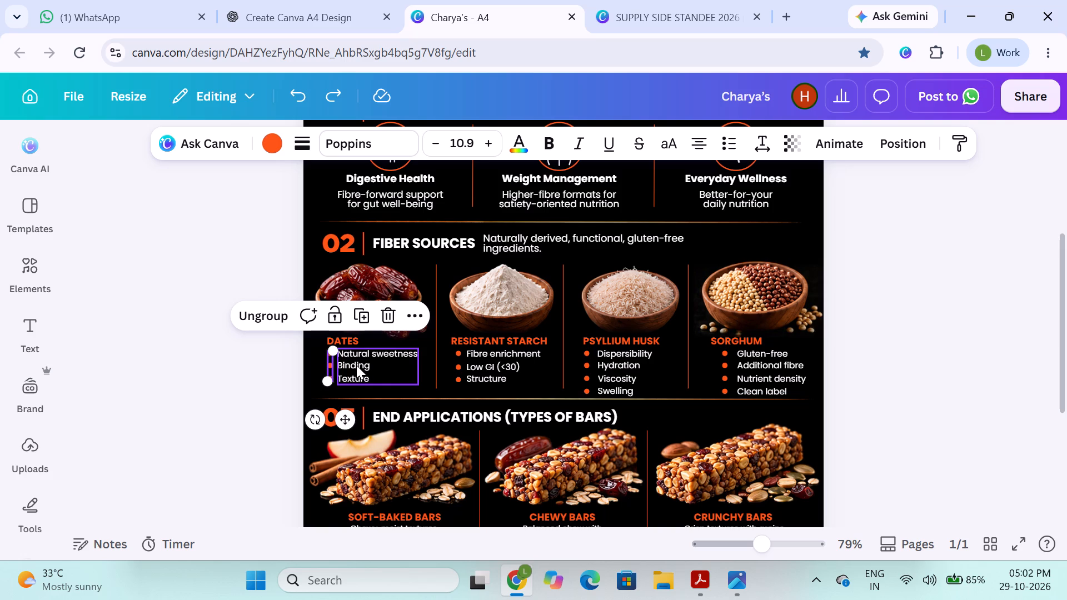
left_click(356, 365, "shift")
left_click(458, 366, "shift")
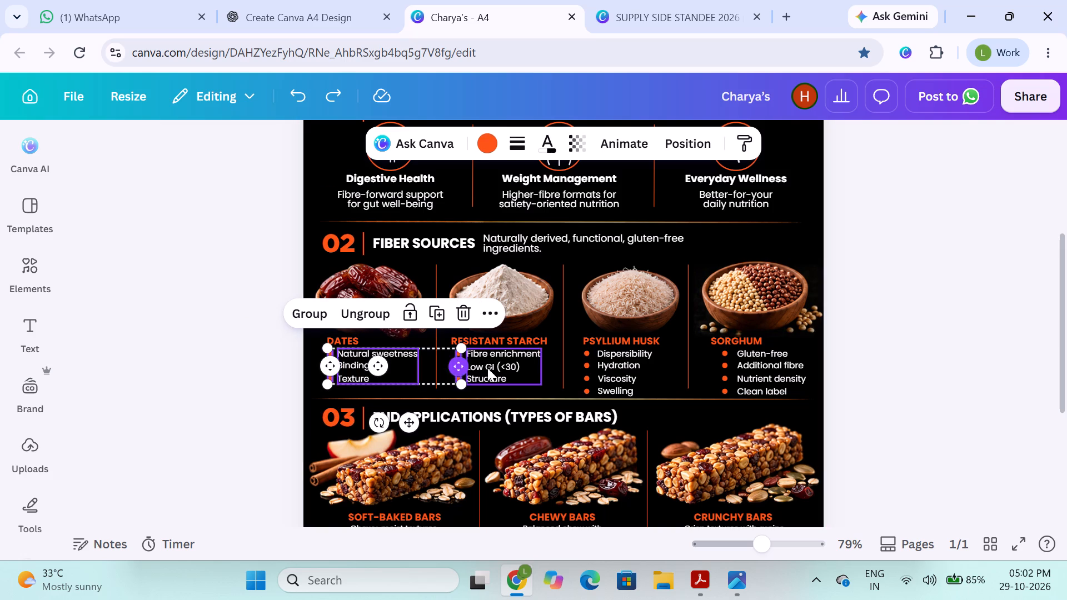
left_click(490, 369, "shift")
left_click(587, 368, "shift")
left_click(617, 365, "shift")
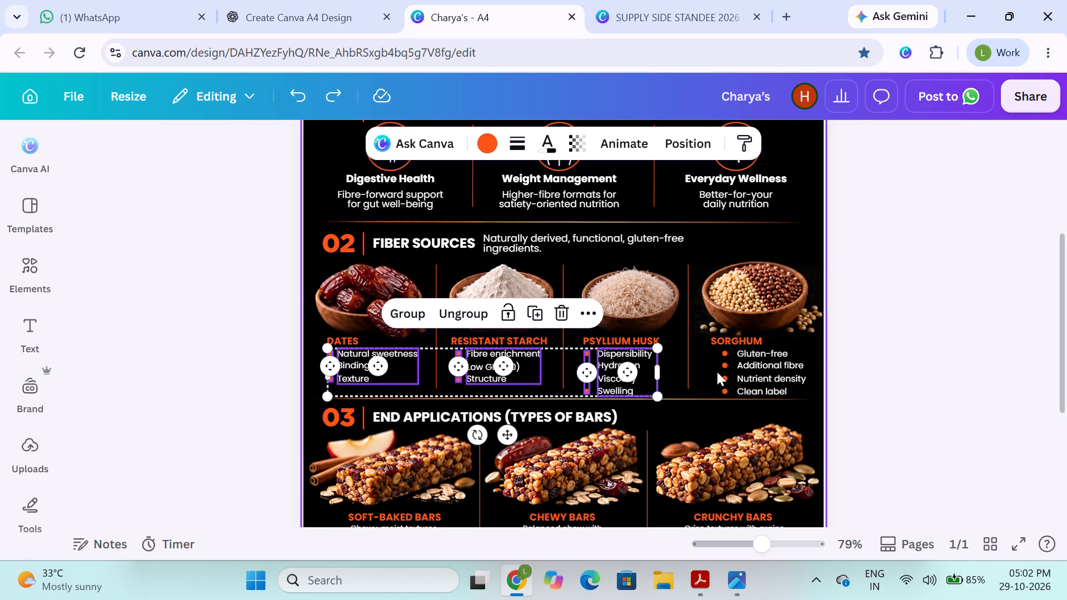
left_click(726, 374, "shift")
left_click(744, 374, "shift")
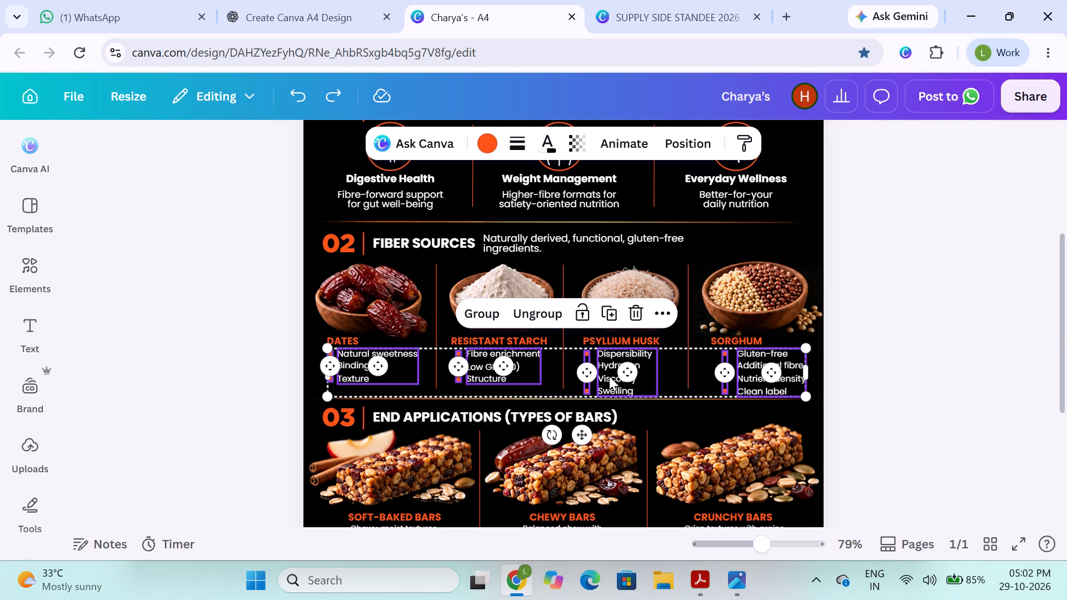
left_click_drag(610, 376, 566, 503)
scroll(609, 401, "down", 11)
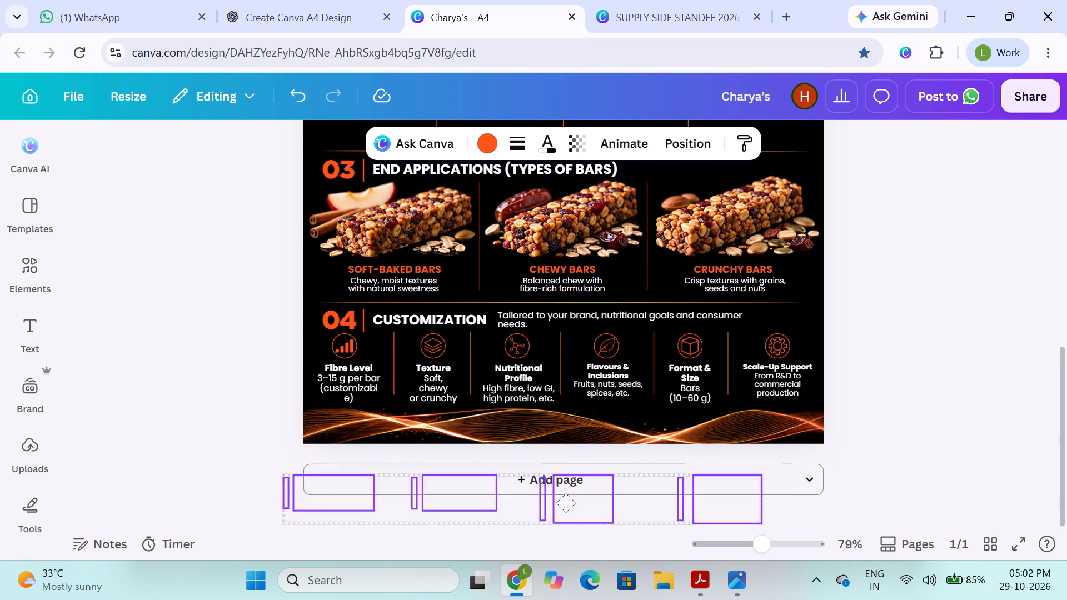
left_click_drag(566, 503, 544, 580)
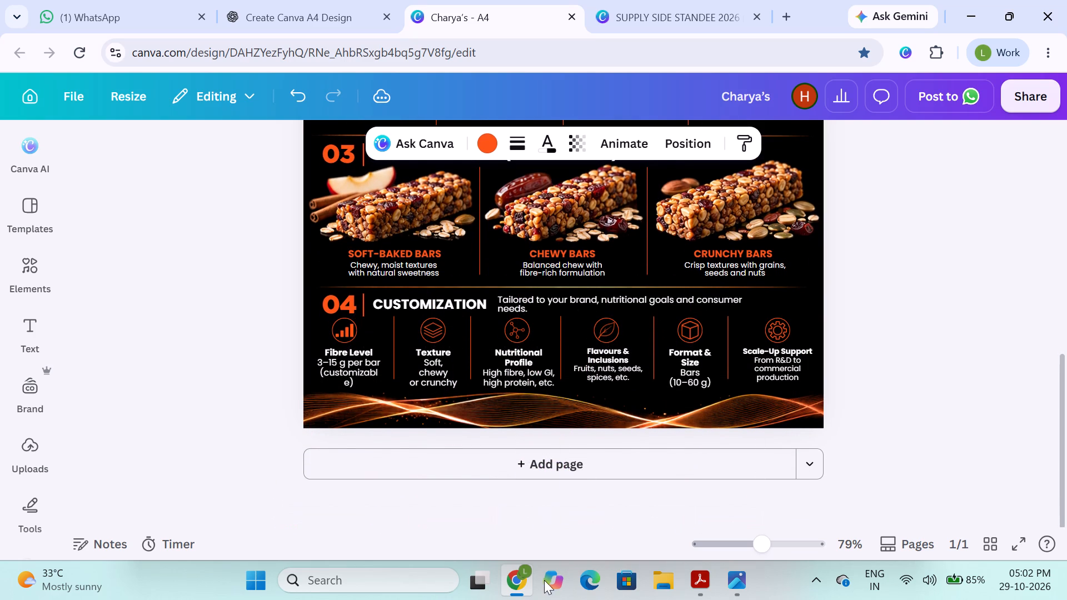
left_click_drag(544, 580, 605, 518)
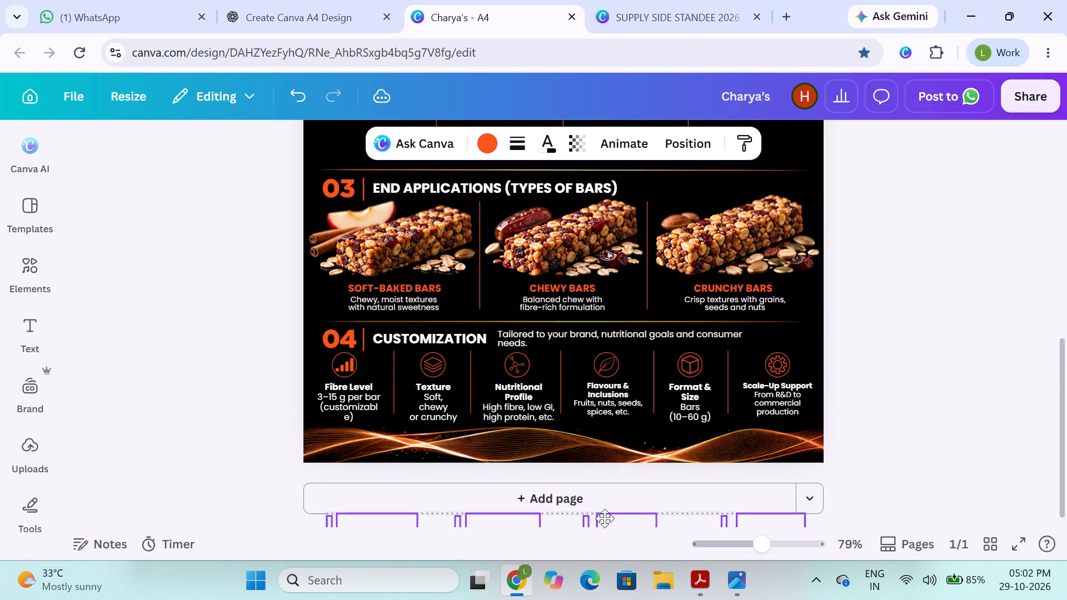
left_click_drag(605, 518, 576, 438)
scroll(547, 303, "up", 2)
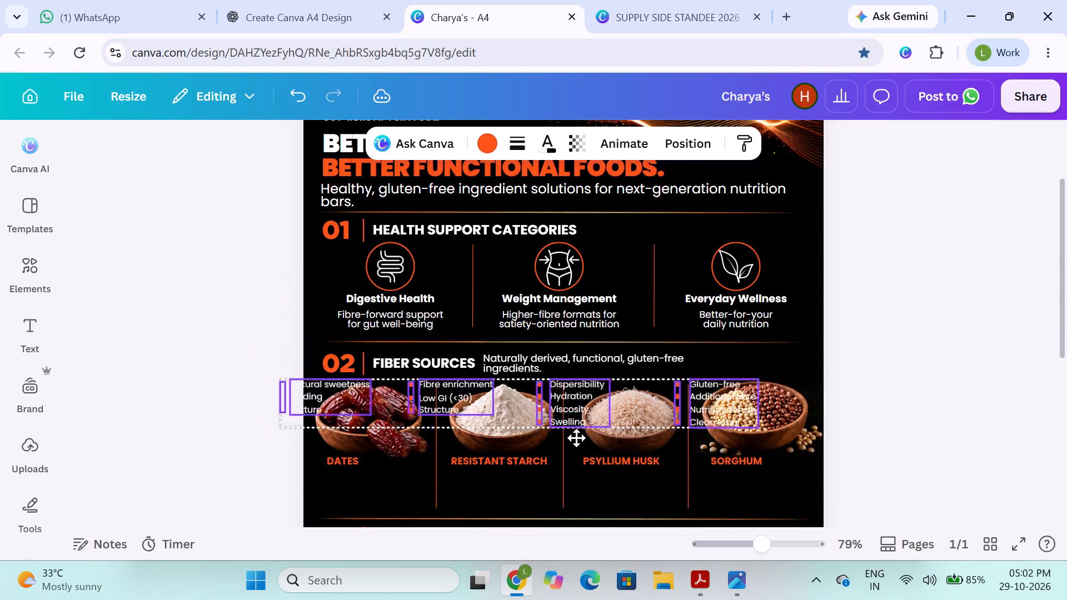
left_click_drag(576, 438, 595, 384)
Add a second page below the flyer page.
scroll(586, 460, "down", 1)
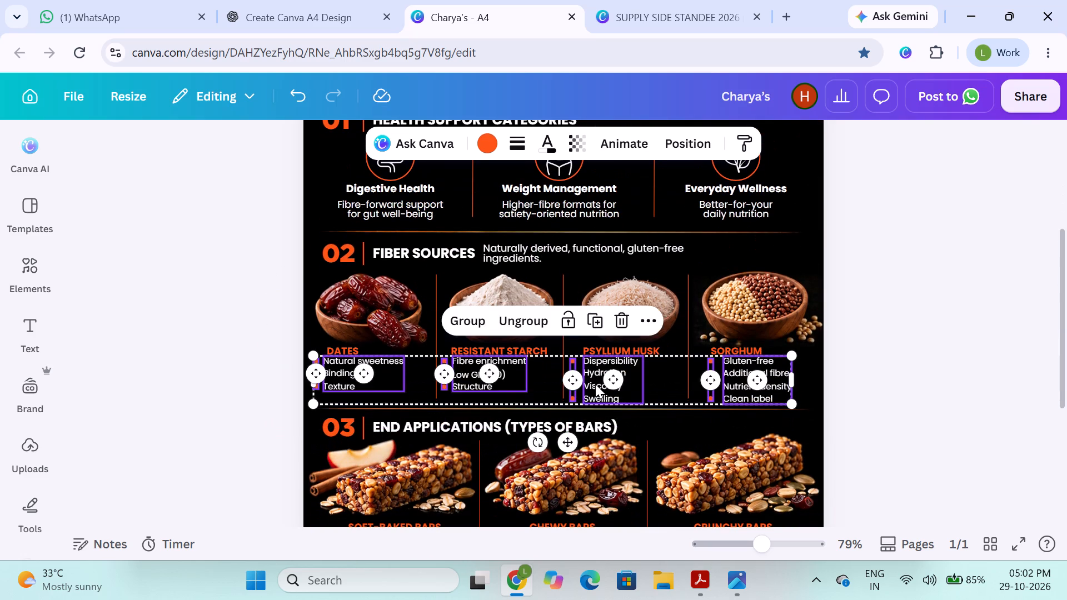
scroll(595, 384, "down", 2)
scroll(529, 477, "down", 1)
left_click(526, 490)
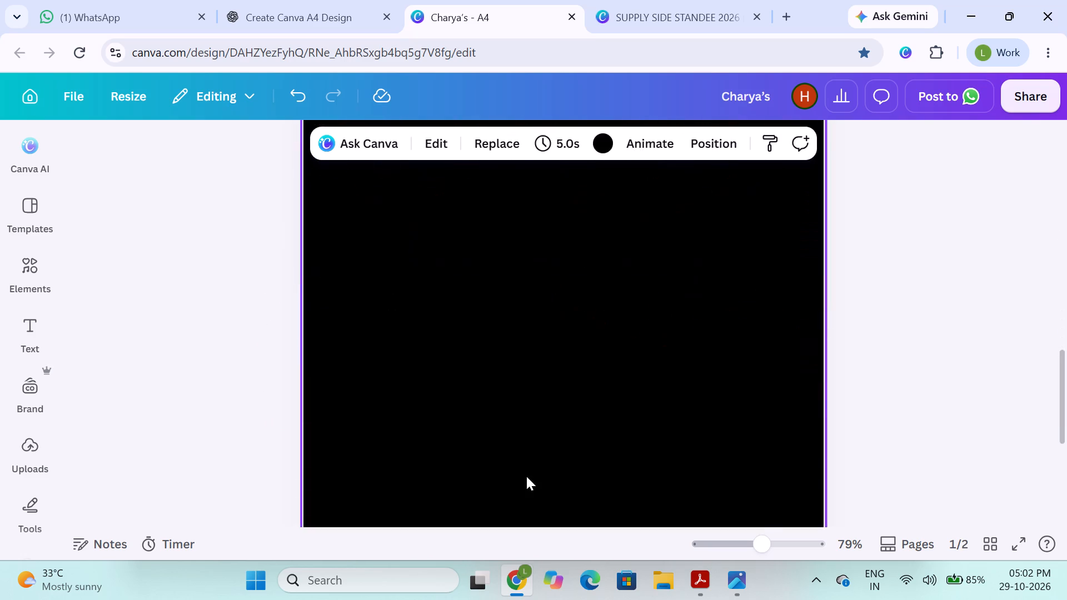
Move the text and bullet groups of all four Fiber Sources columns together from the flyer onto the blank second page.
scroll(525, 465, "up", 3)
scroll(498, 326, "up", 4)
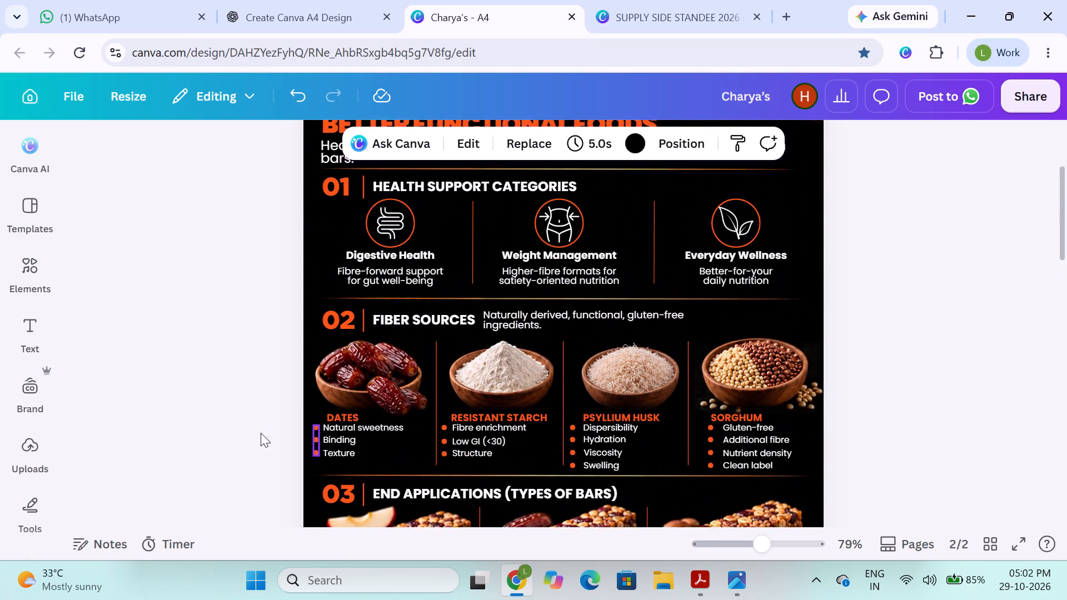
left_click_drag(239, 434, 749, 470)
left_click(210, 447)
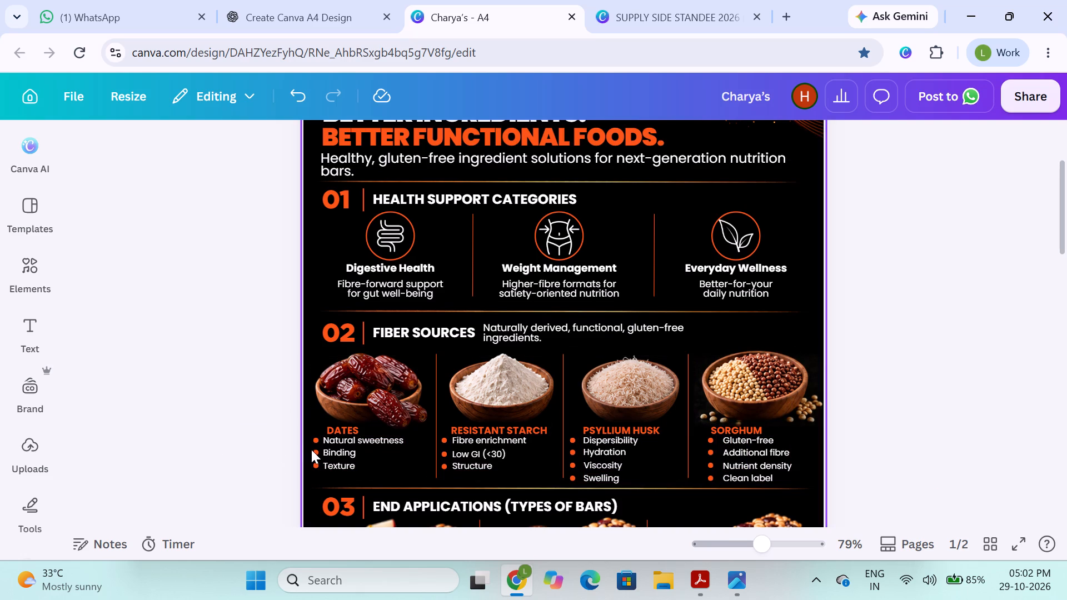
left_click(317, 449)
left_click(338, 449, "shift")
left_click(446, 451, "shift")
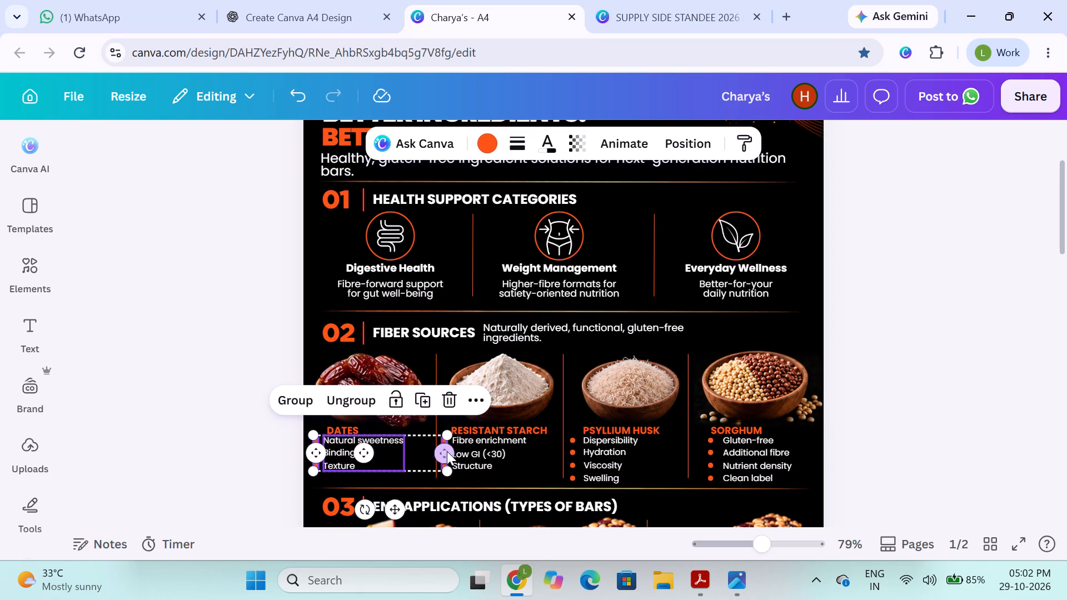
left_click(474, 452, "shift")
left_click(574, 456, "shift")
left_click(599, 454, "shift")
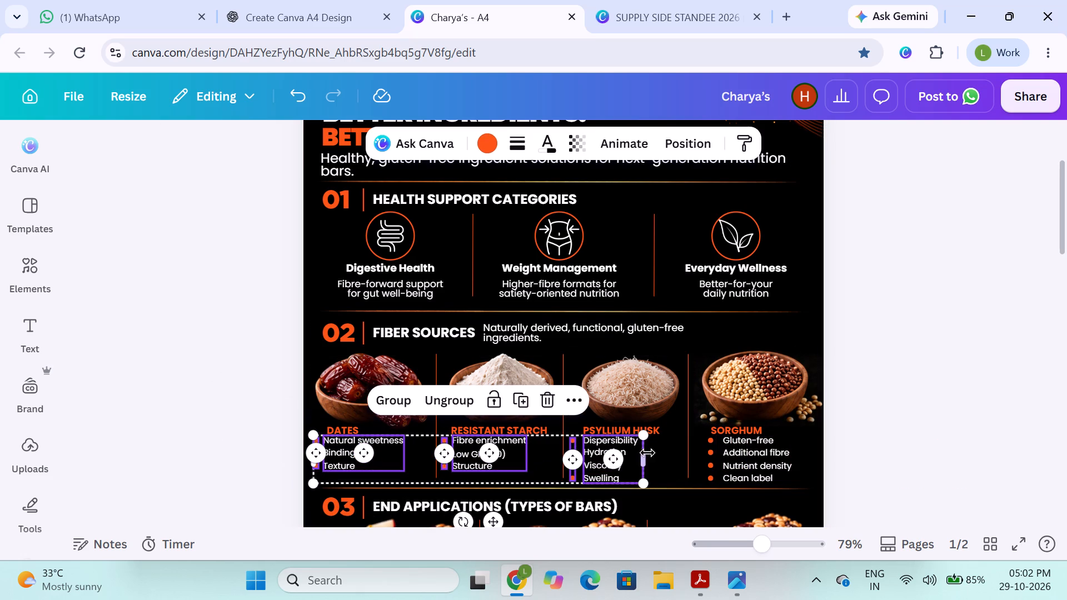
left_click(712, 453, "shift")
left_click(727, 453, "shift")
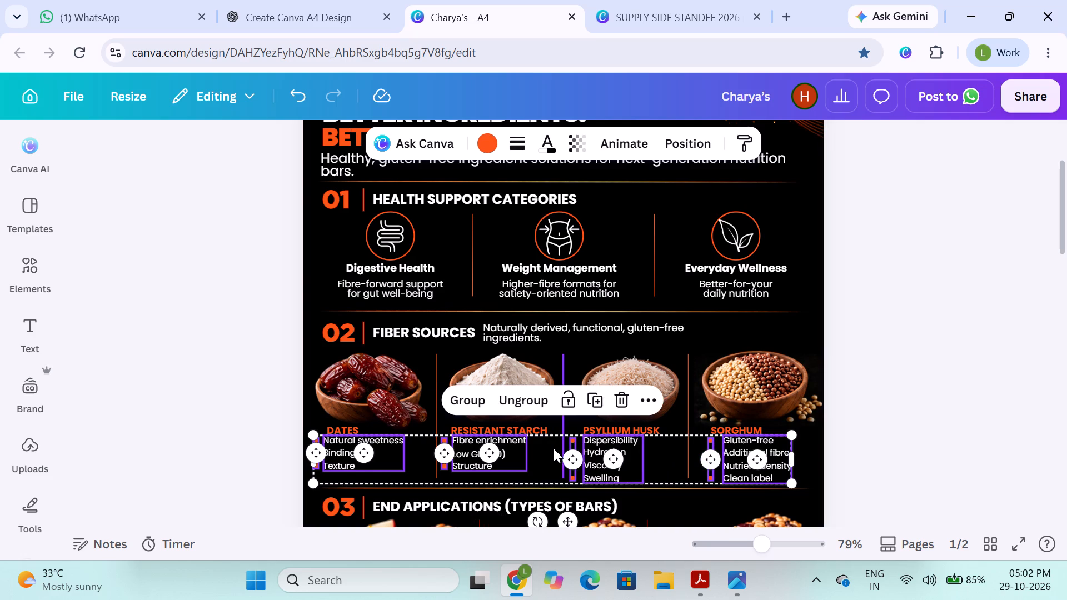
left_click_drag(519, 449, 521, 474)
scroll(521, 474, "down", 2)
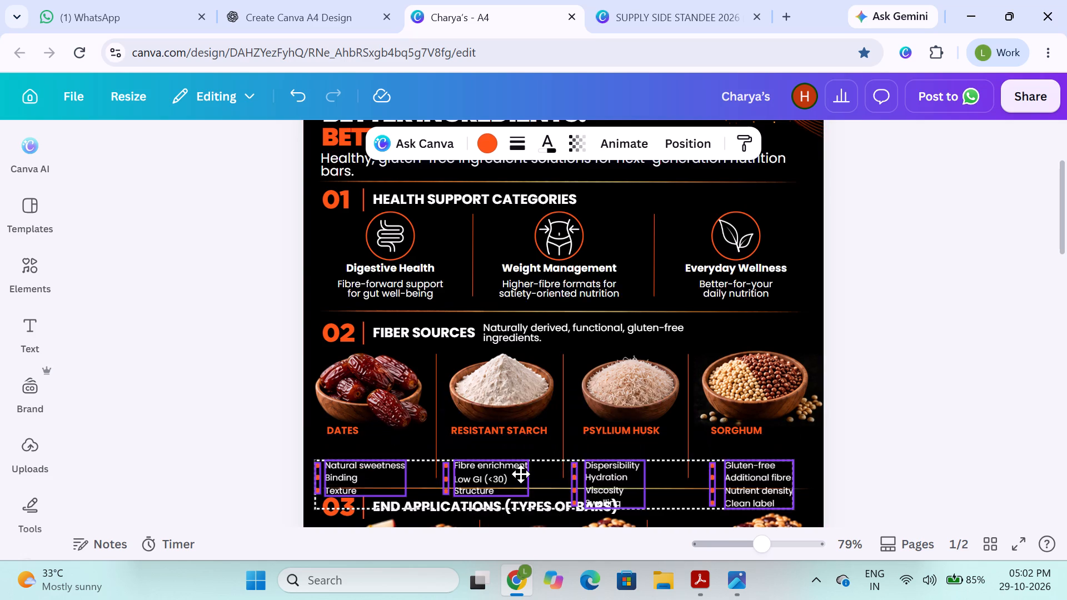
scroll(521, 474, "down", 5)
left_click_drag(521, 474, 518, 424)
scroll(518, 429, "up", 1)
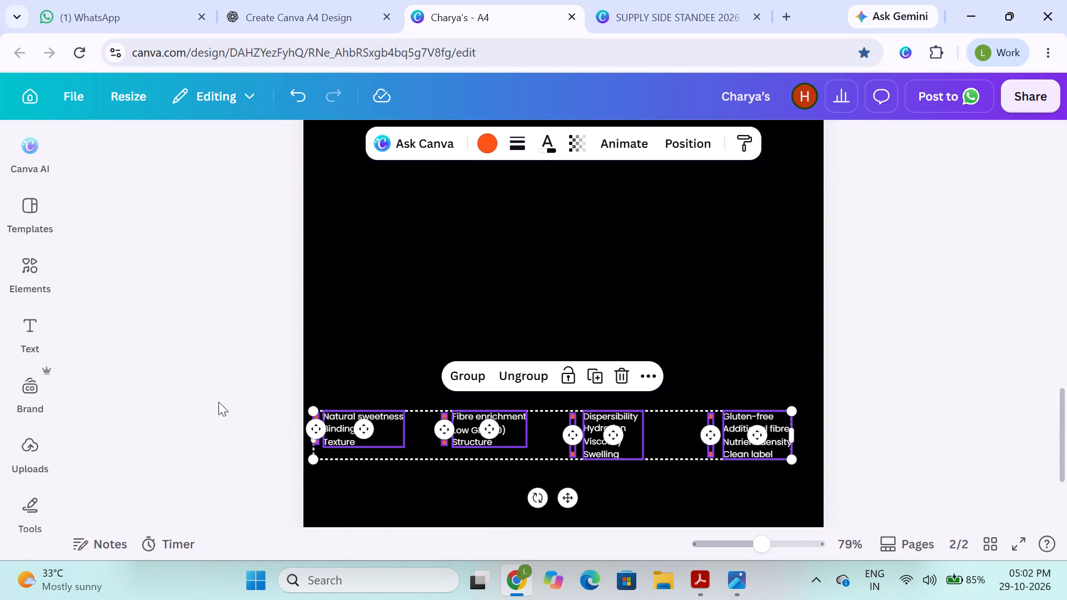
left_click(186, 391)
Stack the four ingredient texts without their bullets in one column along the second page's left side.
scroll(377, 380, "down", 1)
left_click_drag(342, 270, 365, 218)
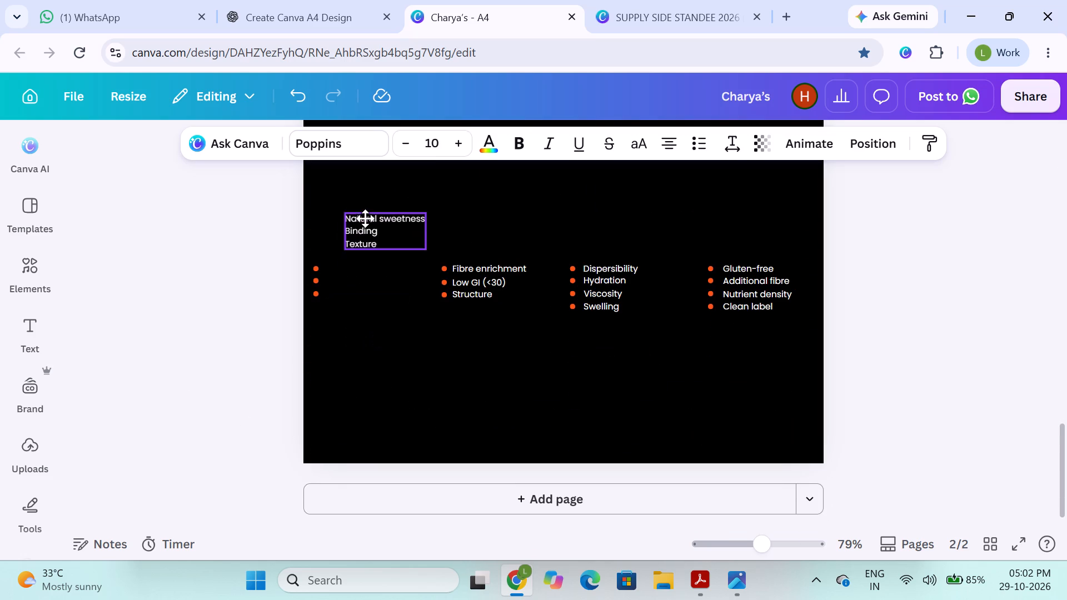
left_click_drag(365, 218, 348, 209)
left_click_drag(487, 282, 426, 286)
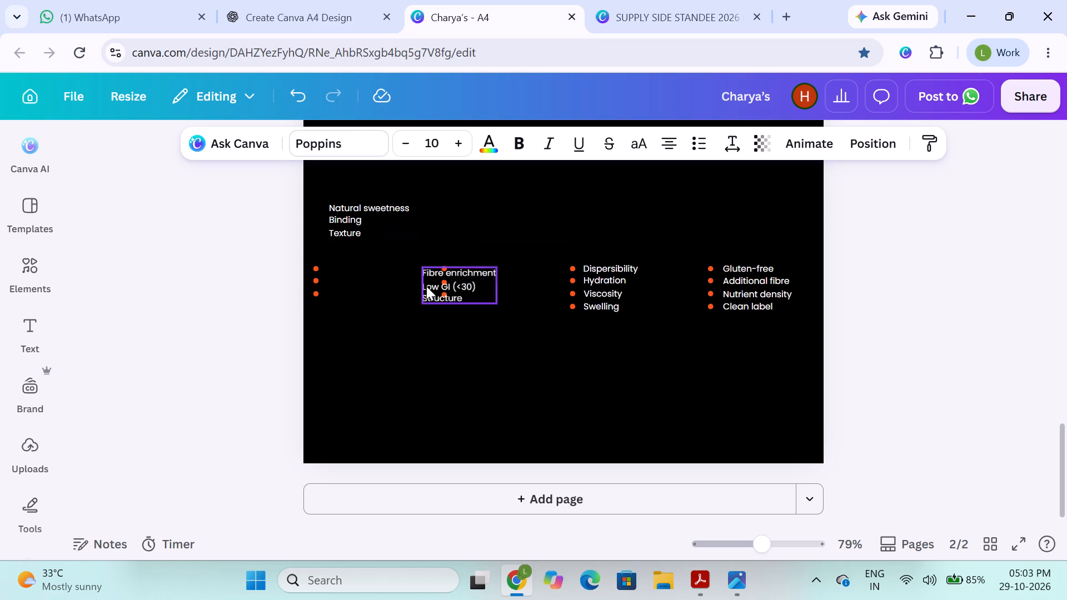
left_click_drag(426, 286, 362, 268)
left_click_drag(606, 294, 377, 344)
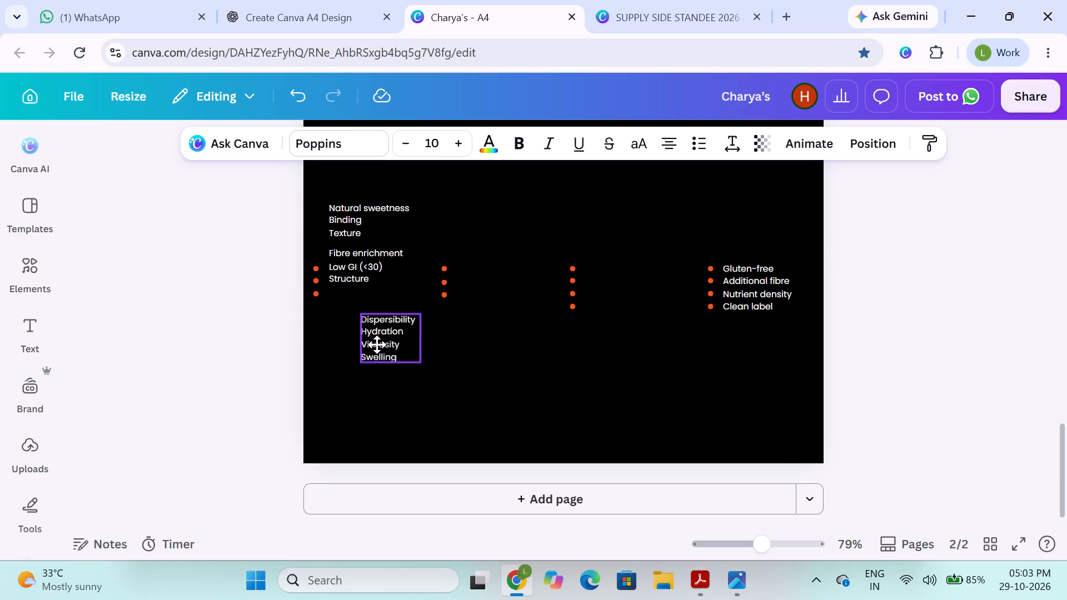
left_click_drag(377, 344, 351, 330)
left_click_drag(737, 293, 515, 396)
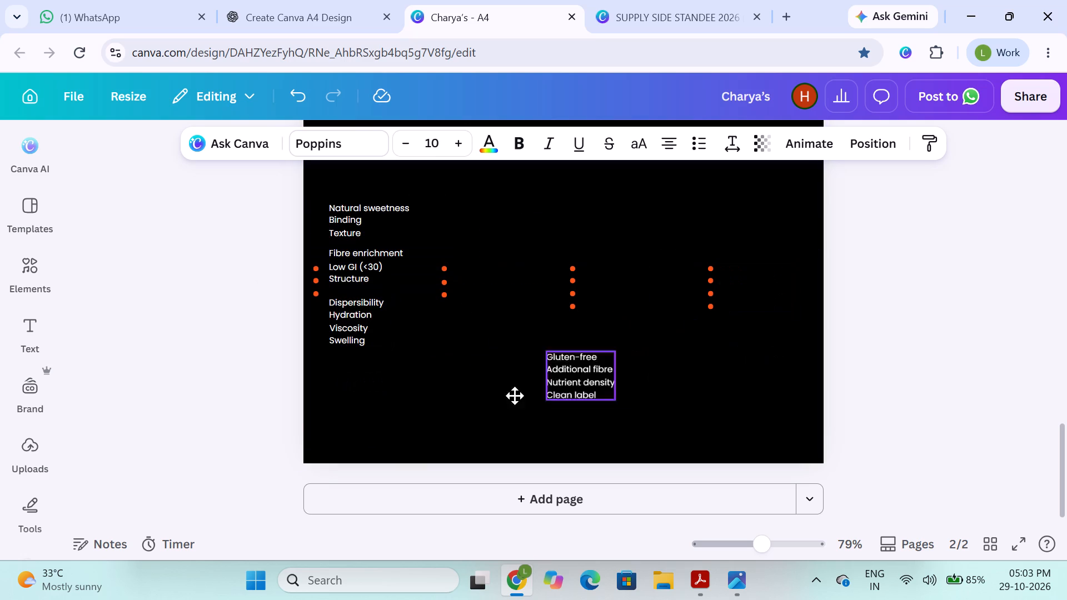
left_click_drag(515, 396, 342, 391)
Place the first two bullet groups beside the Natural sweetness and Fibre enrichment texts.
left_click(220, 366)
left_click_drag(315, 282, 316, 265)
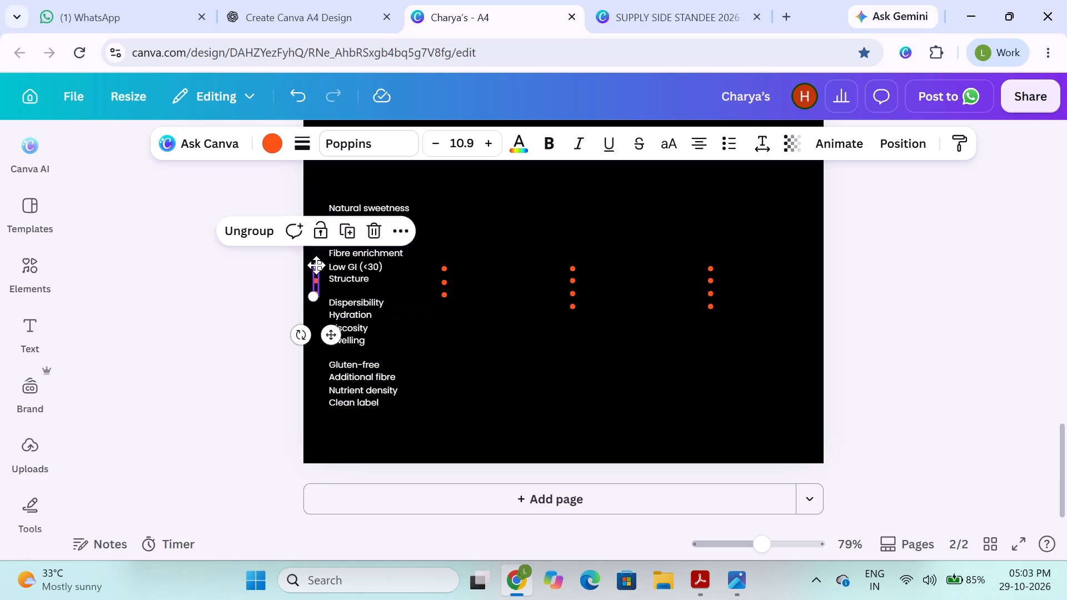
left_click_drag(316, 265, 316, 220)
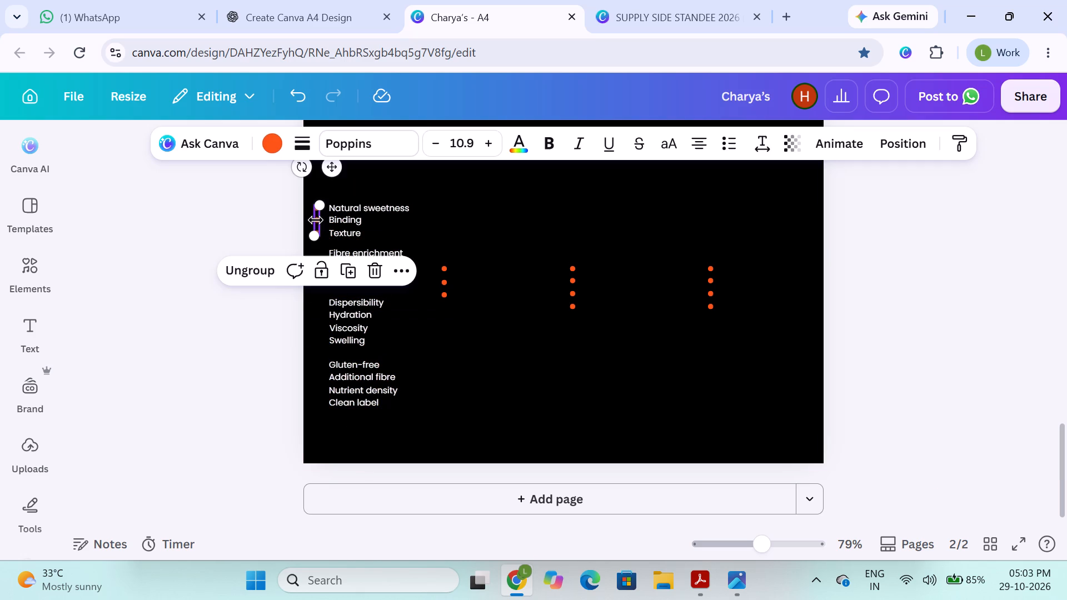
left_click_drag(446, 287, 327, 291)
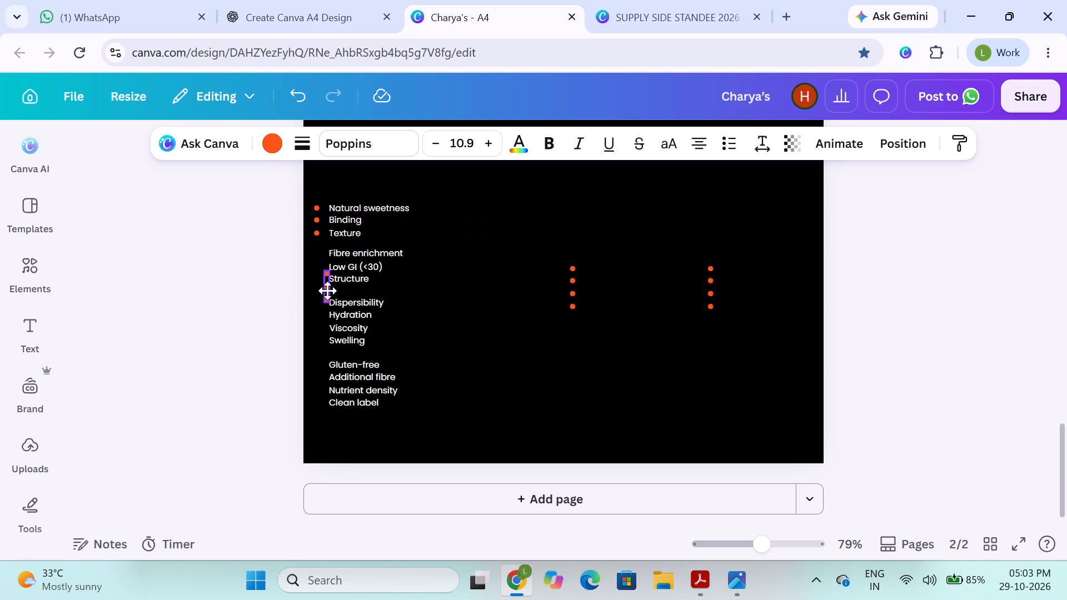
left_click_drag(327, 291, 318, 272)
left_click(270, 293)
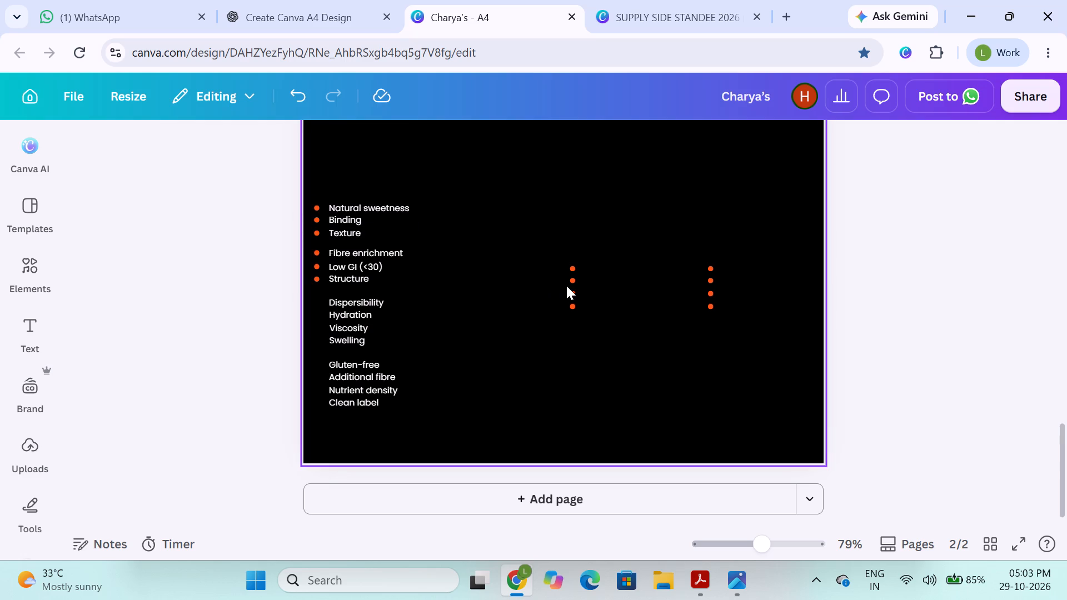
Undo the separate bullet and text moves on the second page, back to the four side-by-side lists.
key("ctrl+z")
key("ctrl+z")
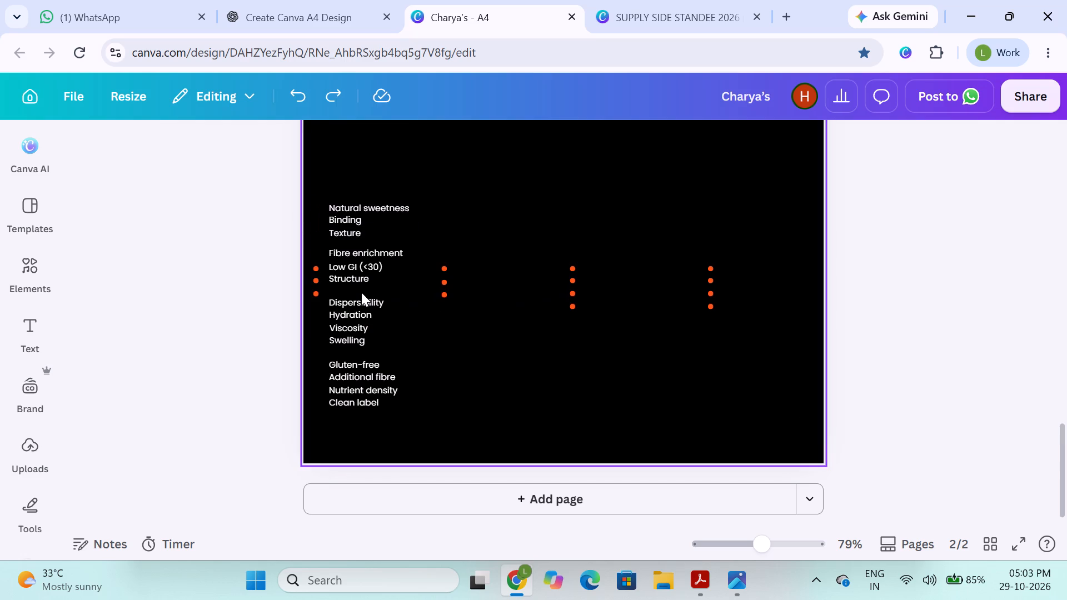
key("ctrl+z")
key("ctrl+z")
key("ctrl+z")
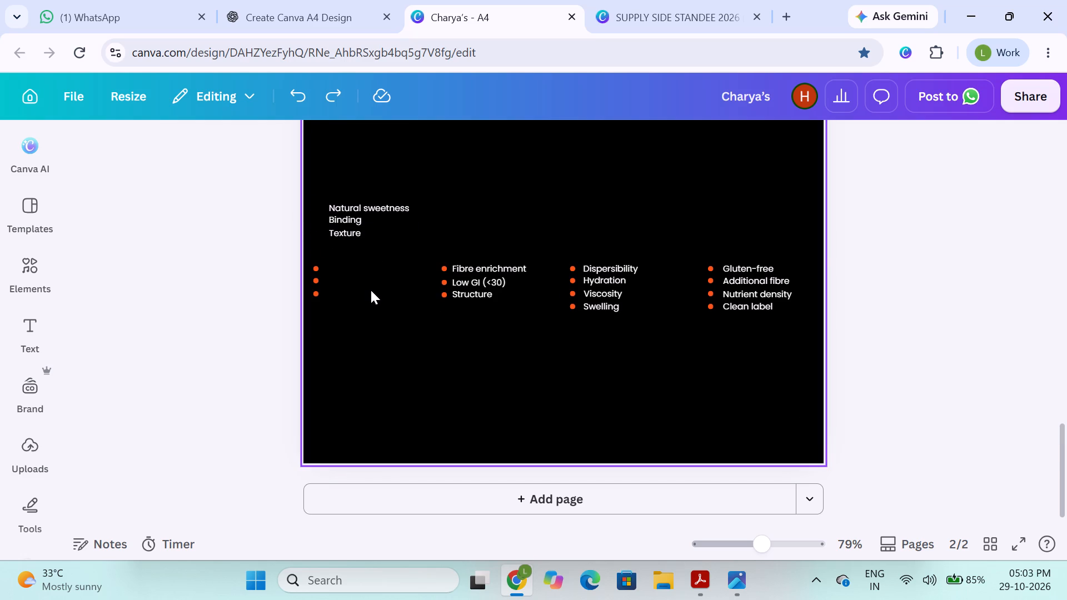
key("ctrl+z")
Move the Fibre enrichment text together with its bullets directly below the Natural sweetness list.
left_click(314, 279, "shift")
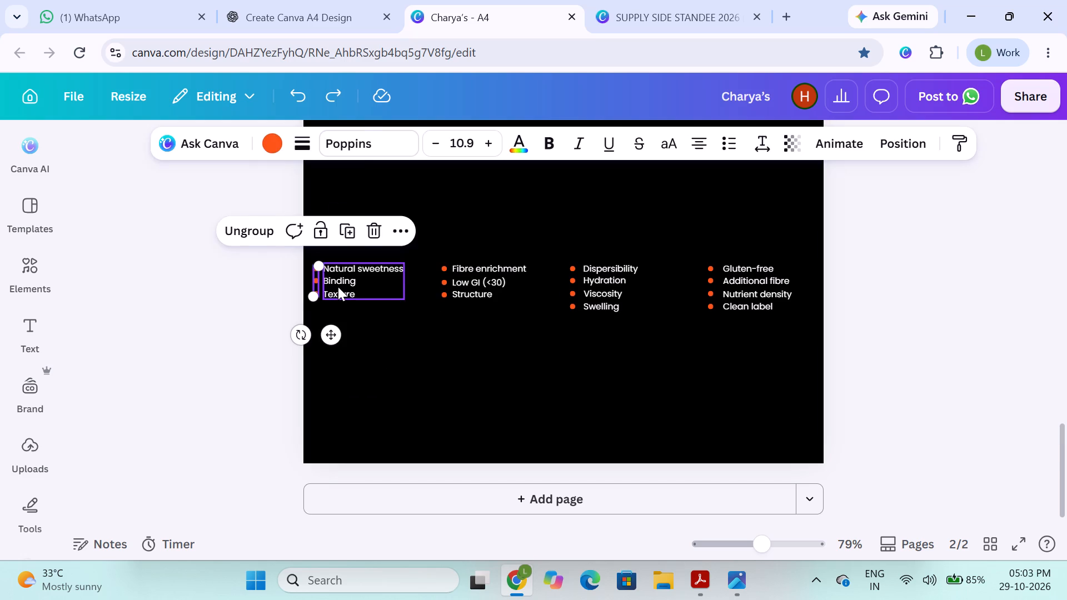
left_click(338, 287, "shift")
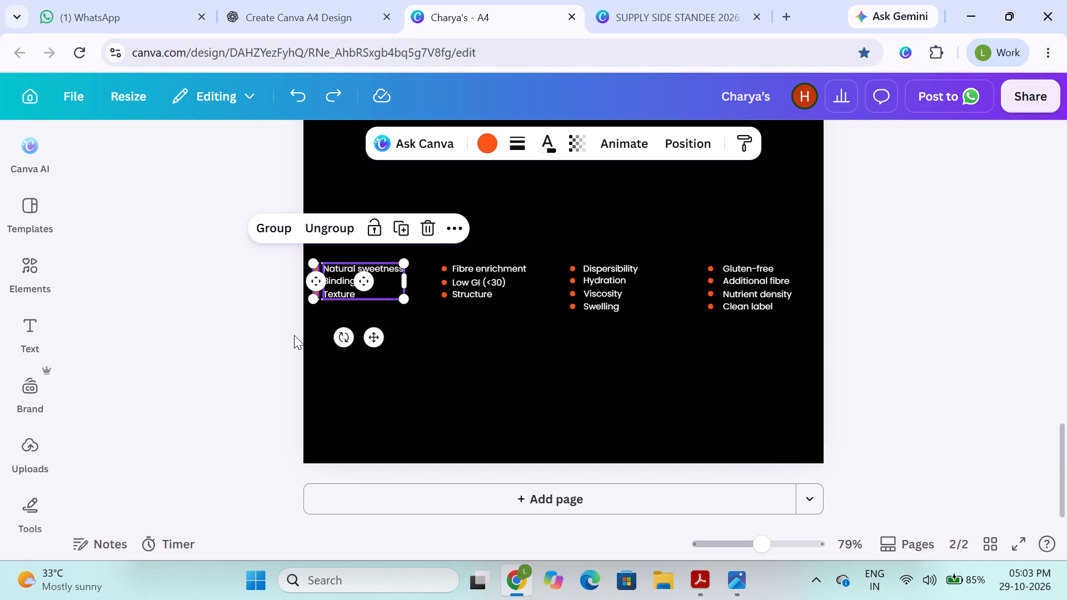
left_click(278, 334)
left_click(445, 286, "shift")
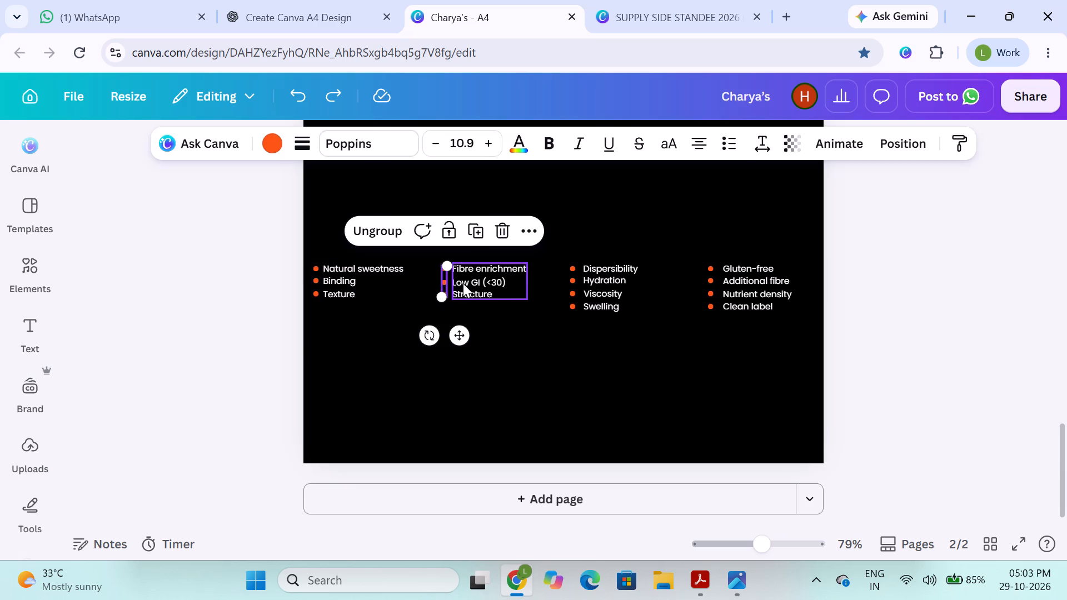
left_click(463, 283, "shift")
left_click_drag(467, 283, 336, 324)
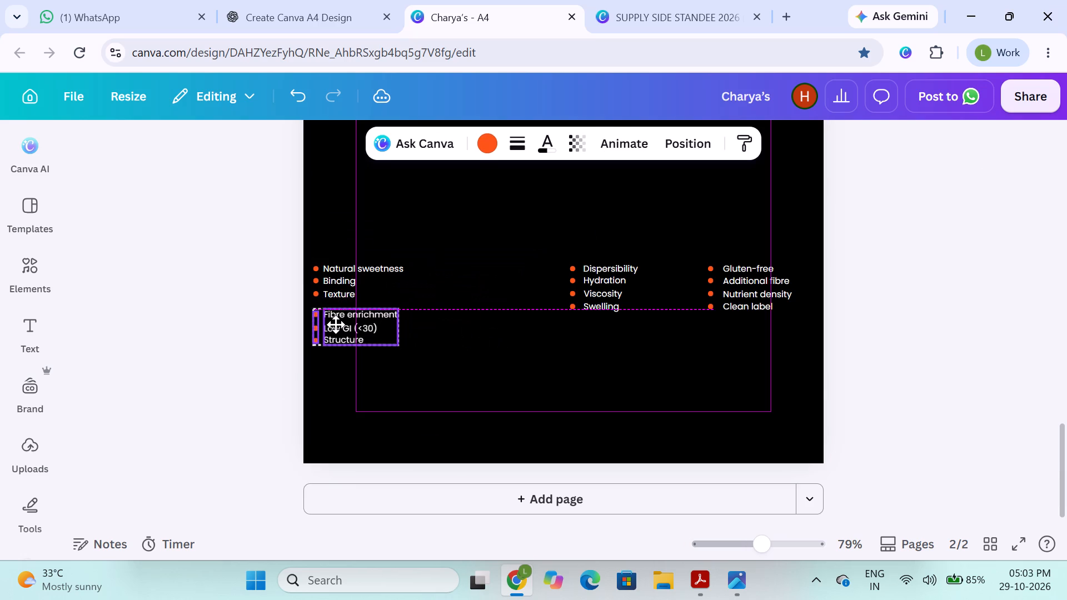
left_click_drag(336, 324, 336, 326)
left_click(223, 339)
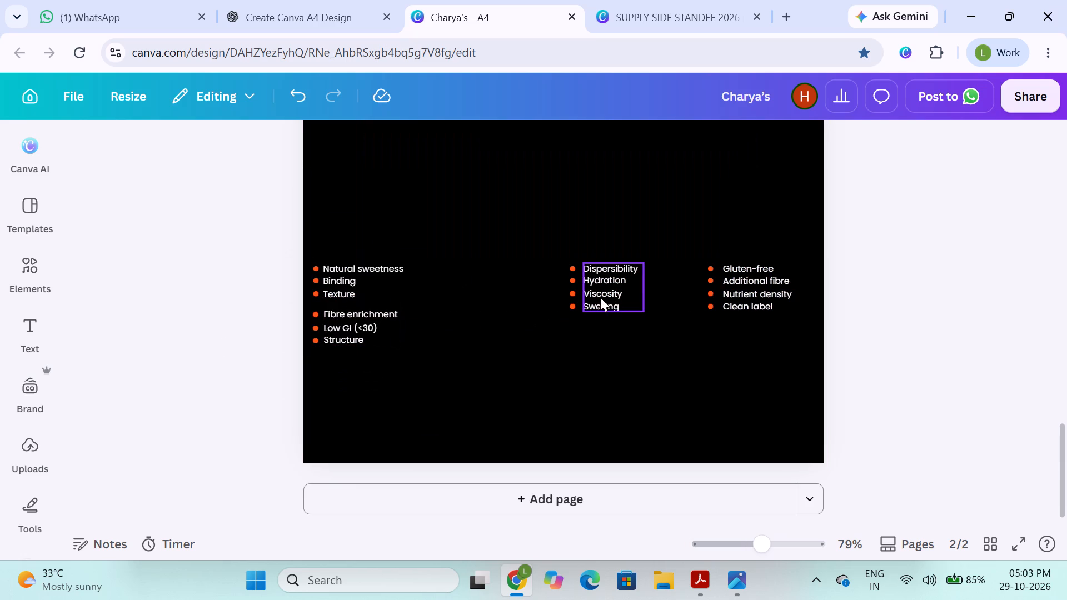
Move the Dispersibility text together with its bullets below the Fibre enrichment list, matching the gap between the lists above.
left_click(600, 297)
left_click(571, 296, "shift")
left_click_drag(592, 293, 334, 389)
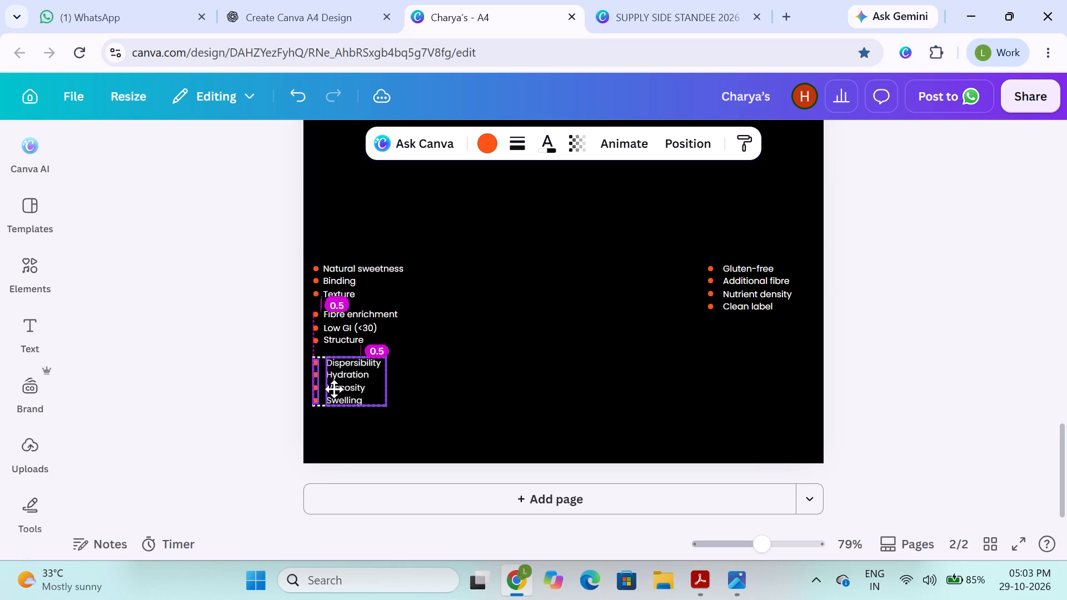
left_click_drag(334, 389, 333, 384)
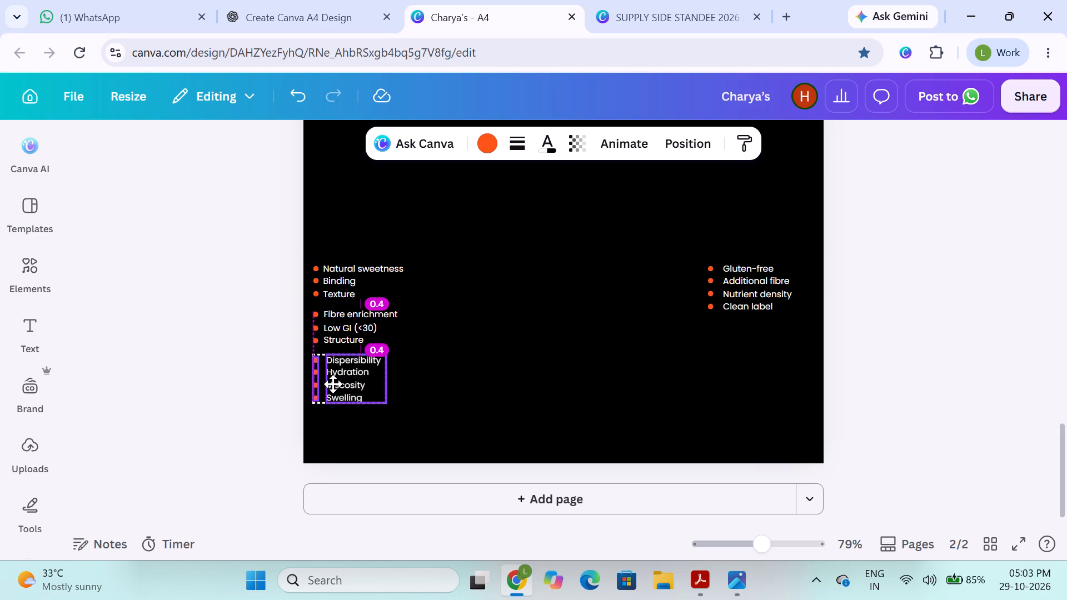
left_click_drag(333, 384, 333, 382)
left_click(276, 382)
scroll(276, 382, "down", 1)
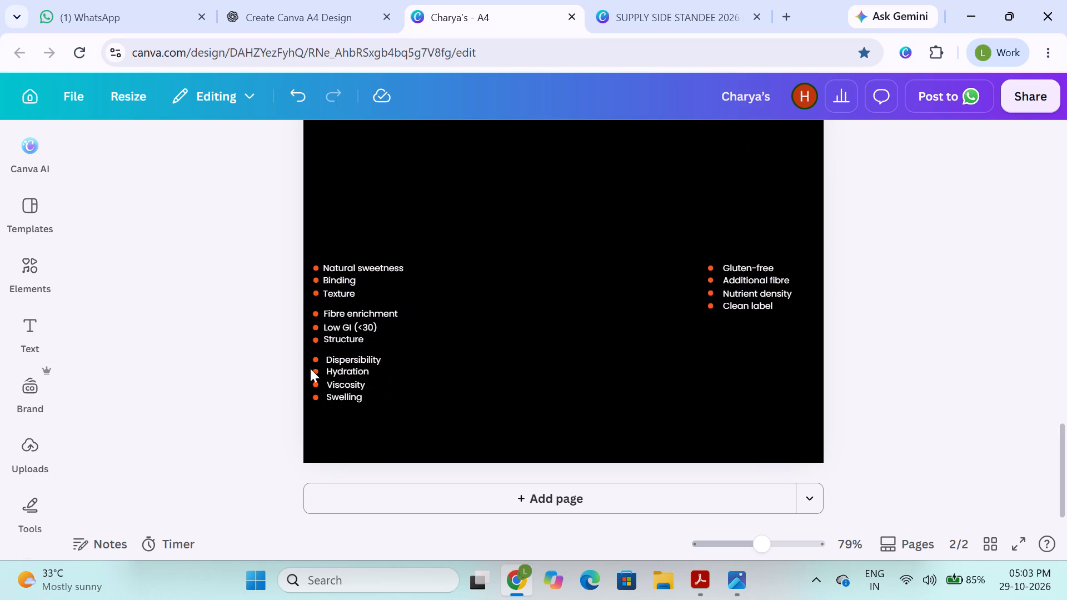
Move the Gluten-free text together with its bullets below the Dispersibility list, completing the single stack.
left_click(711, 289)
left_click(731, 289, "shift")
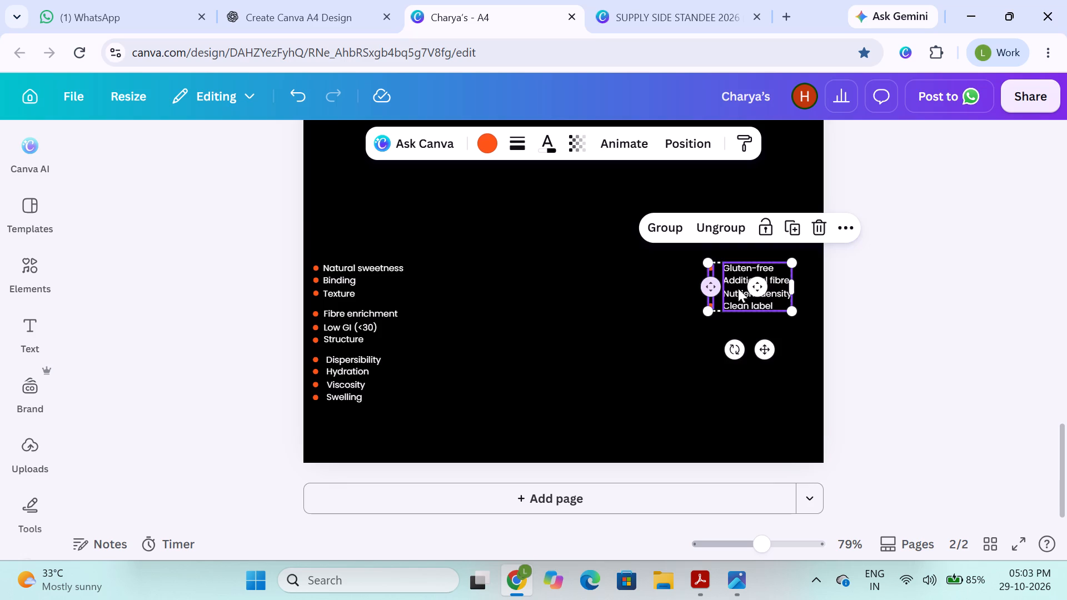
left_click_drag(738, 288, 341, 431)
left_click(239, 433)
Shift the upper three lists slightly up and nudge the Gluten-free list to leave a similar gap between all four.
scroll(257, 405, "down", 1)
left_click_drag(258, 264, 258, 264)
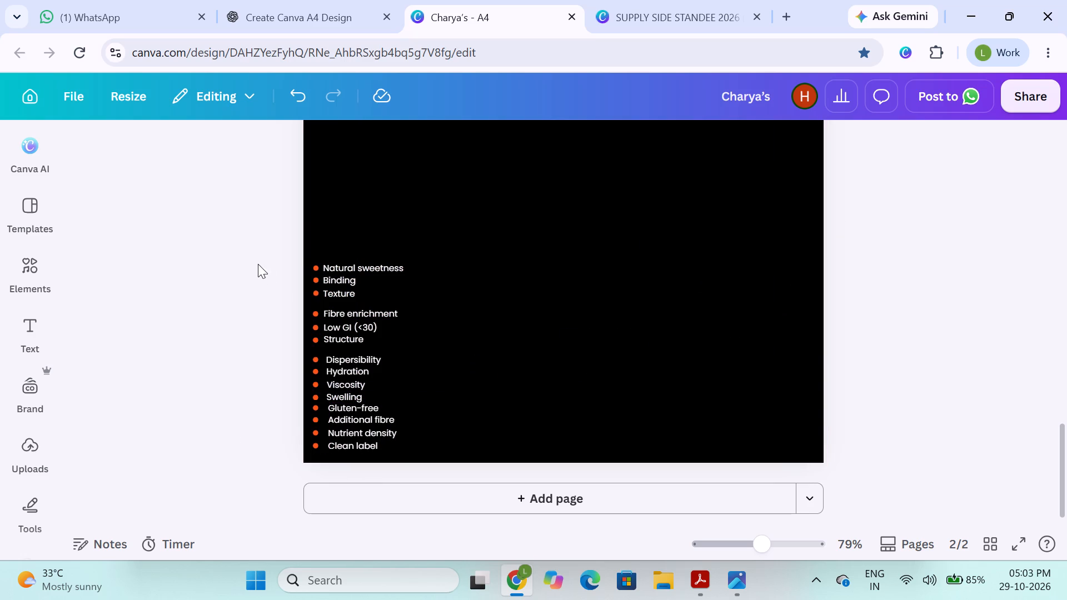
left_click_drag(258, 264, 391, 364)
left_click_drag(361, 369, 363, 354)
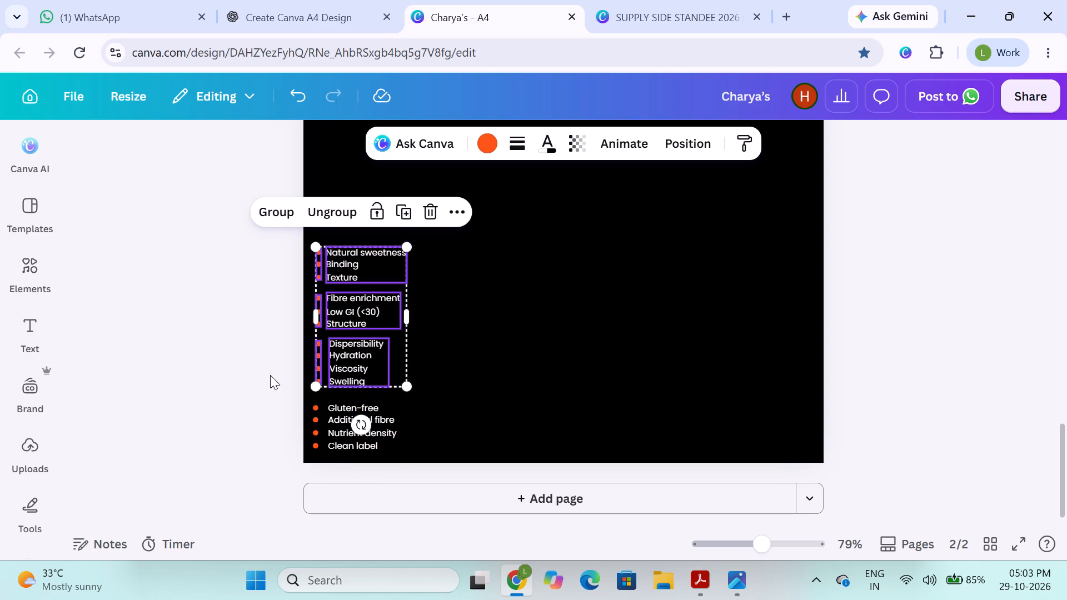
left_click(270, 375)
left_click_drag(282, 396, 375, 434)
left_click_drag(350, 433, 350, 423)
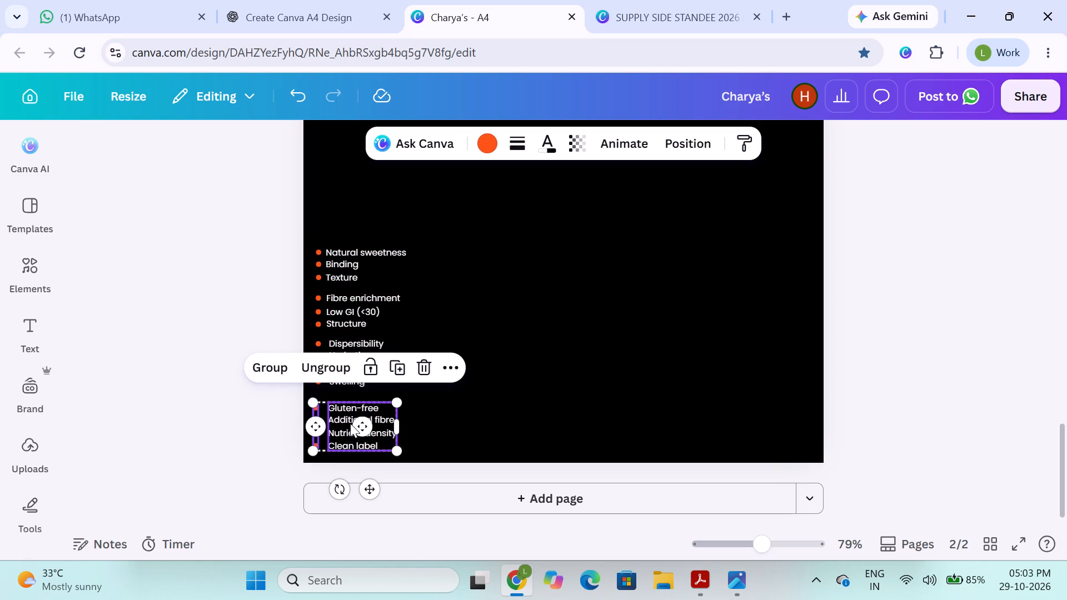
left_click_drag(350, 423, 350, 422)
left_click_drag(335, 424, 337, 418)
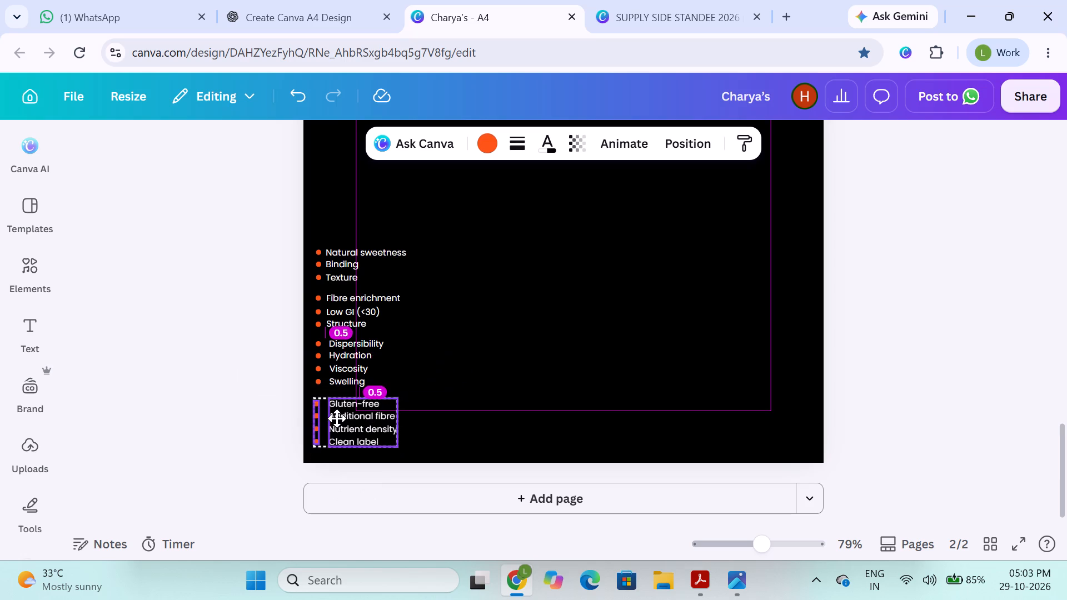
left_click_drag(337, 418, 339, 418)
left_click(215, 409)
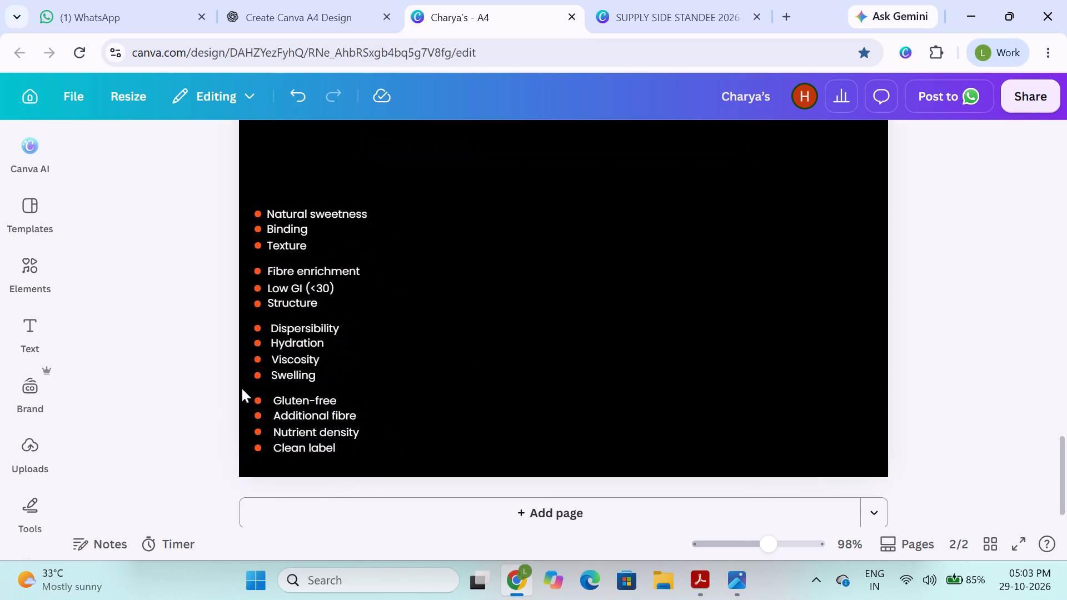
Align the four orange bullet groups on page 2 to a common vertical centre line.
scroll(167, 282, "right", 2)
left_click(171, 183)
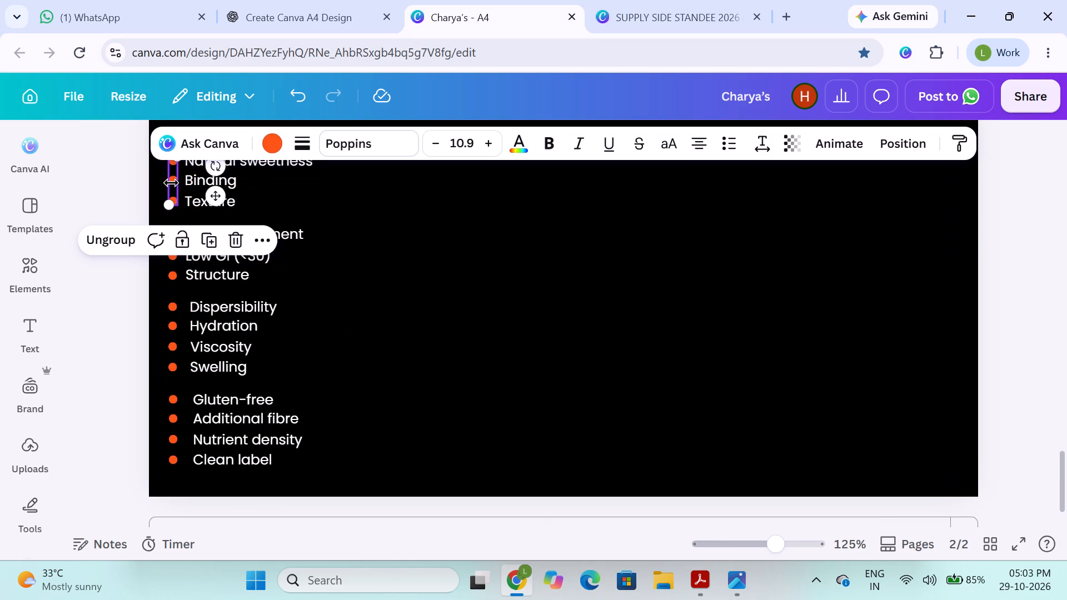
left_click(170, 267, "shift")
left_click(168, 337, "shift")
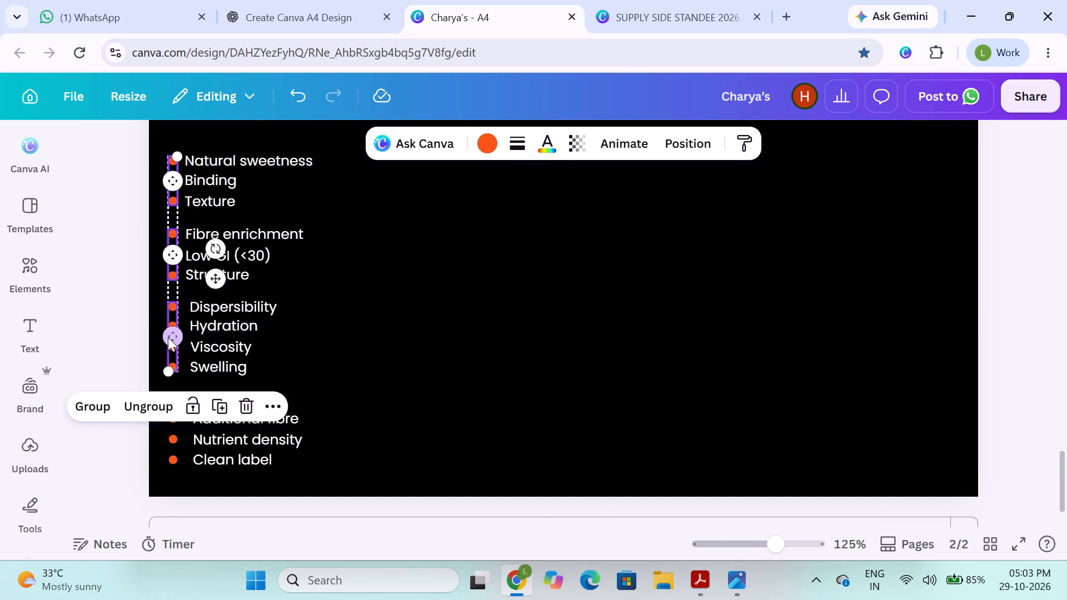
left_click(176, 445, "shift")
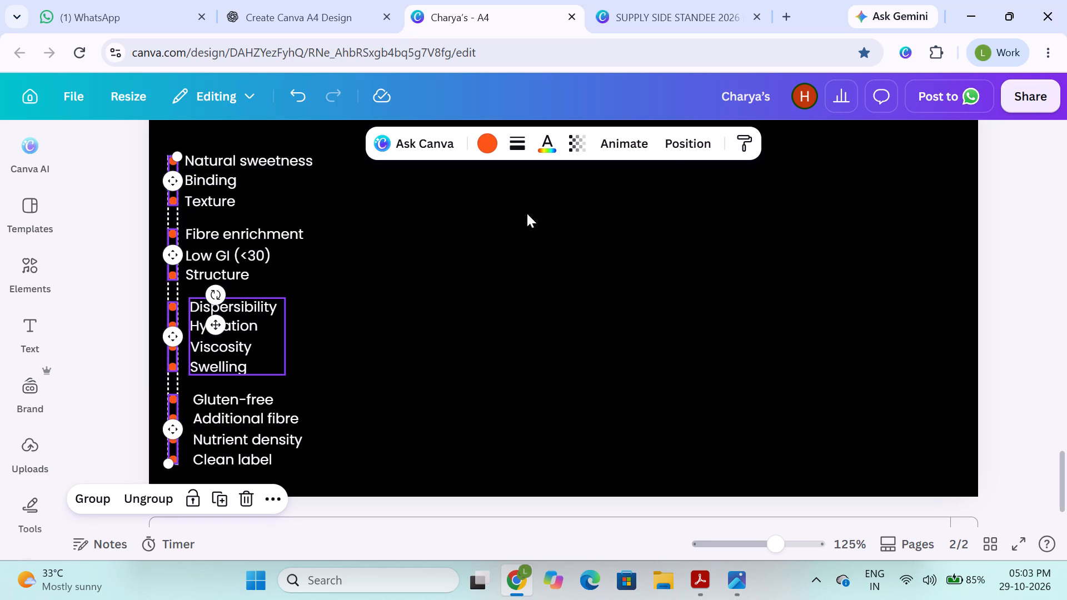
left_click(688, 142)
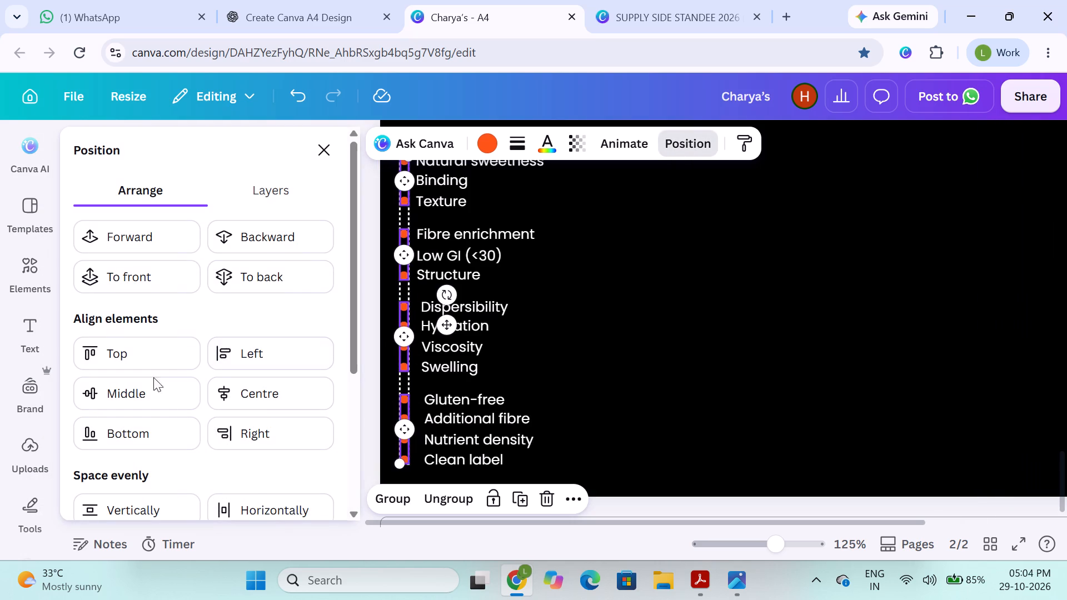
left_click(104, 398)
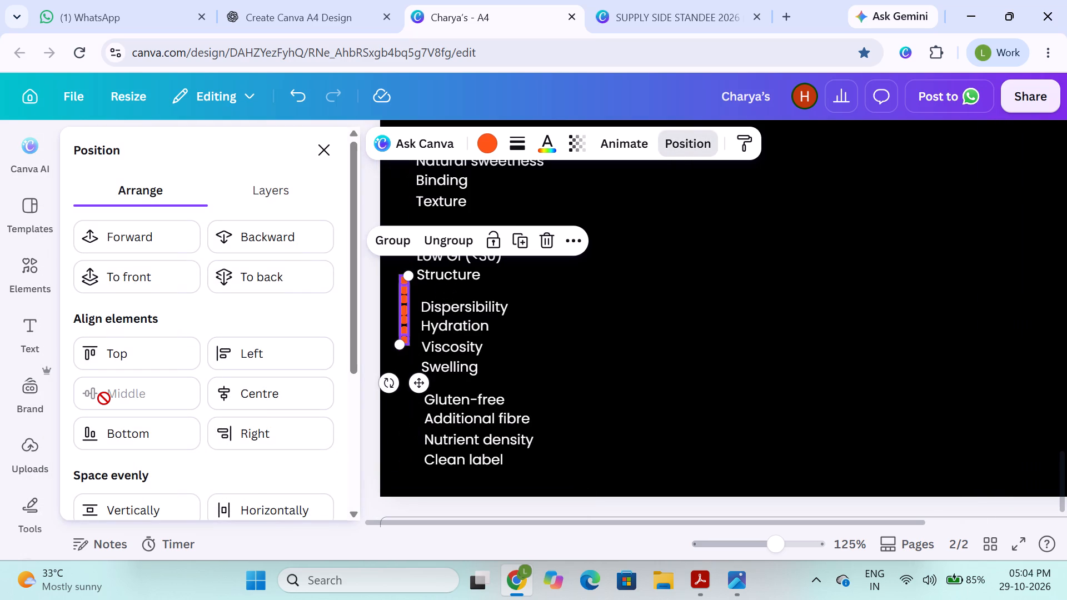
key("ctrl+z")
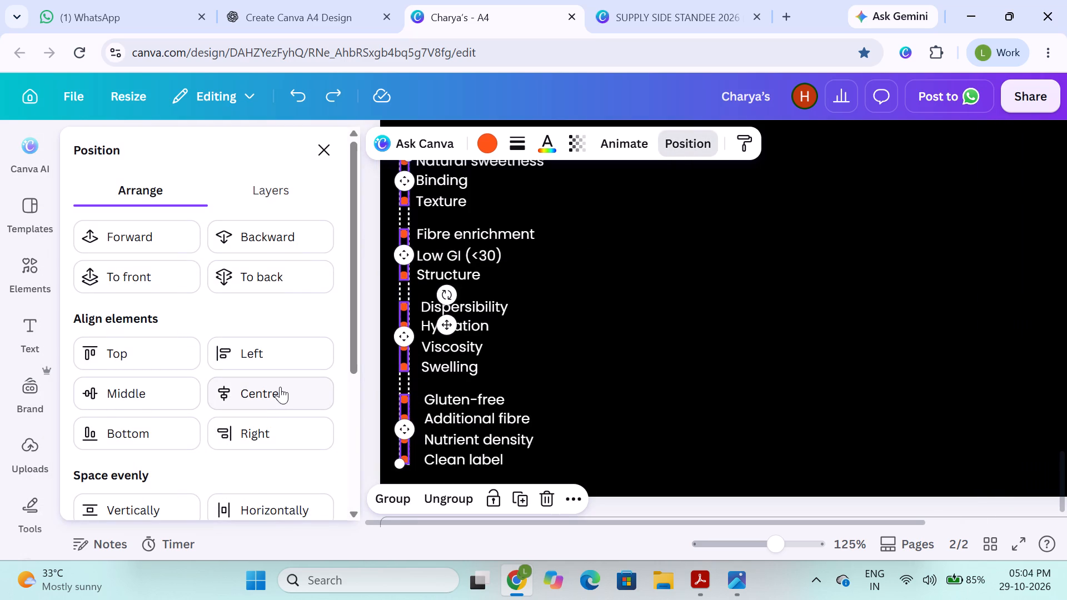
left_click(280, 387)
left_click(547, 366)
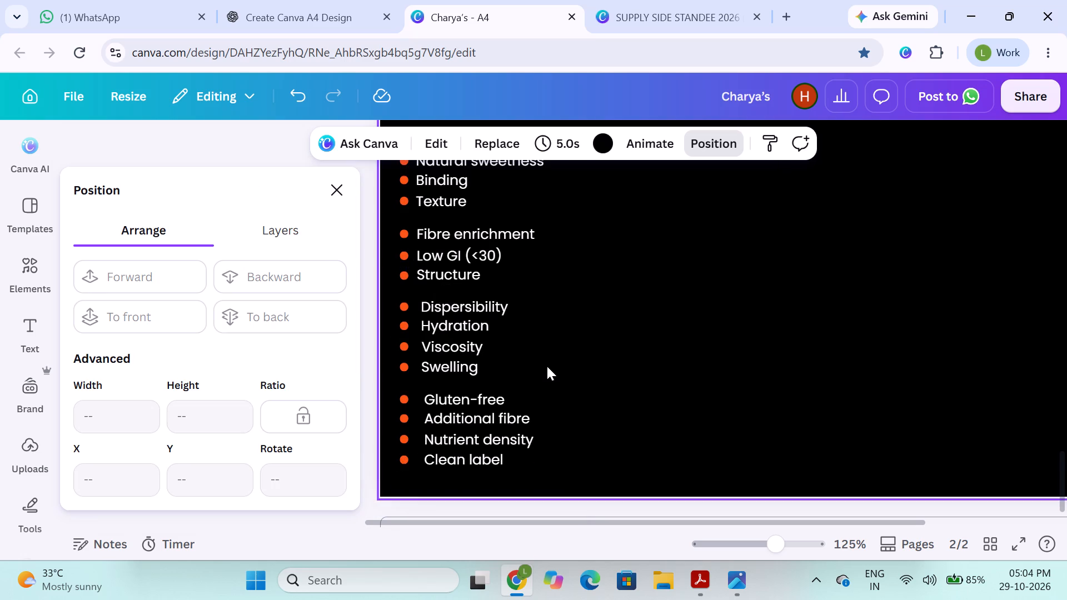
Left-align the four ingredient text groups with one another, from Natural sweetness down to Gluten-free.
scroll(547, 366, "up", 1)
left_click(450, 292)
left_click(460, 356, "shift")
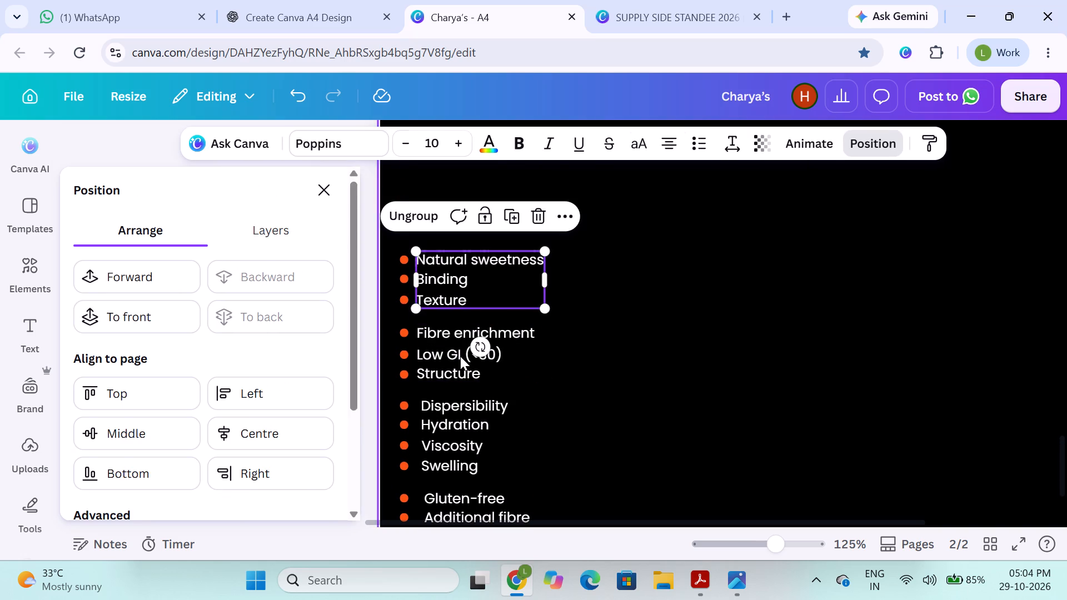
left_click(441, 428, "shift")
left_click(439, 501, "shift")
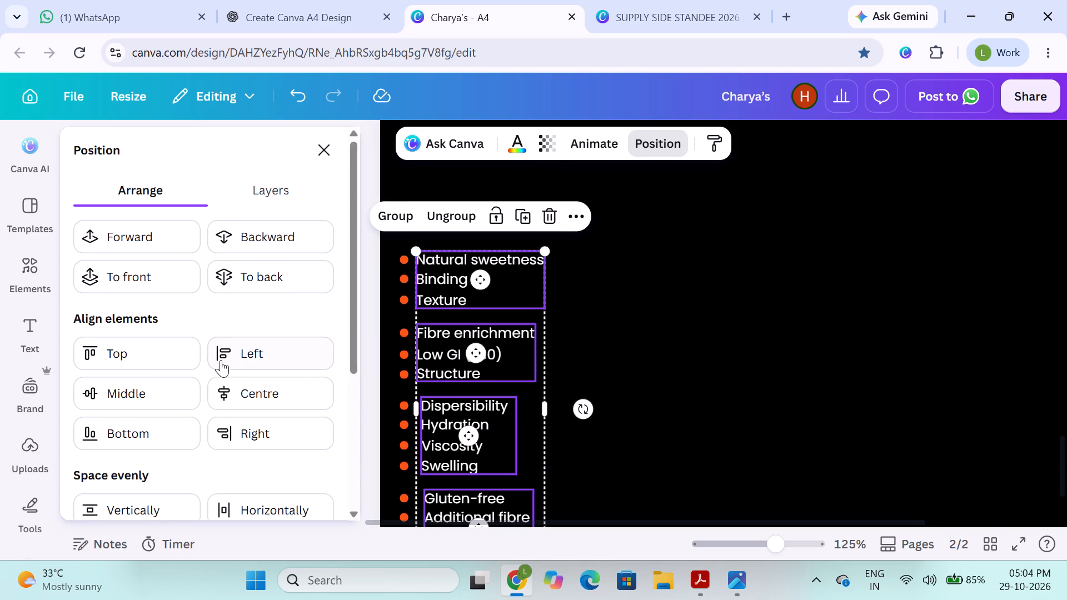
left_click(230, 353)
left_click(664, 336)
scroll(664, 332, "down", 1)
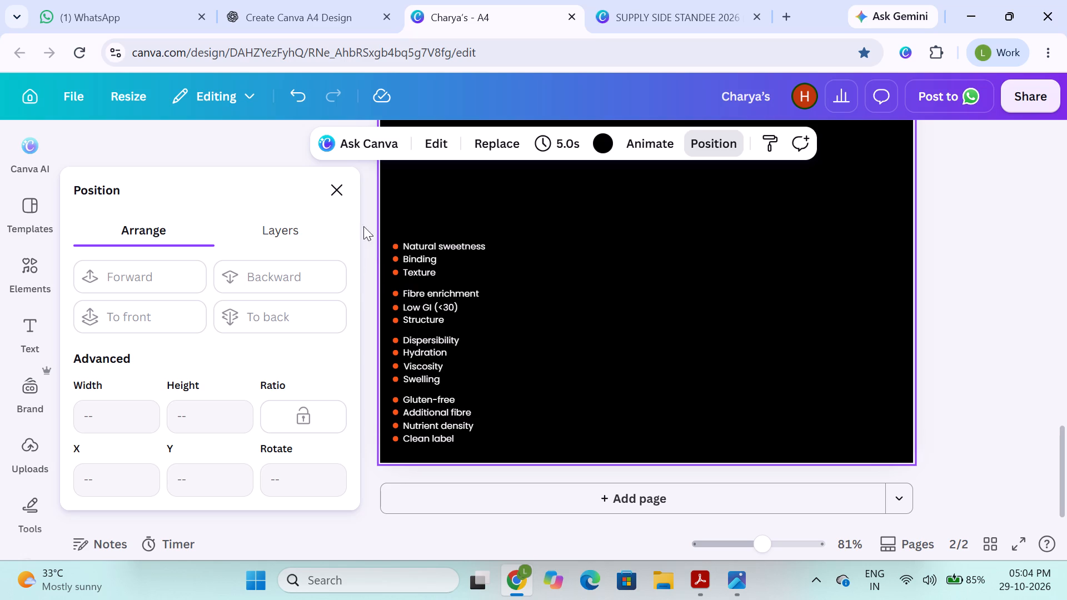
left_click(340, 181)
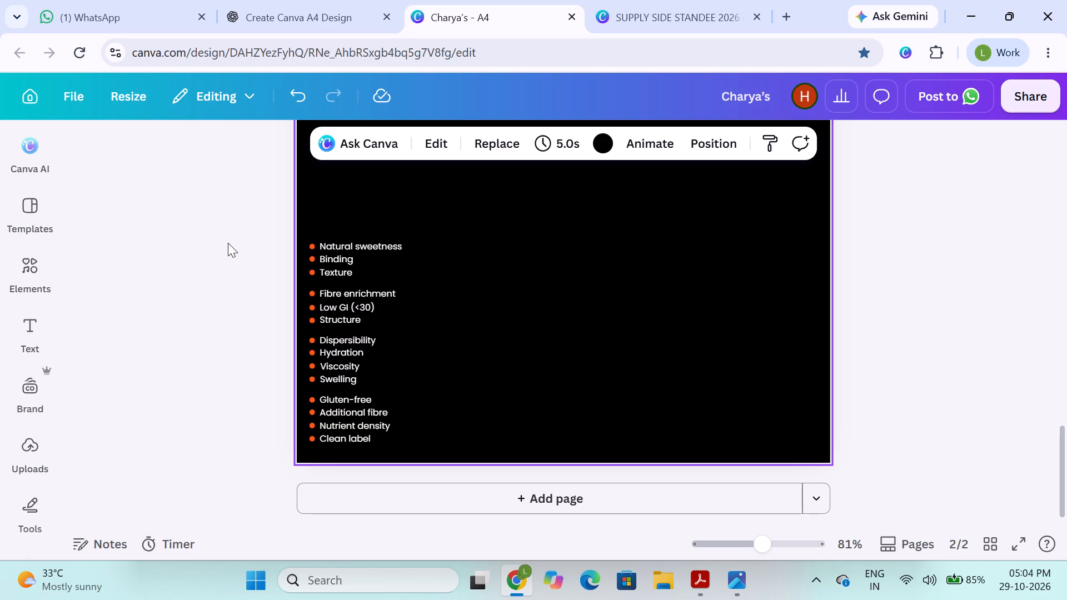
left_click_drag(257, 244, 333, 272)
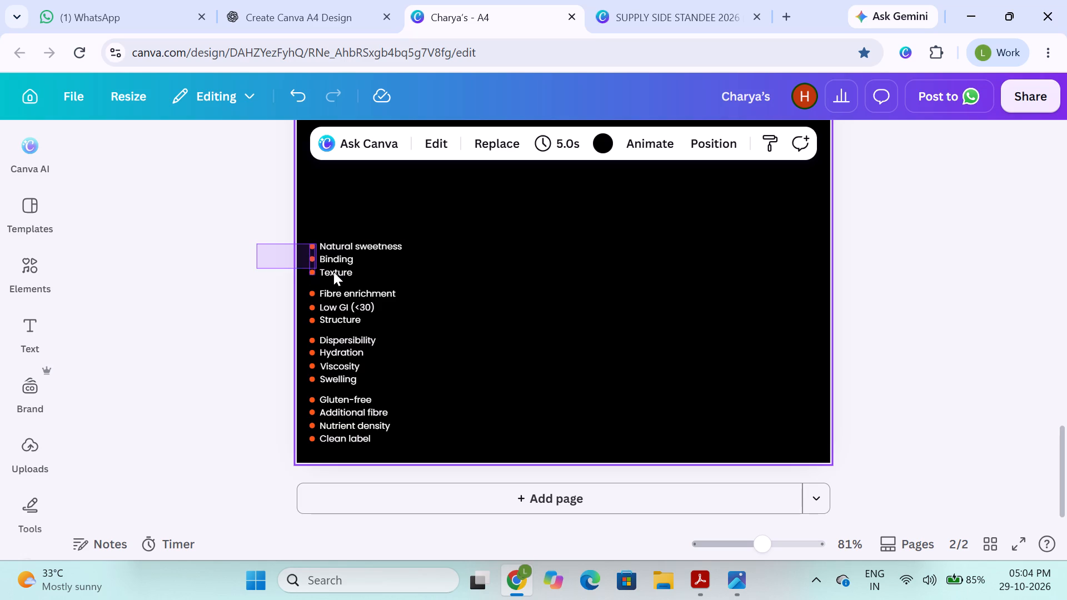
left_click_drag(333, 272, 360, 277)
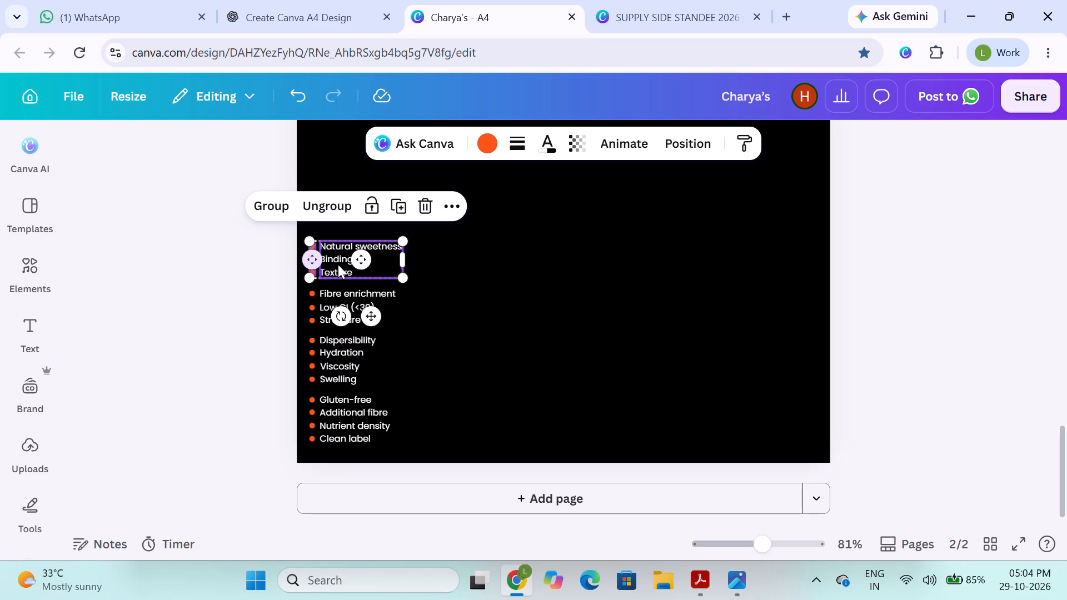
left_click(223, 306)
Move all four bulleted lists together up to the top of page 2.
left_click_drag(245, 250, 391, 462)
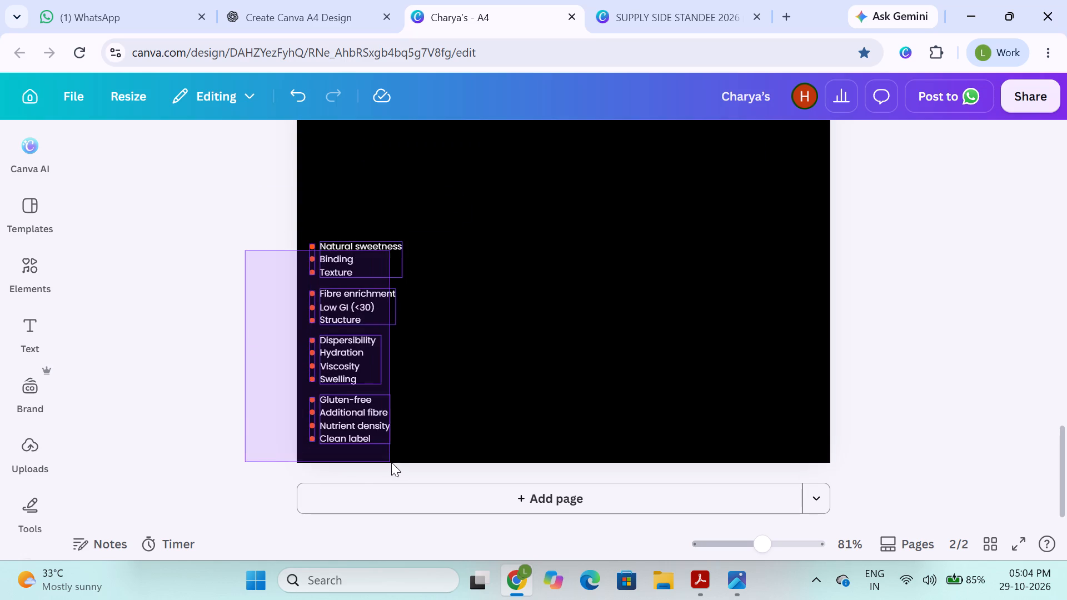
left_click_drag(391, 462, 391, 451)
left_click_drag(323, 376, 333, 350)
scroll(333, 350, "up", 6)
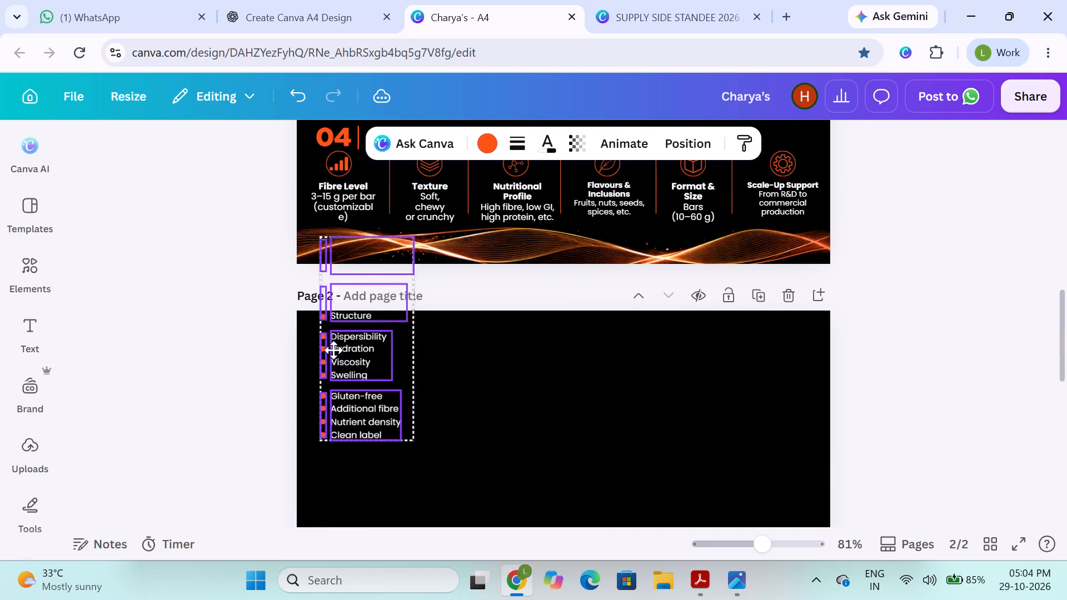
left_click_drag(333, 350, 349, 462)
left_click(236, 427)
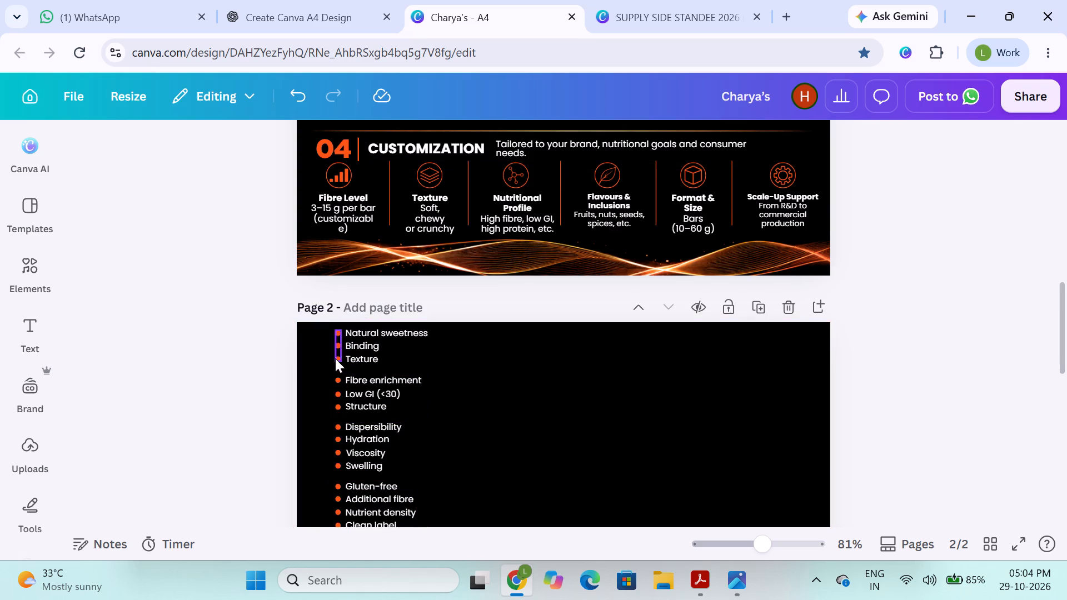
Group each of the four lists' text with its own bullets, making four separate groups.
left_click_drag(245, 352, 389, 368)
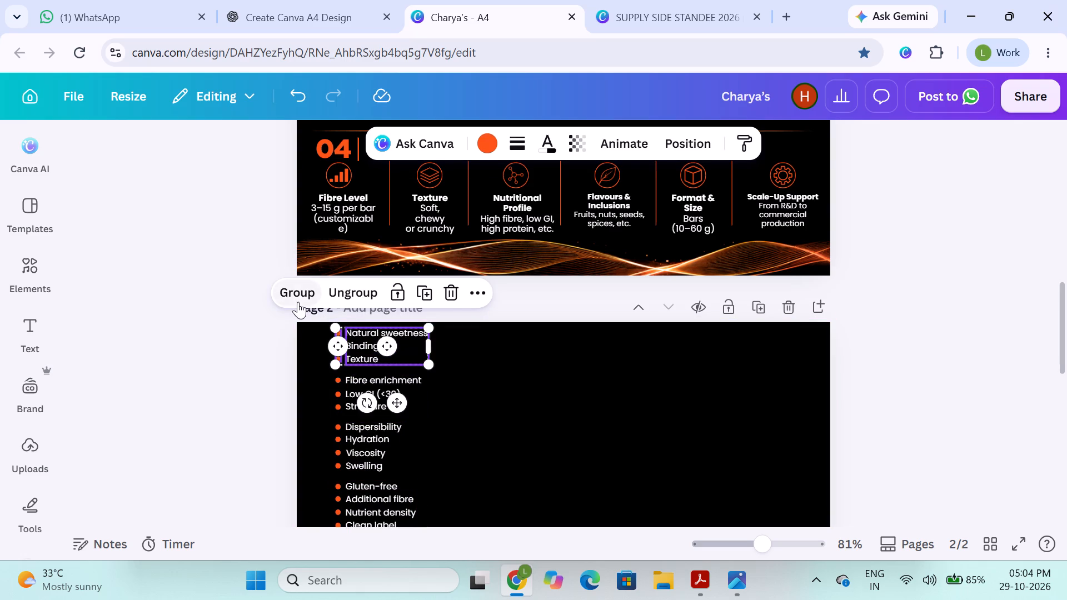
left_click(297, 293)
left_click(271, 391)
left_click_drag(260, 375, 363, 401)
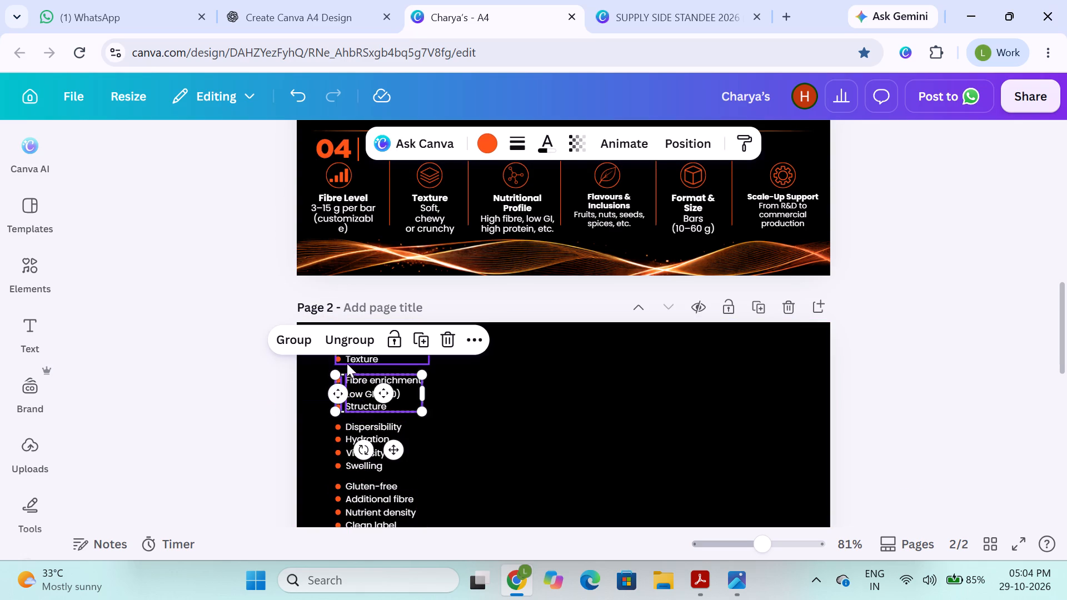
left_click(290, 344)
left_click(266, 393)
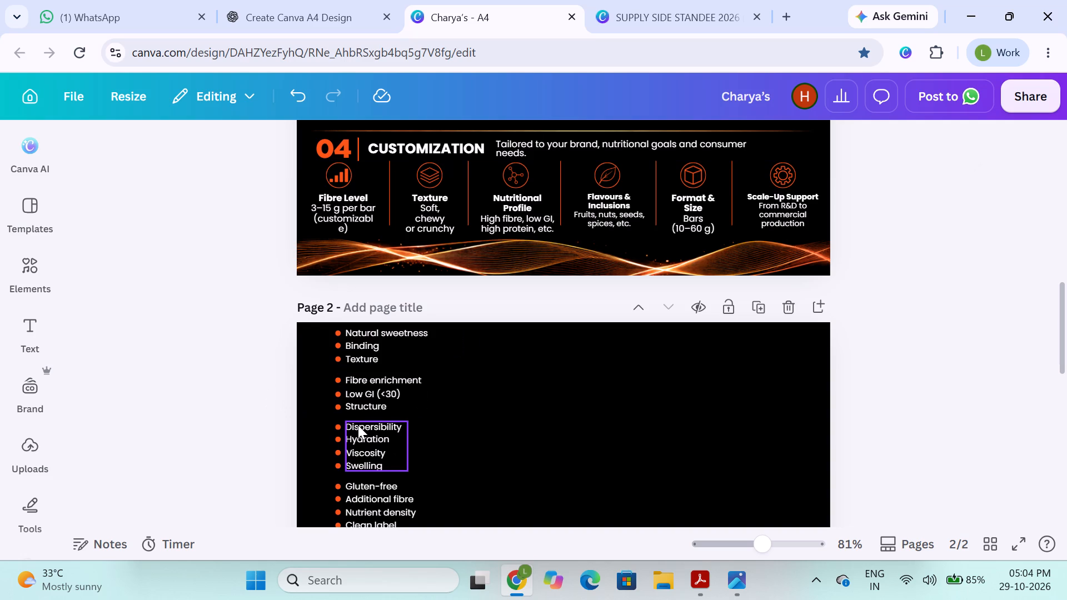
left_click_drag(252, 432, 380, 468)
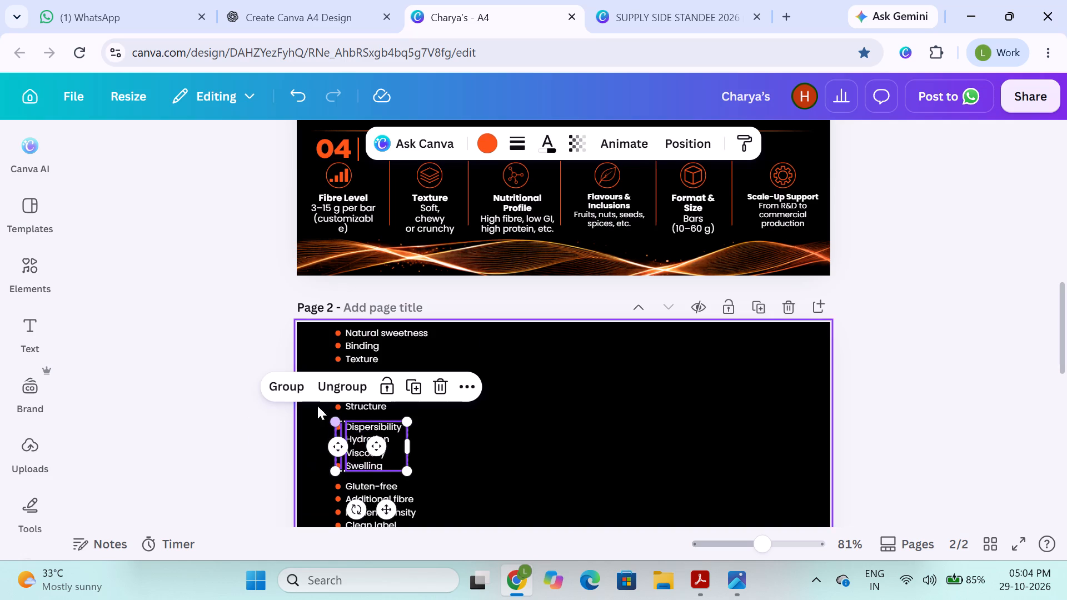
left_click(295, 393)
left_click(267, 414)
scroll(324, 472, "down", 1)
left_click_drag(256, 421, 257, 422)
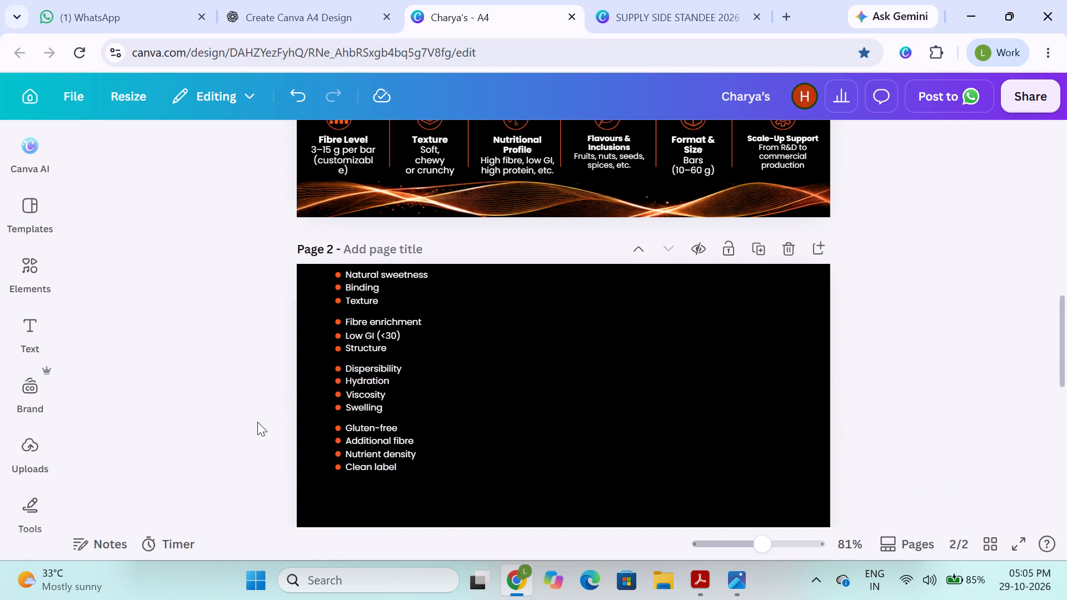
left_click_drag(257, 422, 444, 476)
left_click(282, 391)
left_click(234, 432)
Move the Natural sweetness list to page 1, beneath the DATES heading in Fiber Sources.
left_click_drag(356, 289, 350, 275)
scroll(356, 287, "up", 4)
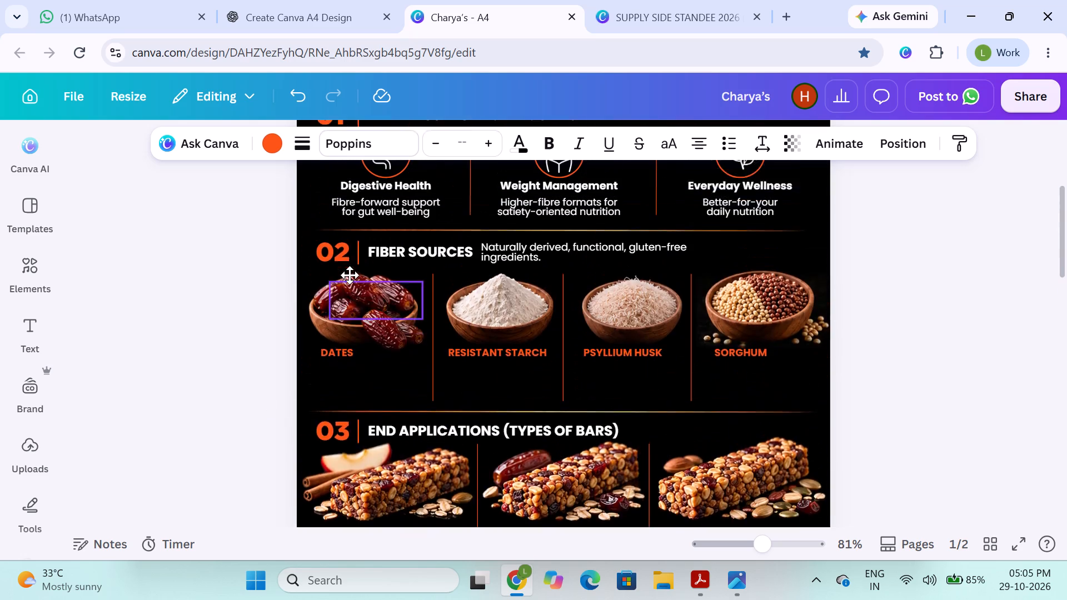
scroll(350, 275, "up", 1)
left_click_drag(350, 275, 343, 453)
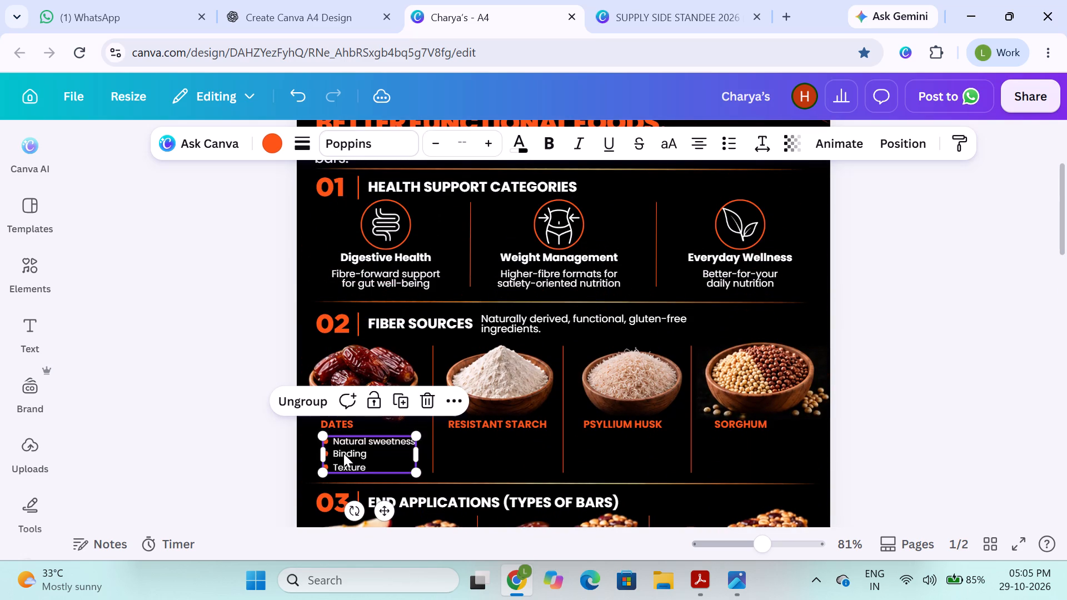
left_click(232, 459)
Move the Fibre enrichment list to page 1, beneath the RESISTANT STARCH heading.
scroll(232, 459, "down", 3)
scroll(352, 489, "down", 1)
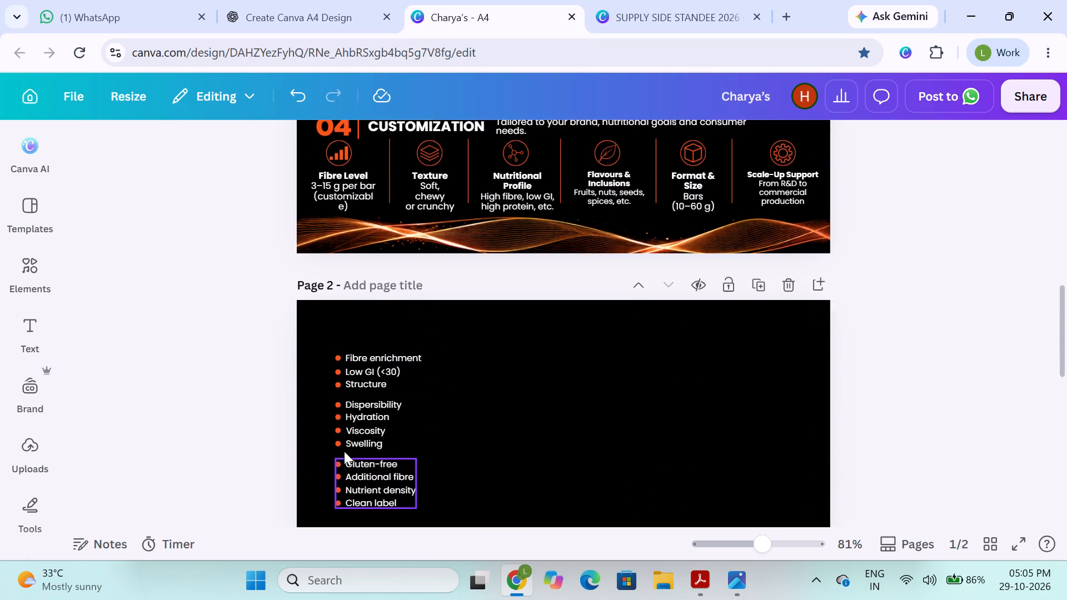
scroll(344, 451, "down", 1)
left_click_drag(361, 355, 398, 329)
scroll(382, 340, "up", 4)
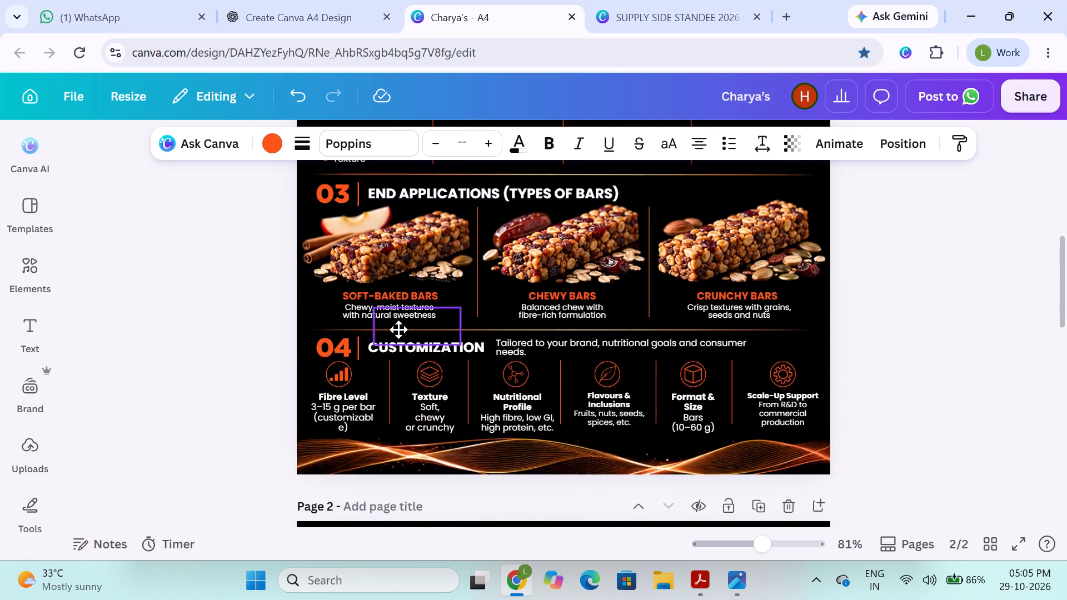
scroll(398, 329, "up", 1)
left_click_drag(398, 329, 479, 366)
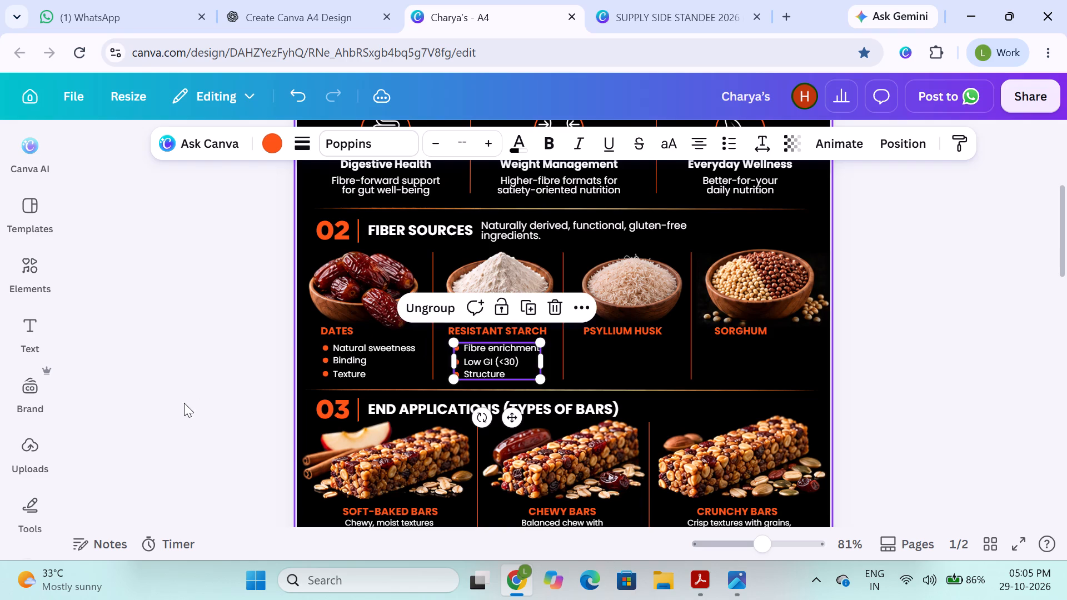
left_click(184, 403)
Move the Dispersibility list to page 1, beneath the PSYLLIUM HUSK heading.
scroll(185, 403, "down", 2)
scroll(393, 478, "down", 1)
left_click_drag(373, 491, 376, 460)
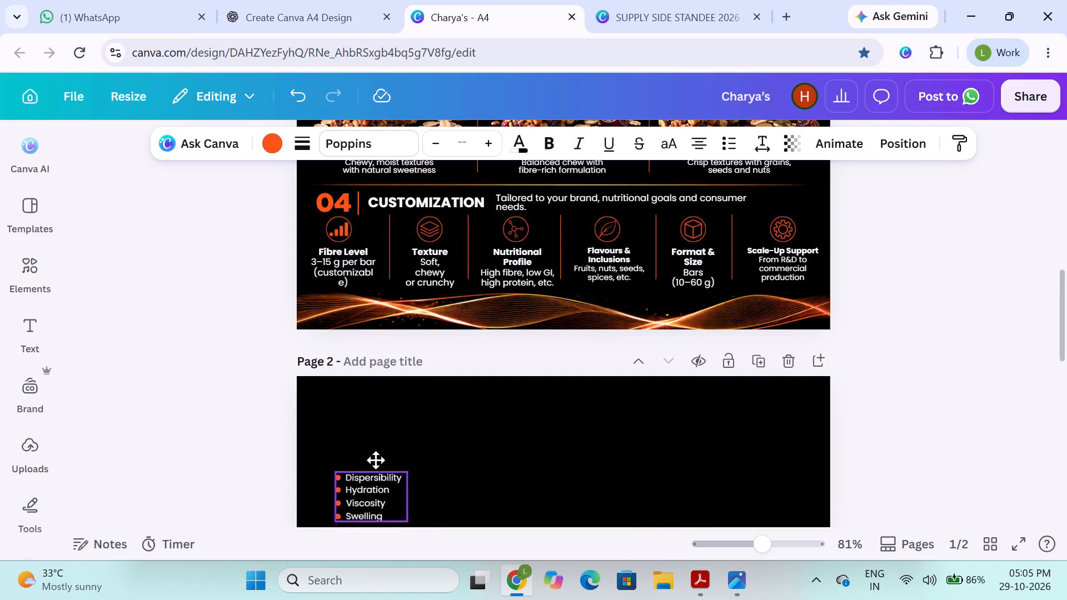
left_click_drag(376, 460, 582, 343)
scroll(382, 449, "left", 4)
scroll(511, 378, "left", 2)
scroll(533, 367, "up", 2)
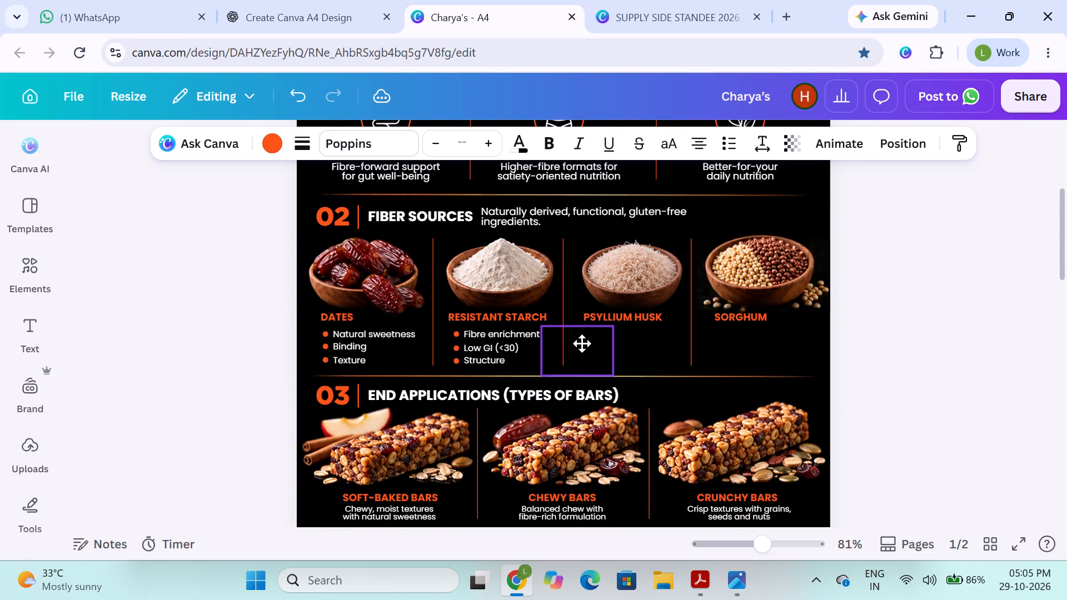
left_click_drag(582, 343, 616, 342)
left_click(192, 435)
Move the Gluten-free list to page 1, directly beneath the SORGHUM heading.
scroll(248, 430, "down", 3)
scroll(429, 512, "down", 1)
left_click_drag(367, 503, 398, 456)
scroll(390, 459, "left", 3)
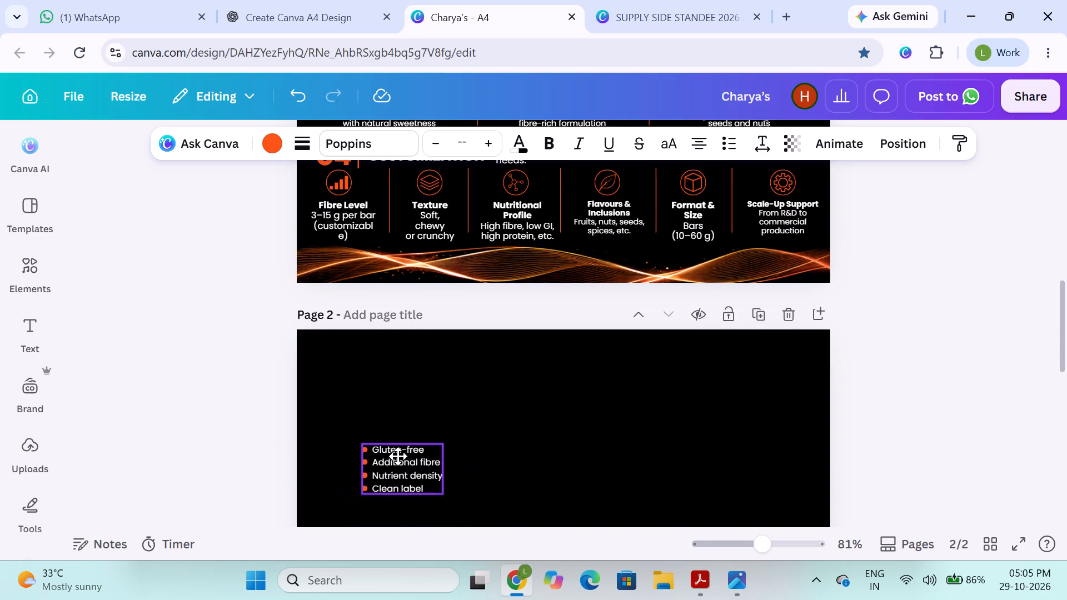
scroll(398, 456, "left", 2)
left_click_drag(398, 456, 742, 437)
scroll(501, 425, "up", 1)
scroll(689, 359, "up", 2)
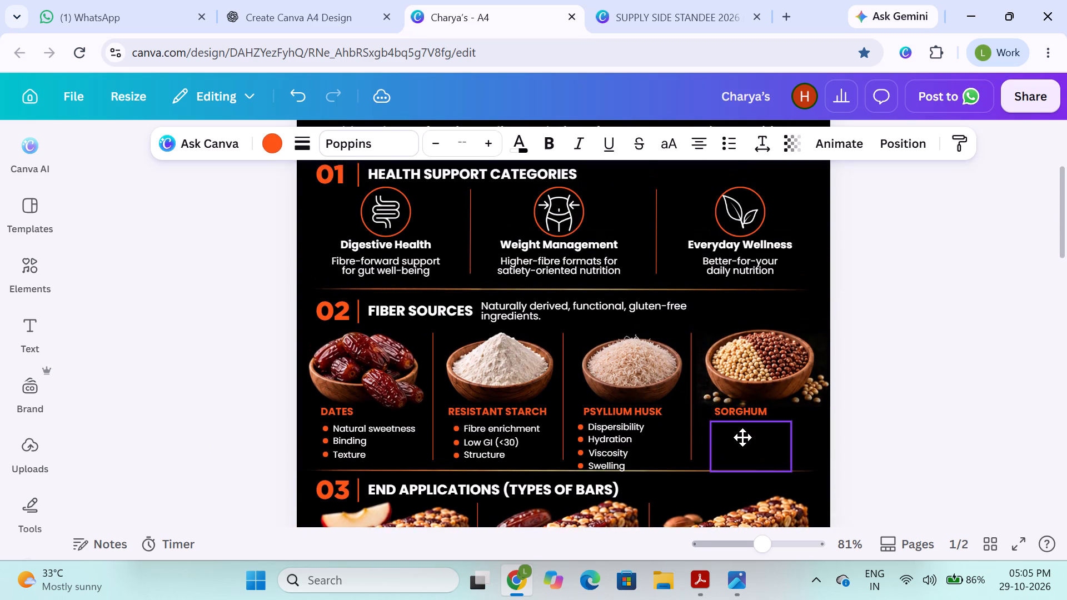
left_click_drag(742, 437, 742, 433)
left_click(915, 447)
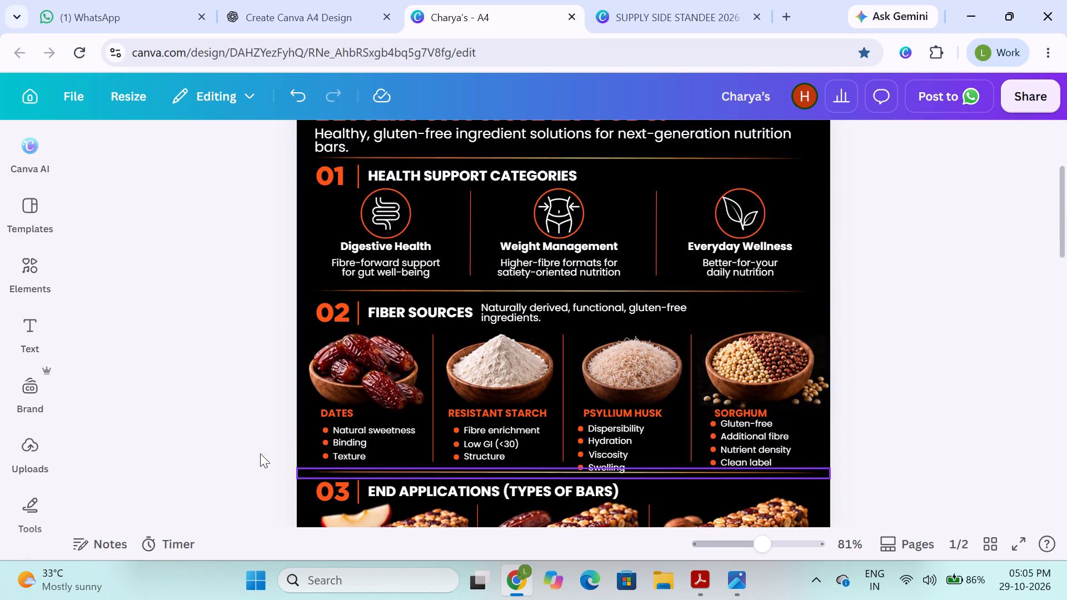
Shift the Natural sweetness list slightly left and down beneath the DATES heading.
left_click(341, 441, "shift")
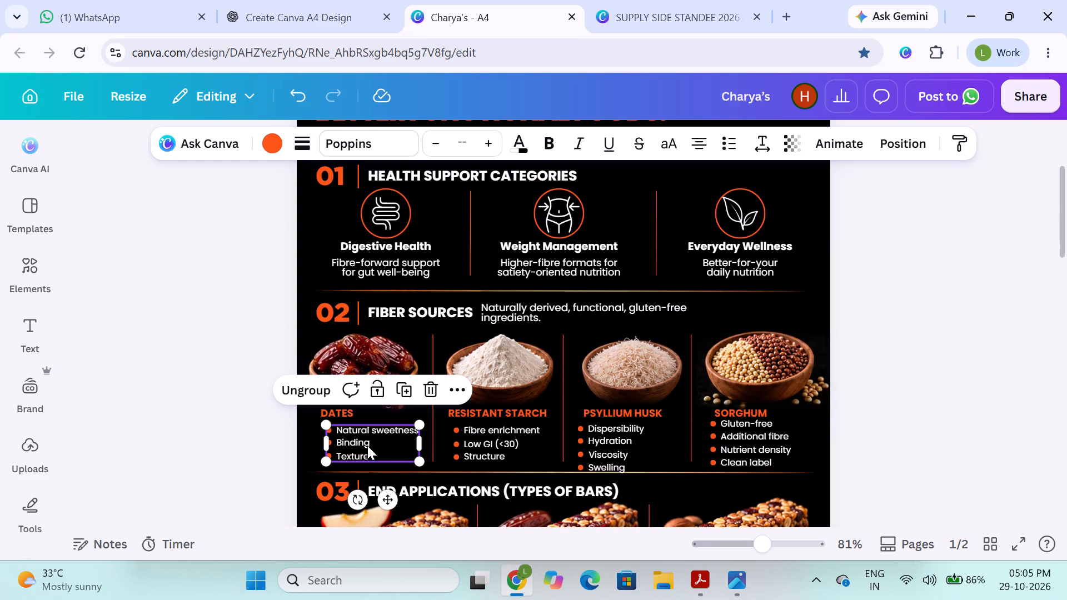
left_click_drag(364, 445, 353, 447)
left_click(197, 444)
Align the four ingredient lists in Fiber Sources with each other along their top edges.
scroll(197, 444, "down", 1)
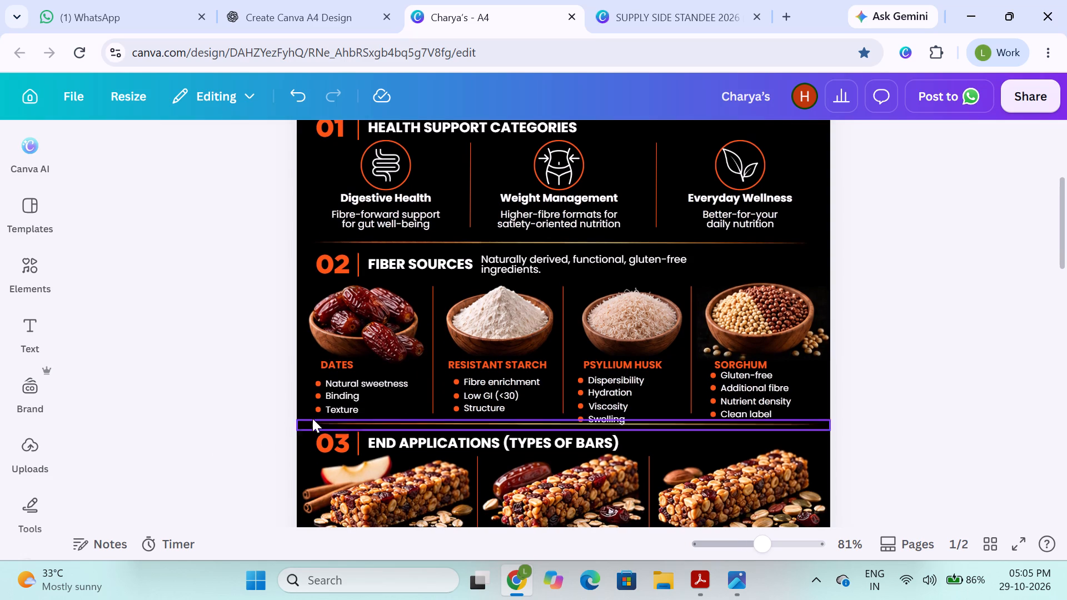
left_click(330, 387, "shift")
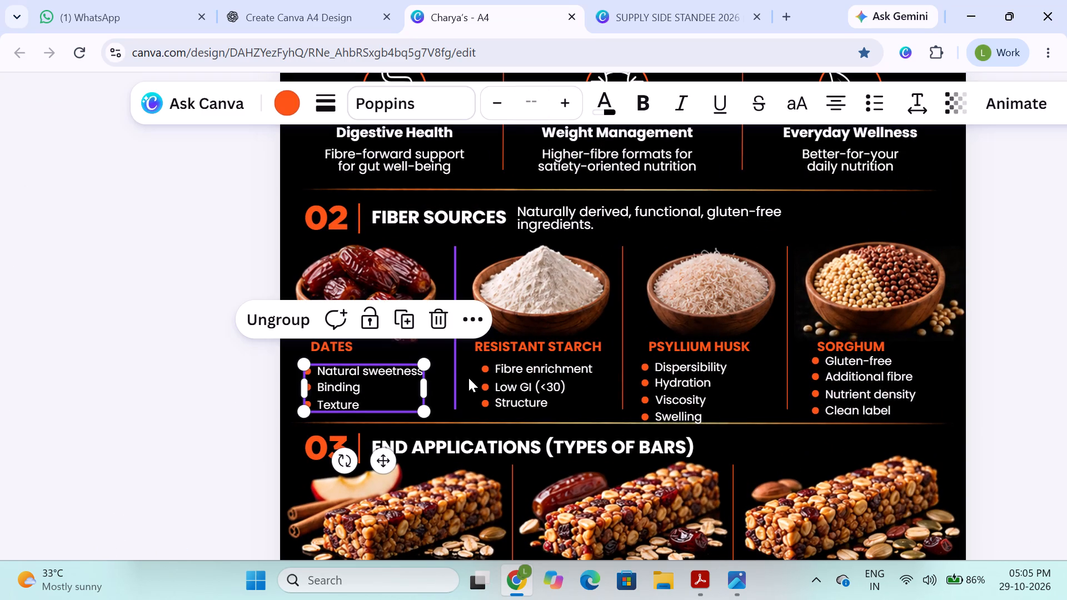
left_click(503, 371, "shift")
left_click(693, 374, "shift")
left_click(872, 366, "shift")
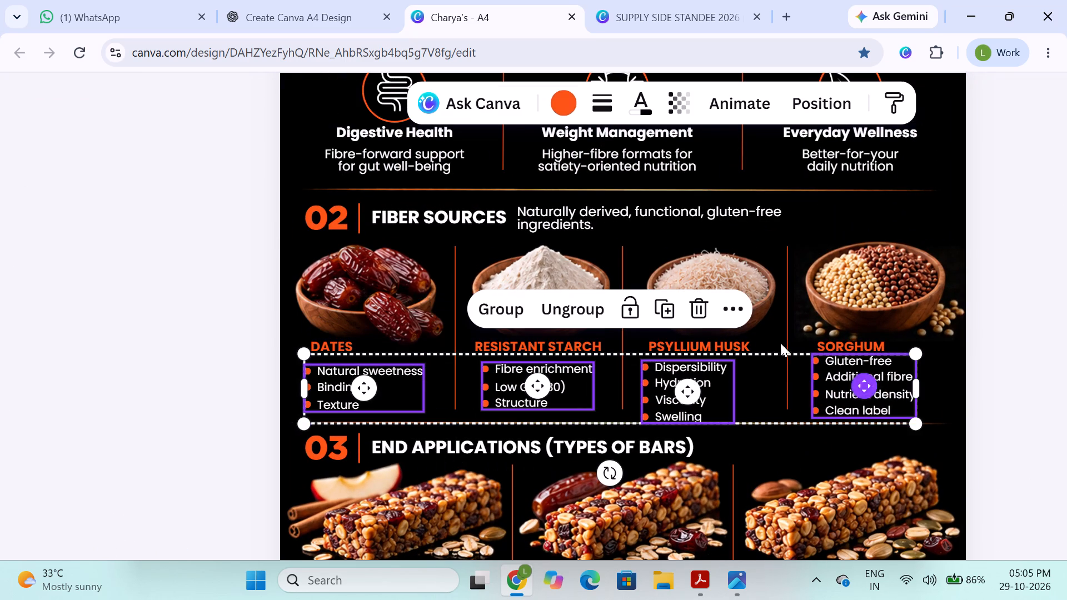
left_click(817, 102)
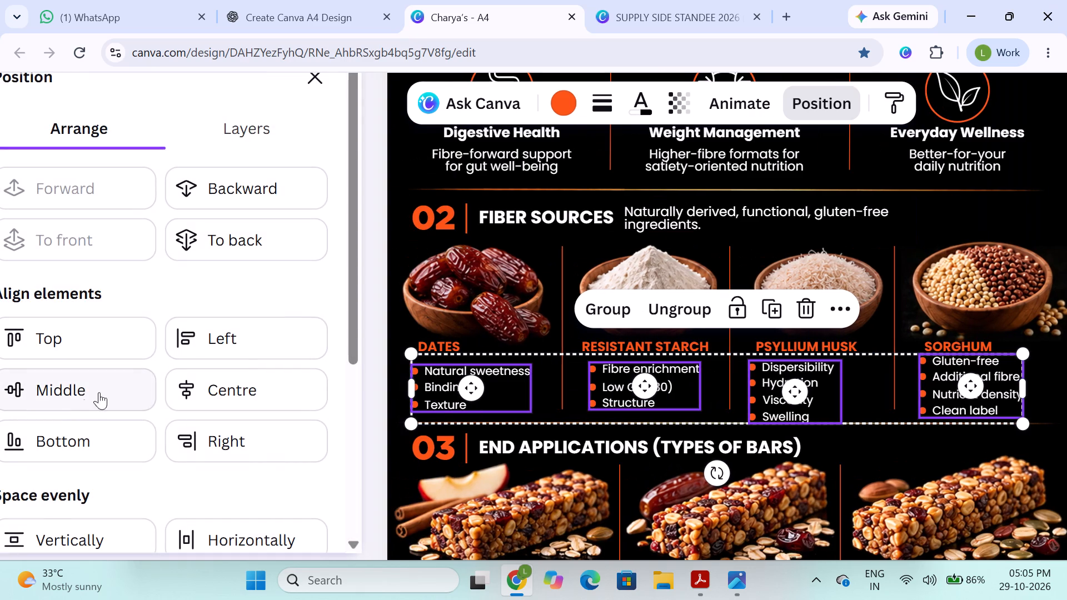
left_click(238, 342)
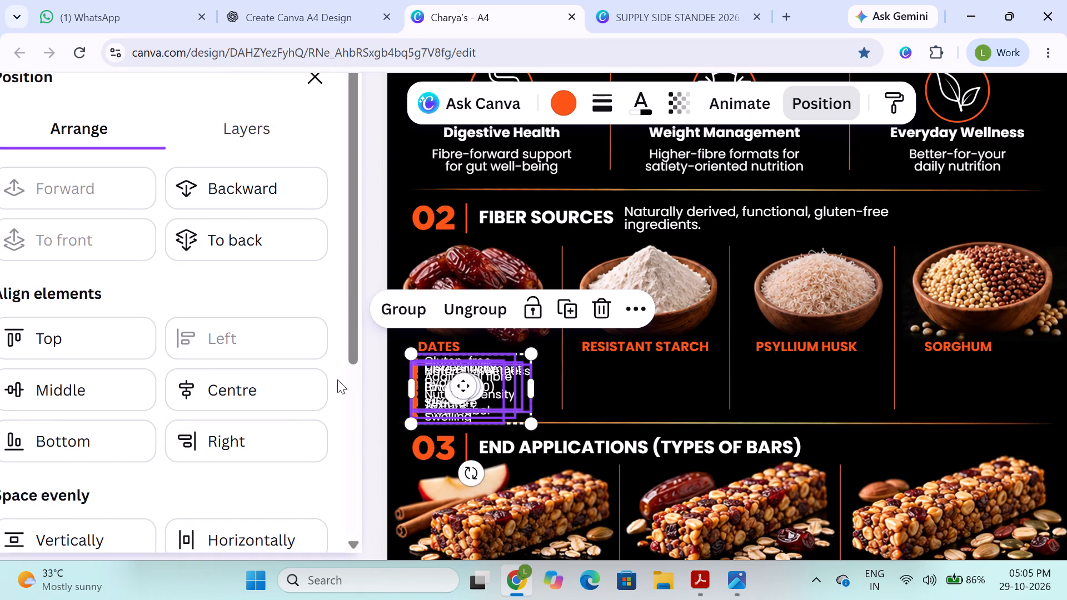
key("ctrl+z")
left_click(246, 341)
key("ctrl+z")
left_click(42, 334)
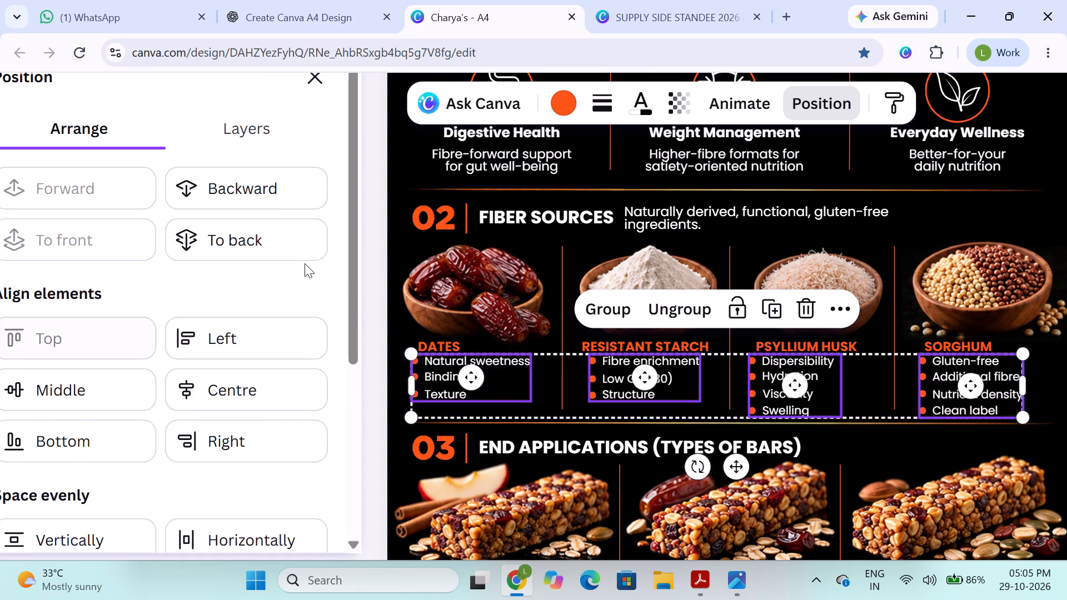
left_click(325, 79)
left_click(257, 331)
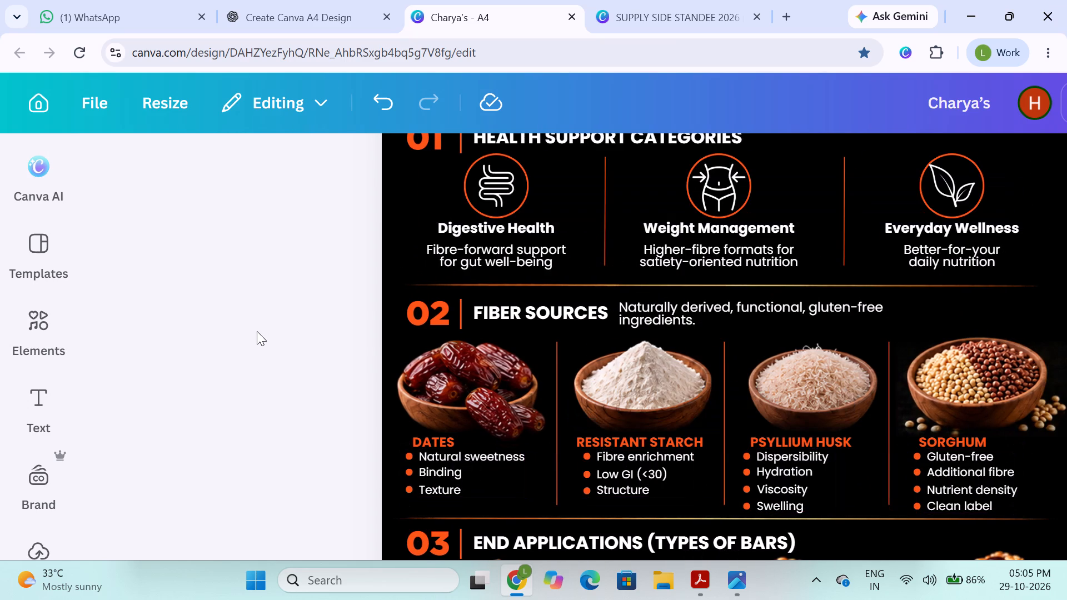
Nudge the four ingredient lists together slightly down, away from their Fiber Sources headings.
scroll(257, 331, "down", 1)
left_click(442, 358)
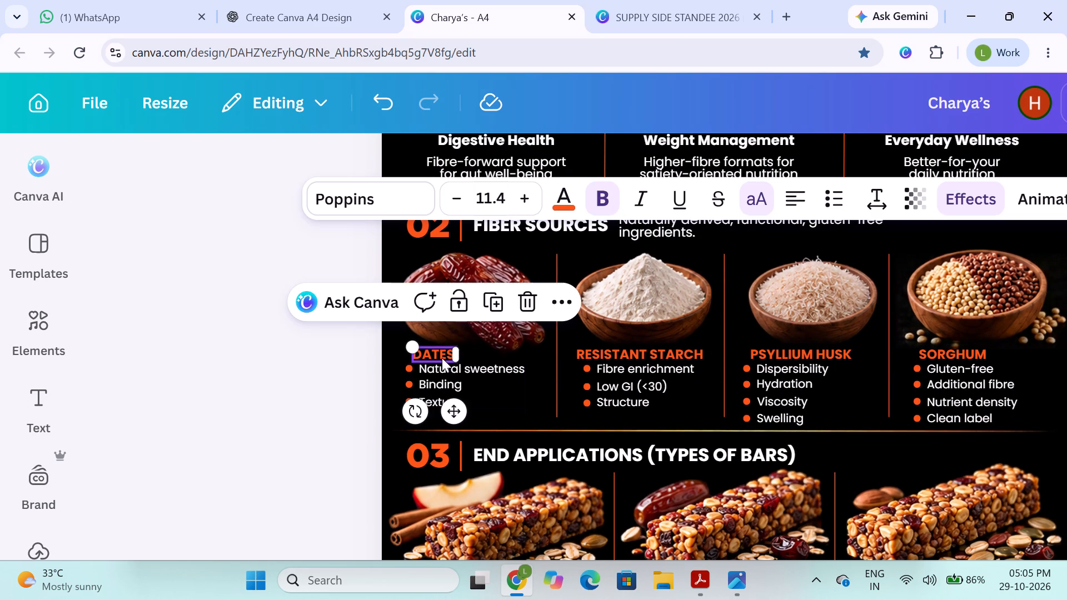
left_click(286, 375)
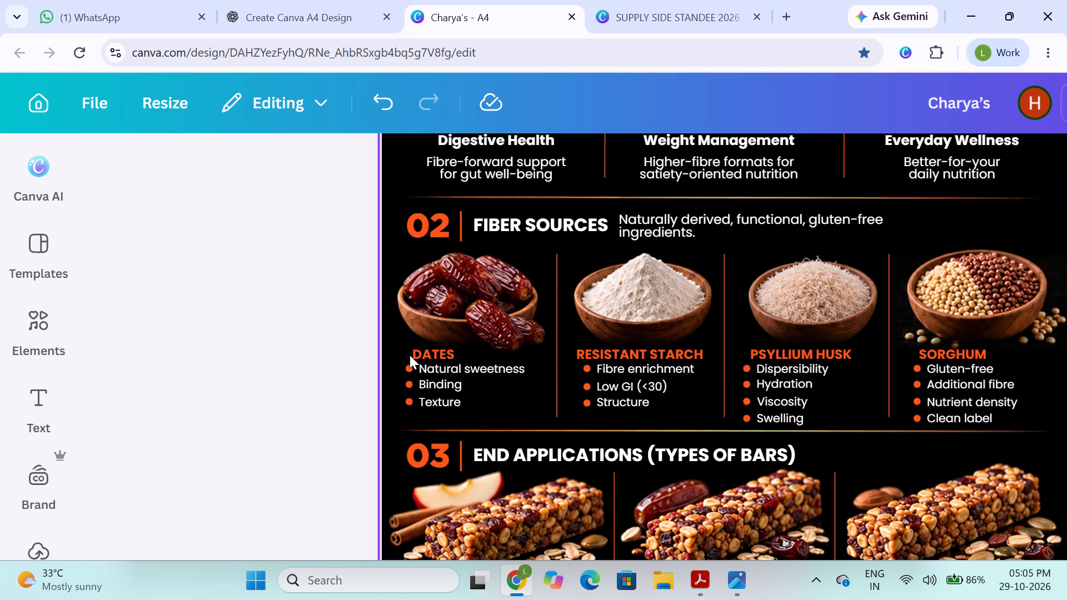
left_click(421, 355)
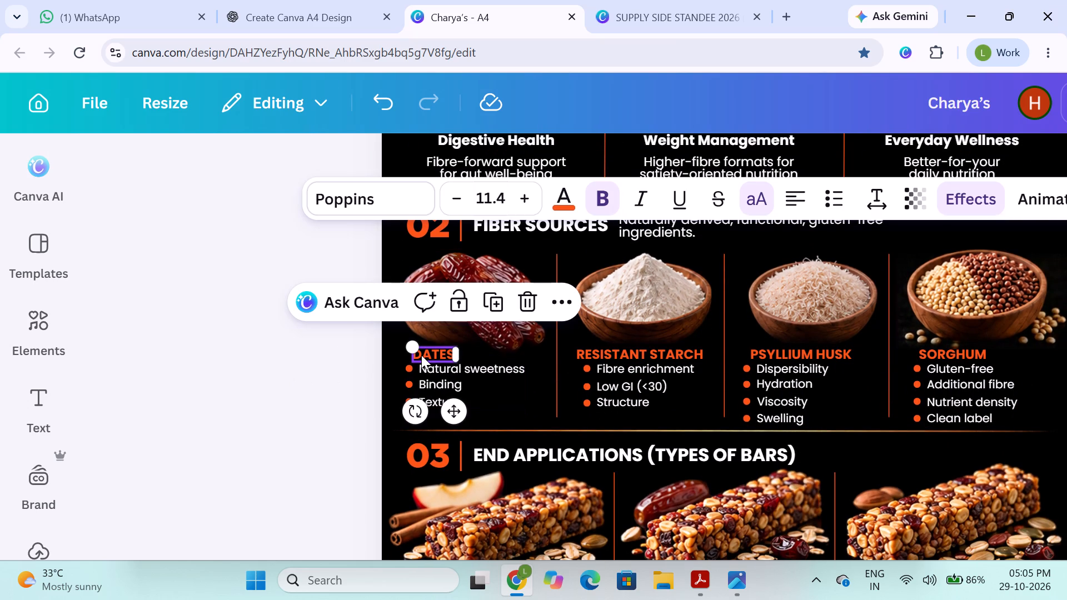
left_click(357, 396)
left_click(467, 379)
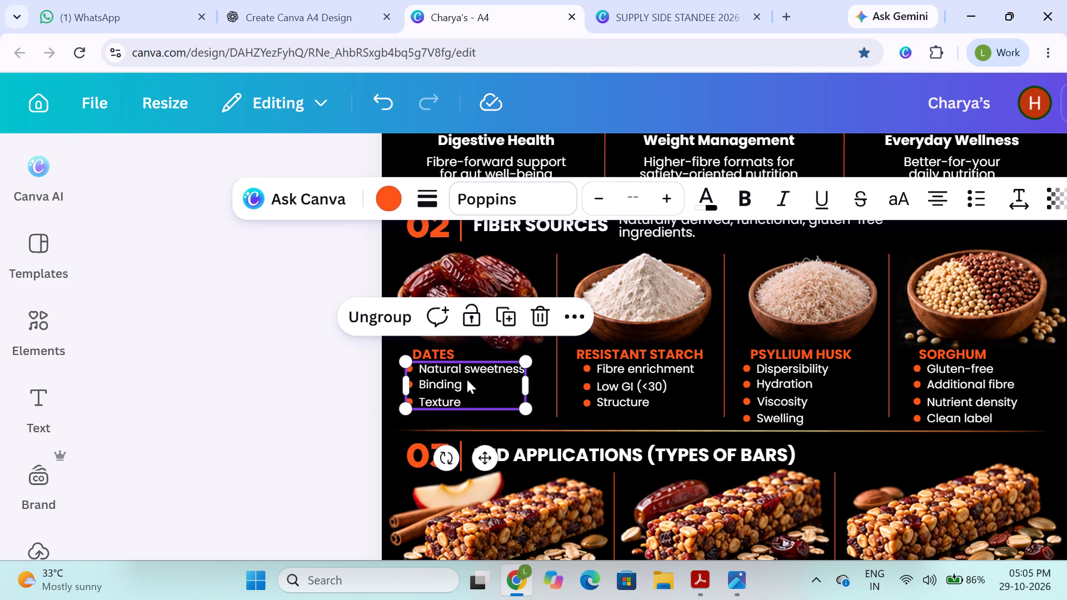
left_click(651, 398, "shift")
left_click(759, 390, "shift")
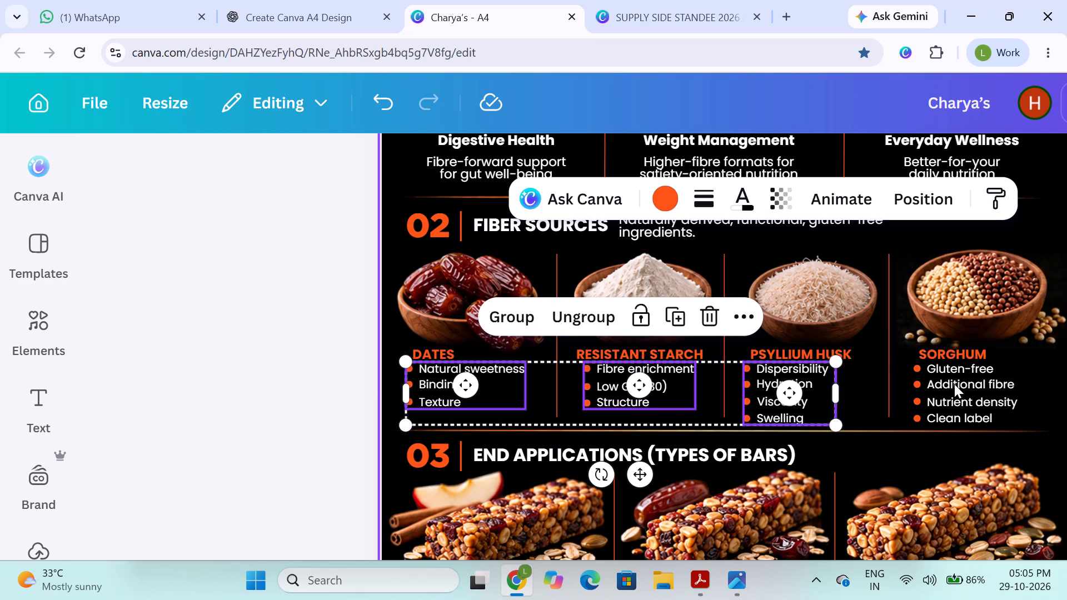
left_click(957, 384, "shift")
key("Down")
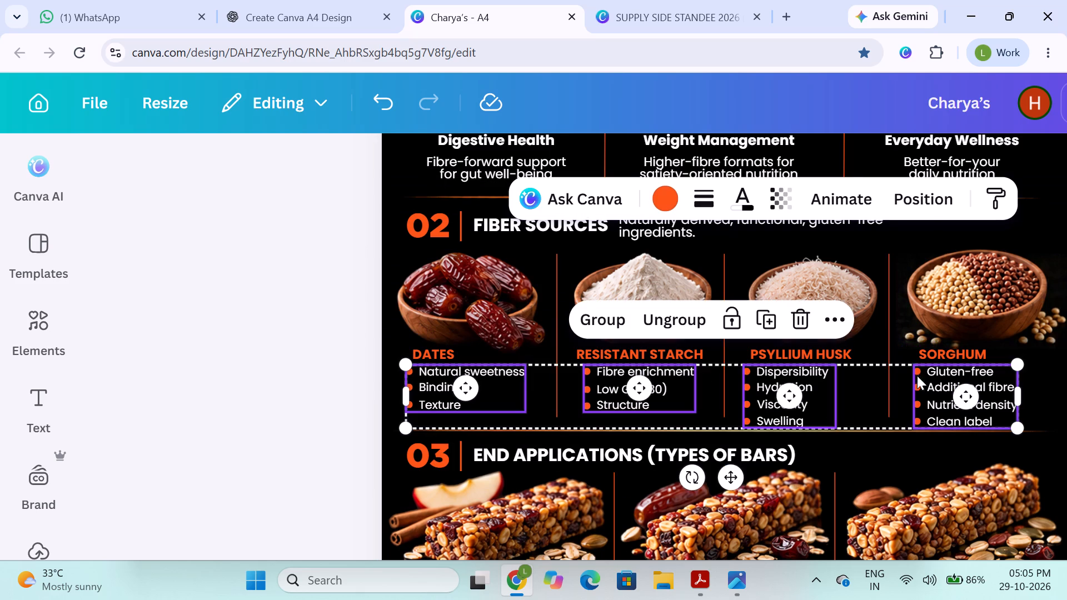
left_click(342, 389)
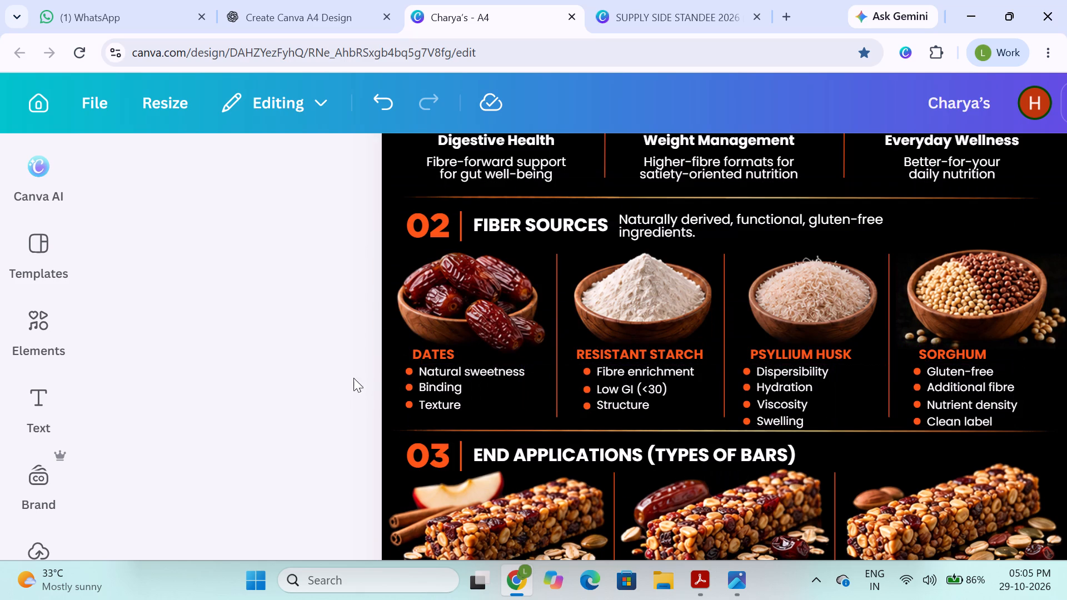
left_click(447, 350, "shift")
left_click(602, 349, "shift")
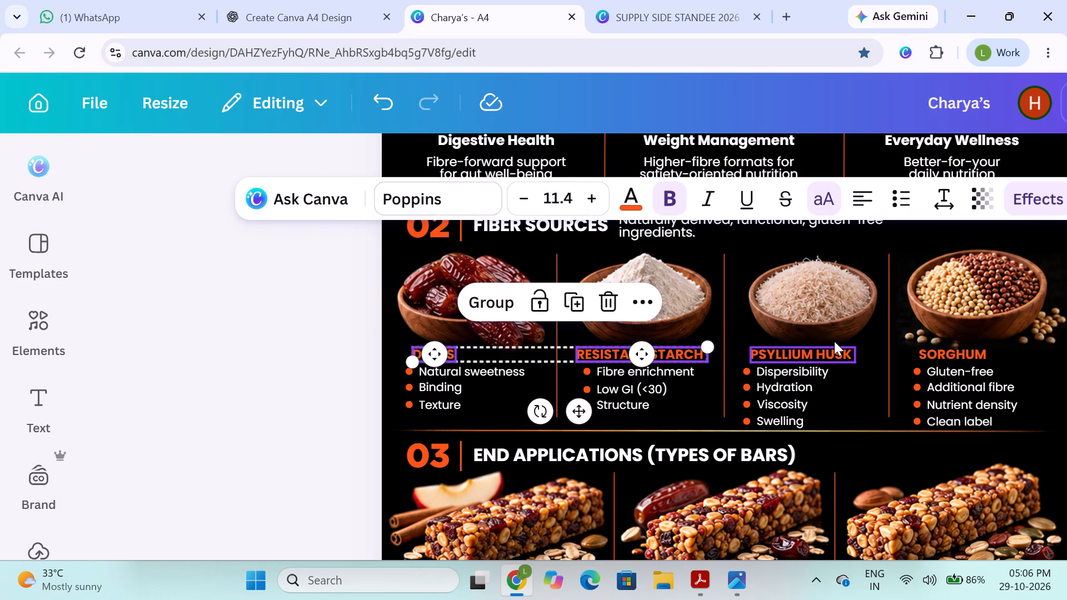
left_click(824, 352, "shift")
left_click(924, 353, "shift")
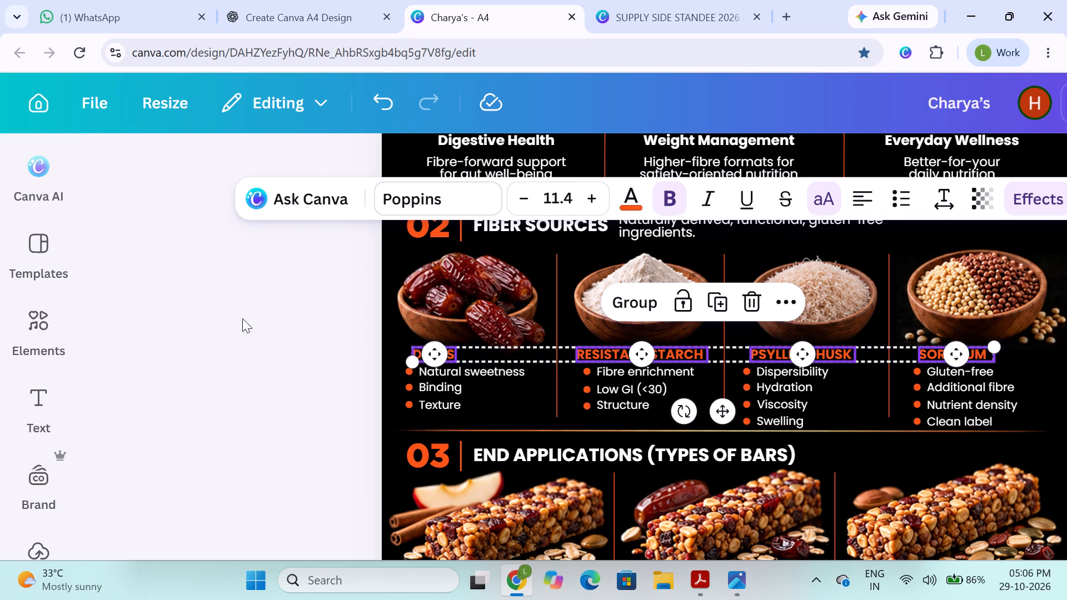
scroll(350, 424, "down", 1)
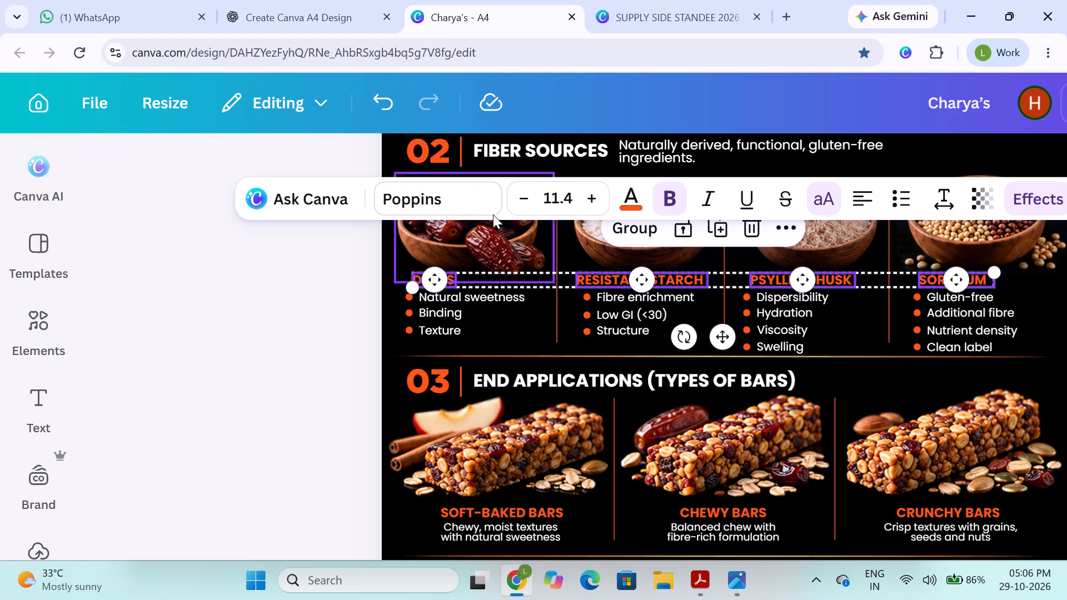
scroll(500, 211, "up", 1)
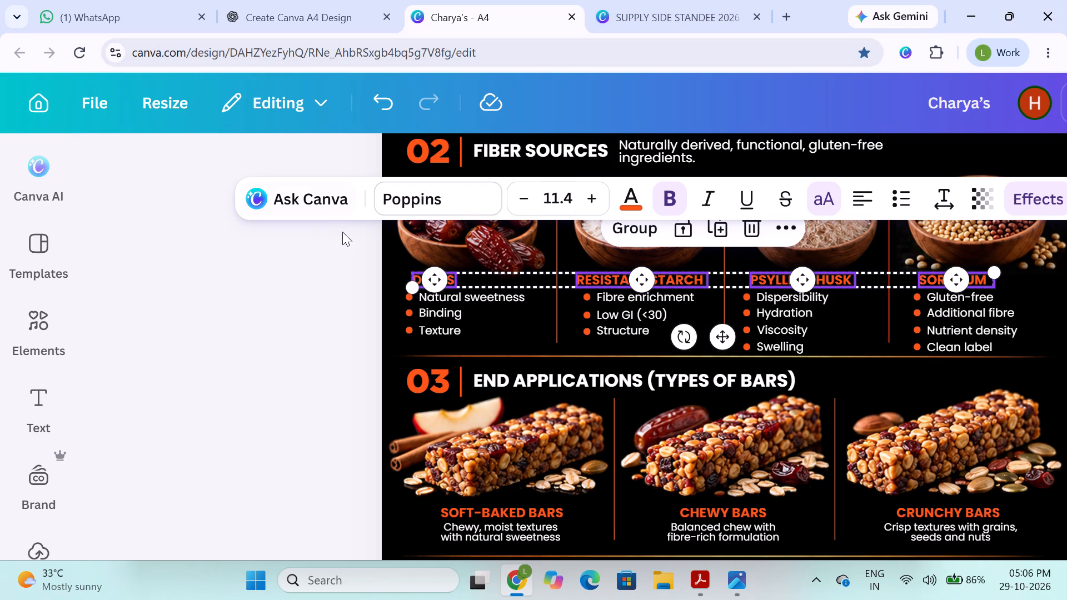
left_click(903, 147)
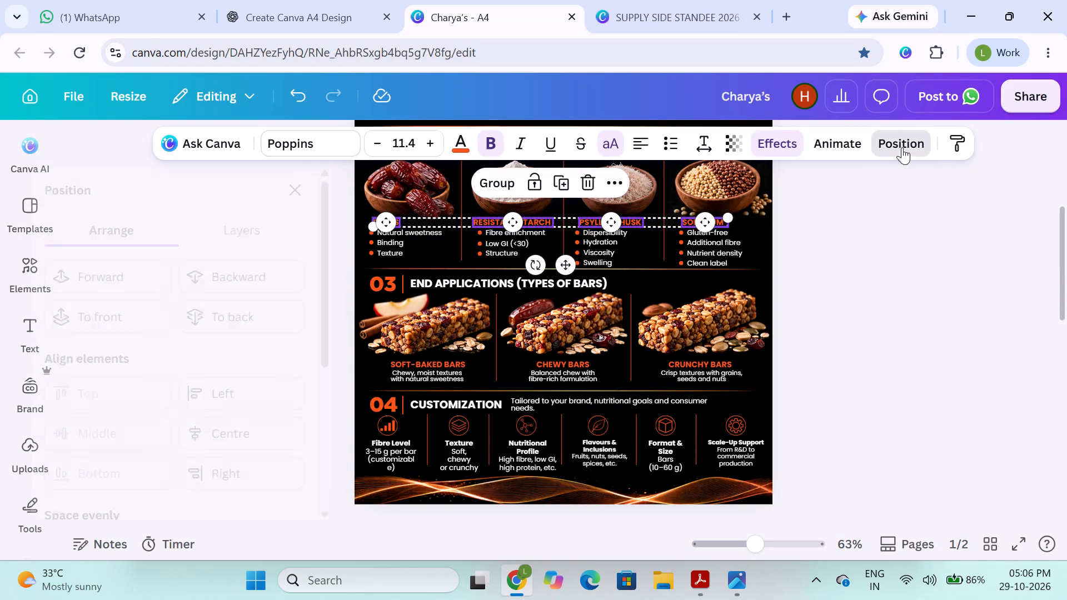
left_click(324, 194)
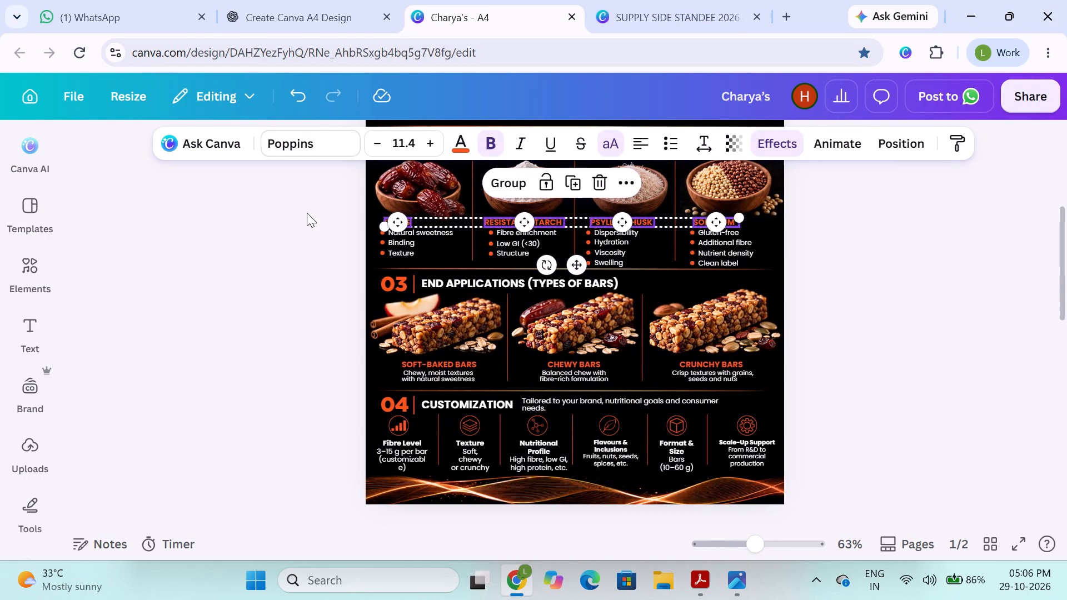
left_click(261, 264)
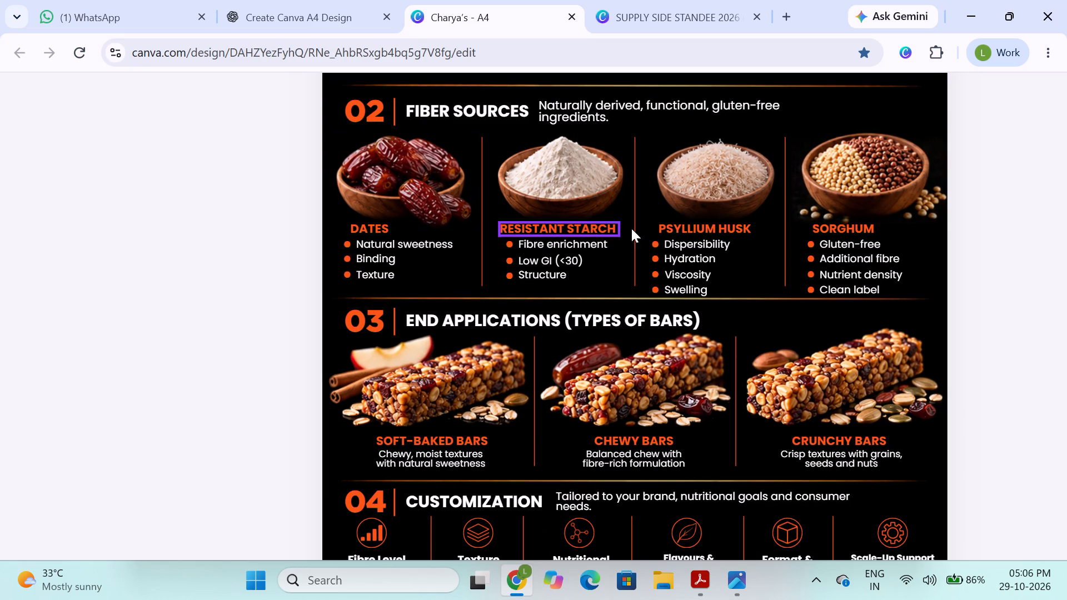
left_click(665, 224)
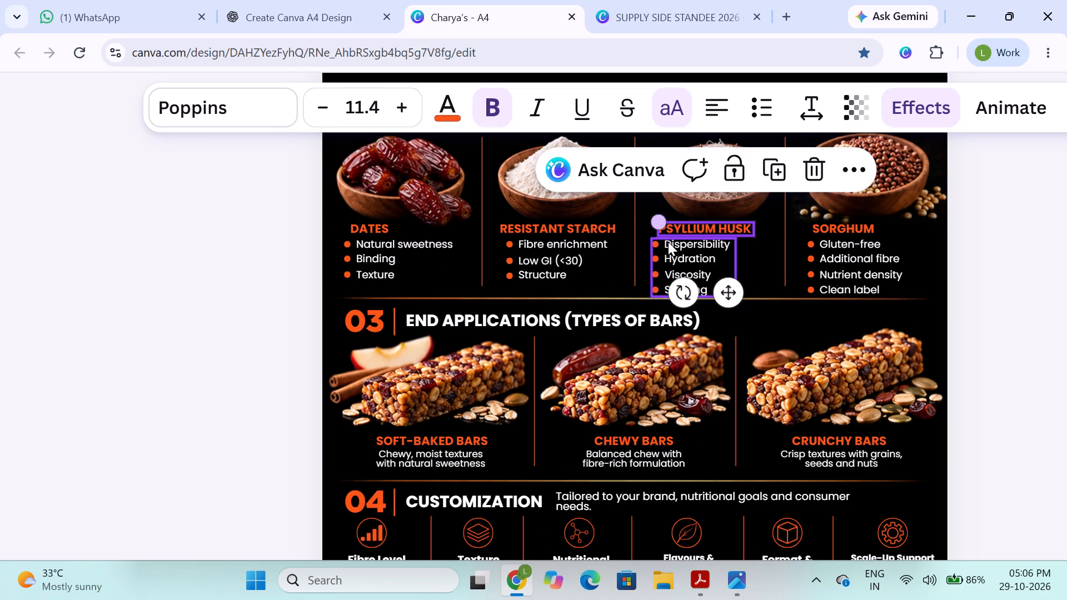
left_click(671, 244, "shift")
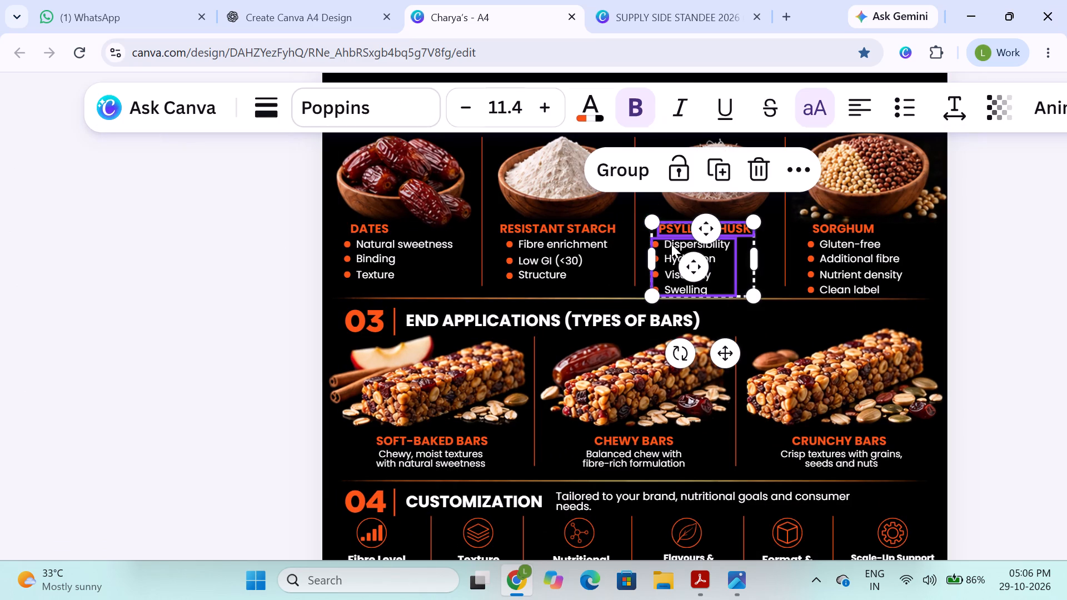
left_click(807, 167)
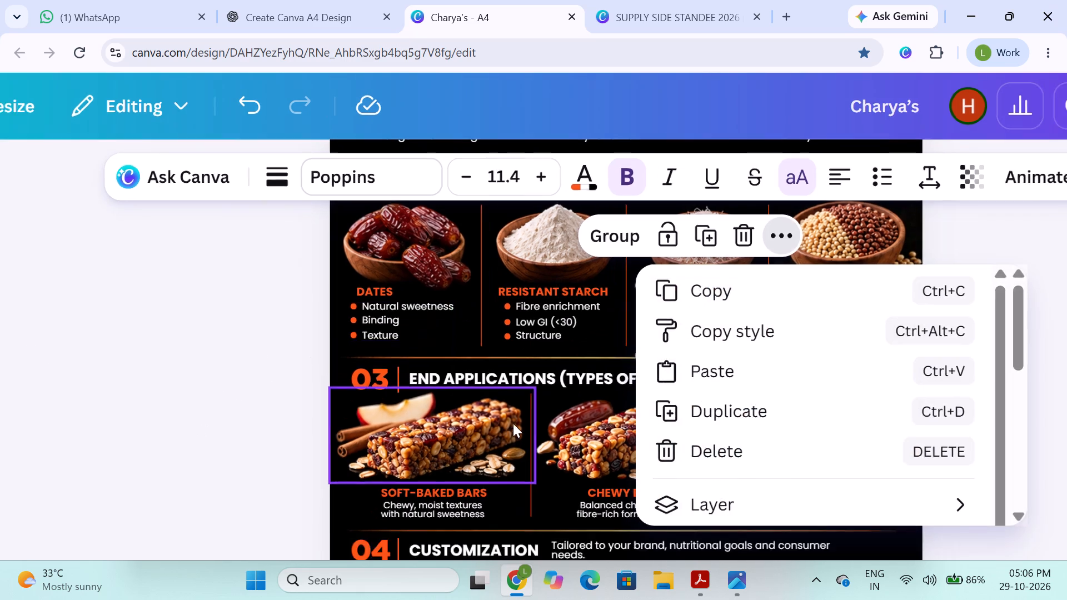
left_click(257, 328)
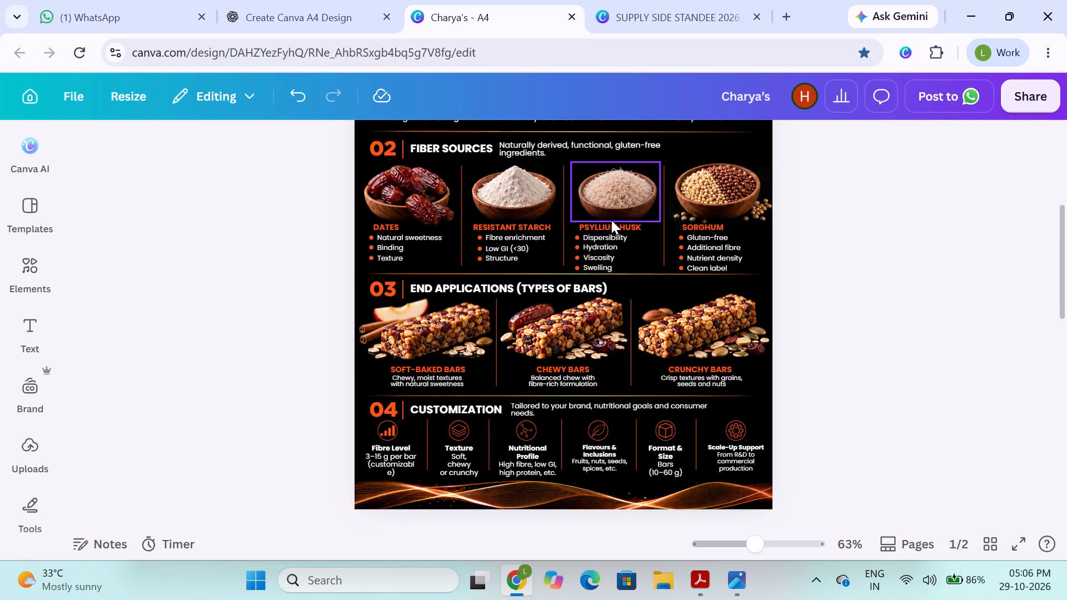
Left-align the PSYLLIUM HUSK heading with the Dispersibility list beneath it.
left_click(612, 225)
left_click(605, 246)
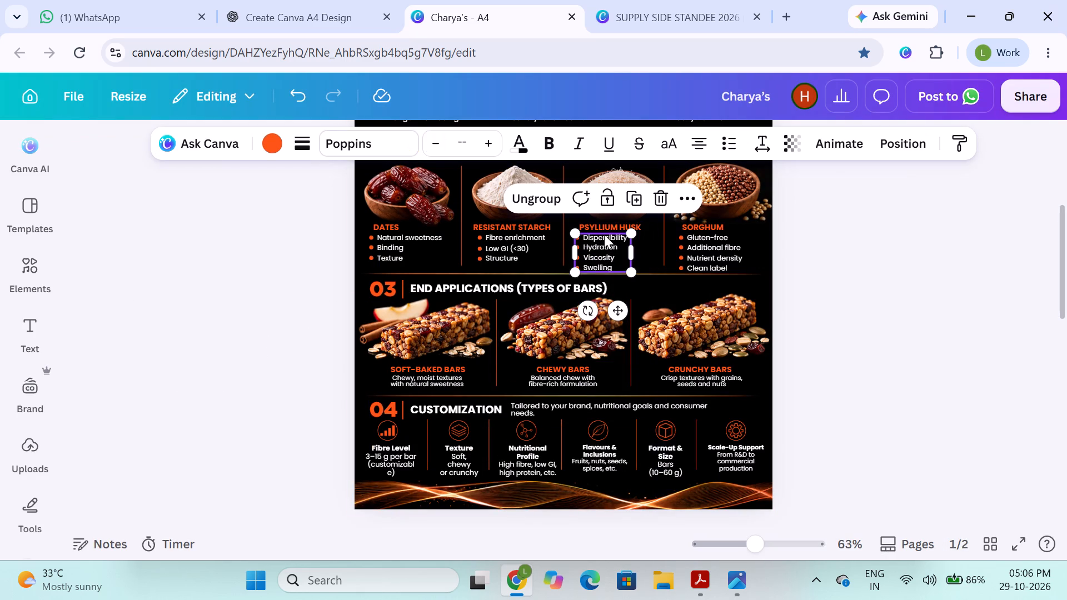
left_click(605, 226, "shift")
left_click(889, 141)
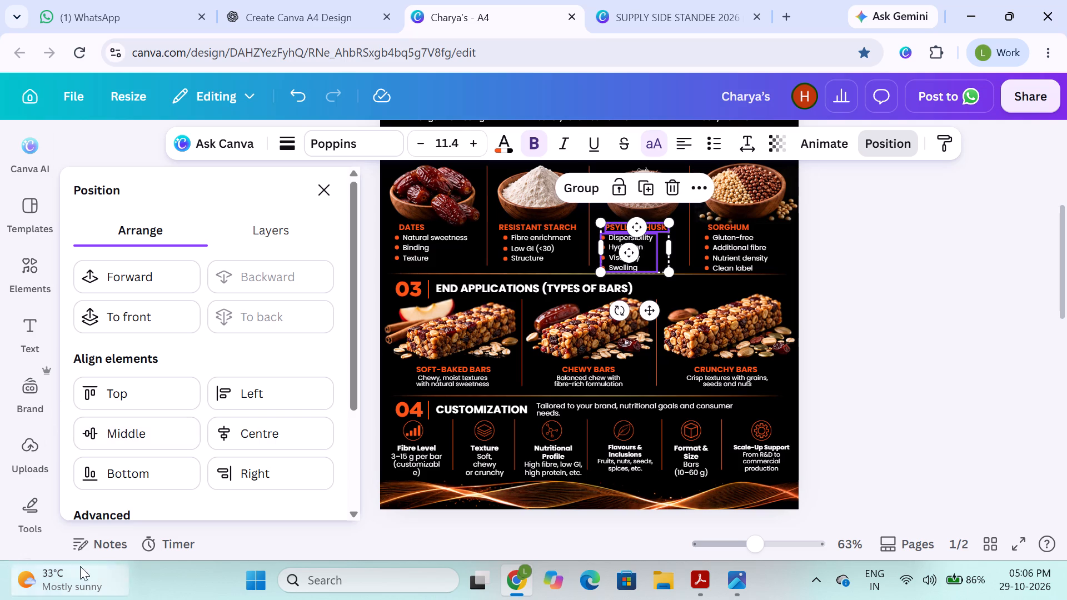
left_click(249, 402)
left_click(865, 262)
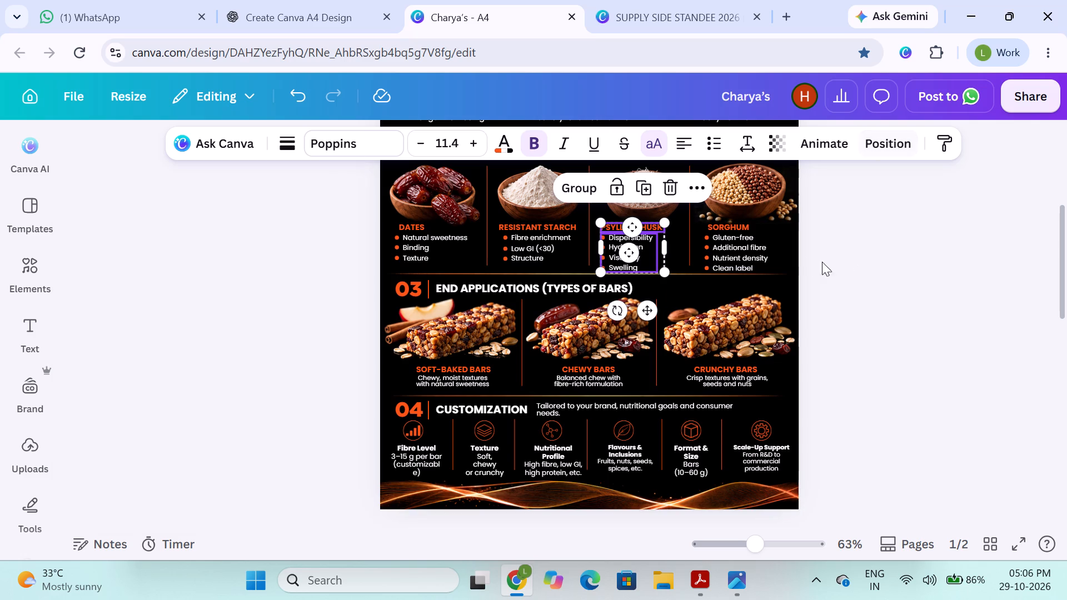
Left-align the SORGHUM heading with the Gluten-free list beneath it.
left_click(686, 221)
left_click(702, 240, "shift")
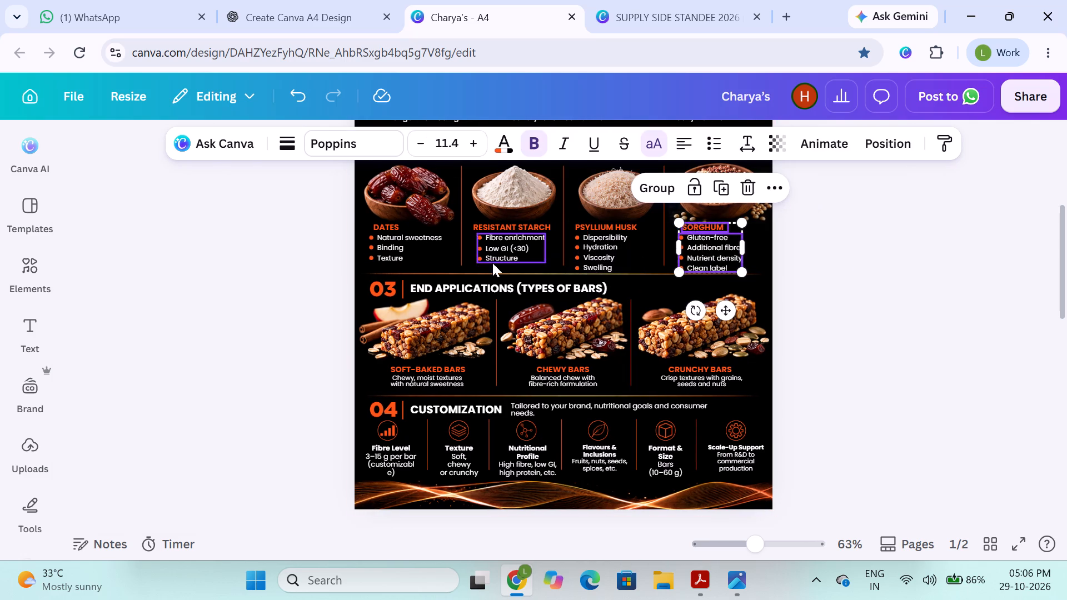
left_click(887, 141)
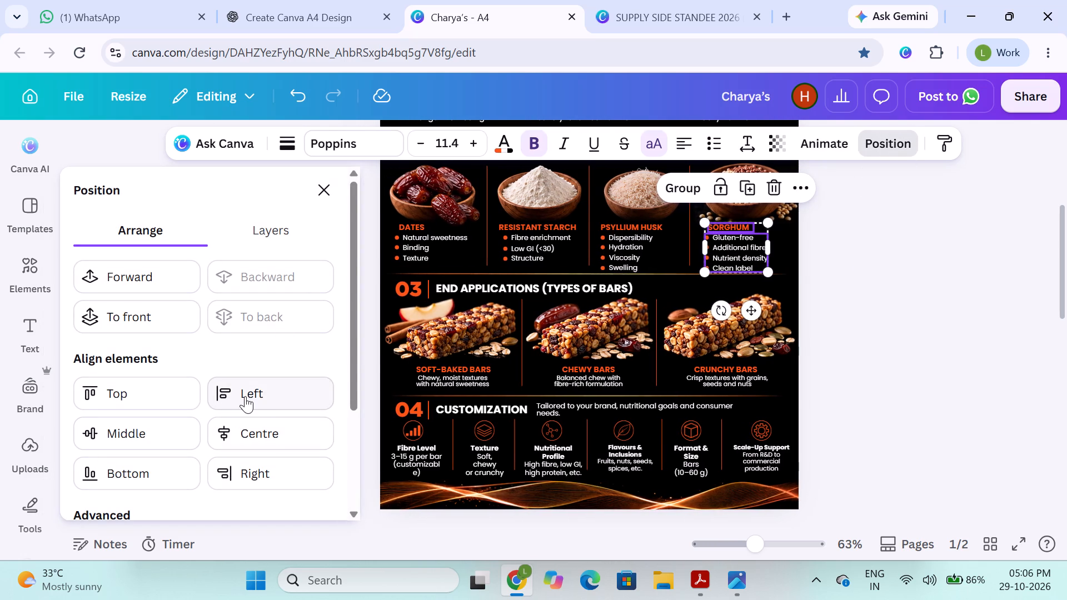
left_click(245, 396)
left_click(841, 296)
Left-align the Fibre enrichment list with the RESISTANT STARCH heading above it.
left_click(498, 228)
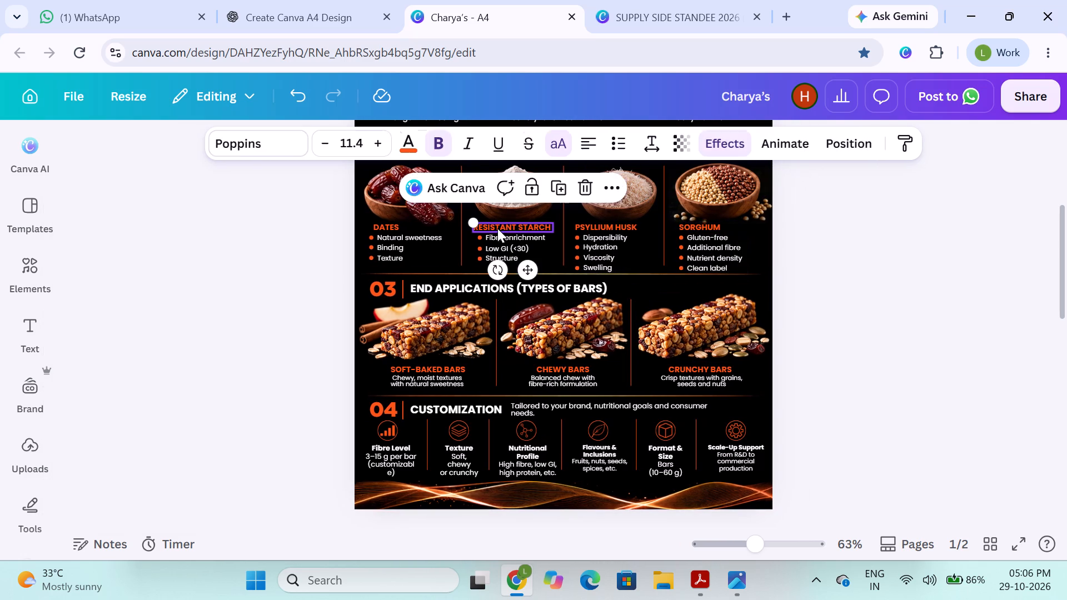
left_click(493, 236, "shift")
left_click(905, 141)
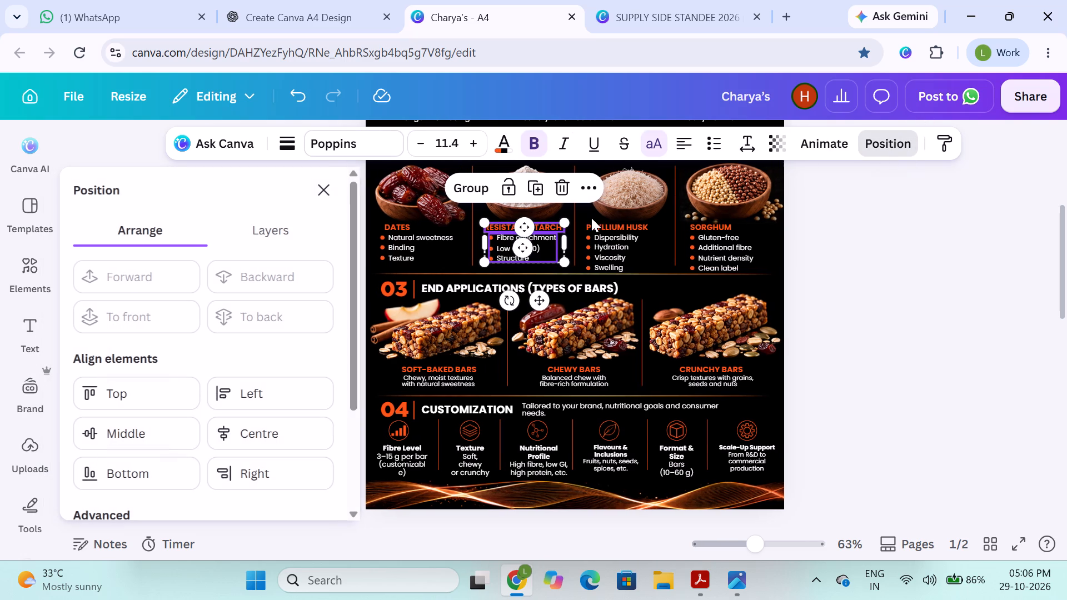
left_click(295, 394)
left_click(971, 273)
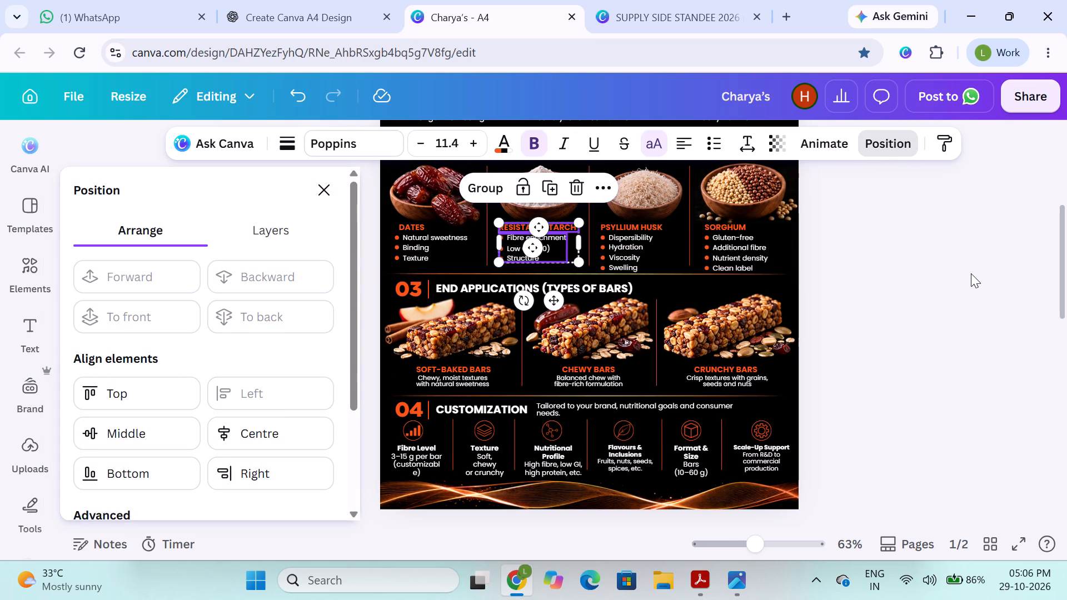
Left-align the DATES heading with the Natural sweetness list beneath it.
left_click(898, 289)
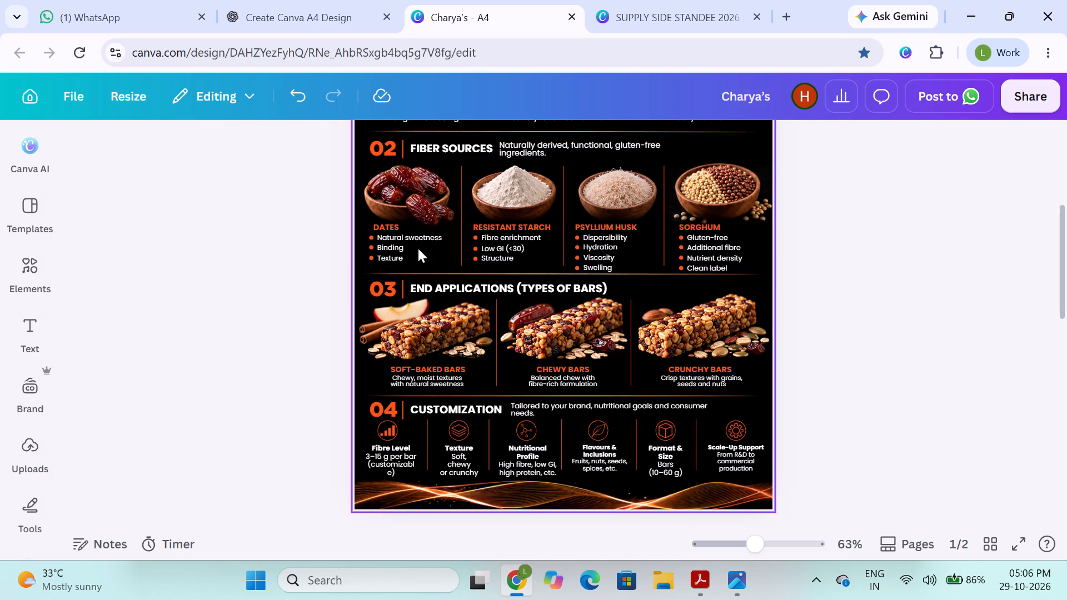
left_click(393, 227, "shift")
left_click(400, 245, "shift")
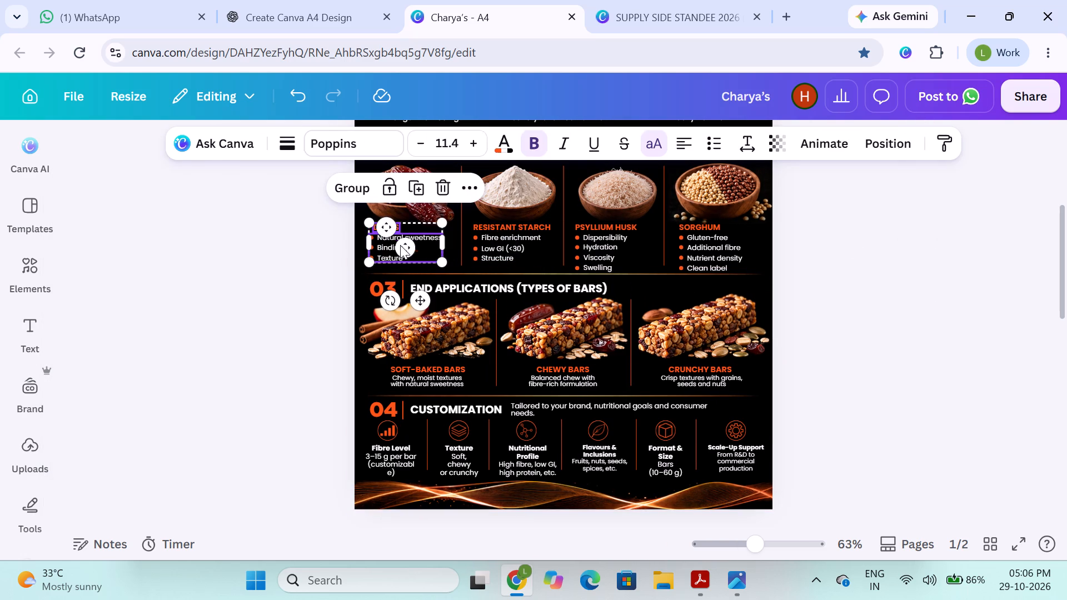
left_click(878, 144)
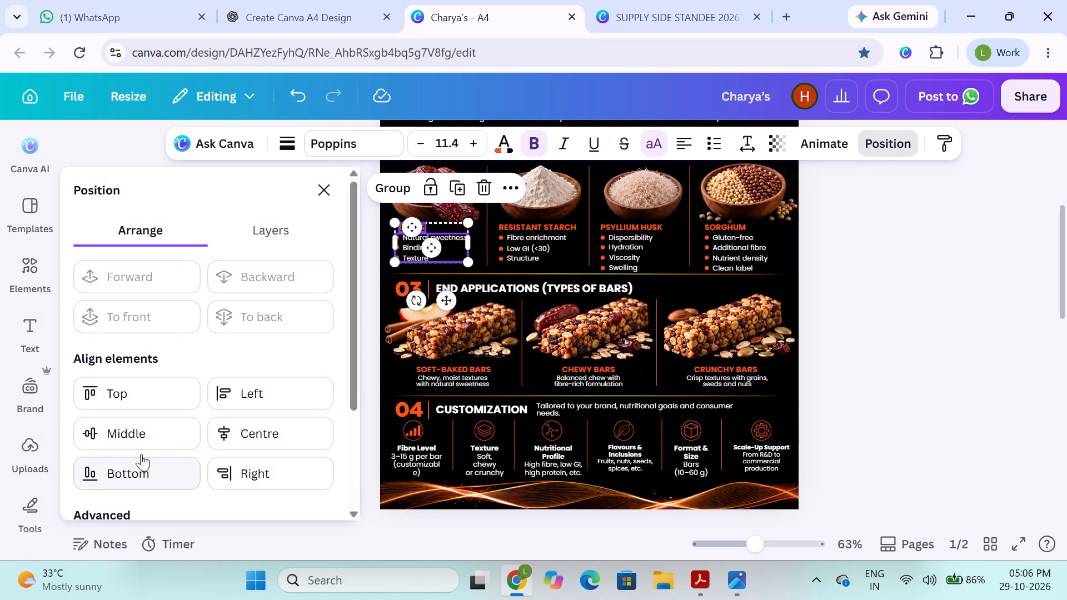
left_click(267, 394)
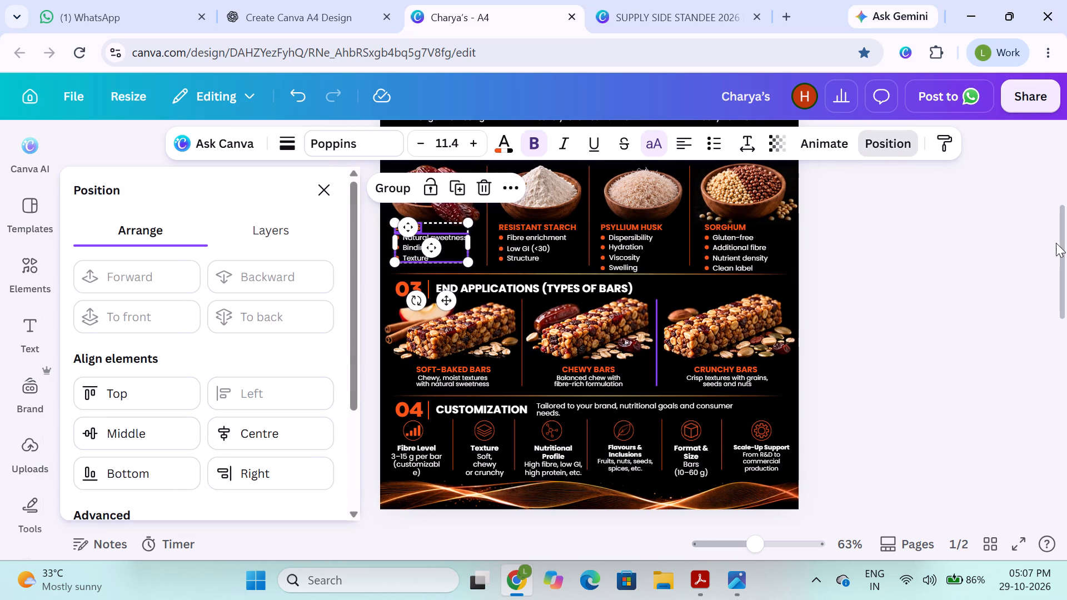
left_click(951, 274)
Group the DATES heading with its ingredient list, and the RESISTANT STARCH heading with its own list.
left_click(272, 293)
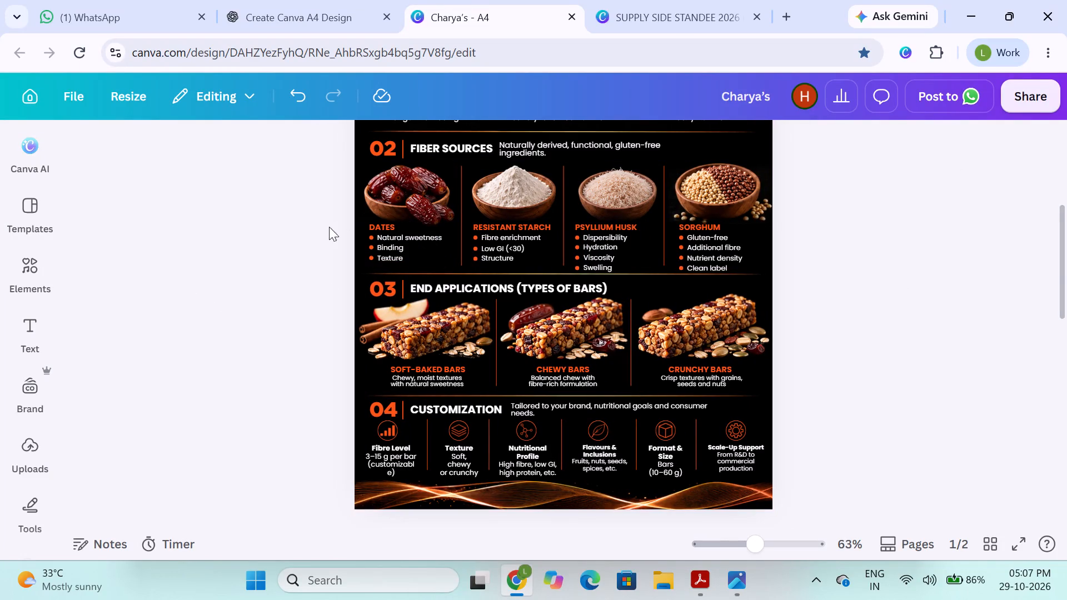
left_click_drag(320, 229, 706, 262)
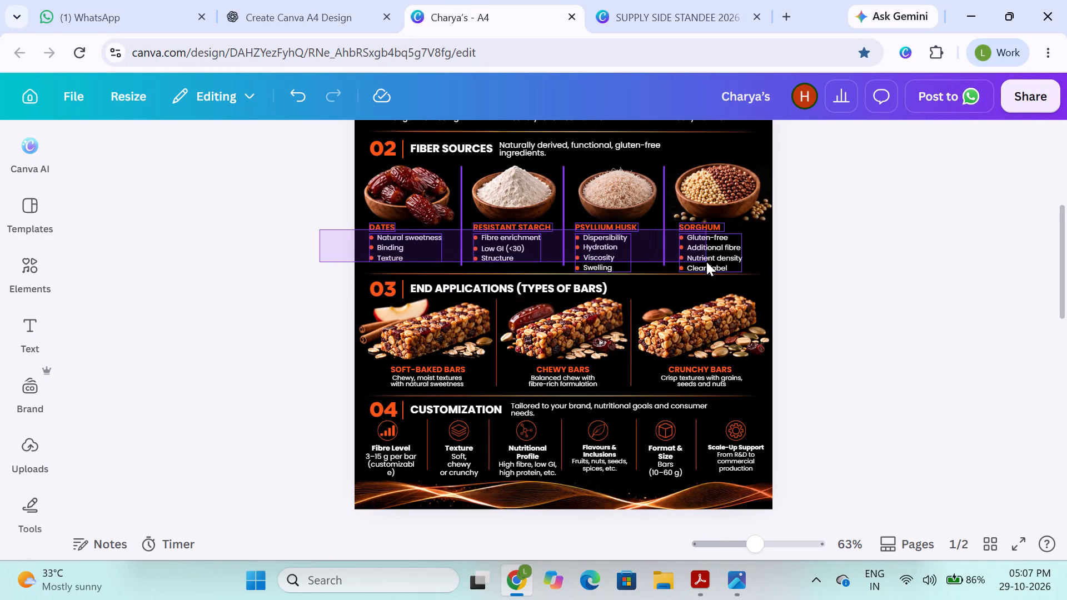
left_click_drag(706, 262, 302, 282)
left_click(384, 227, "shift")
left_click(384, 239, "shift")
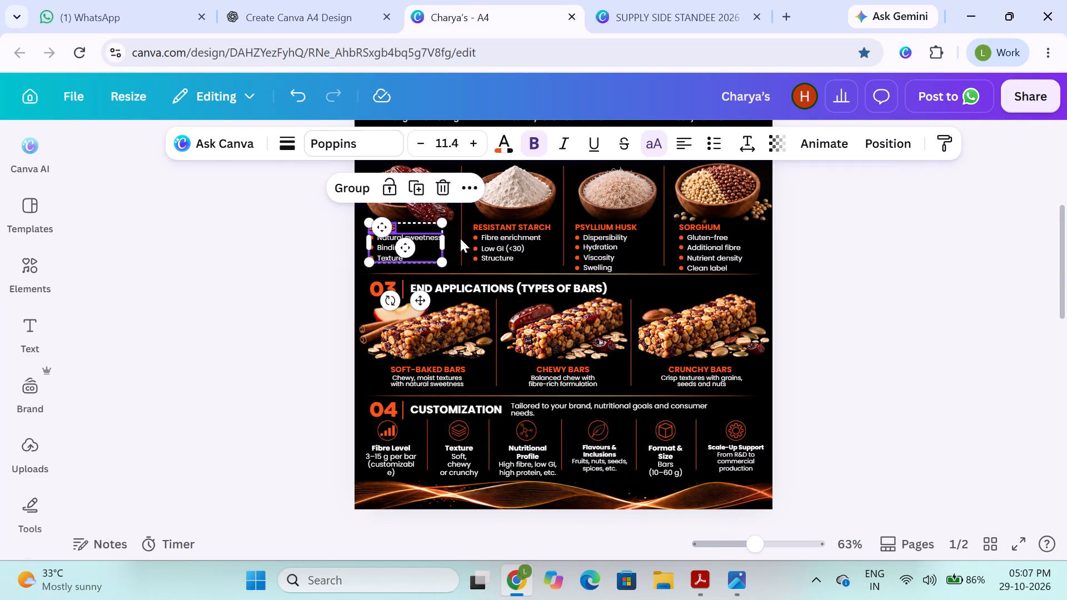
left_click(345, 187)
left_click(313, 246)
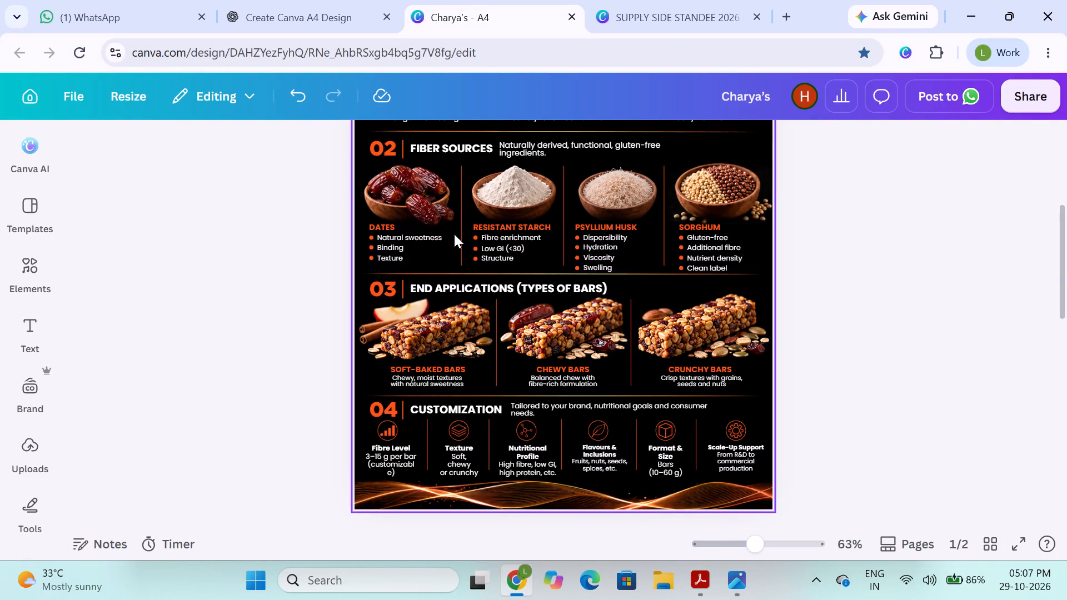
left_click(485, 224)
left_click(491, 240, "shift")
left_click(463, 184)
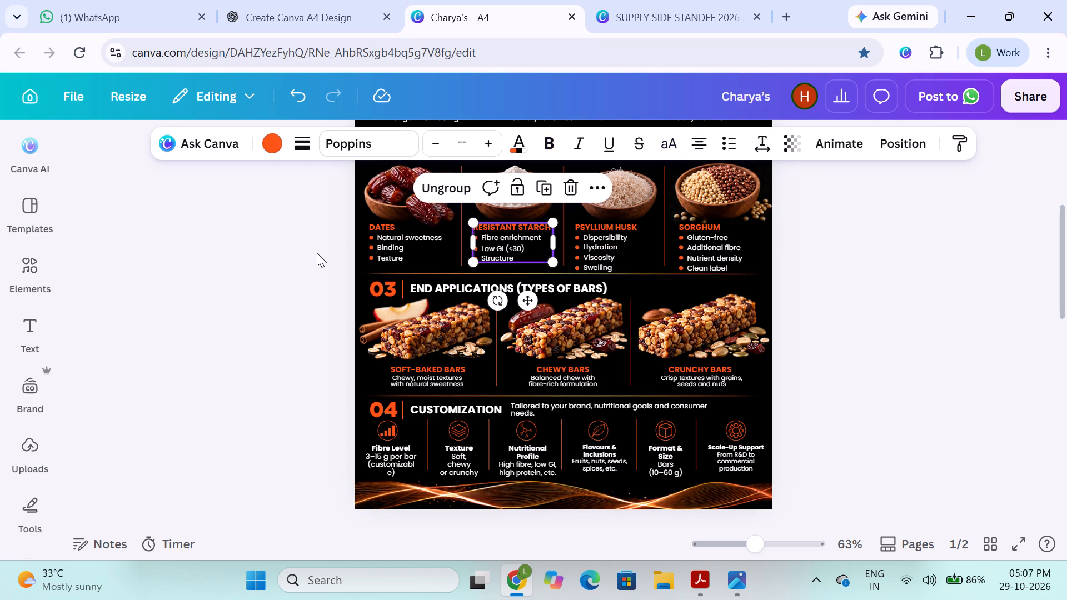
left_click(317, 253)
Group the PSYLLIUM HUSK heading with its ingredient list, and the SORGHUM heading with its own list.
left_click(581, 228)
left_click(586, 240, "shift")
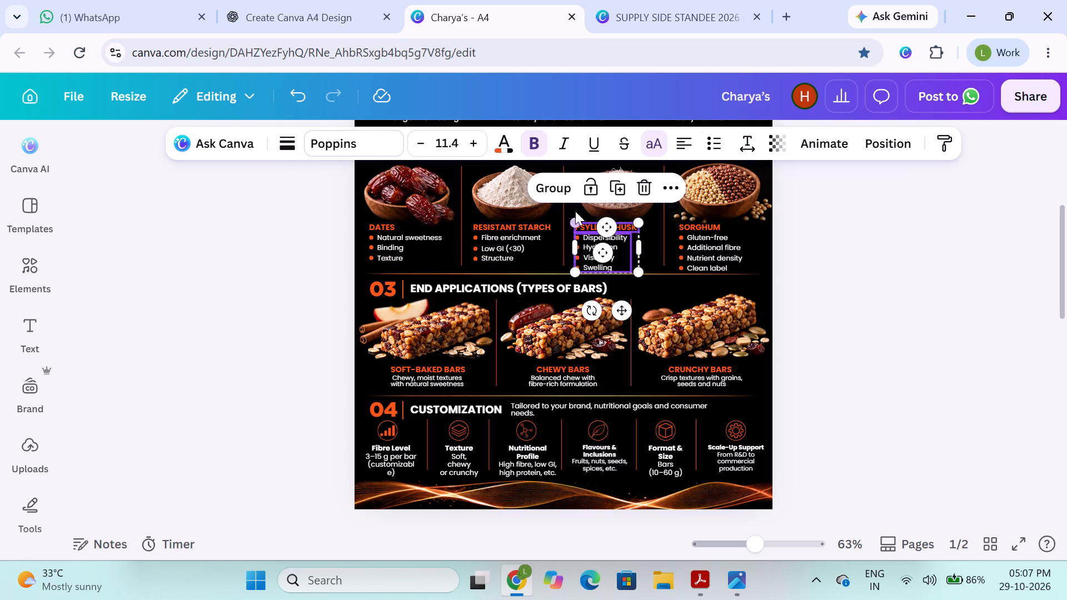
left_click(564, 191)
left_click(338, 238)
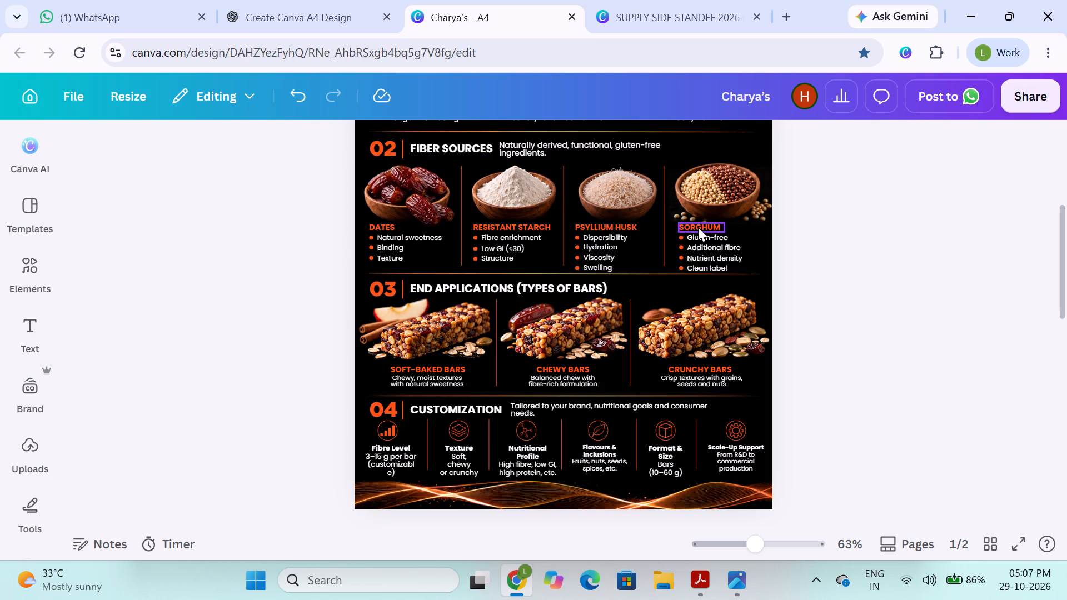
left_click(698, 224)
left_click(692, 242, "shift")
left_click(656, 185)
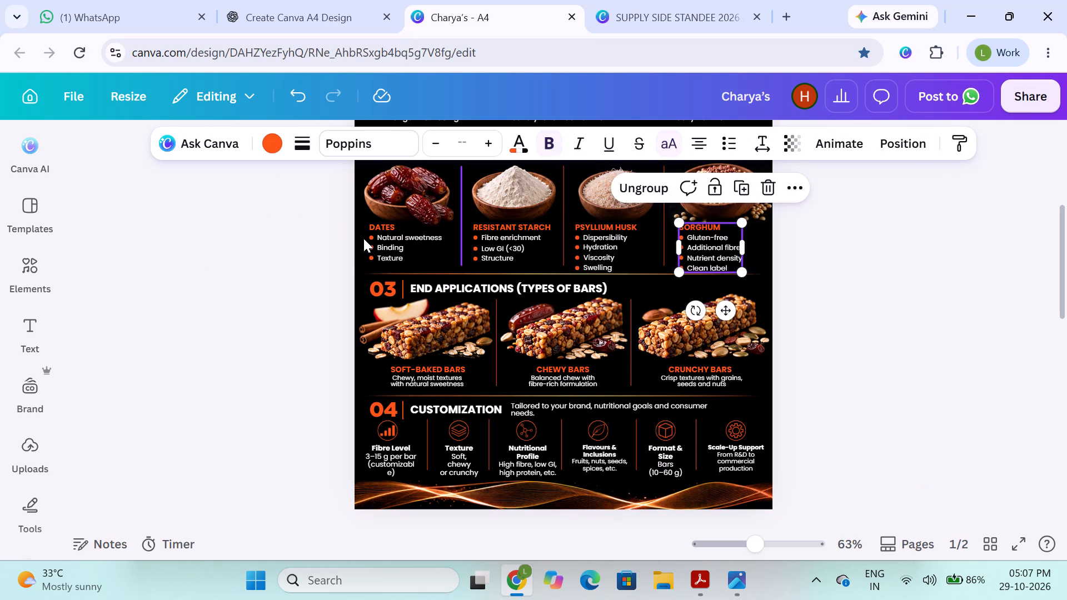
left_click(318, 261)
Nudge the four grouped Fiber Sources text columns together slightly to the right.
left_click(406, 240, "shift")
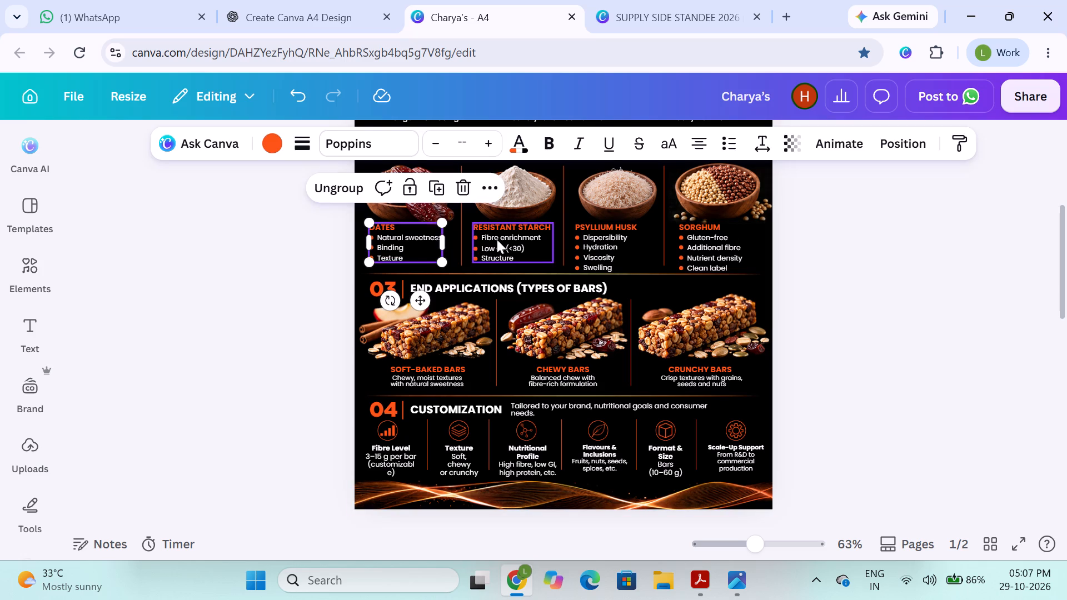
left_click(497, 239, "shift")
left_click(630, 247, "shift")
left_click(687, 240, "shift")
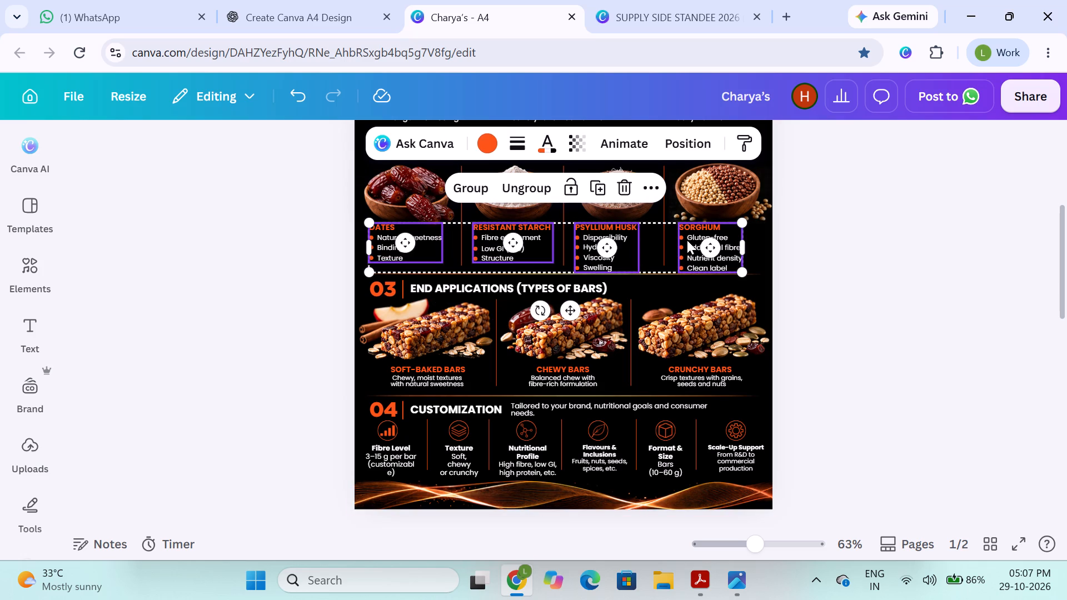
key("Right")
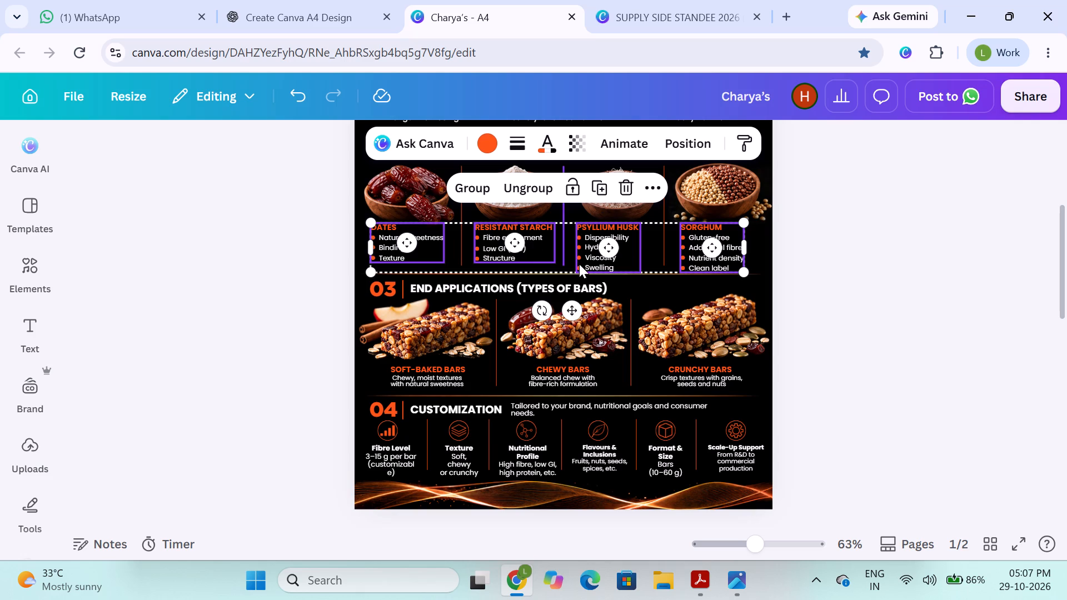
left_click(675, 139)
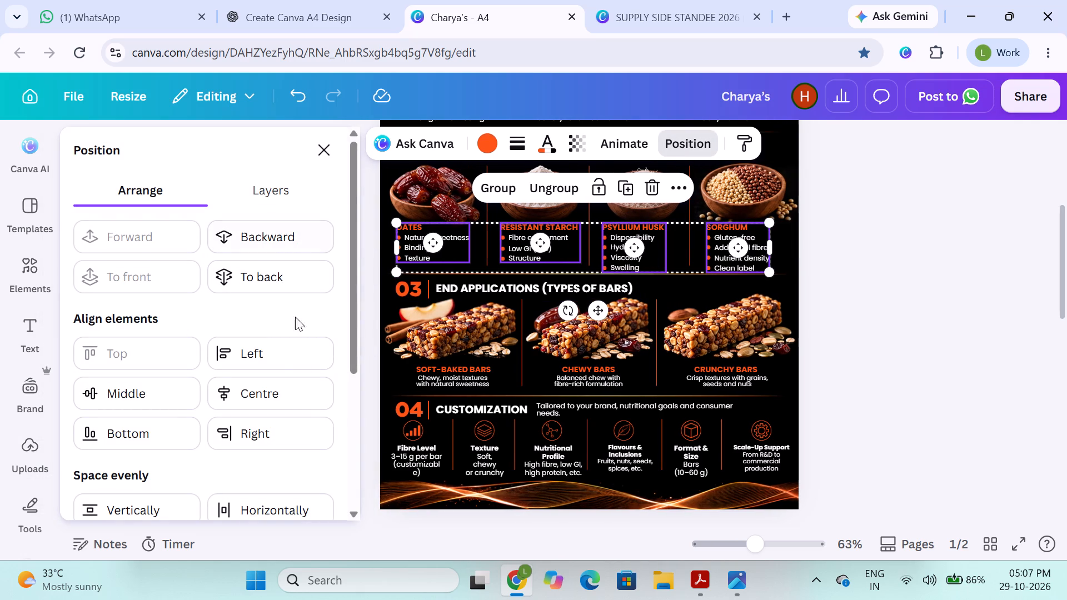
left_click(322, 152)
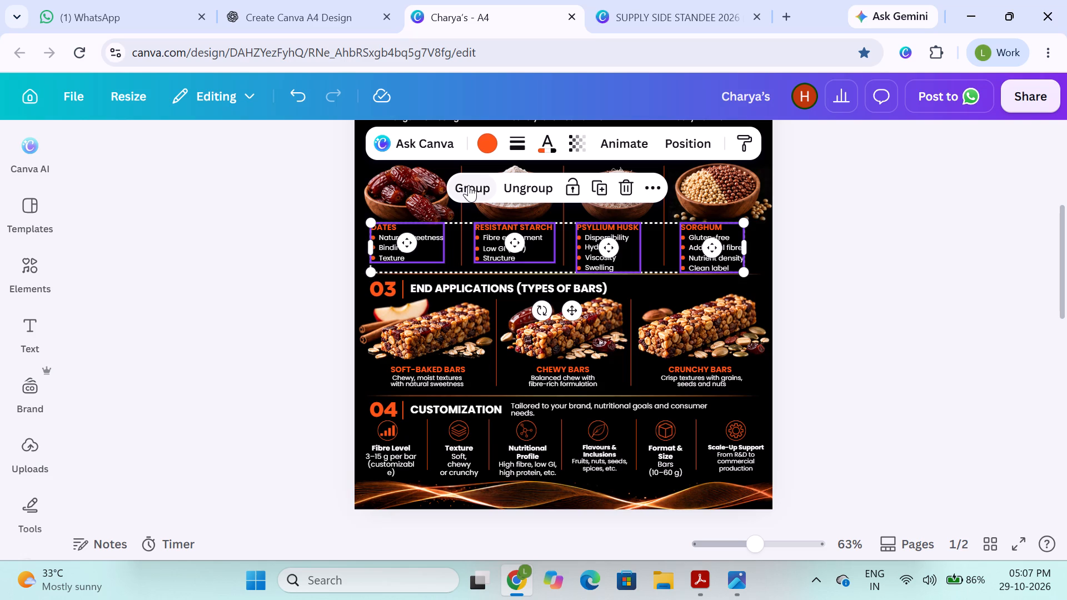
left_click(291, 259)
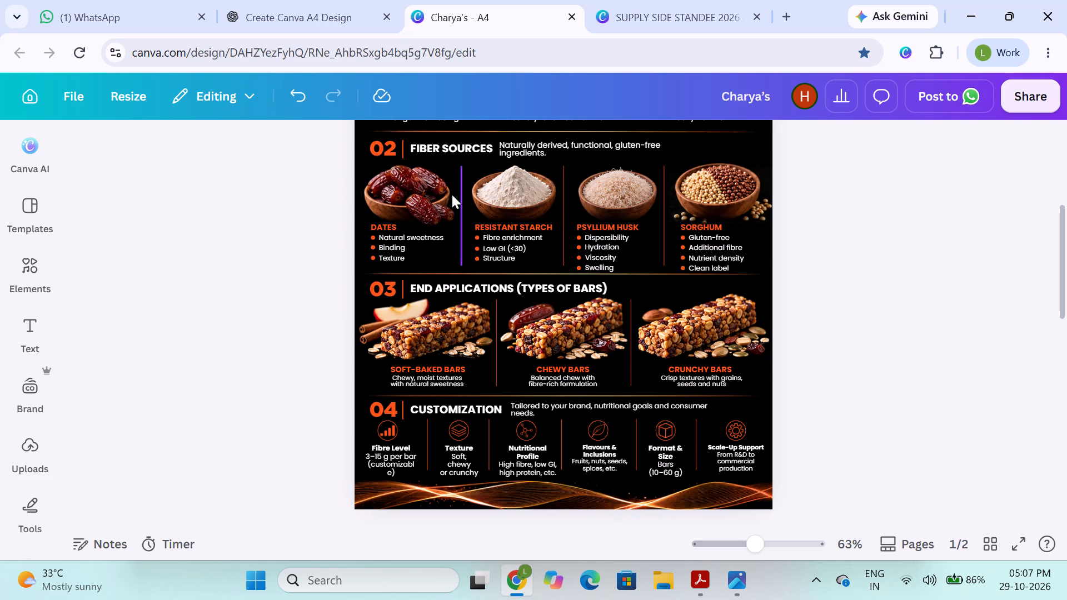
Examine the spacing and alignment of the Fiber Sources columns against the rest of the flyer.
scroll(488, 199, "left", 1)
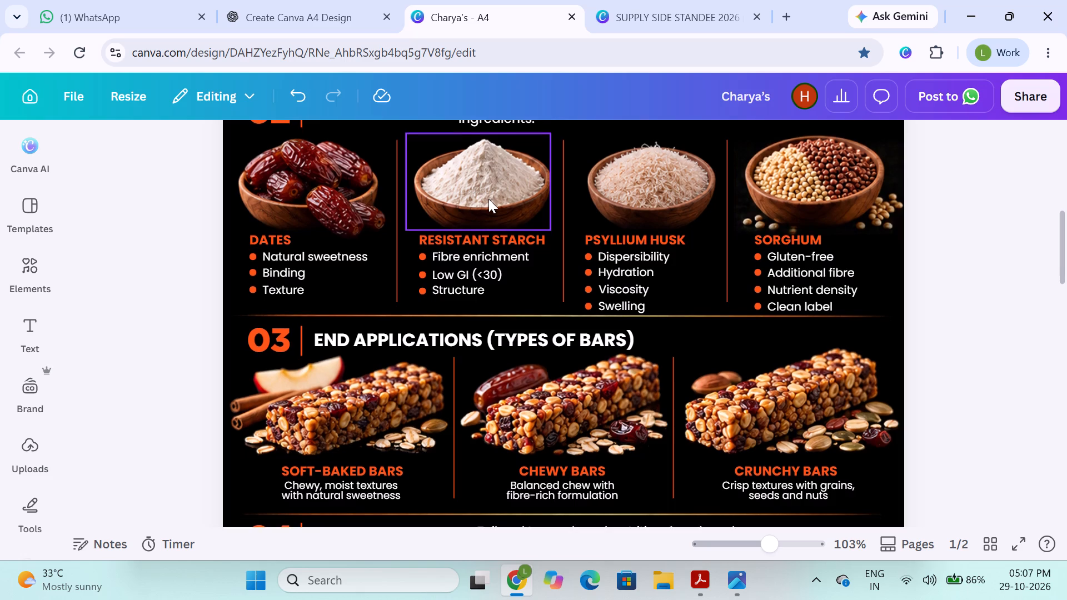
scroll(488, 199, "left", 1)
left_click(729, 207)
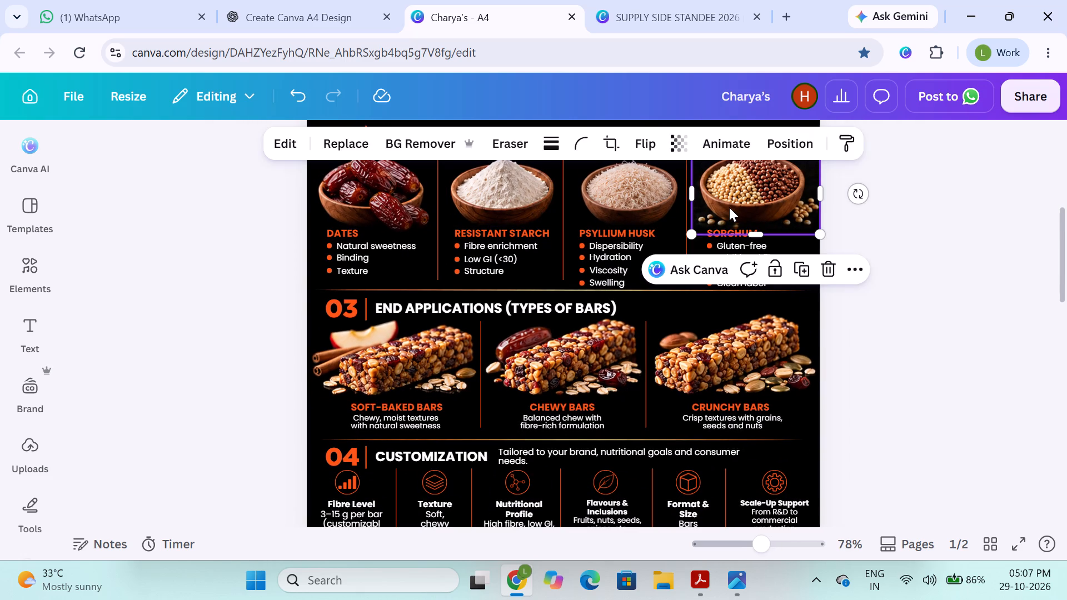
left_click(954, 216)
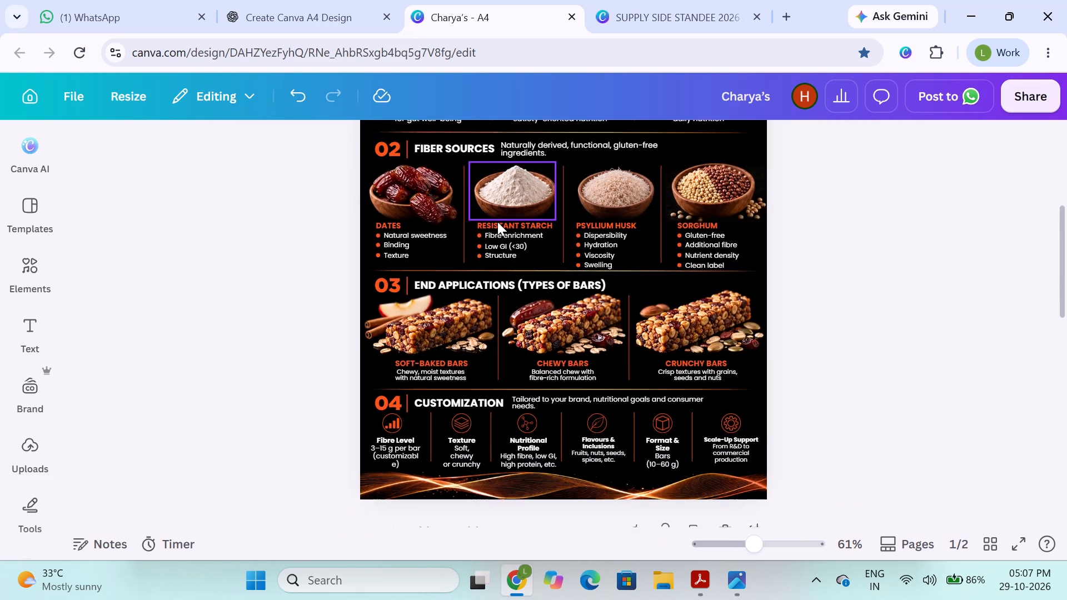
left_click(277, 328)
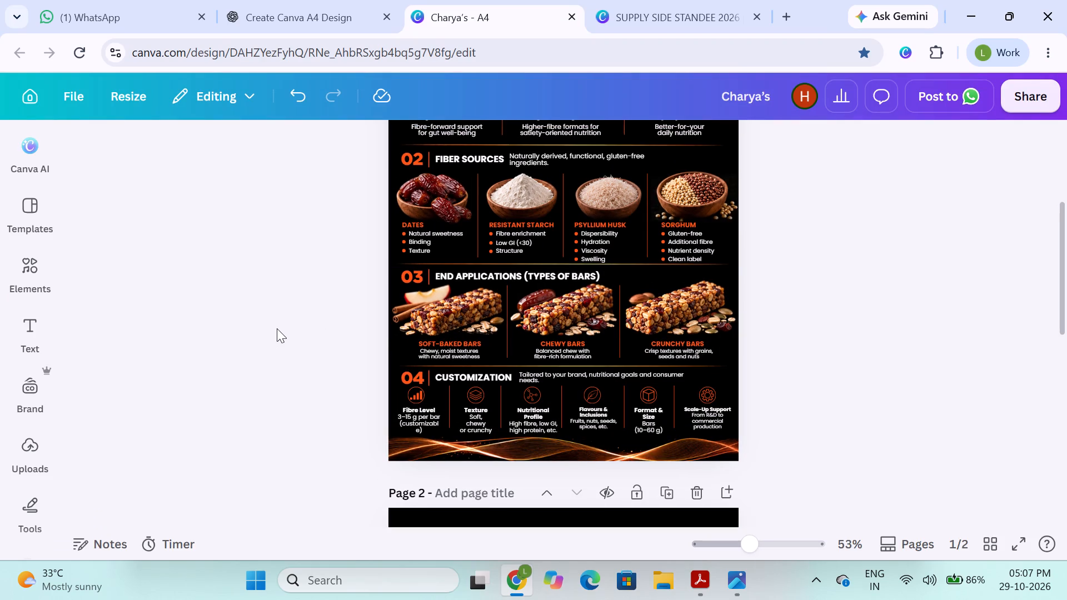
left_click(288, 265)
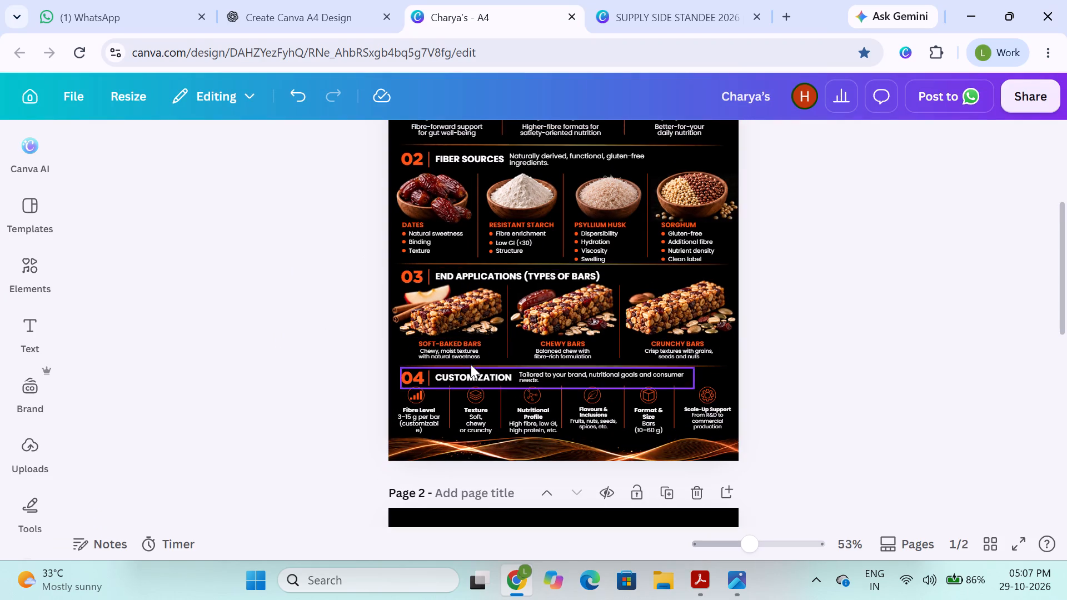
left_click(343, 373)
Select all six Customization icons together and check their alignment with one another.
scroll(438, 387, "down", 1)
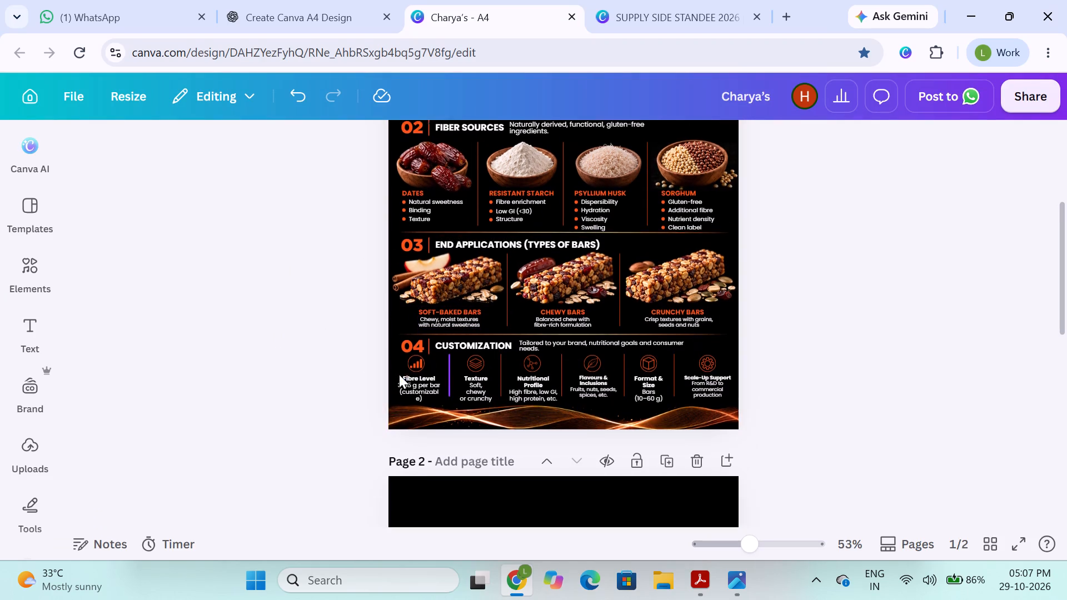
scroll(399, 374, "down", 1)
left_click(350, 341)
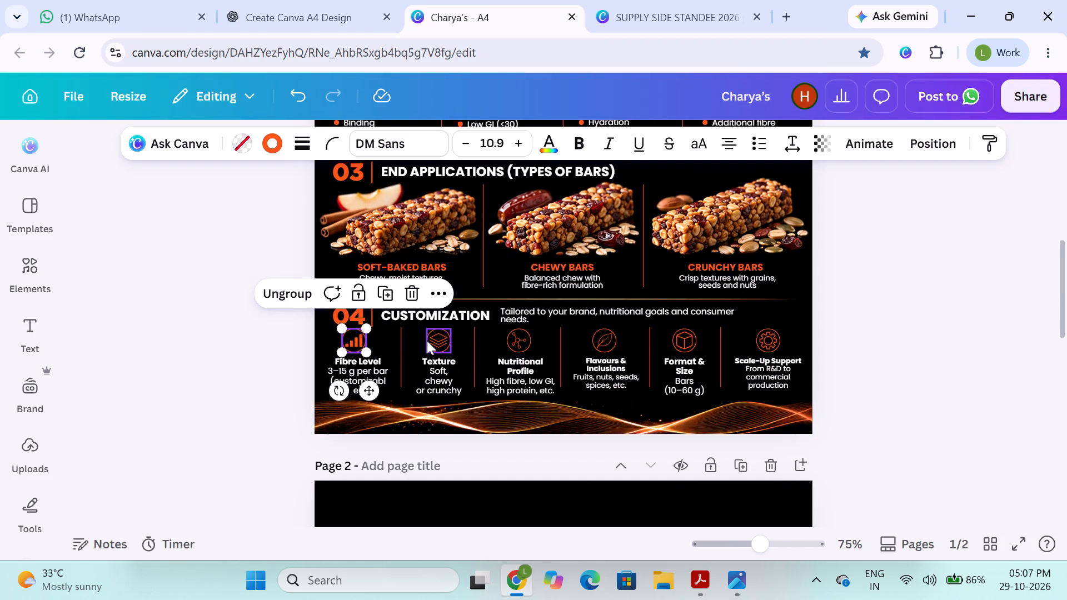
left_click(427, 341, "shift")
left_click(516, 337, "shift")
left_click(617, 334, "shift")
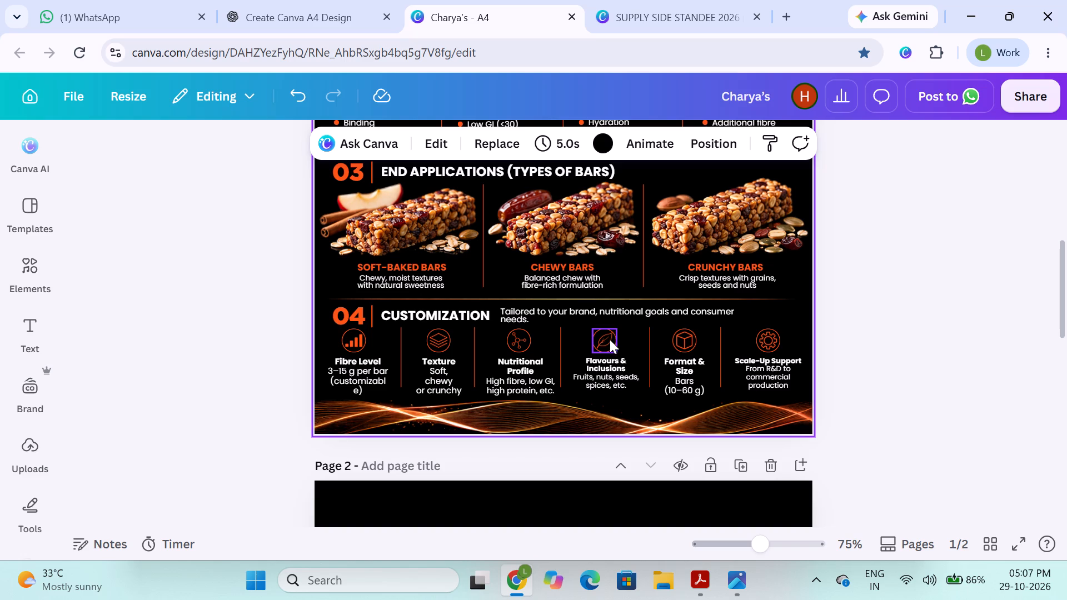
left_click(337, 343)
left_click(356, 342)
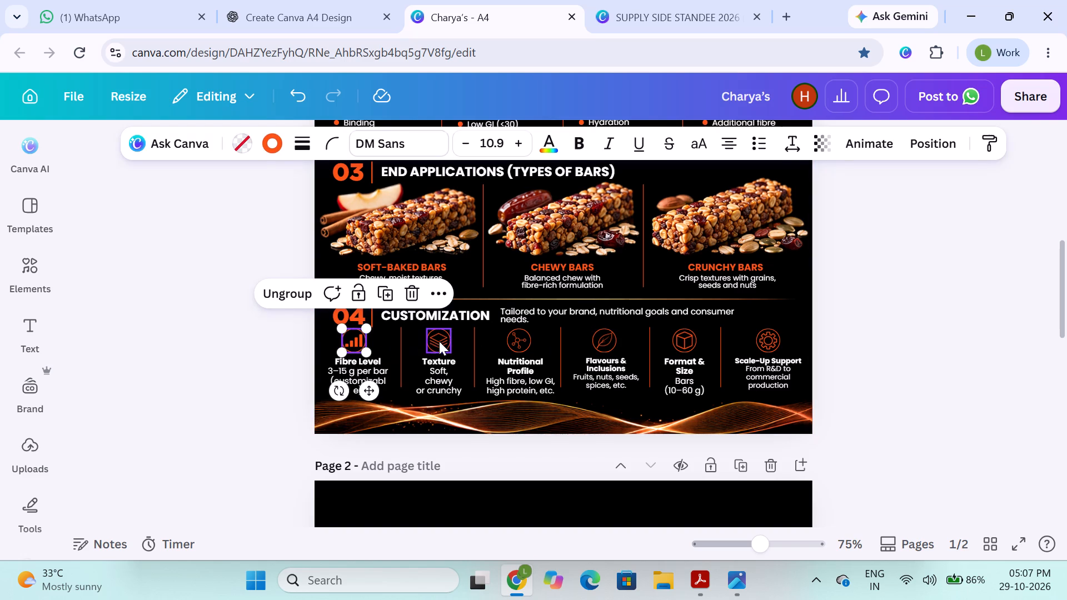
left_click(439, 341, "shift")
left_click(524, 344, "shift")
left_click(603, 341, "shift")
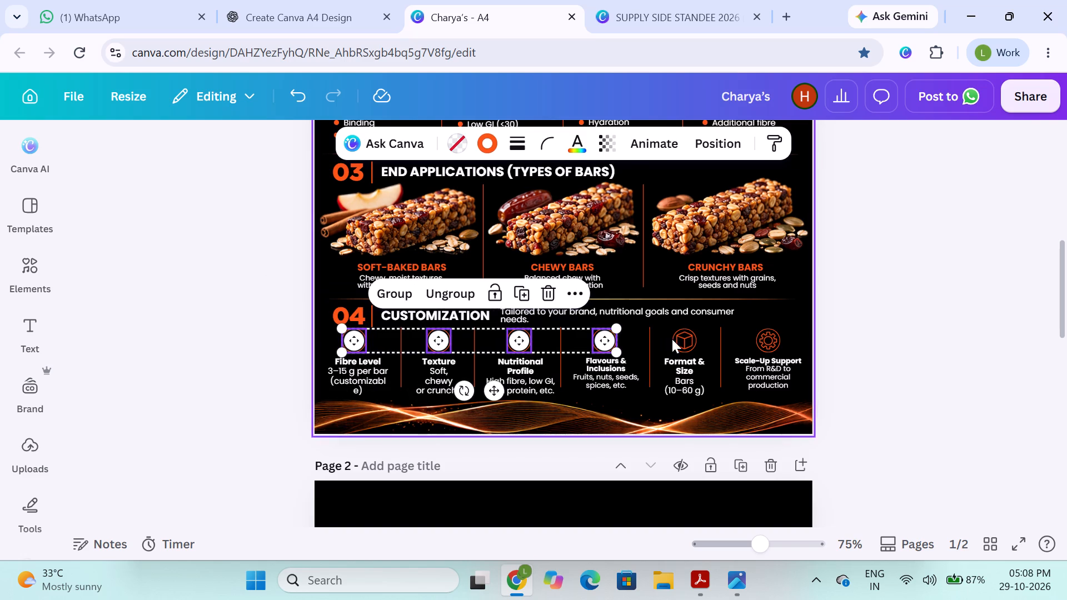
left_click(680, 339, "shift")
left_click(762, 338, "shift")
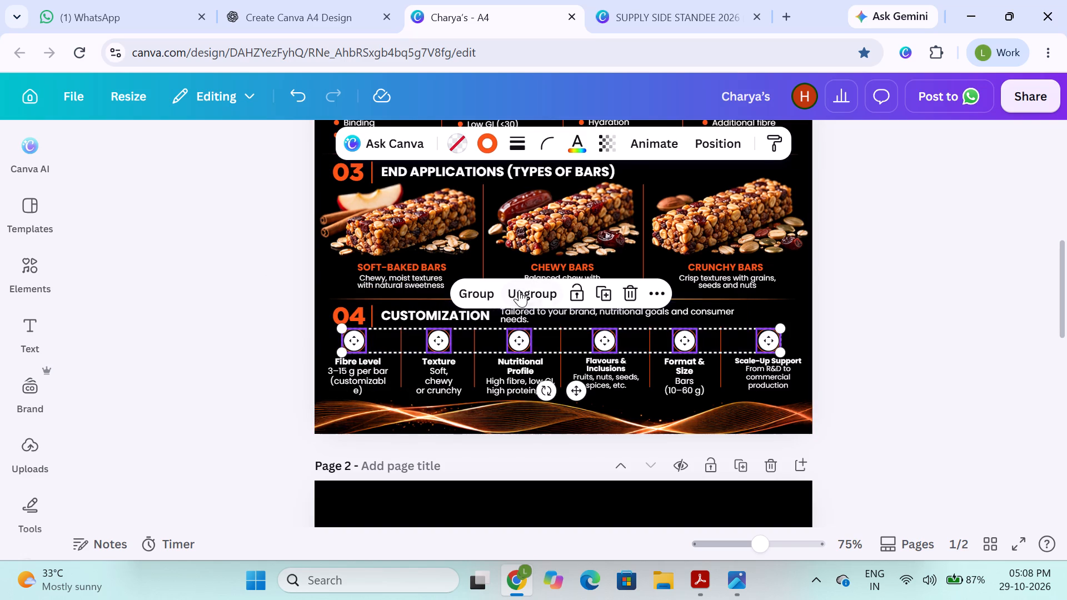
left_click(717, 142)
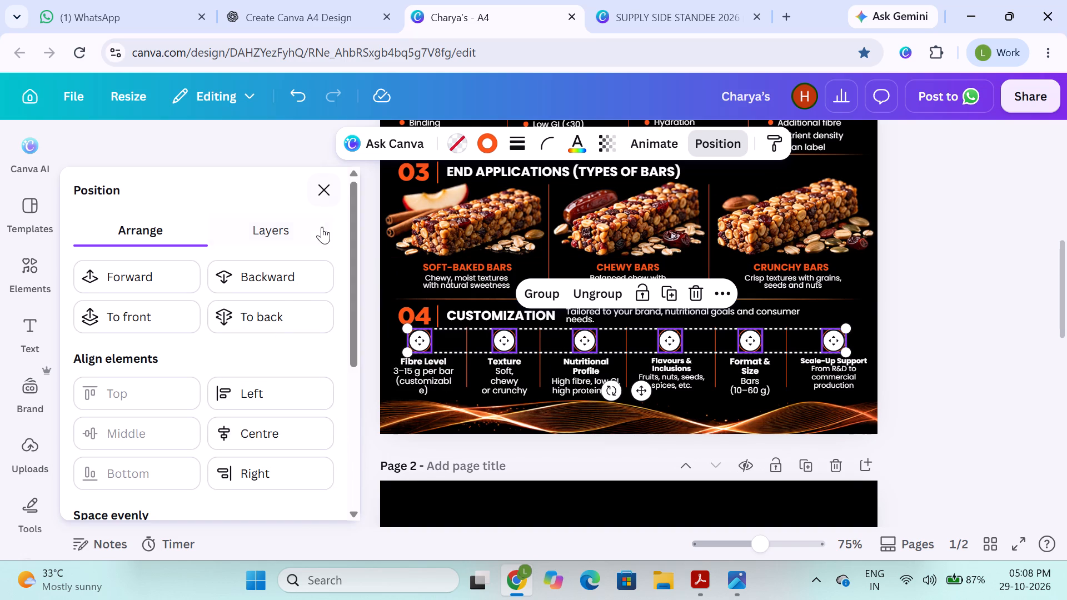
left_click(317, 191)
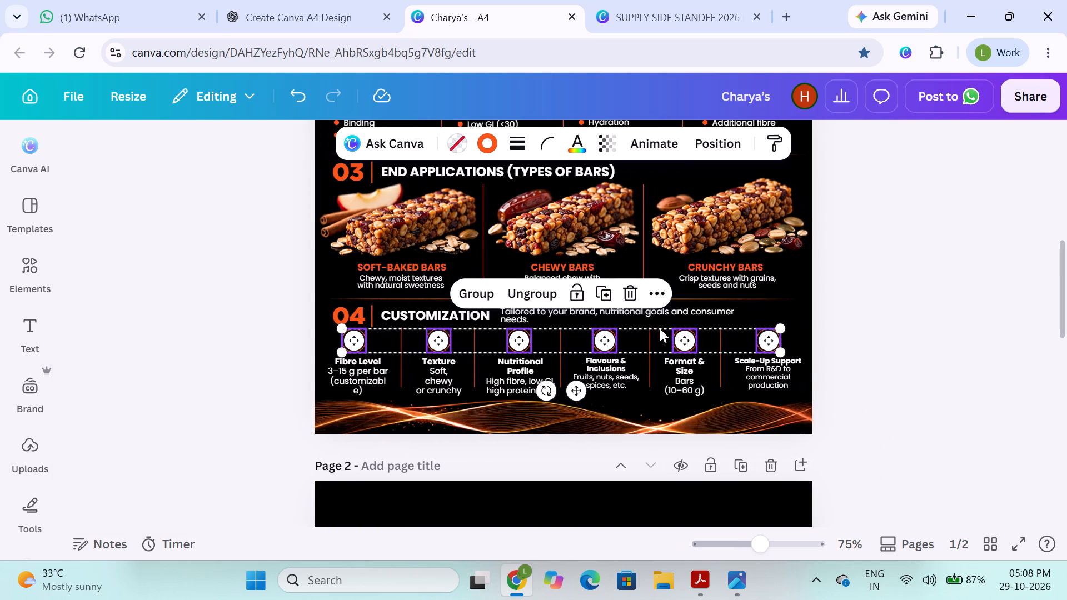
left_click(889, 333)
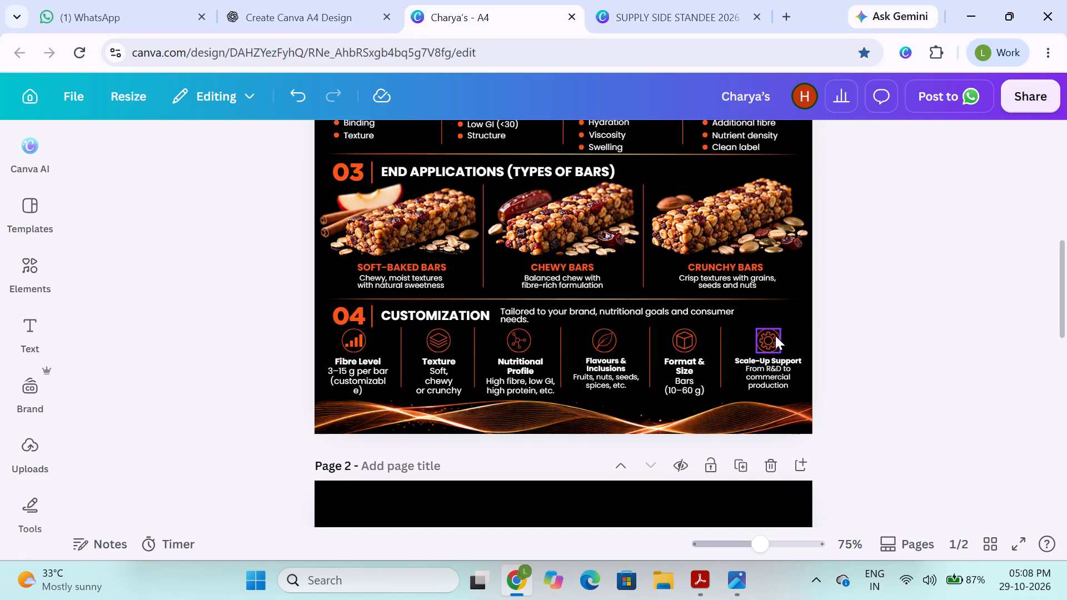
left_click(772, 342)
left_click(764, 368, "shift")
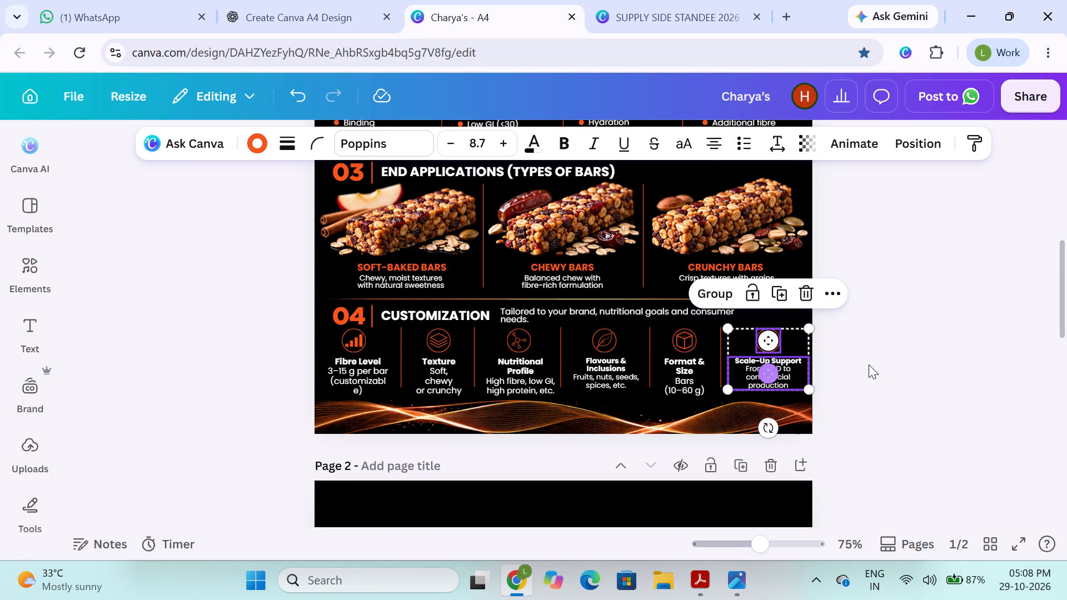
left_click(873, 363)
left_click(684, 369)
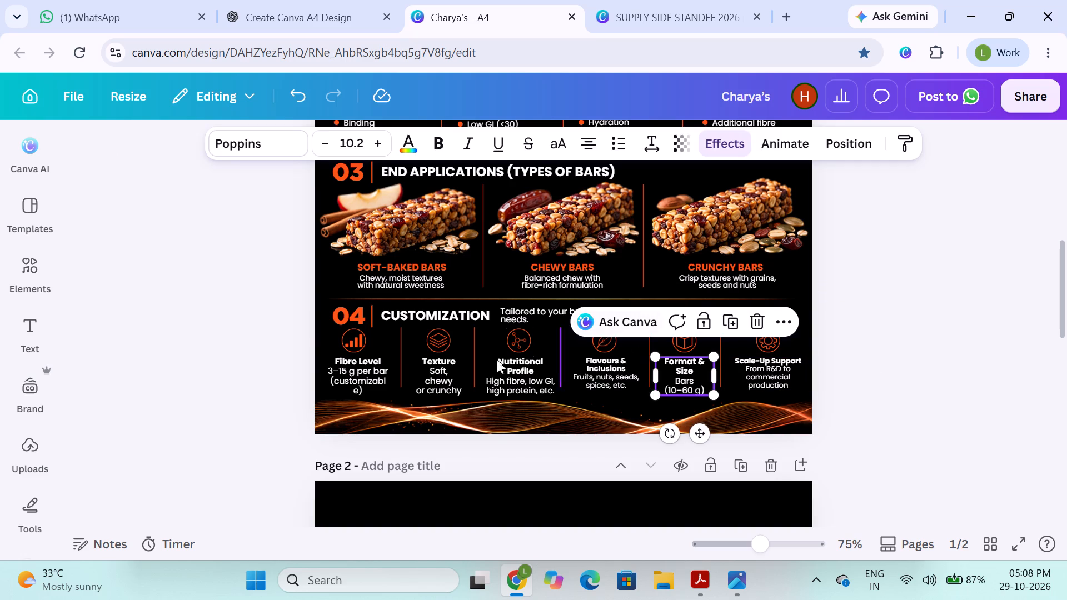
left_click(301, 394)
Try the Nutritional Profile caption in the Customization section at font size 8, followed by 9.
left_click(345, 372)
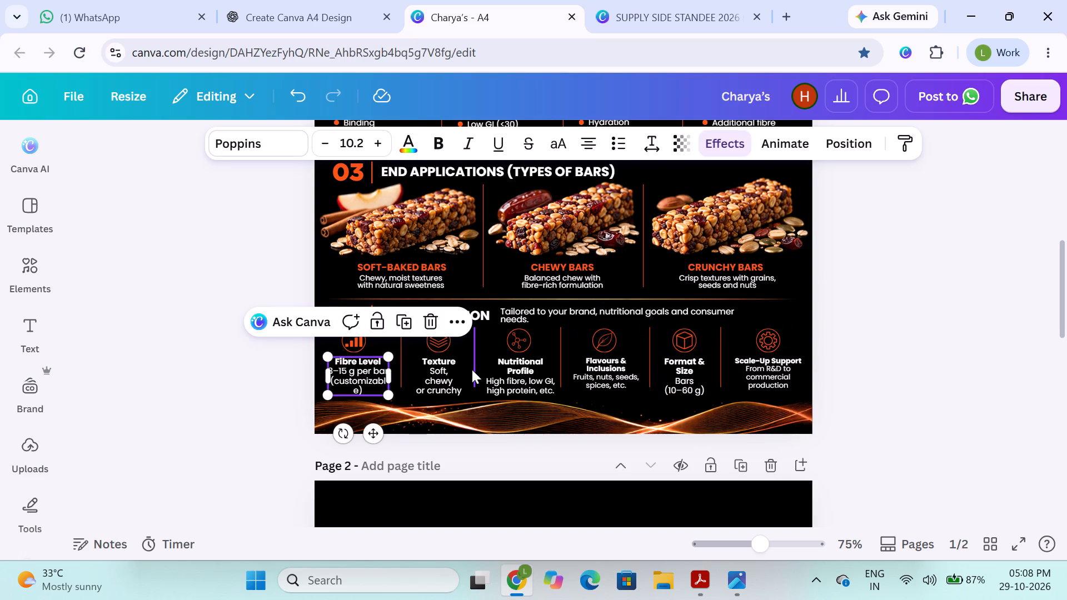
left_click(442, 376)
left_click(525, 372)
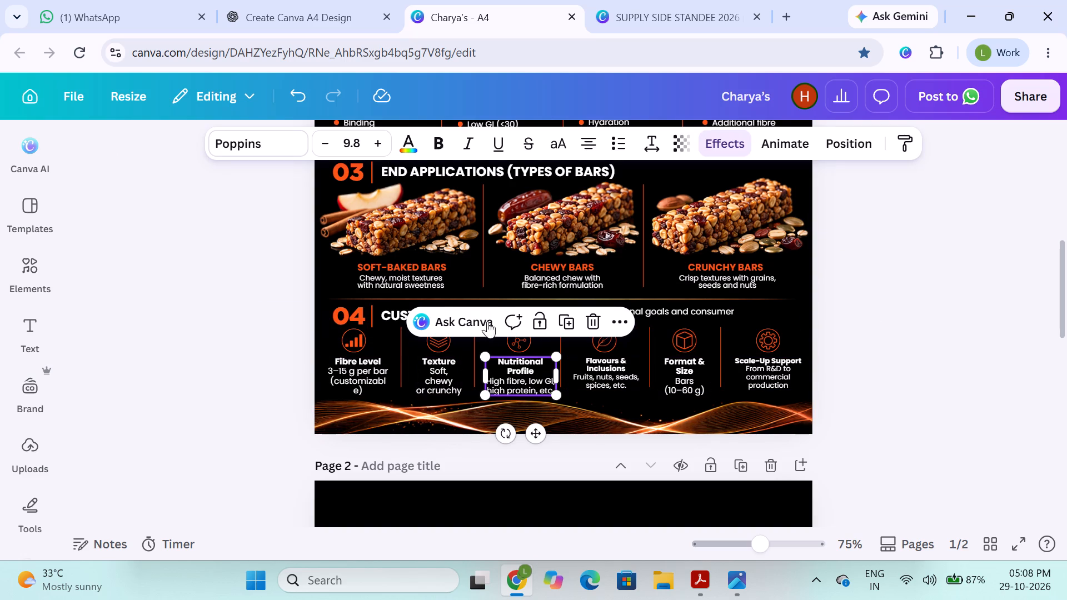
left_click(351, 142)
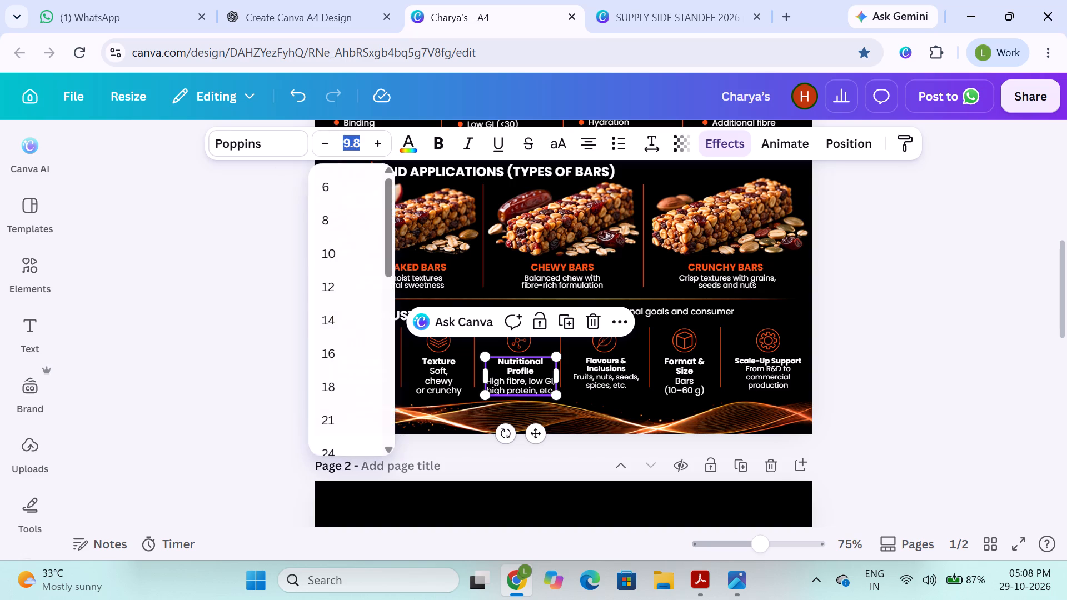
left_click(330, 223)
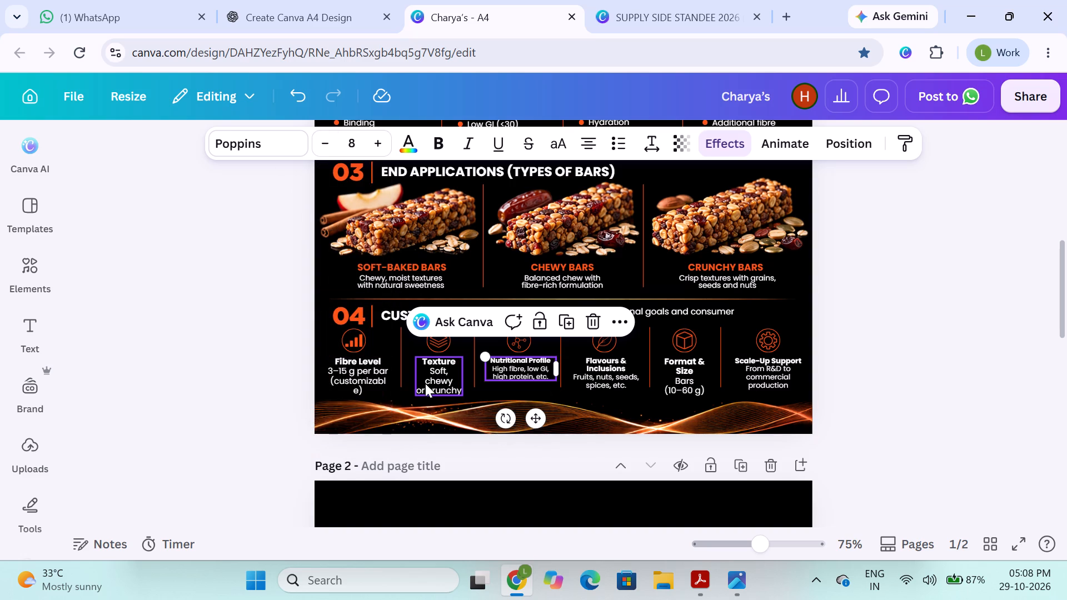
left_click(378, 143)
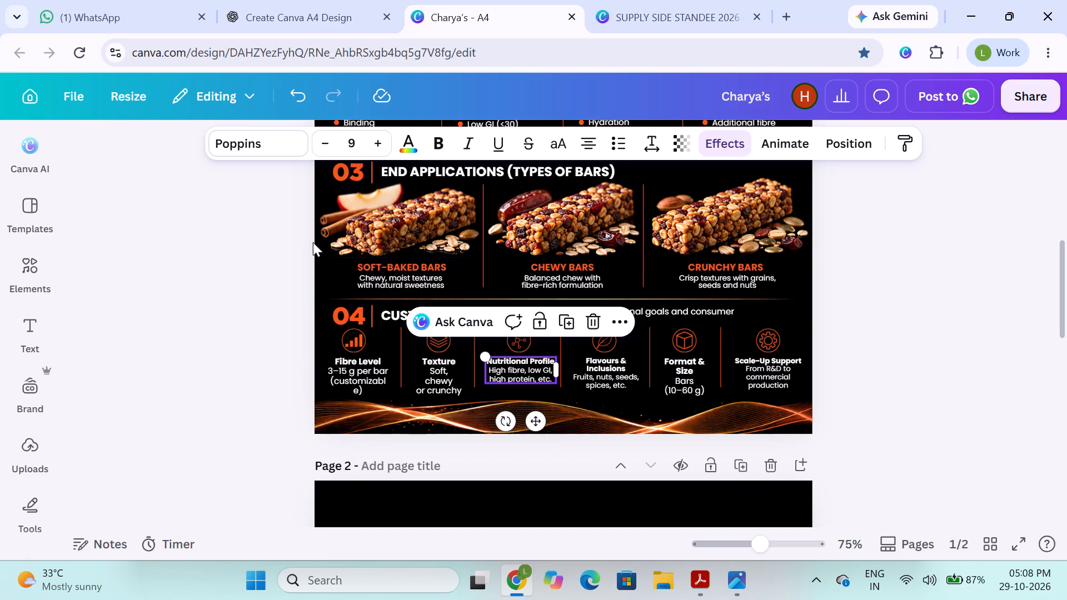
Set the Texture, Nutritional Profile and Fibre Level captions in the Customization section to font size 10.
left_click(445, 386)
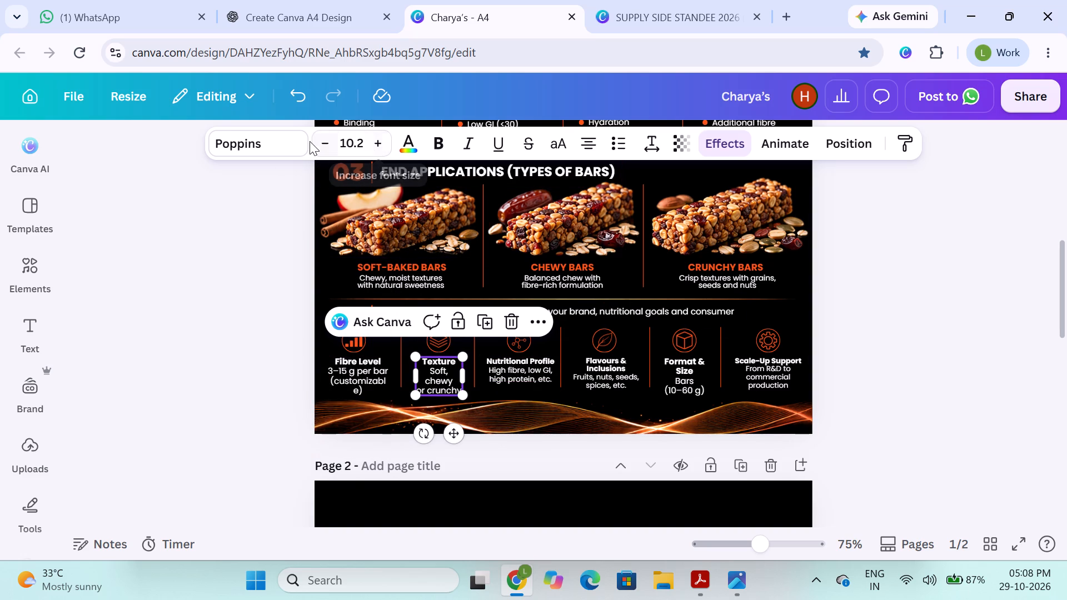
left_click(343, 144)
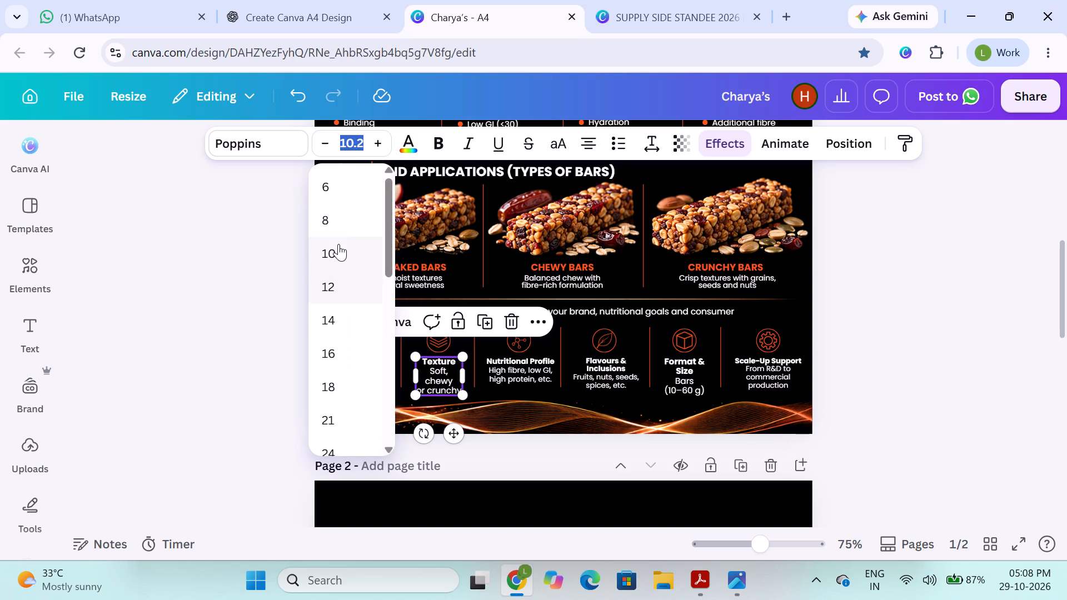
left_click(340, 253)
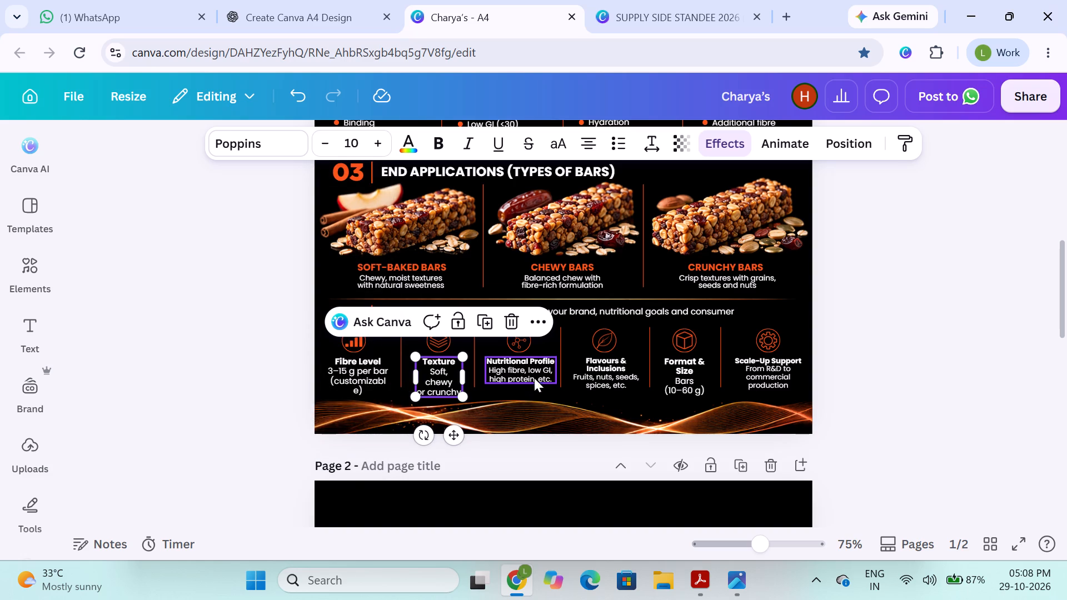
left_click(537, 376)
left_click(381, 144)
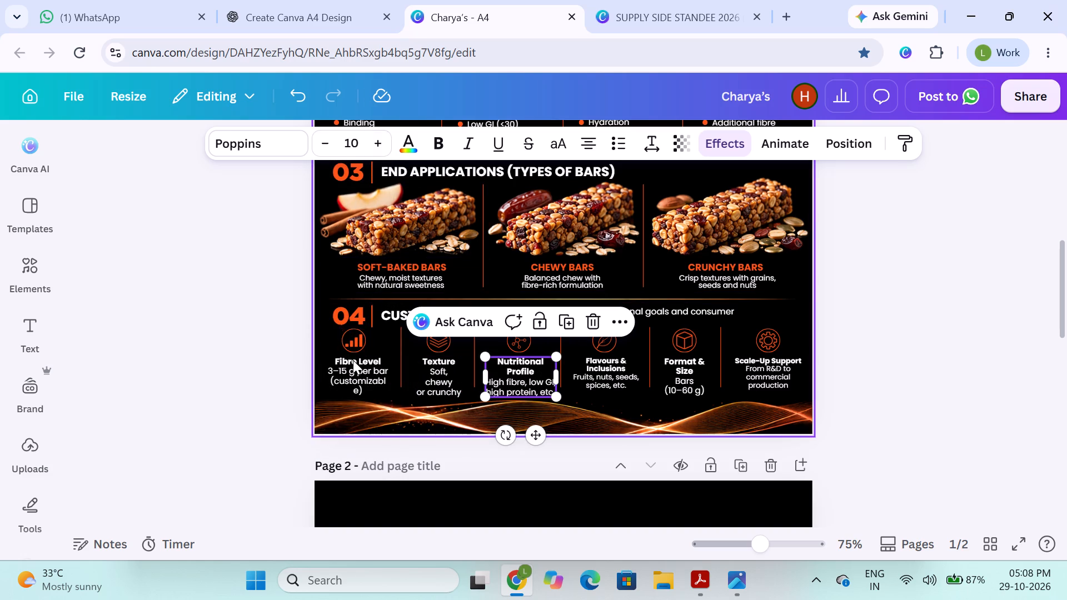
left_click(353, 361)
left_click(358, 138)
left_click(342, 255)
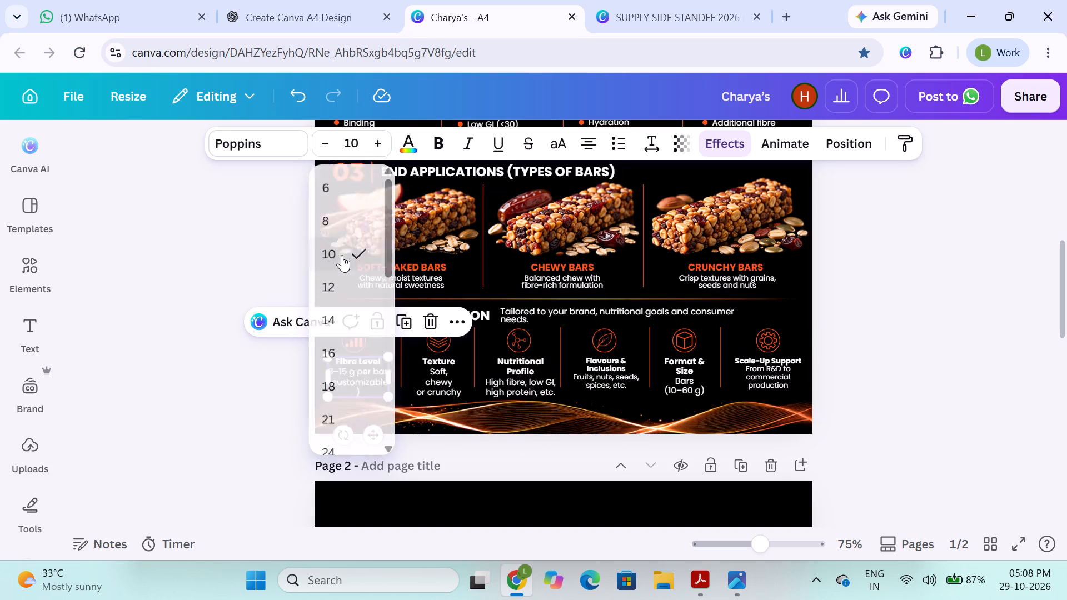
Set the Flavours & Inclusions, Format & Size and Scale-Up Support captions to font size 10.
left_click(586, 376)
left_click(353, 144)
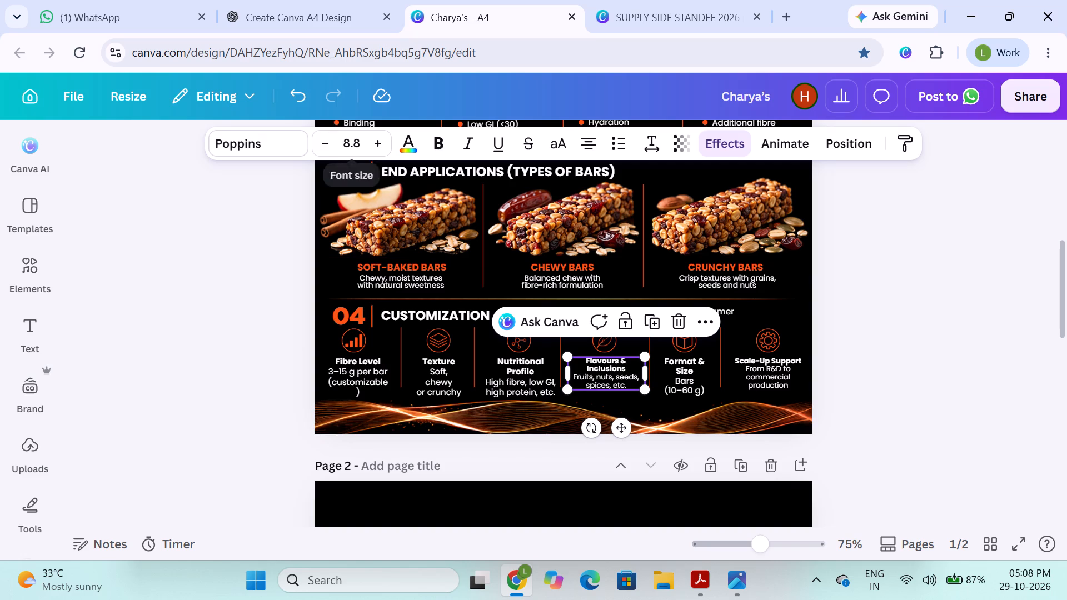
left_click(334, 243)
left_click(273, 287)
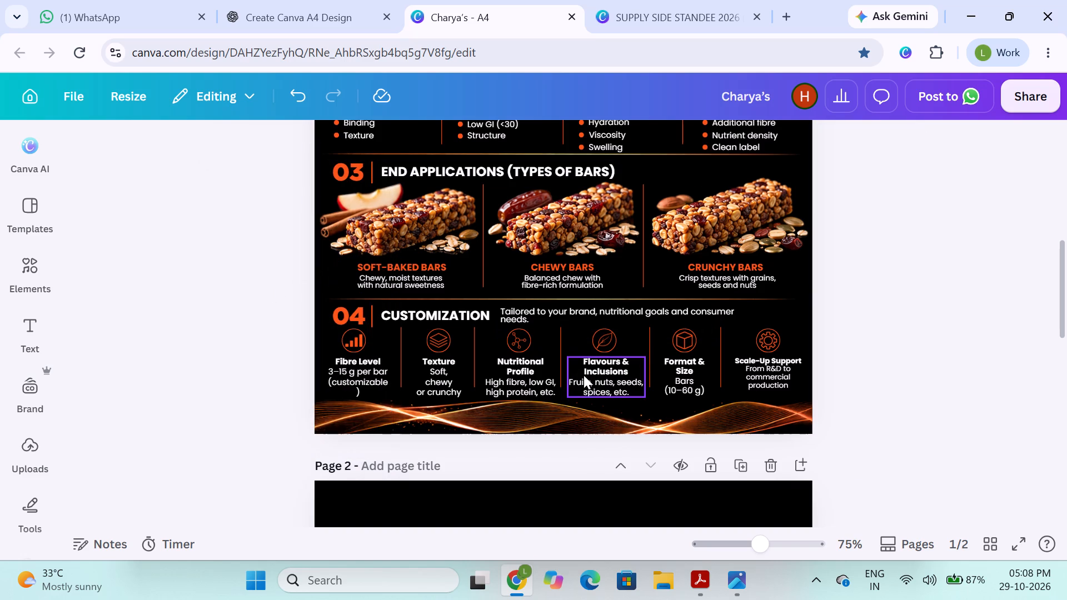
left_click(680, 382)
left_click(338, 142)
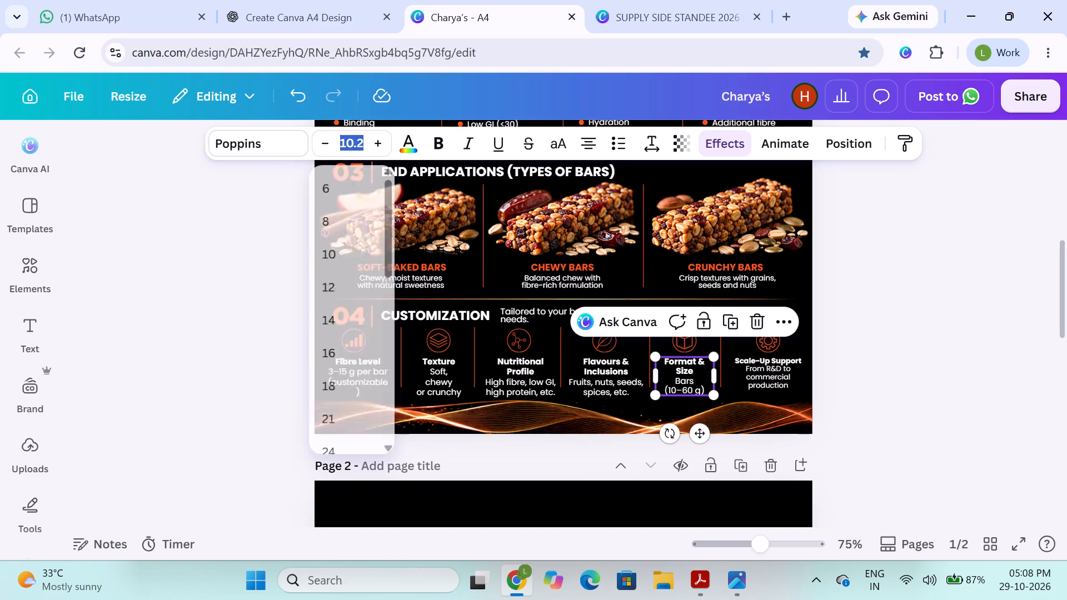
left_click(327, 259)
left_click(235, 295)
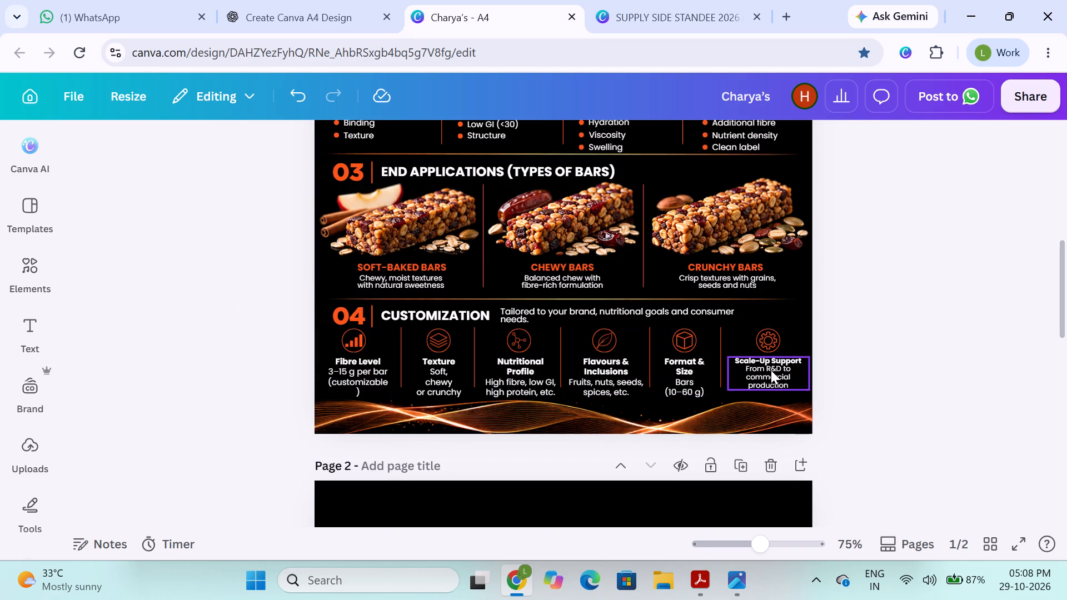
left_click(775, 370)
left_click(363, 146)
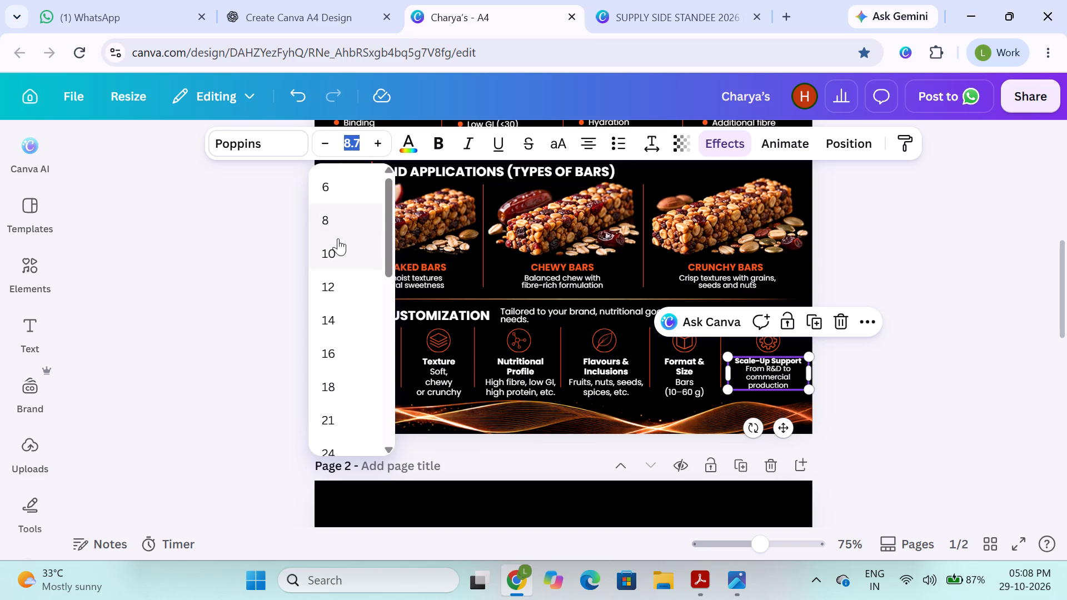
left_click(338, 248)
left_click(170, 252)
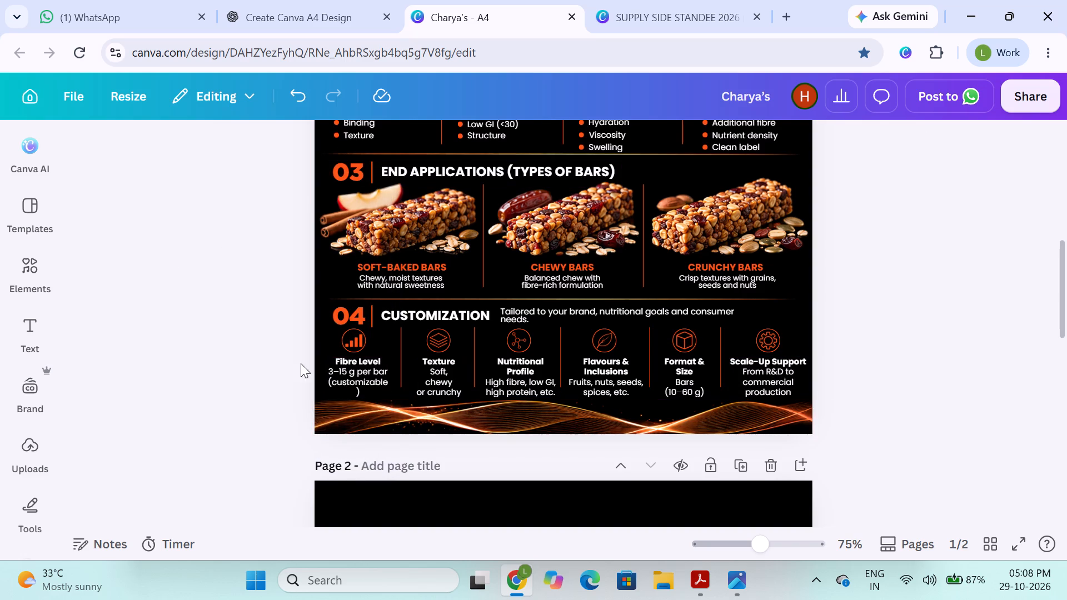
left_click(285, 368)
Reduce the font size of all six Customization captions together to 9.
left_click(331, 367)
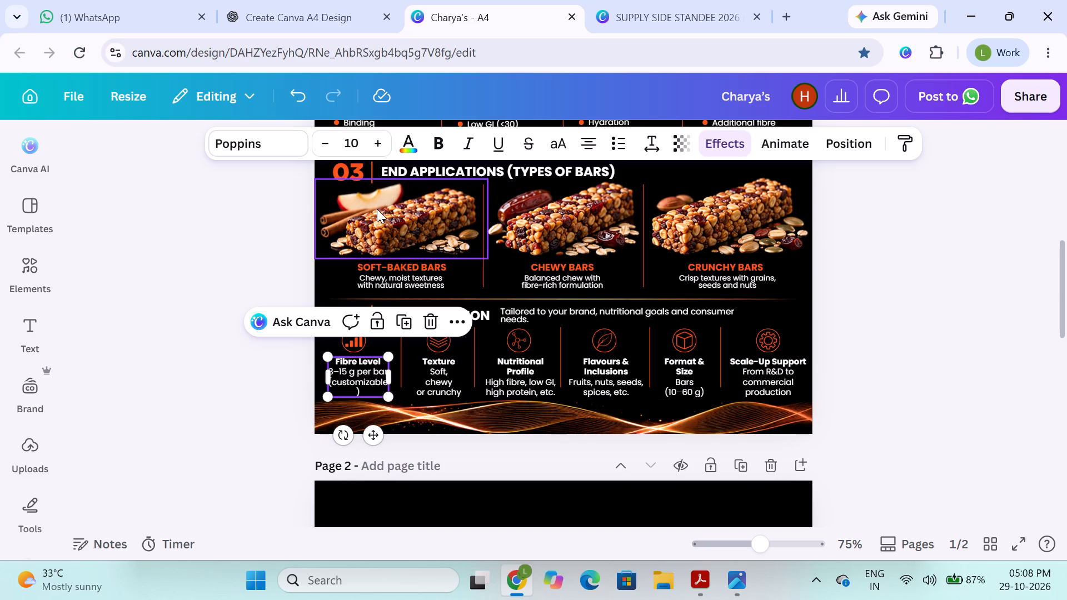
left_click(446, 378, "shift")
left_click(497, 372, "shift")
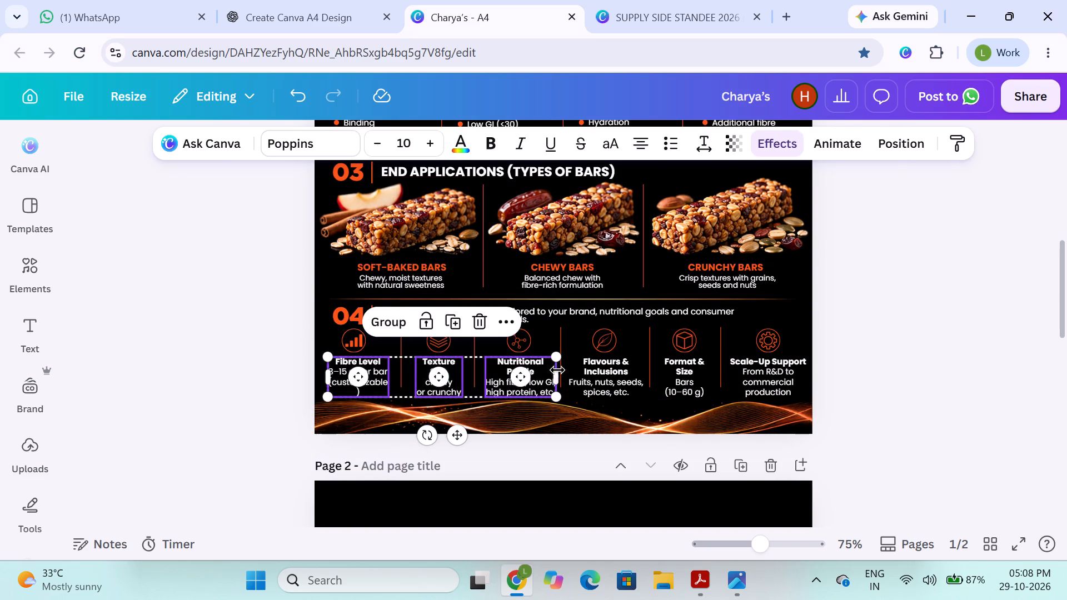
left_click(590, 371, "shift")
left_click(695, 377, "shift")
left_click(761, 378, "shift")
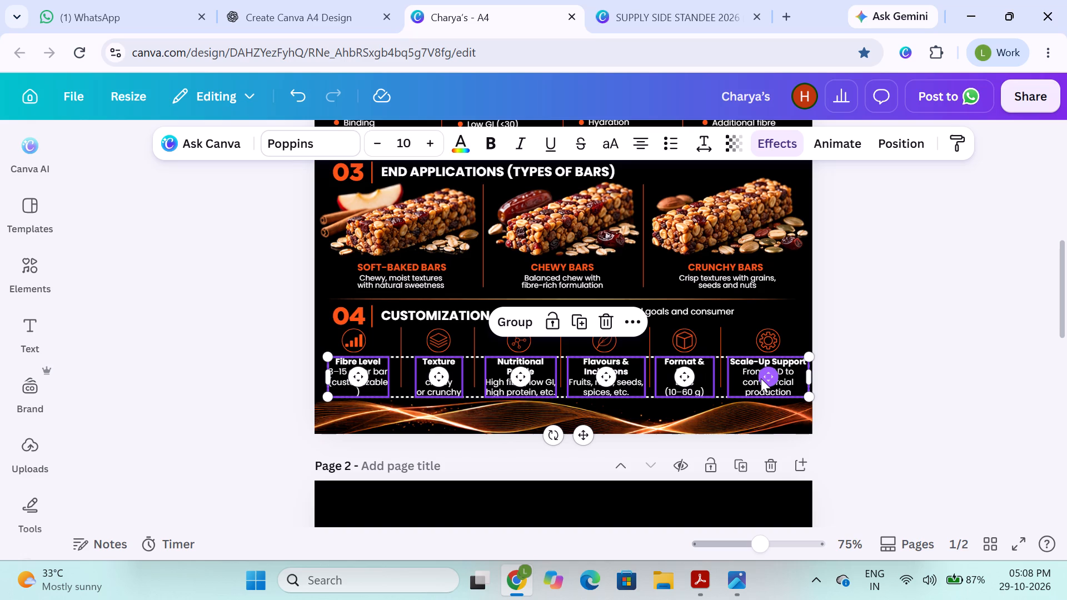
left_click(380, 147)
left_click(242, 240)
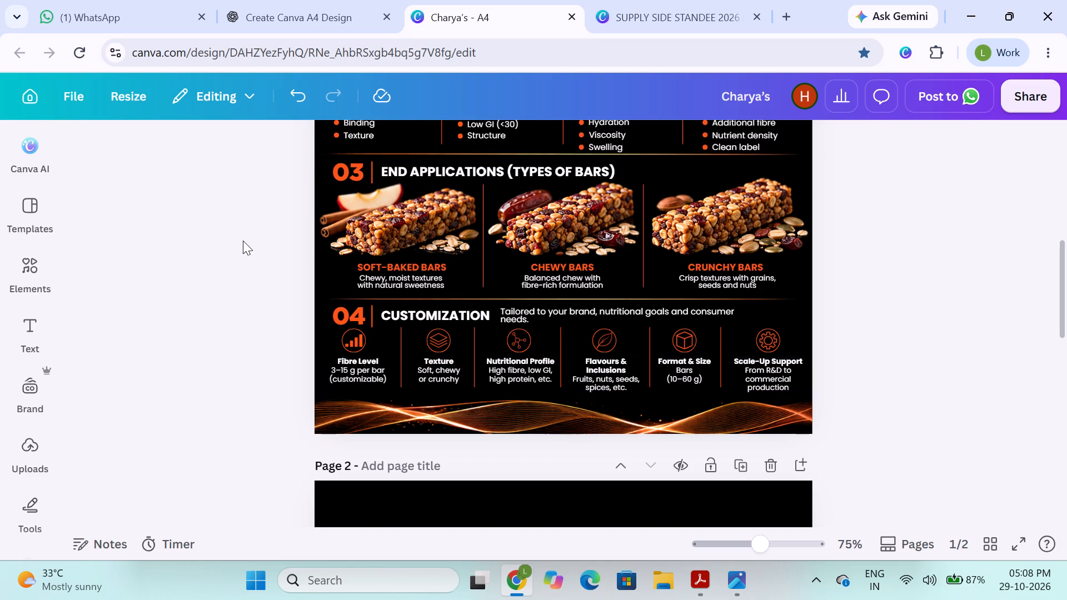
left_click(255, 358)
left_click(274, 379)
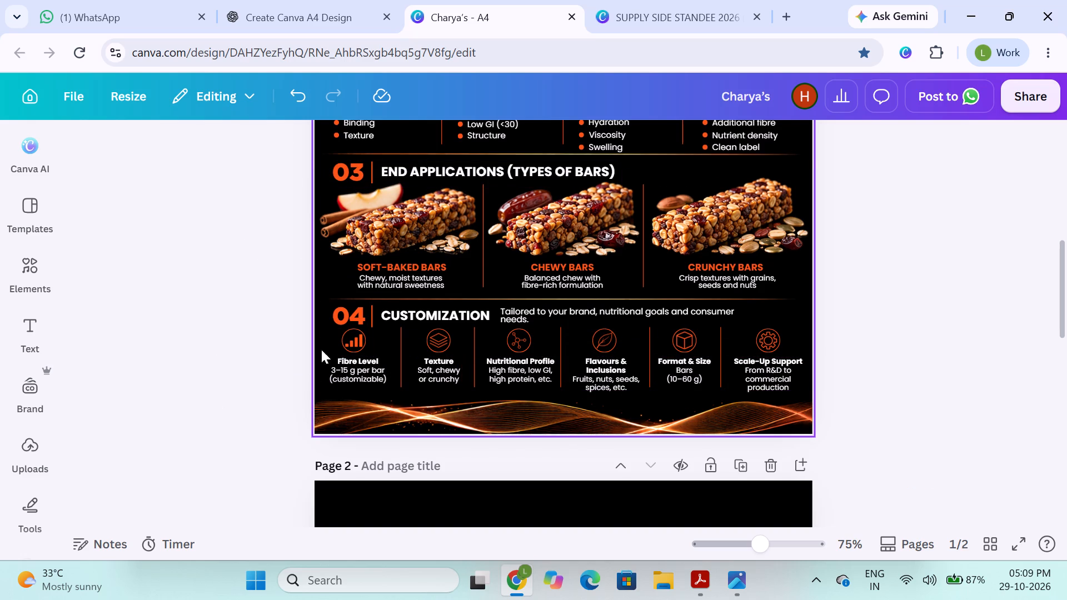
Centre-align the Fibre Level, Texture, Nutritional Profile and Flavours & Inclusions icons with their captions.
left_click(353, 338)
left_click(356, 370, "shift")
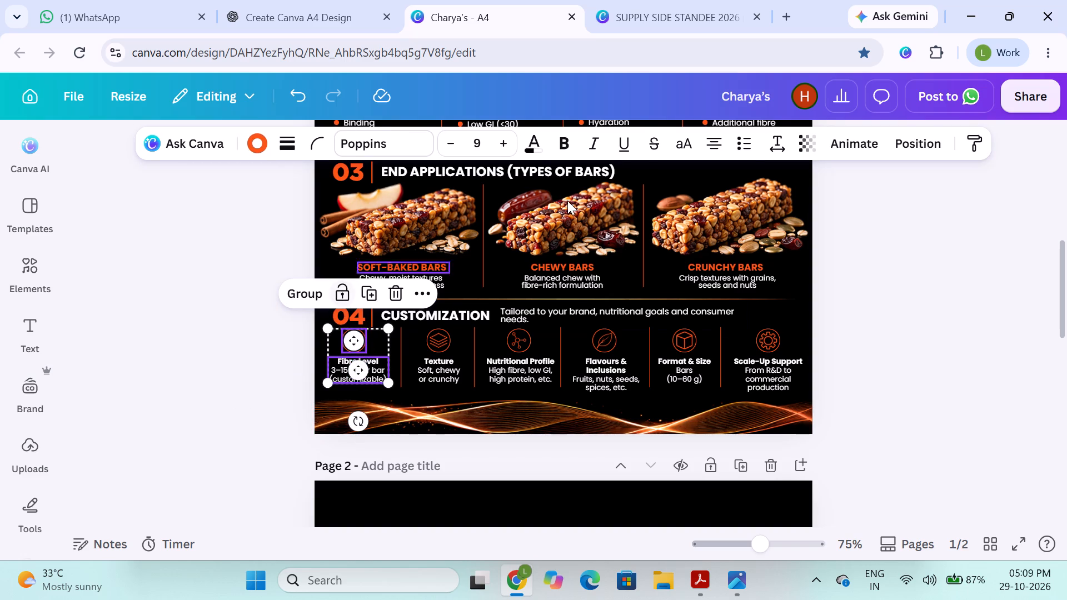
left_click(924, 147)
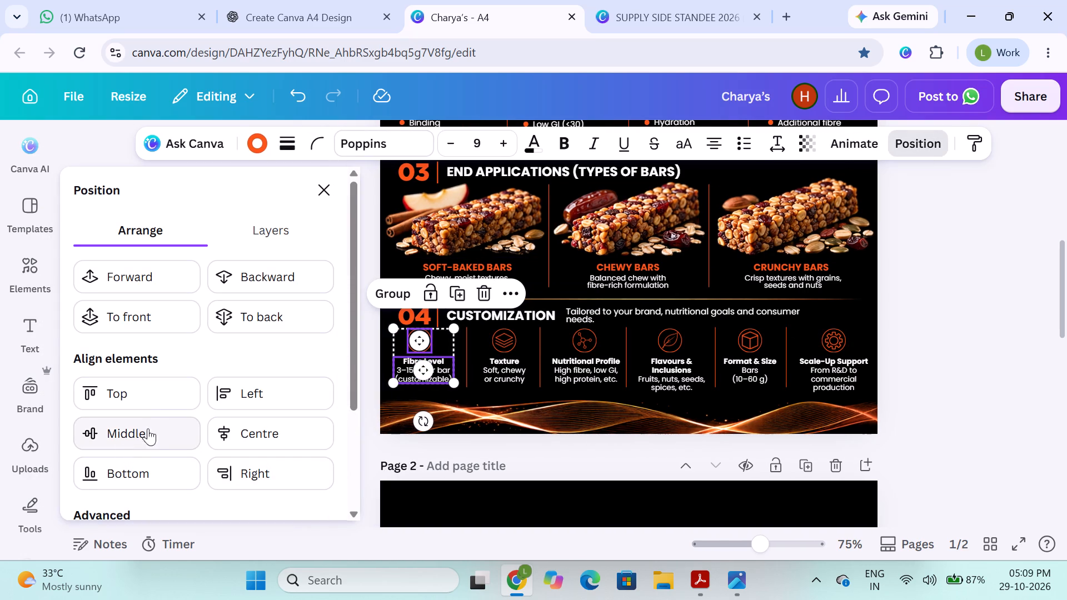
left_click(242, 435)
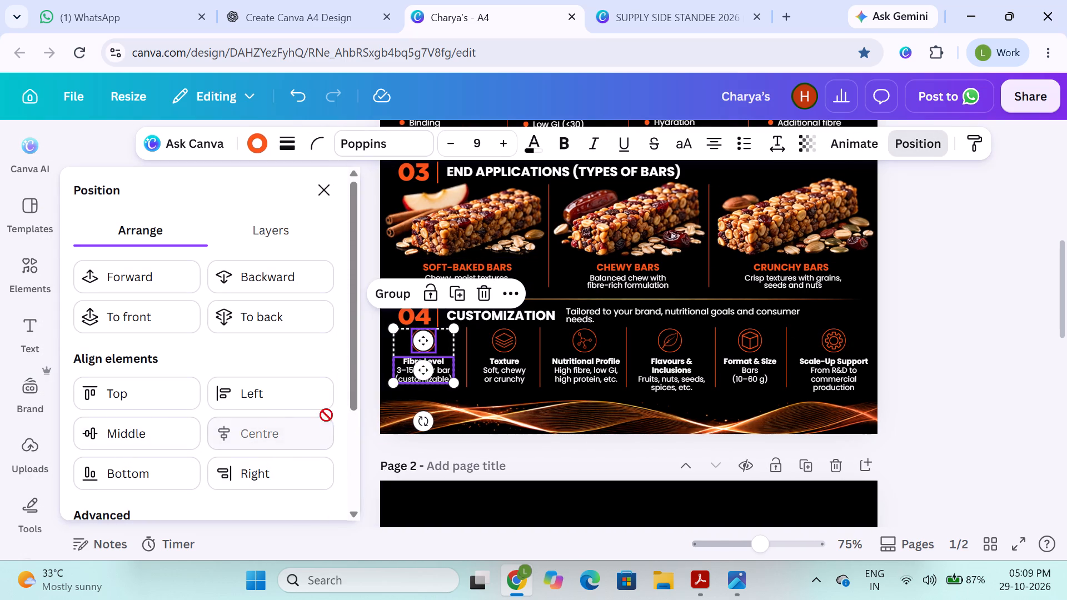
left_click(499, 342)
left_click(511, 375, "shift")
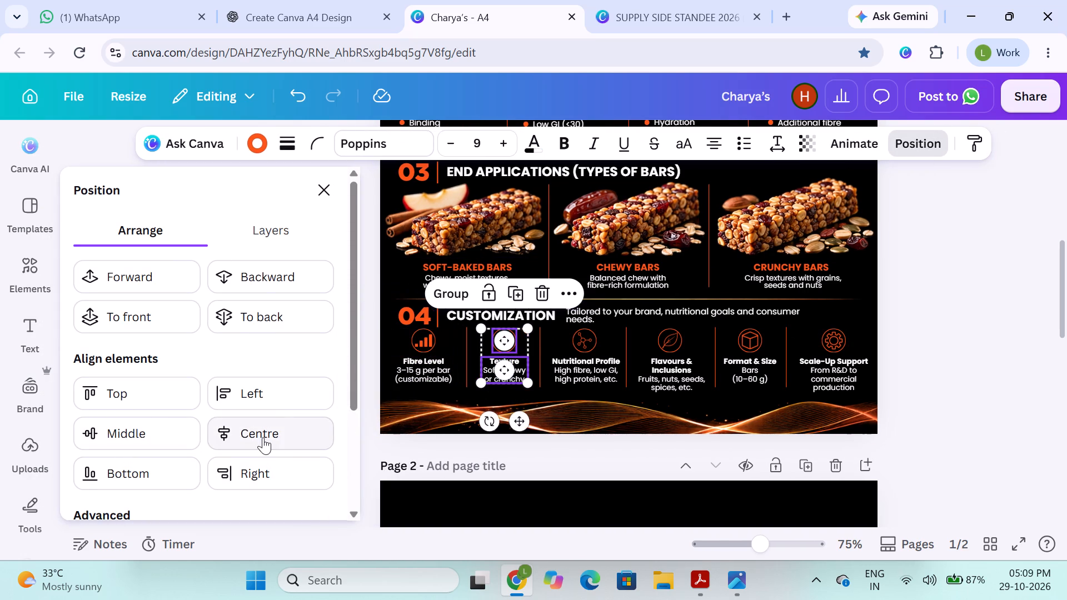
left_click(263, 437)
left_click(590, 351)
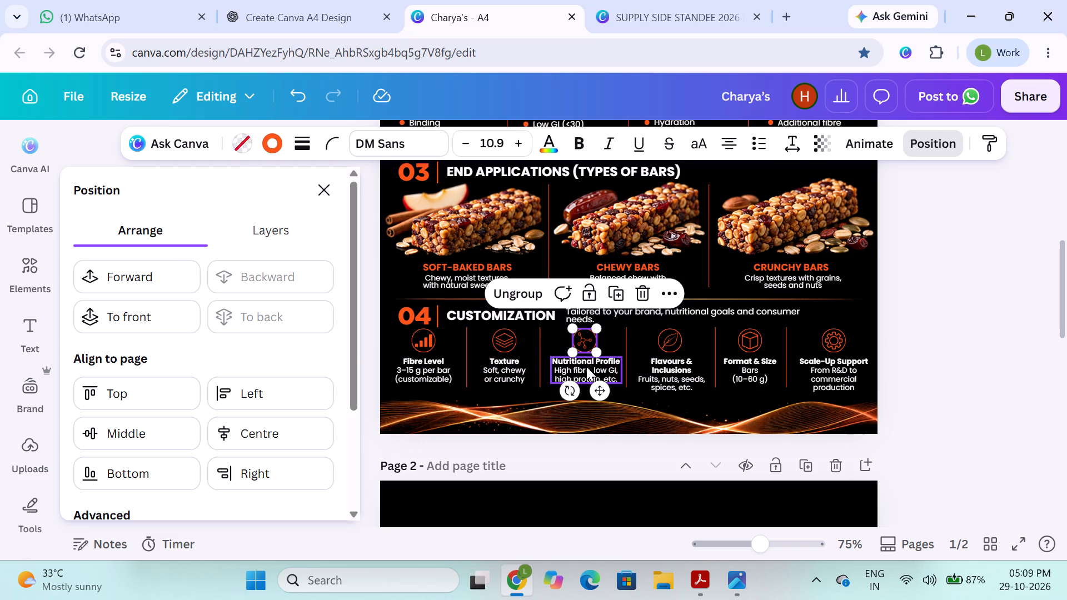
left_click(586, 367)
left_click(585, 345, "shift")
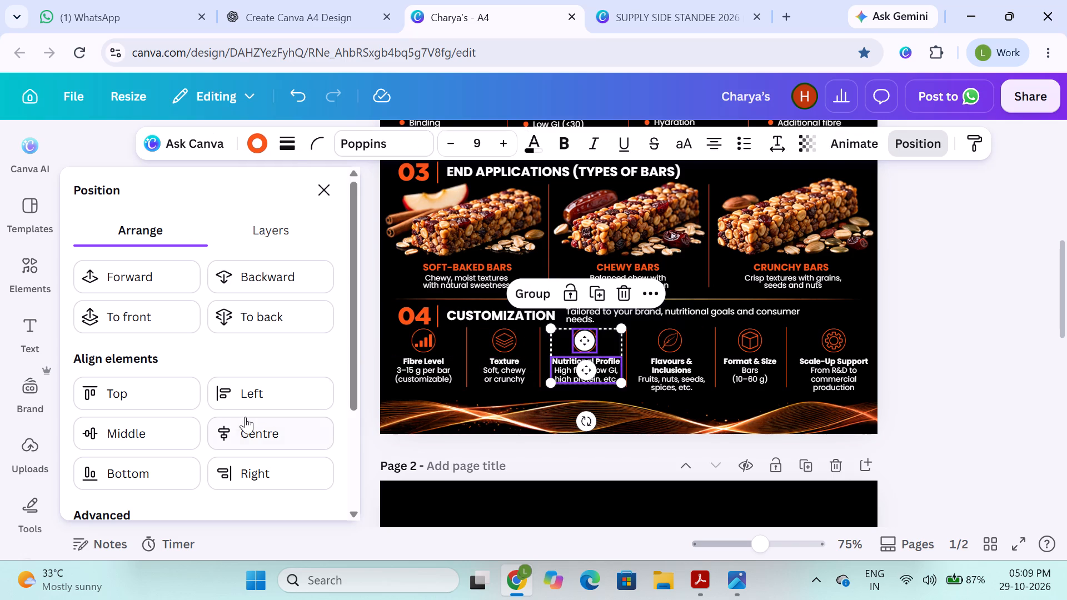
left_click(246, 429)
left_click(664, 341)
left_click(670, 366, "shift")
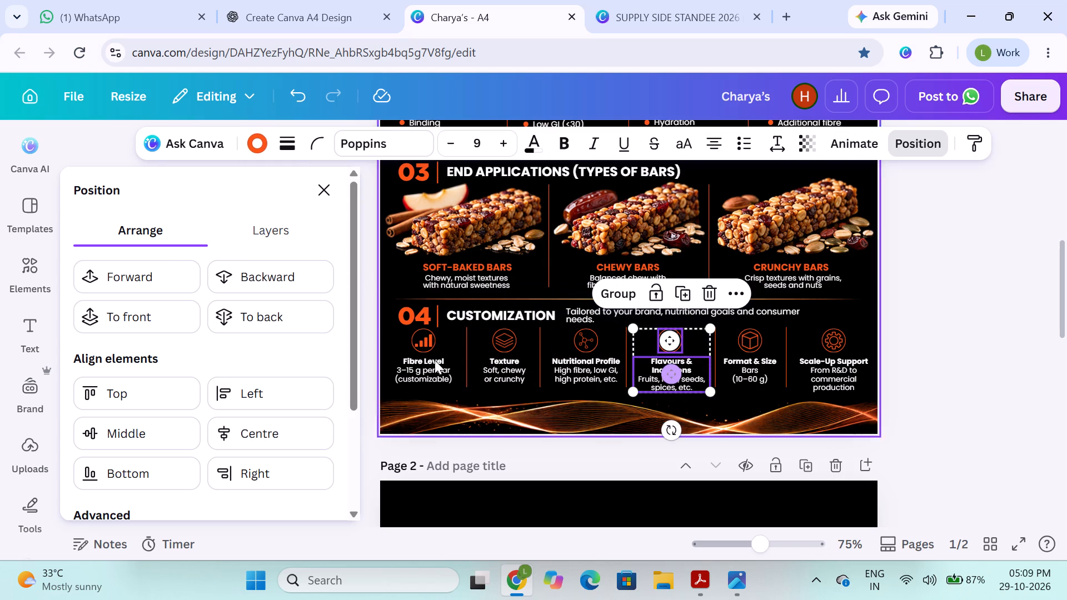
left_click(228, 430)
Check the centring of the Format & Size and Scale-Up Support icons against their captions.
left_click(746, 342)
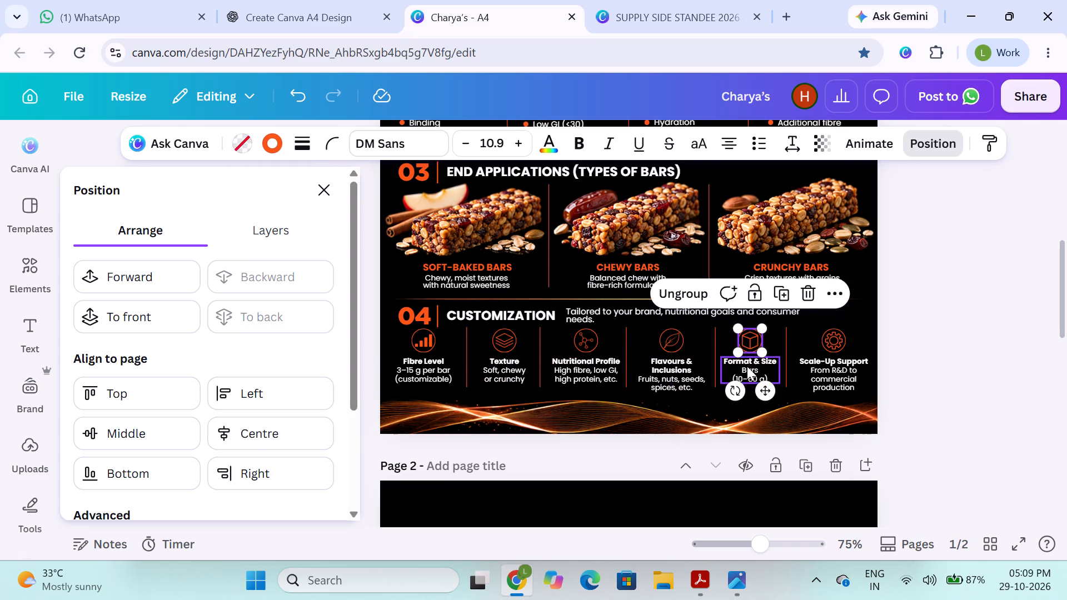
left_click(747, 366, "shift")
left_click(837, 330)
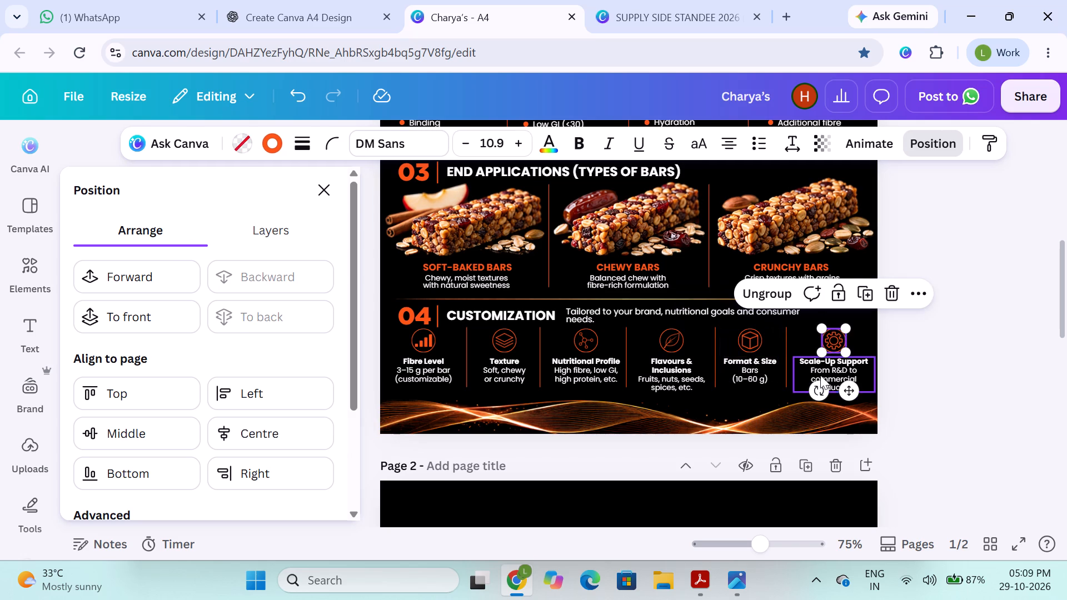
left_click(820, 375, "shift")
left_click(949, 347)
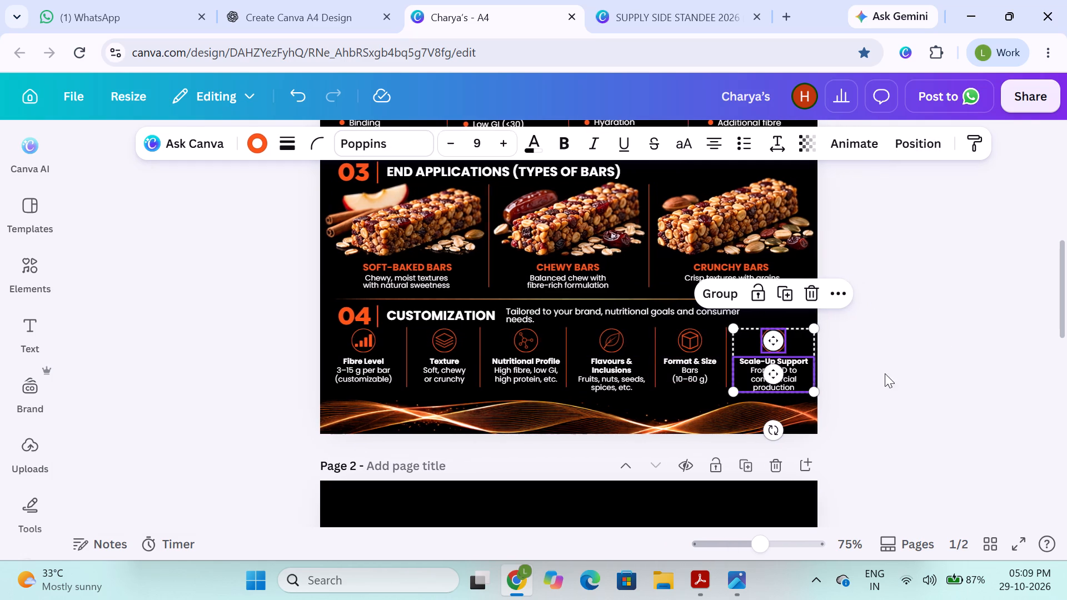
left_click(903, 355)
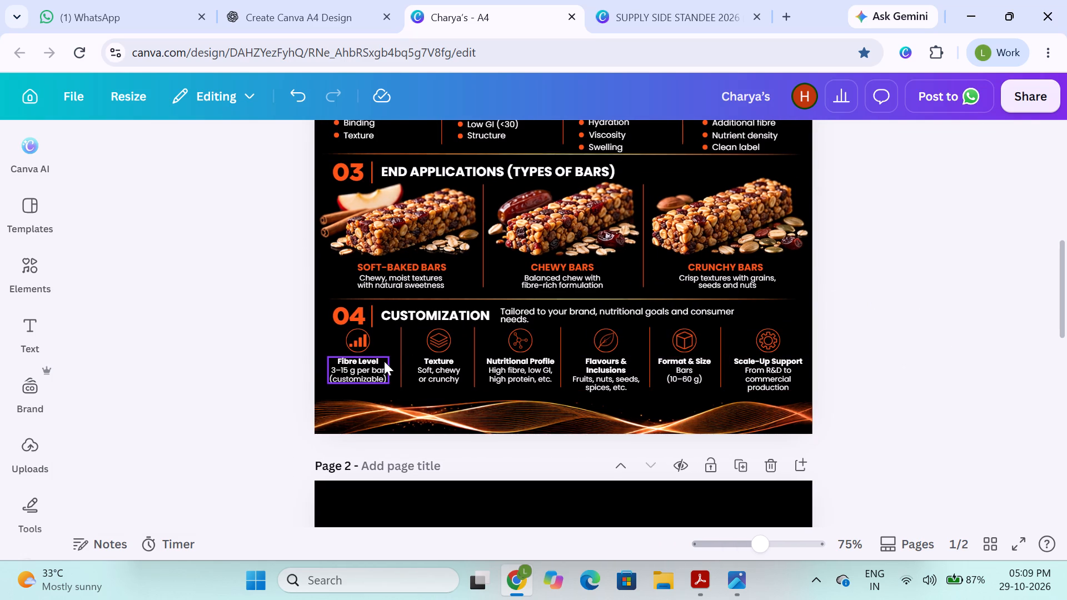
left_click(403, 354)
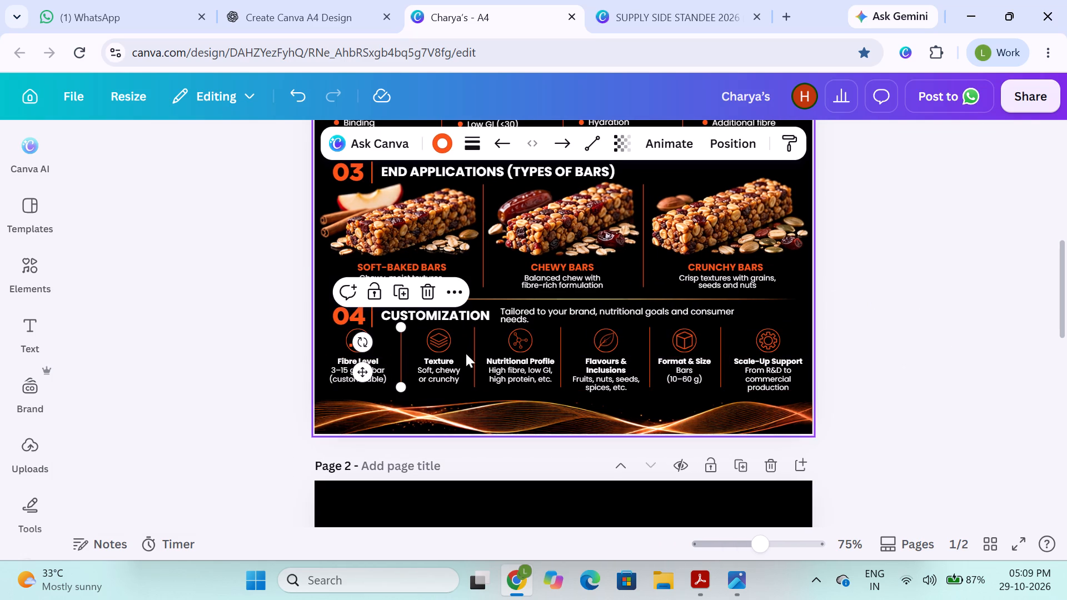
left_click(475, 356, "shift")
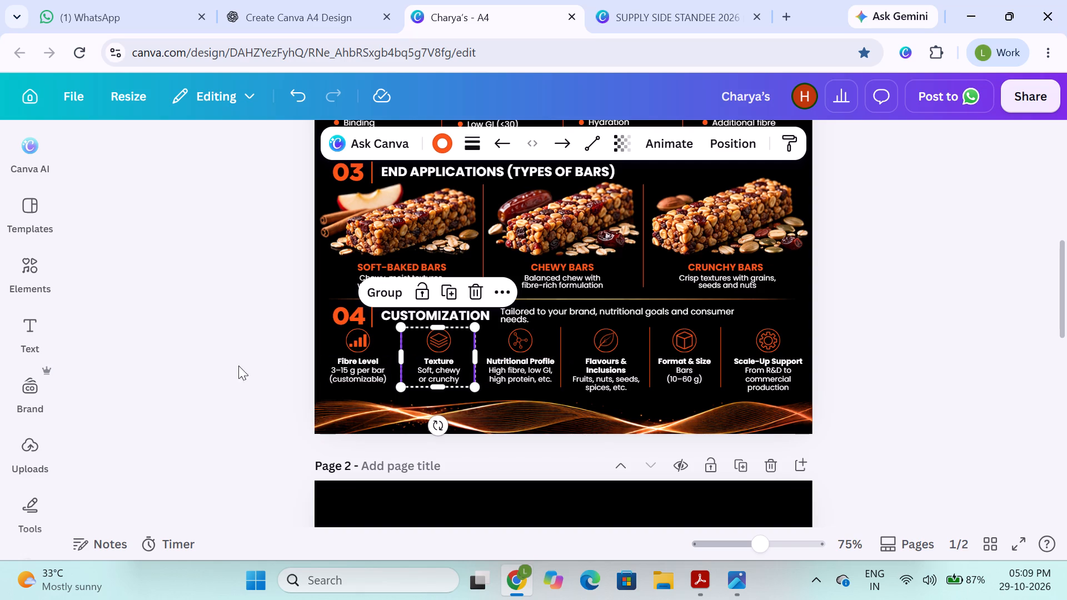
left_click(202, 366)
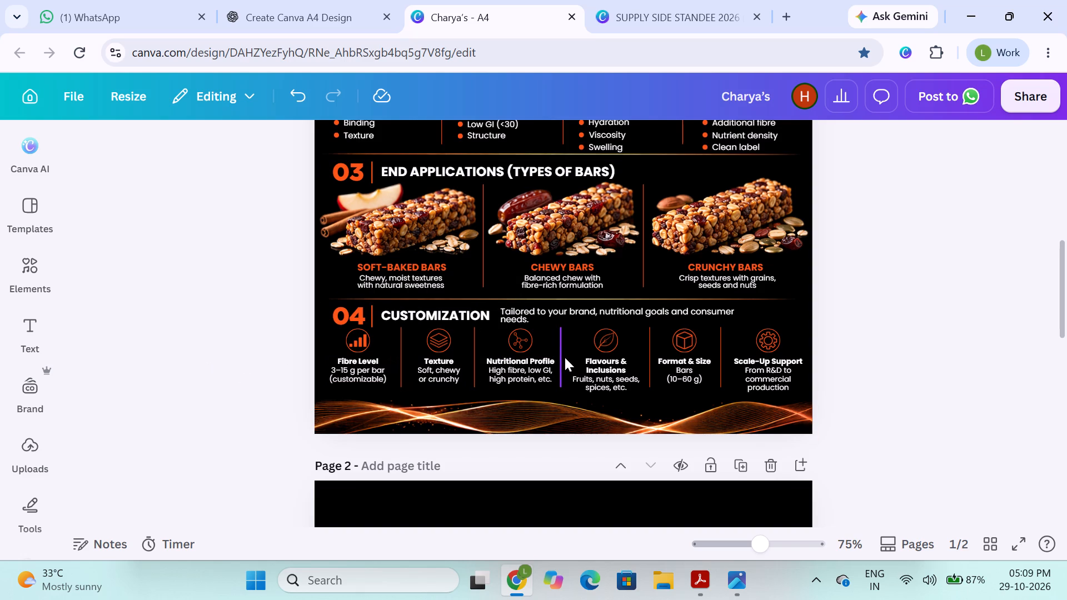
Group the five vertical dividers between the Customization columns.
left_click(402, 357, "shift")
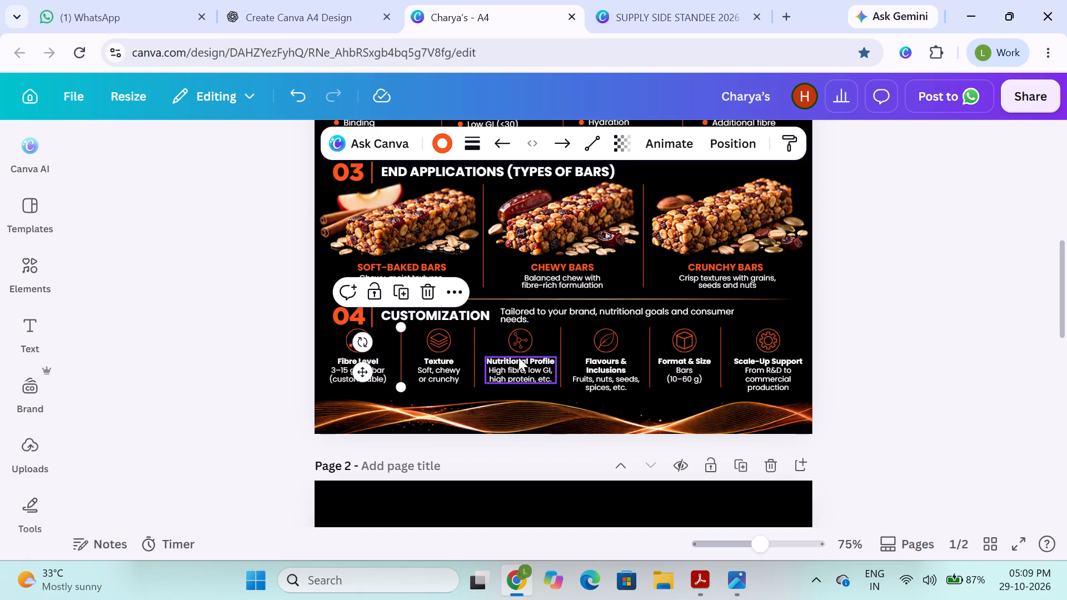
left_click(475, 354, "shift")
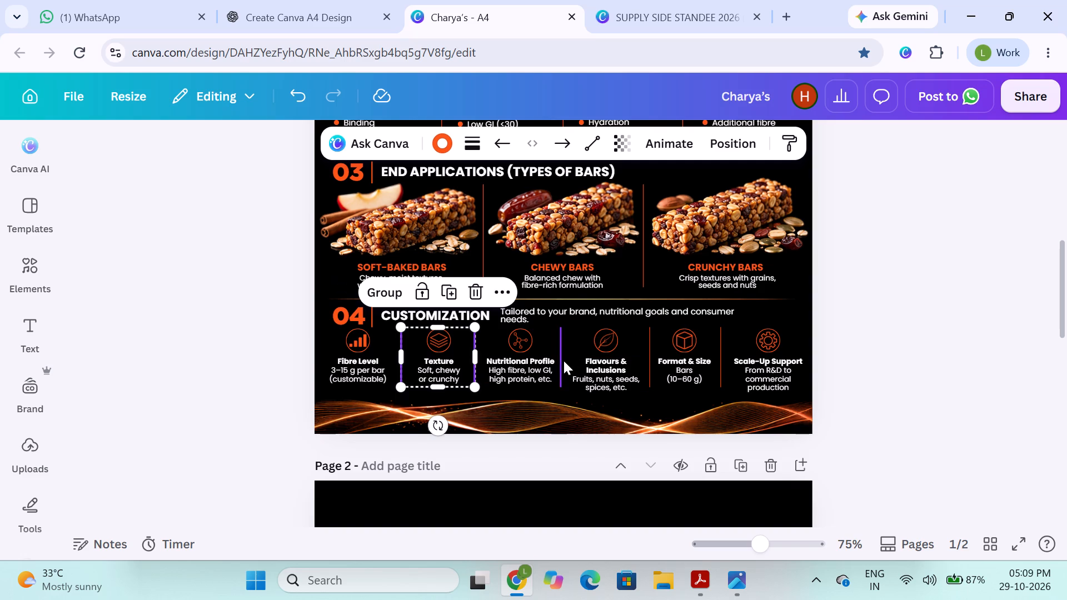
left_click(563, 361, "shift")
left_click(649, 359, "shift")
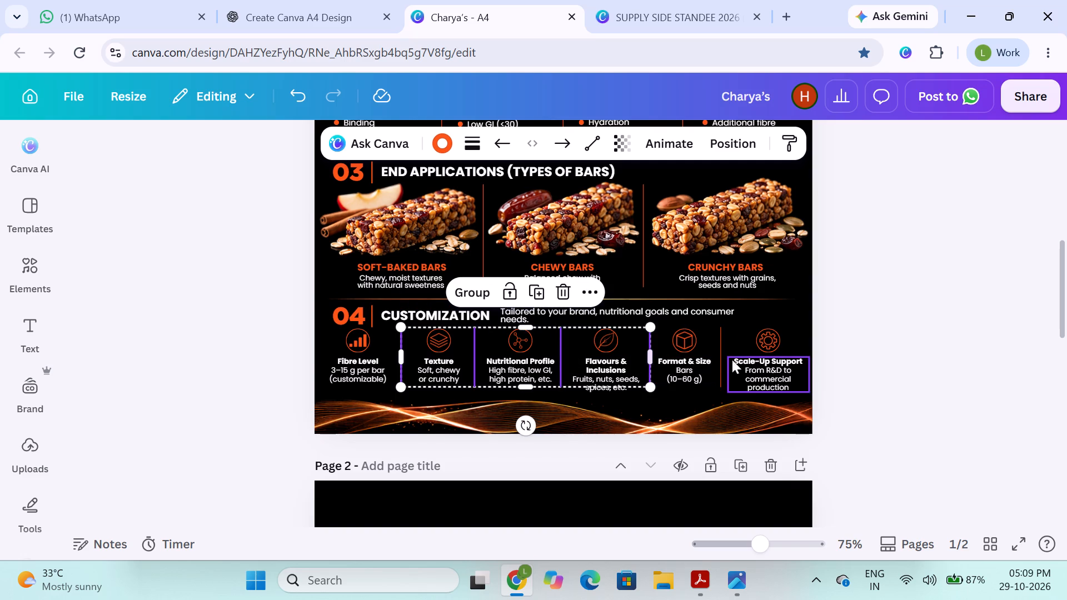
left_click(721, 362, "shift")
left_click(497, 291)
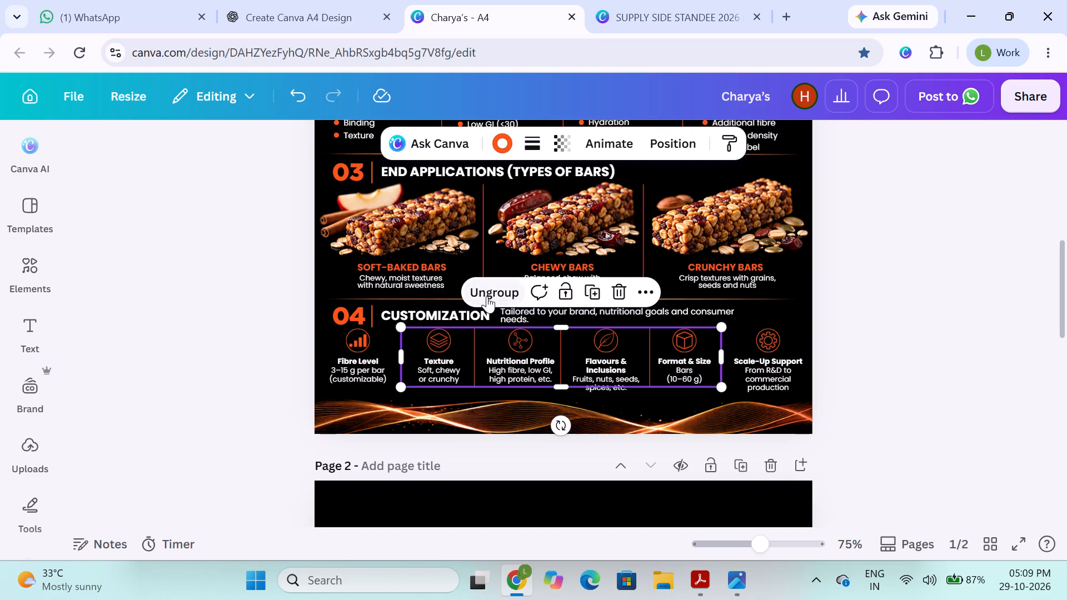
left_click(258, 395)
Centre the grouped Customization dividers horizontally on the page.
left_click(410, 359)
left_click(686, 147)
left_click(237, 397)
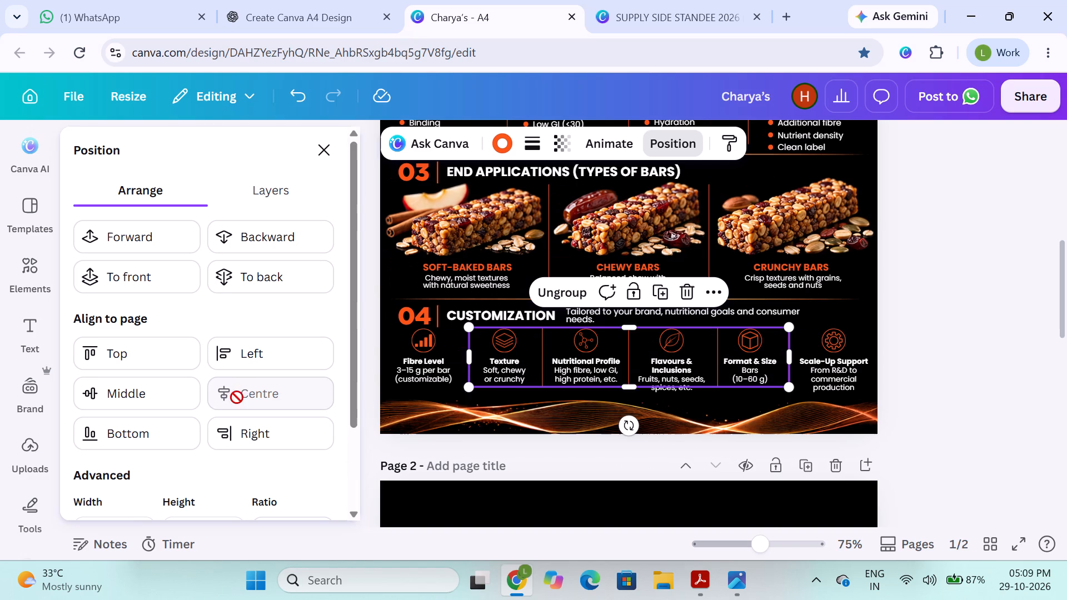
left_click(924, 328)
left_click(234, 419)
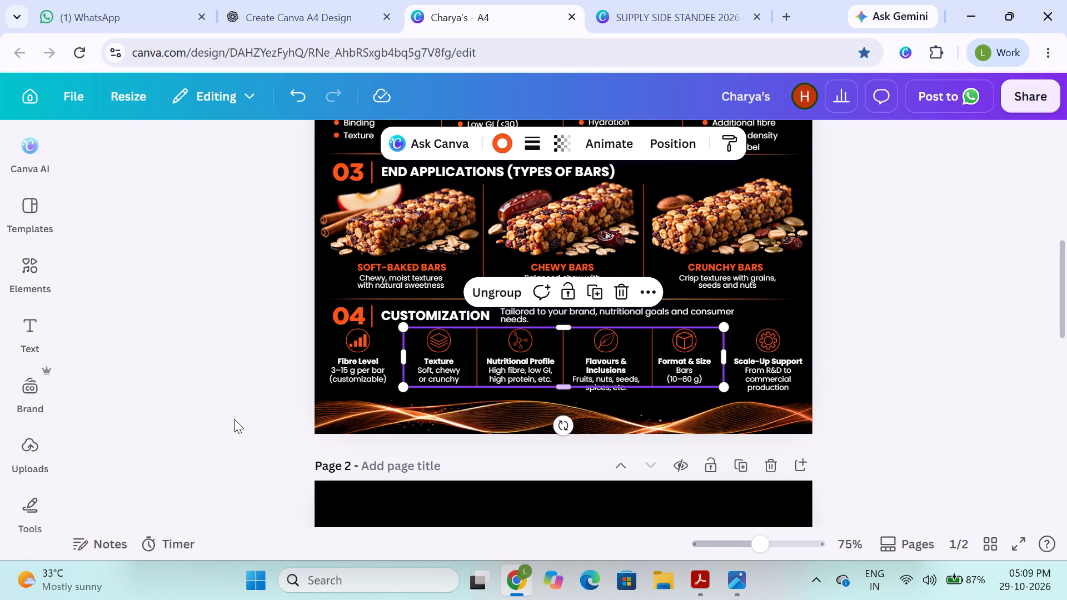
Group the Fibre Level icon with its caption.
left_click(351, 351)
left_click(360, 367, "shift")
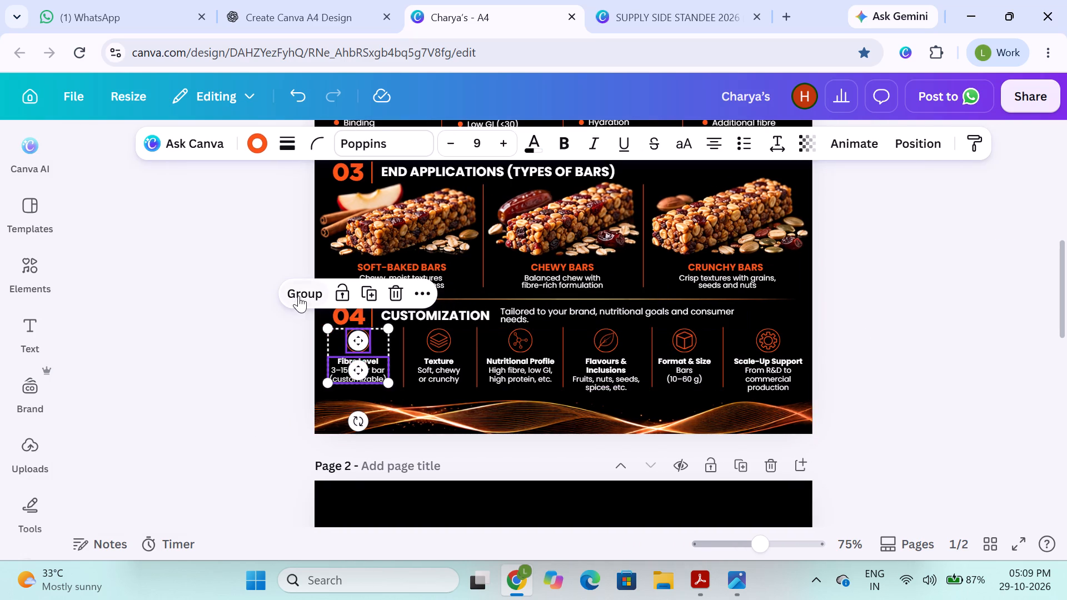
left_click(297, 293)
left_click(274, 383)
Move the grouped Customization dividers down until their top ends sit just below the icon row.
left_click(441, 351)
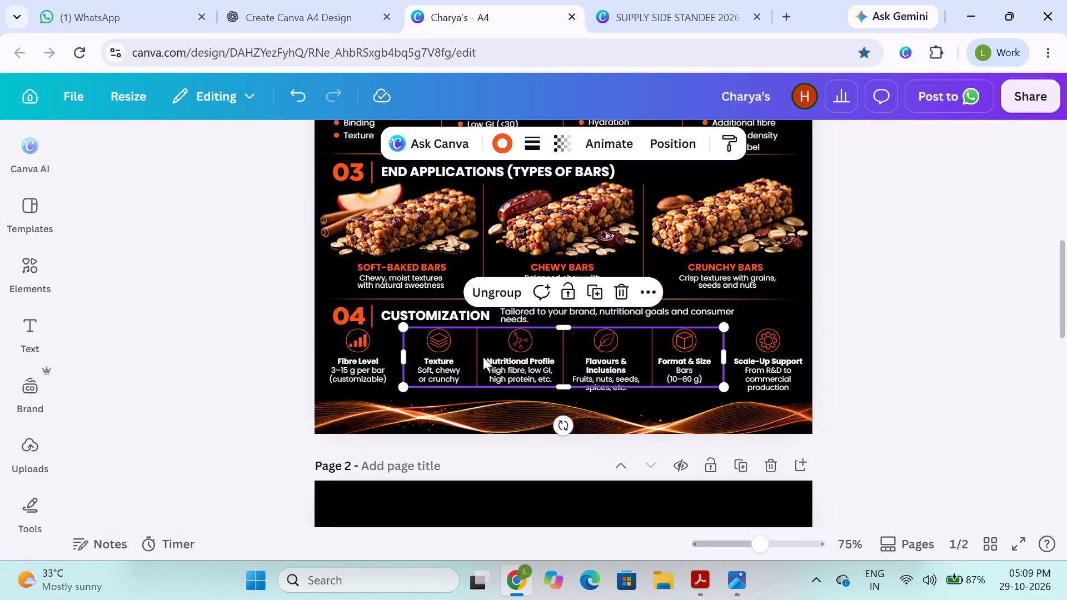
key("Down")
key("Down")
key("Down")
key("Down")
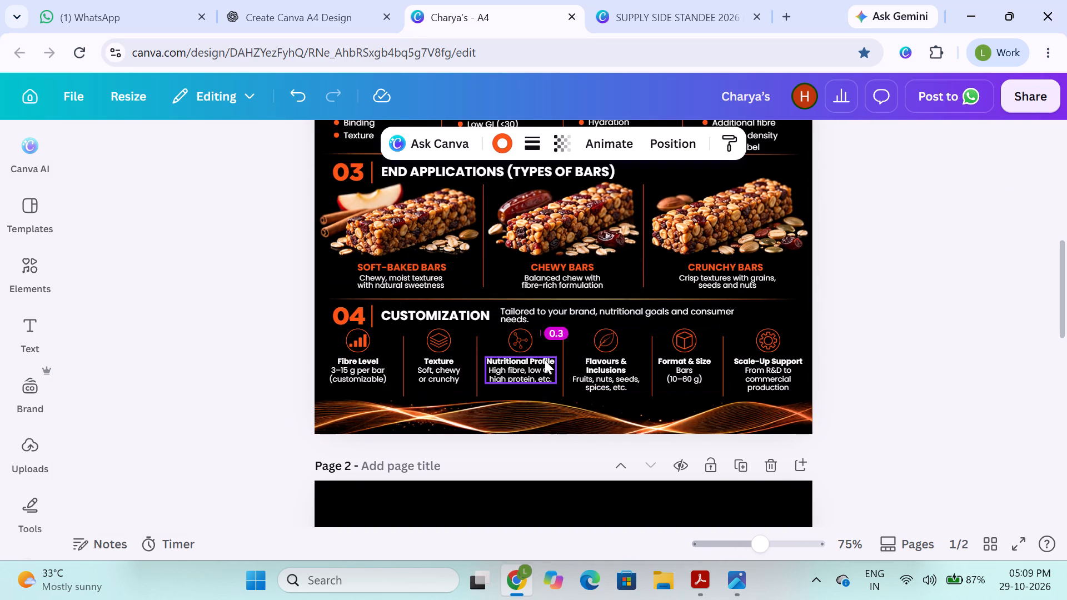
key("Down")
key("Down")
key("Down")
key("Down")
key("Down")
key("Down")
key("Down")
key("Down")
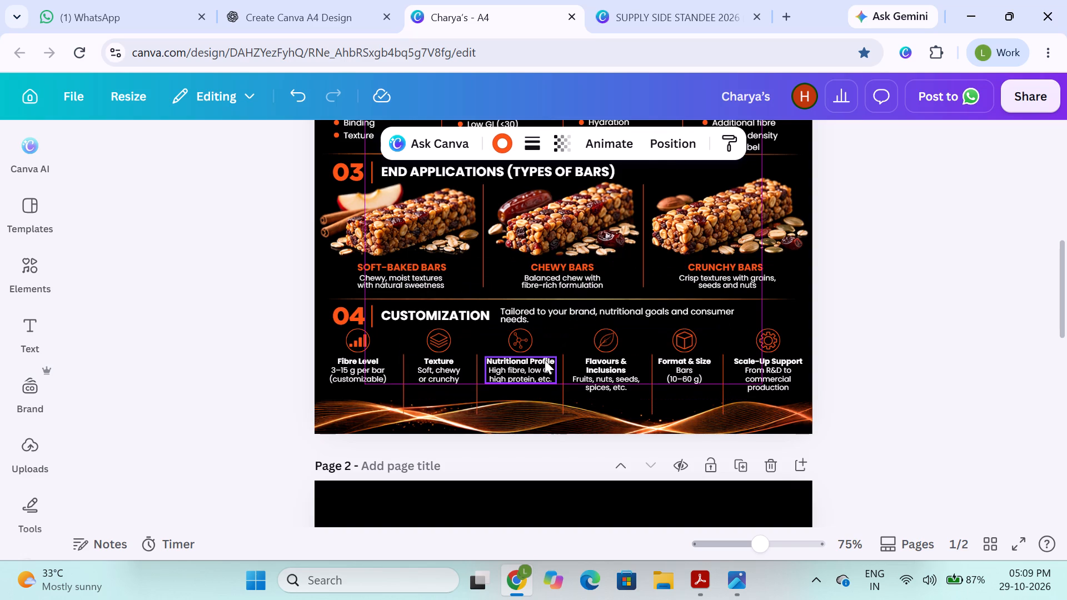
left_click(298, 338)
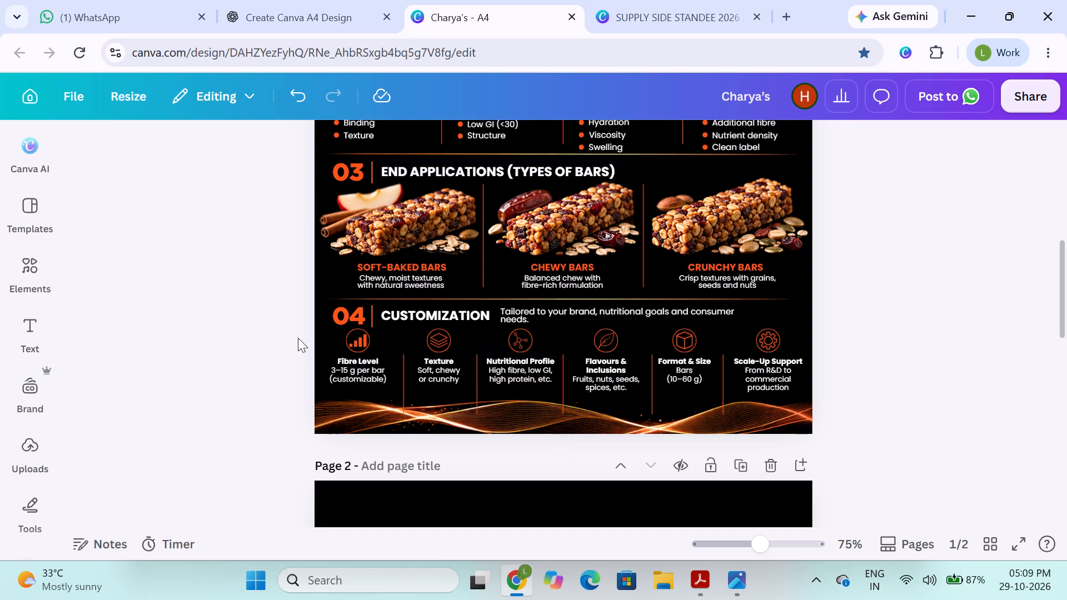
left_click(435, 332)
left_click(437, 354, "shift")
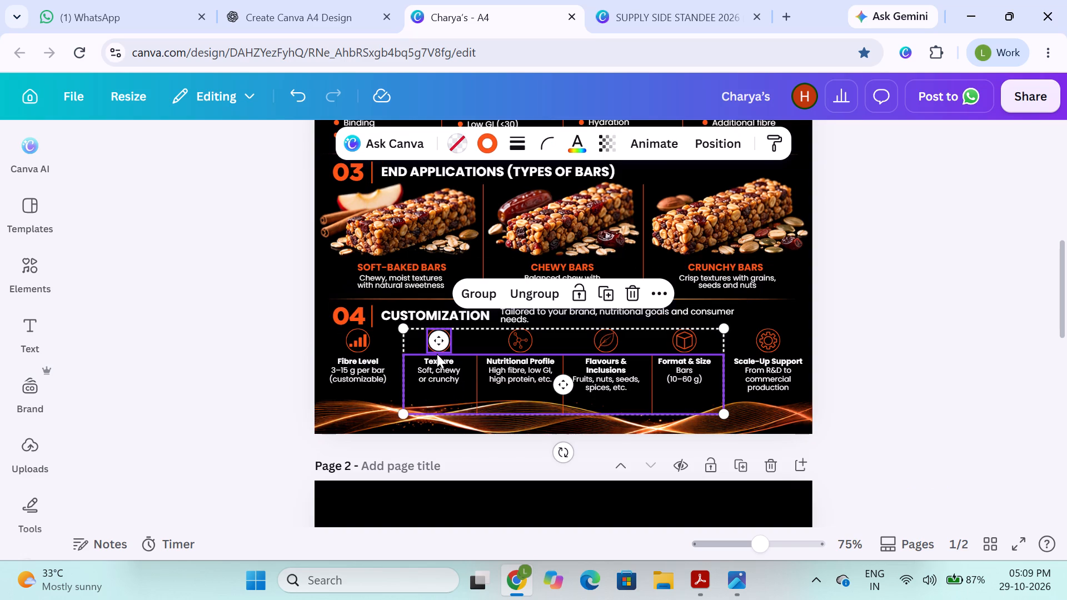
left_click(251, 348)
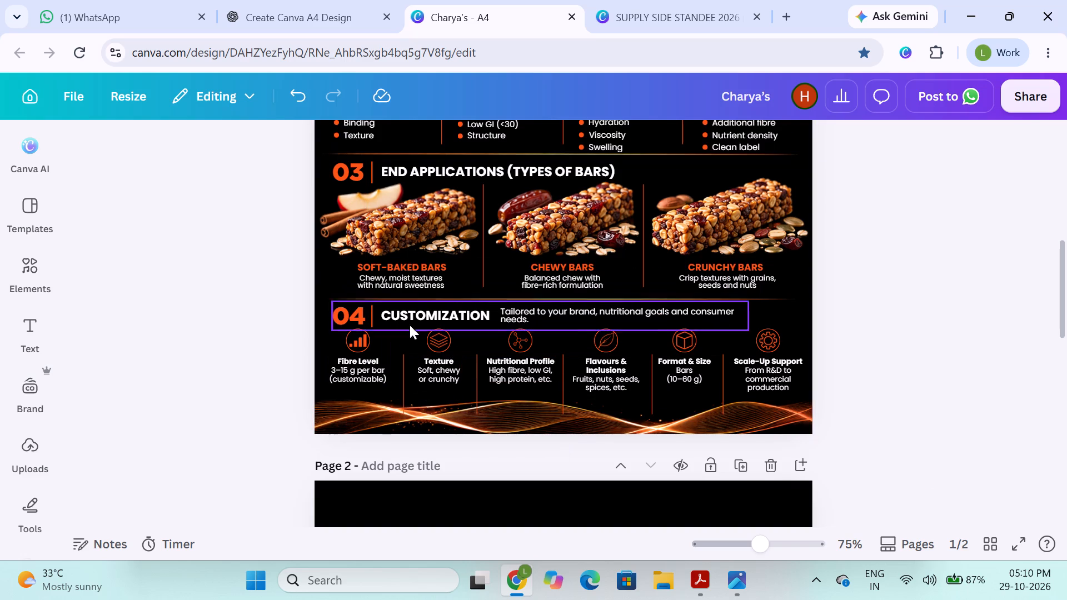
Move the grouped dividers further down until their tops reach the lower caption lines, leaving the icons and captions free to select.
left_click(557, 370)
key("Down")
key("Down")
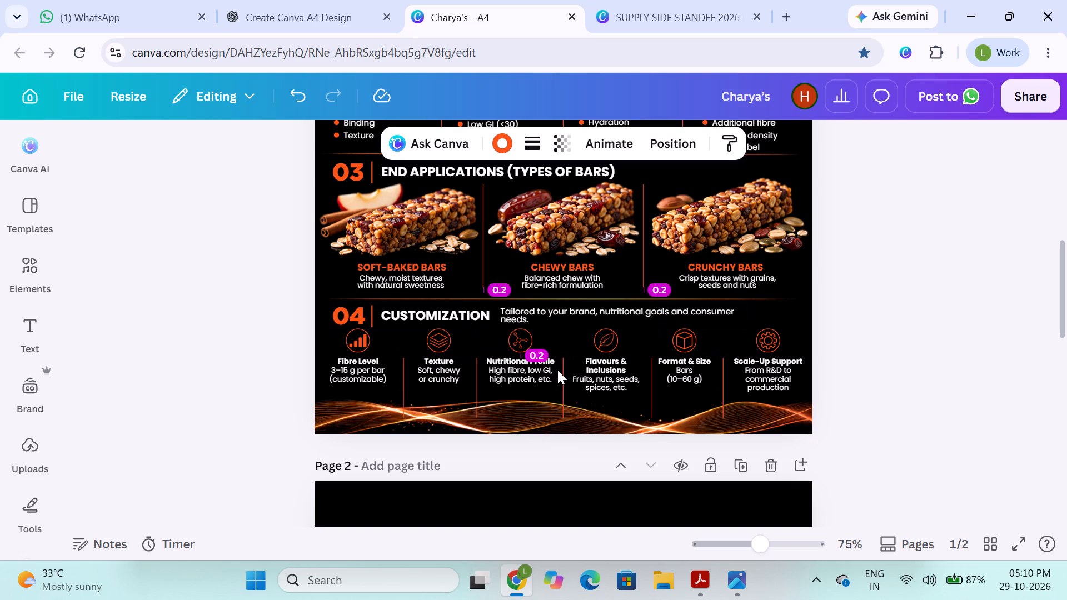
key("Down")
key("Down")
key("Down")
key("Down")
key("Down")
key("Down")
key("Down")
key("Down")
key("Down")
key("Down")
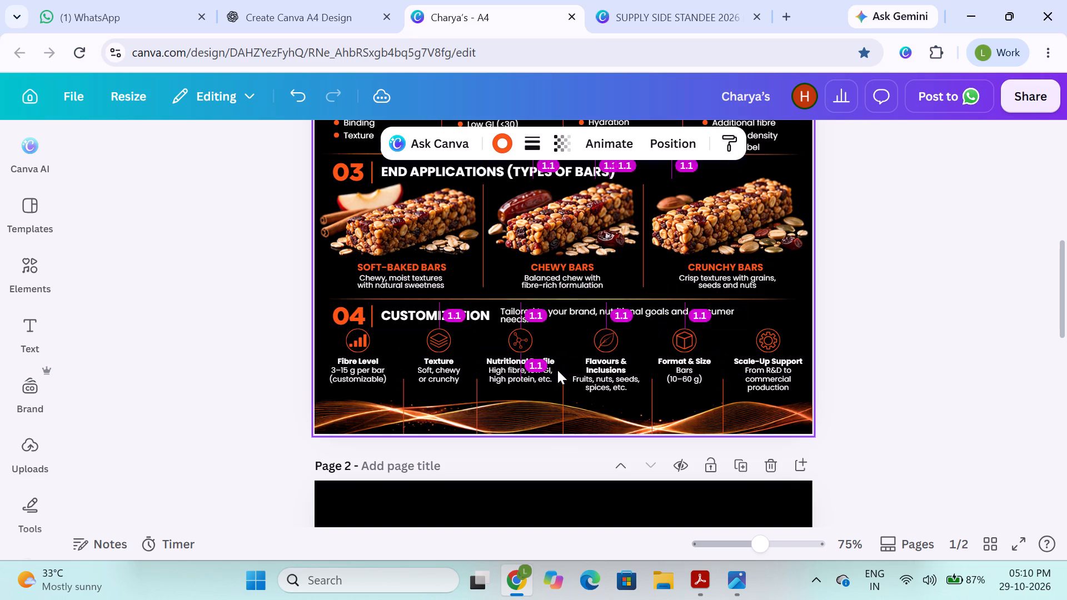
key("Down")
left_click(208, 367)
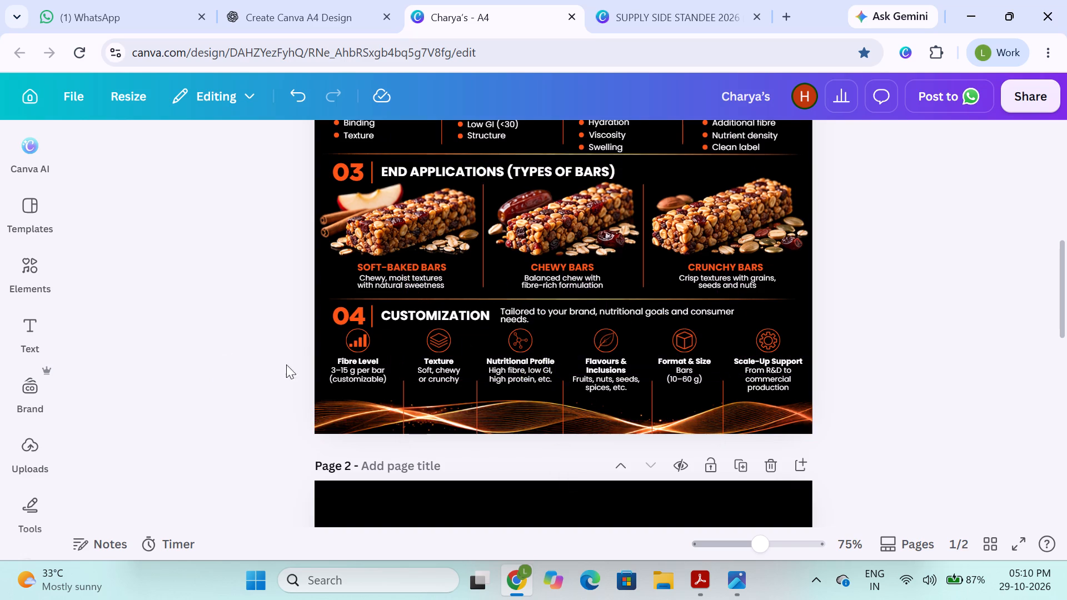
Group the Texture icon with its caption, and the Nutritional Profile icon with its caption.
left_click(442, 344)
left_click(443, 360, "shift")
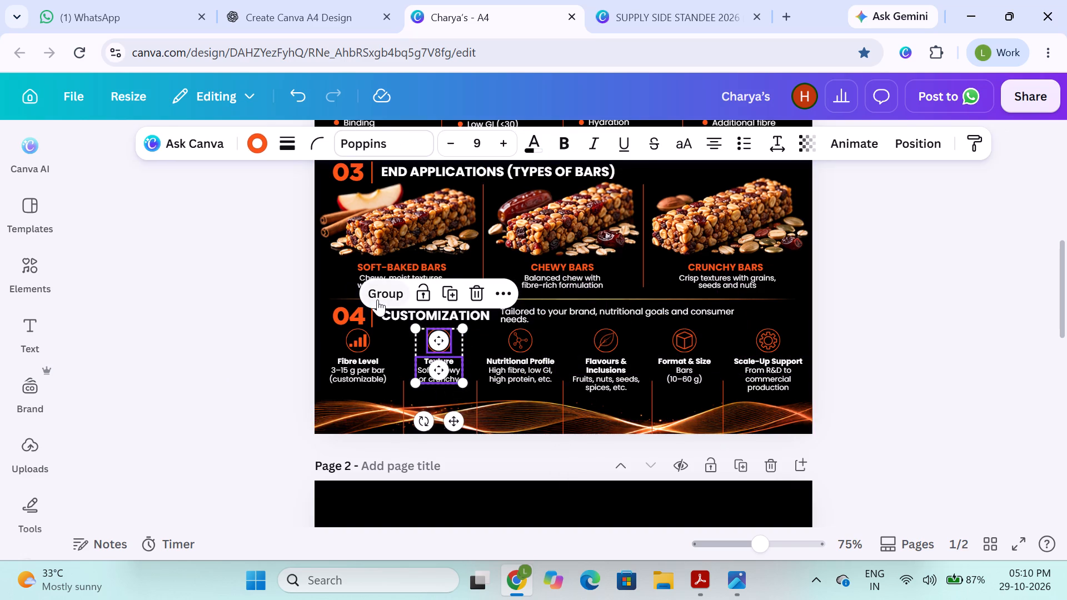
left_click(377, 299)
left_click(273, 347)
left_click(520, 341)
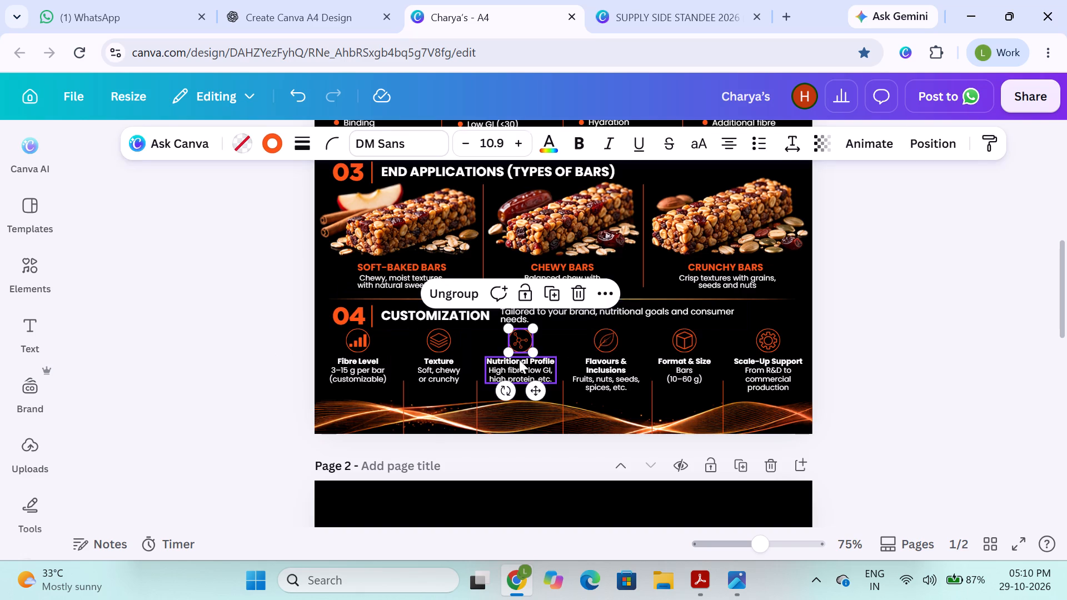
left_click(519, 359, "shift")
left_click(476, 294)
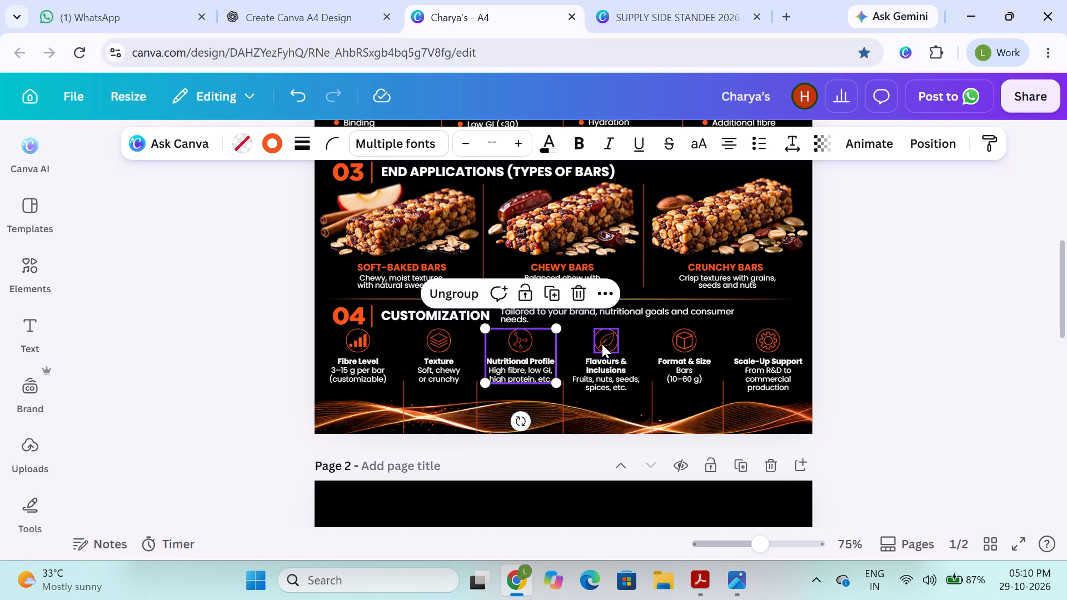
Group each of the Flavours & Inclusions, Format & Size and Scale-Up Support icons with its own caption.
left_click(602, 344)
left_click(602, 364, "shift")
left_click(542, 290)
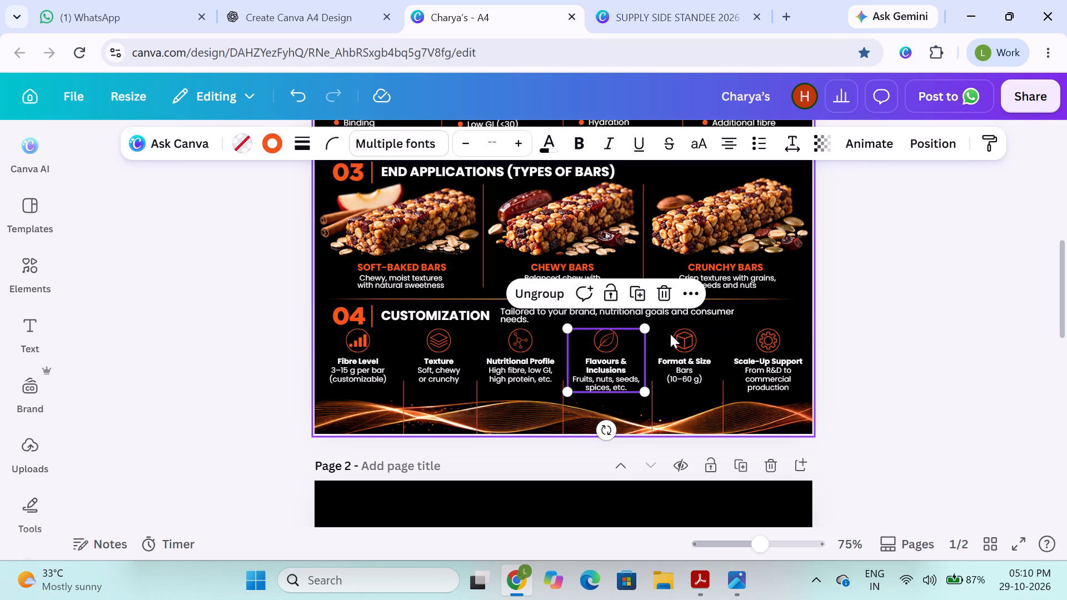
left_click(680, 337)
left_click(686, 361, "shift")
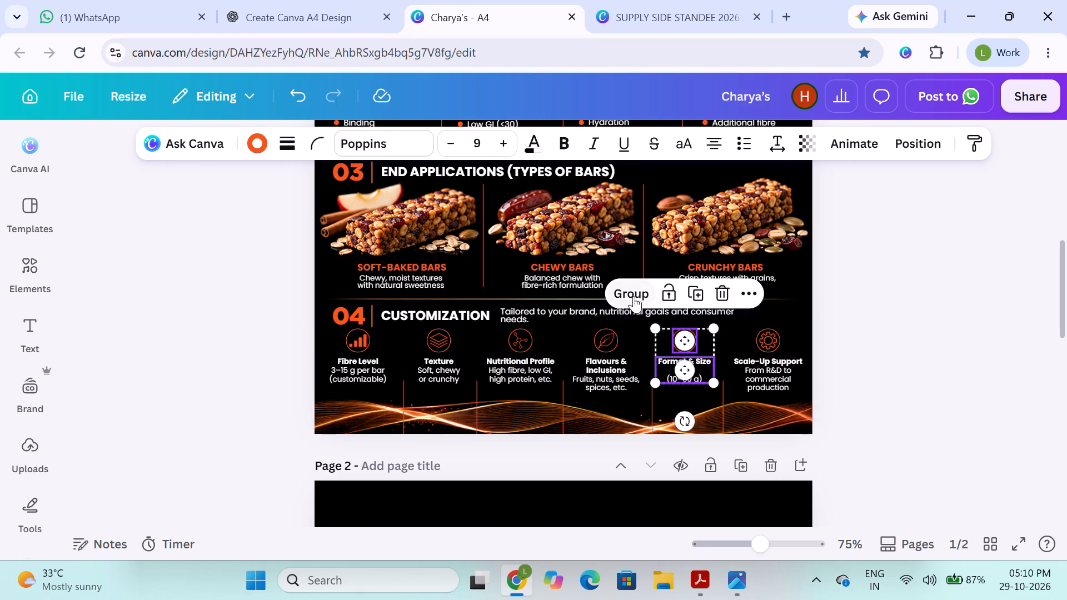
left_click(634, 296)
left_click(761, 345)
left_click(770, 367, "shift")
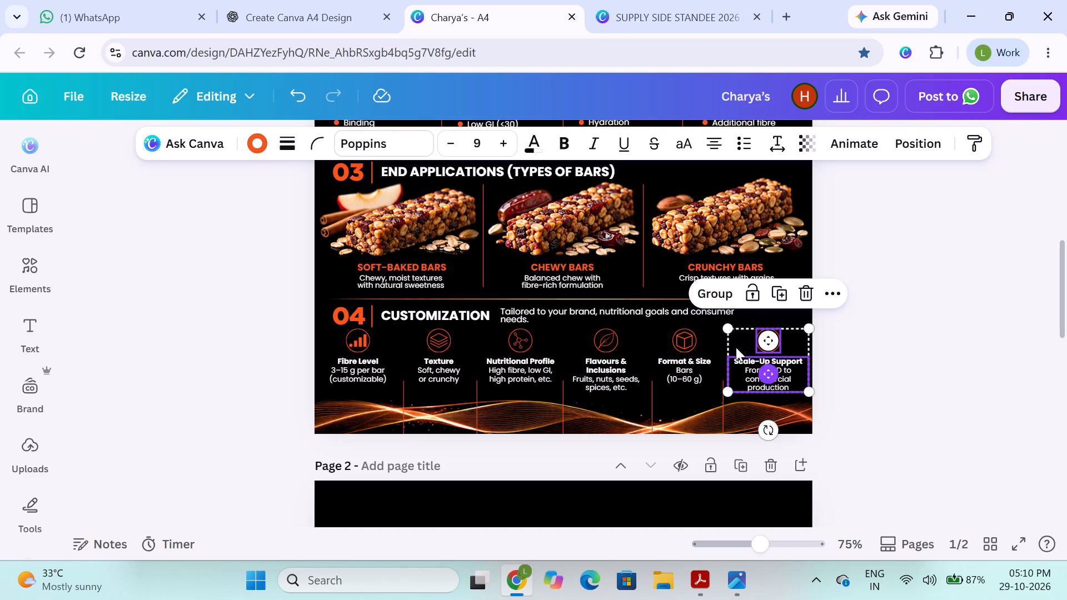
left_click(723, 302)
left_click(859, 362)
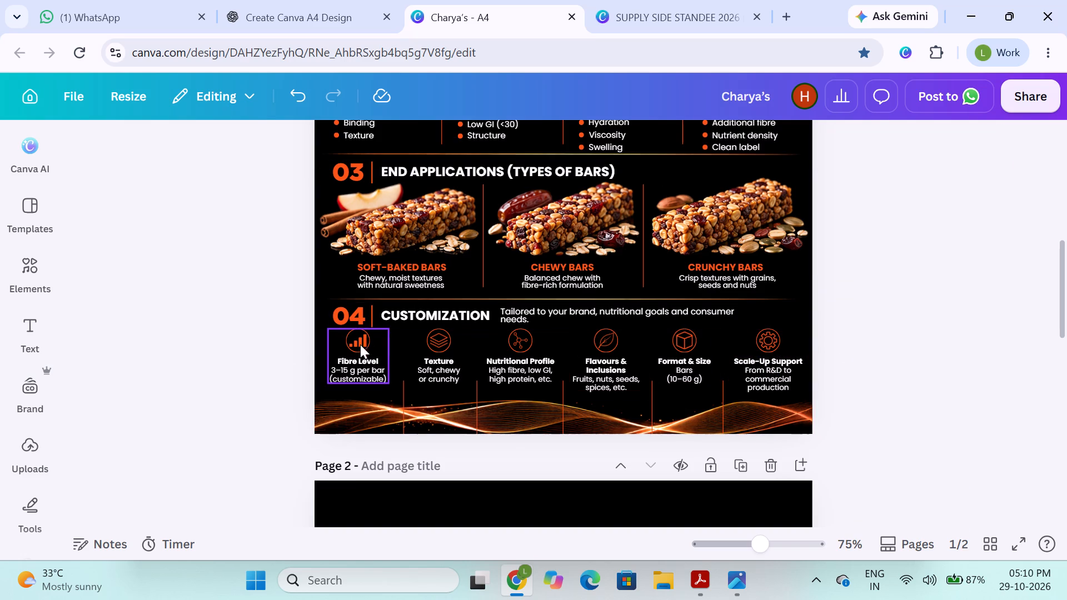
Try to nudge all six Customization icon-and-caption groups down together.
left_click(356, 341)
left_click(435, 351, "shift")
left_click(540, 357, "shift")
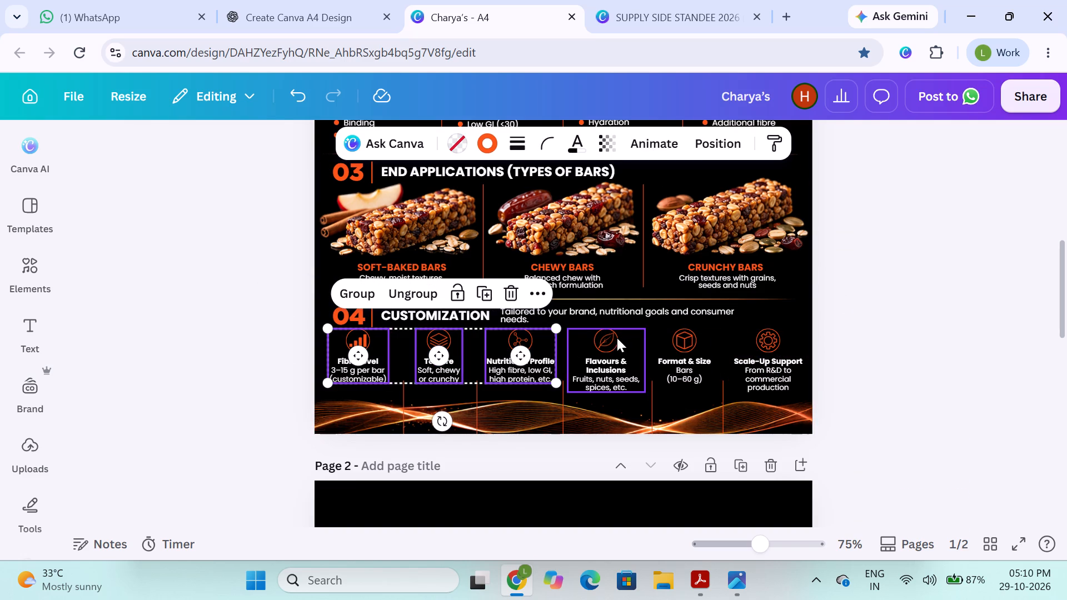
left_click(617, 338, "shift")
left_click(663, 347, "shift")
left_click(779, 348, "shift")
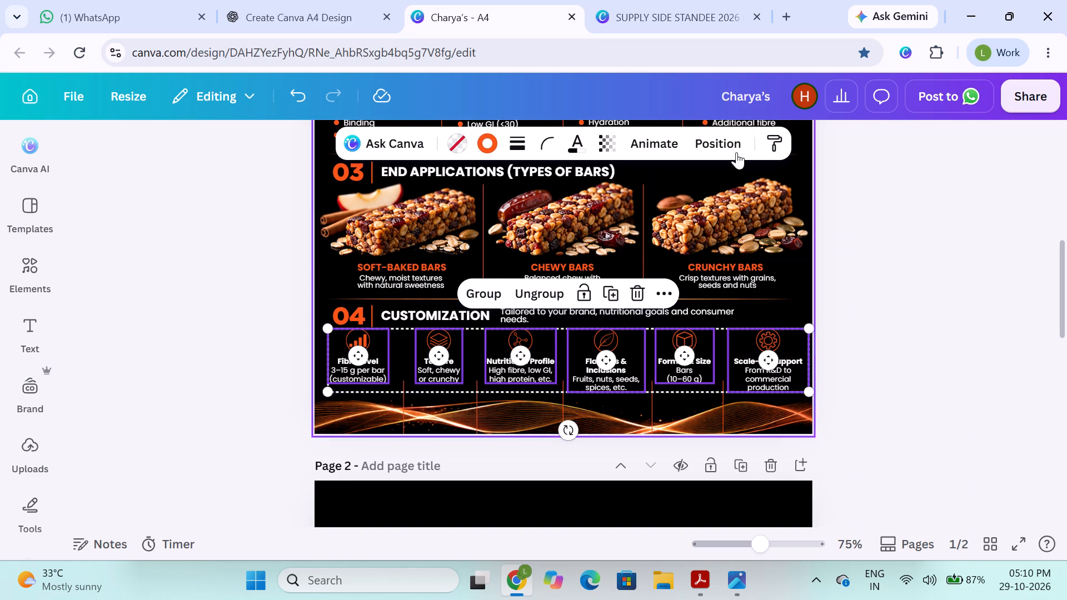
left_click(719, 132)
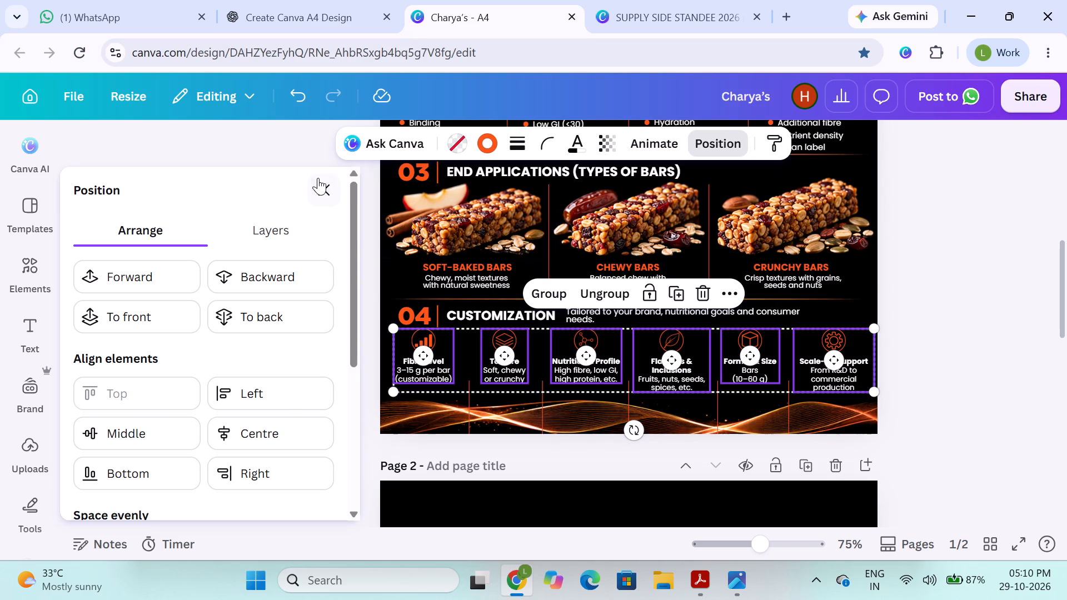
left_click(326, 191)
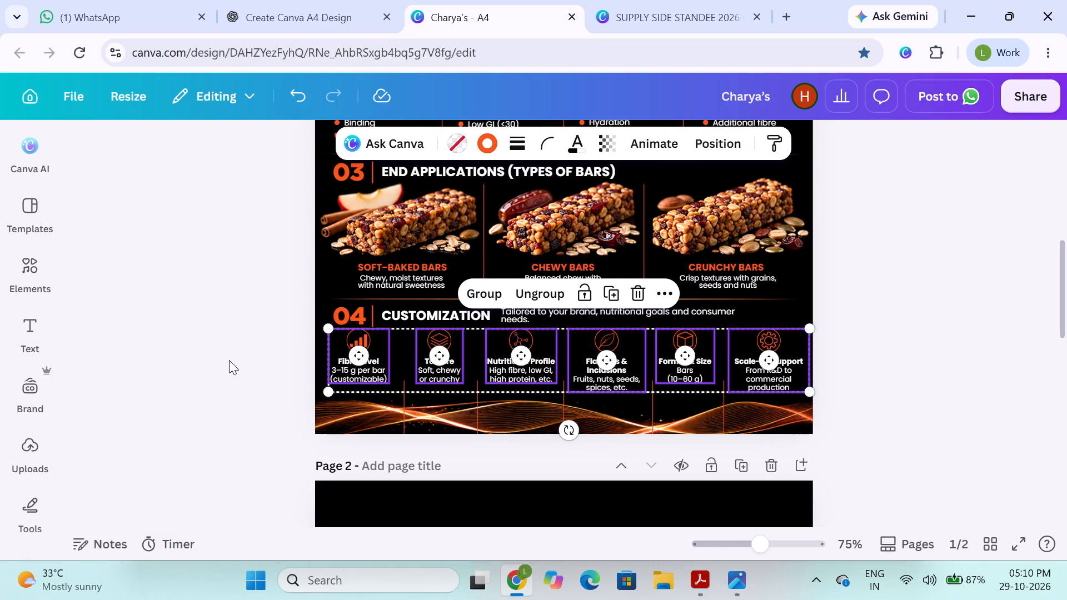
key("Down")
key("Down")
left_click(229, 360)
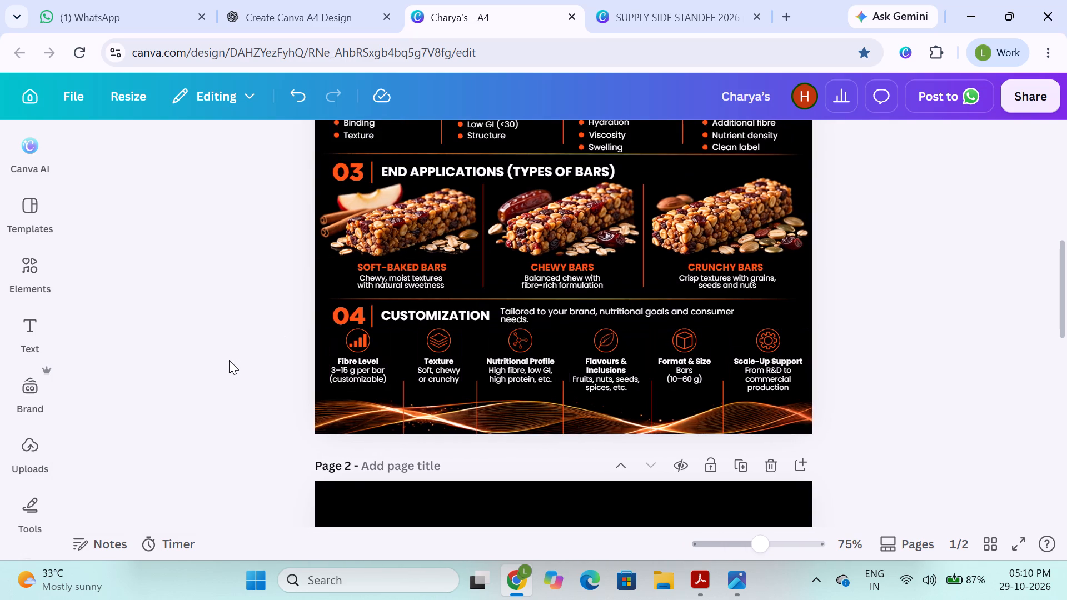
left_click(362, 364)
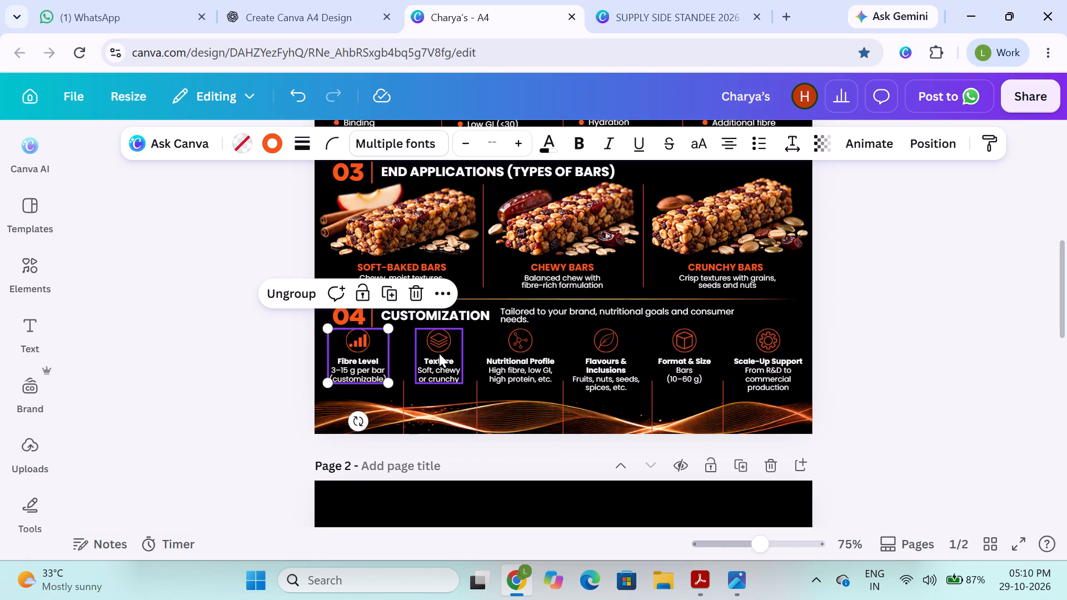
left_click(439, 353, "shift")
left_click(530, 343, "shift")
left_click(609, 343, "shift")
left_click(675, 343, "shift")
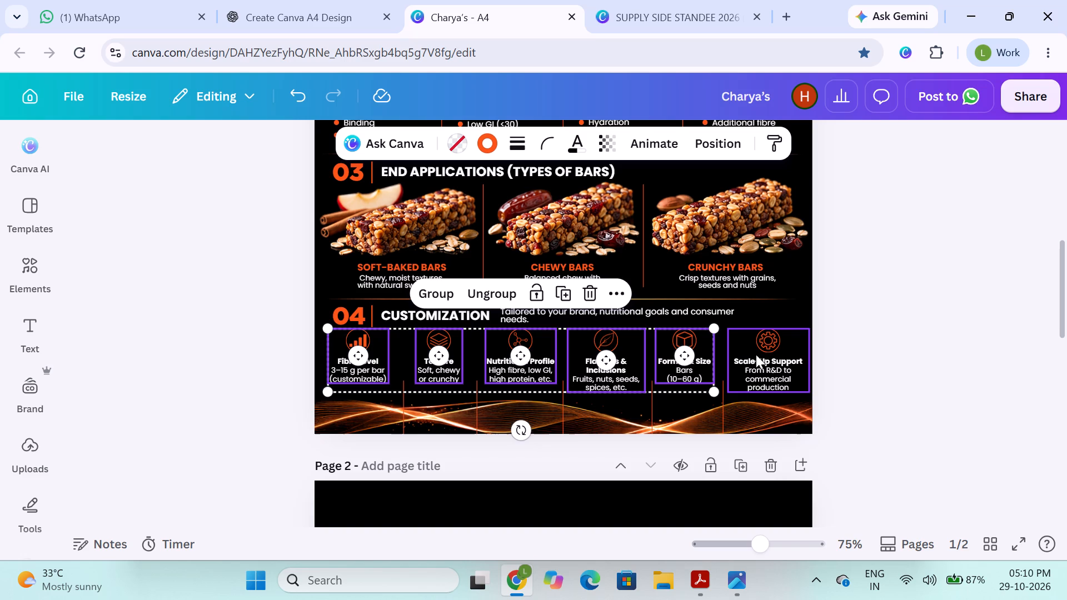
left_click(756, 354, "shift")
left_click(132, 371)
Nudge the Fibre Level and Texture icon-and-caption groups slightly left in the Customization row.
left_click(335, 361)
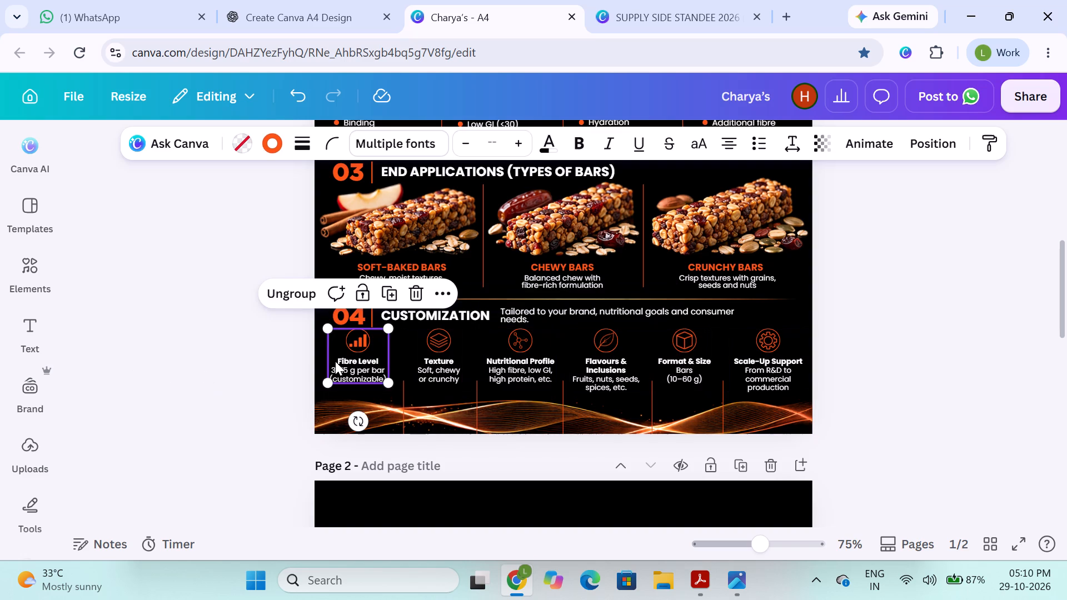
key("Right")
key("Left")
left_click(450, 350)
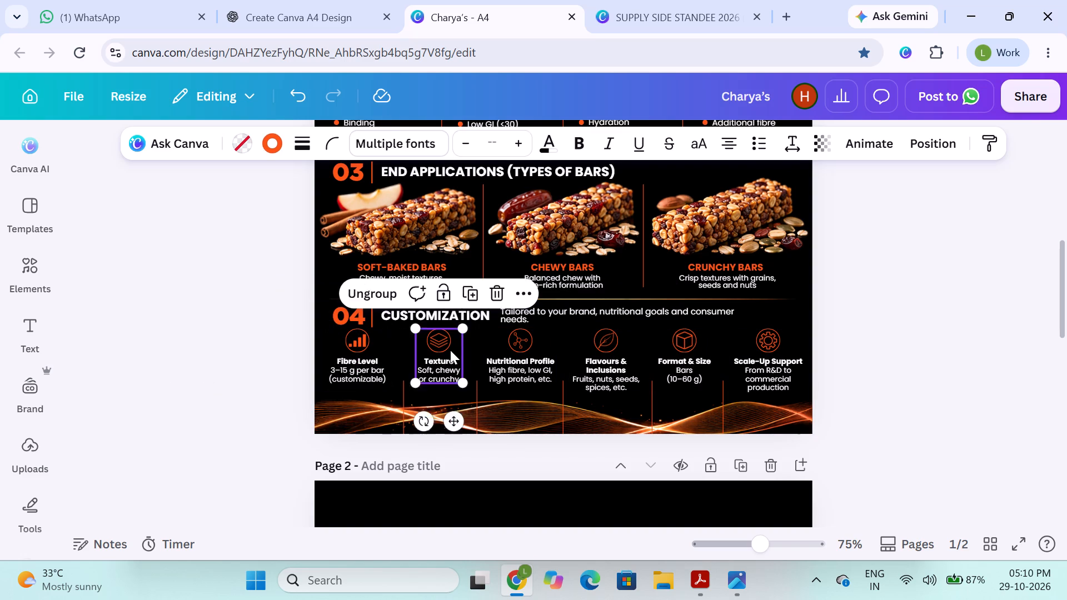
key("Left")
Fine-tune the horizontal positions of the Flavours & Inclusions, Format & Size and Scale-Up Support groups to even the row's spacing.
left_click(518, 361)
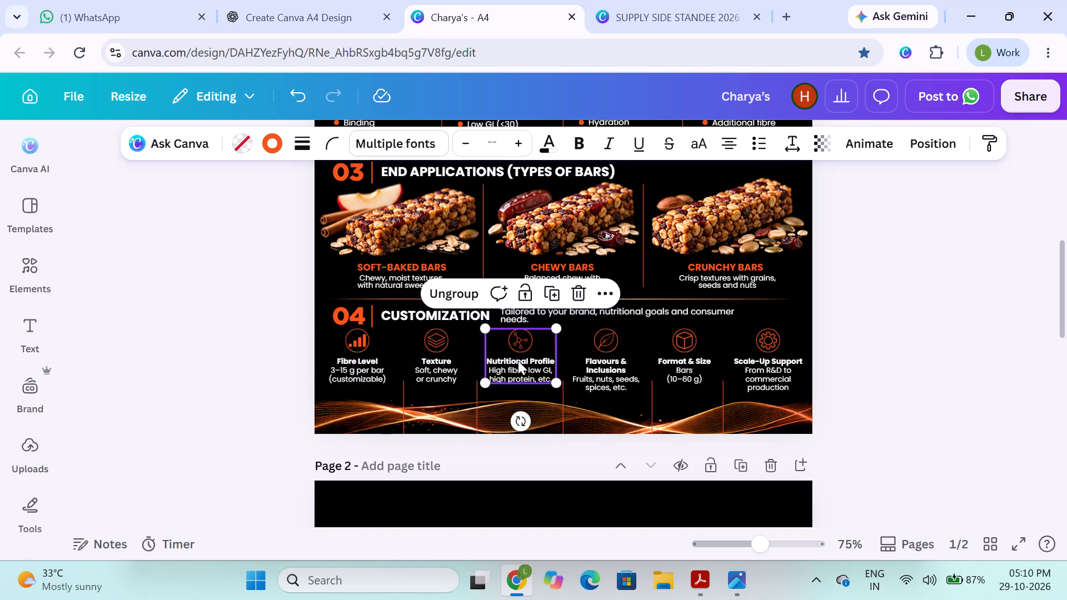
left_click(579, 362)
key("Left")
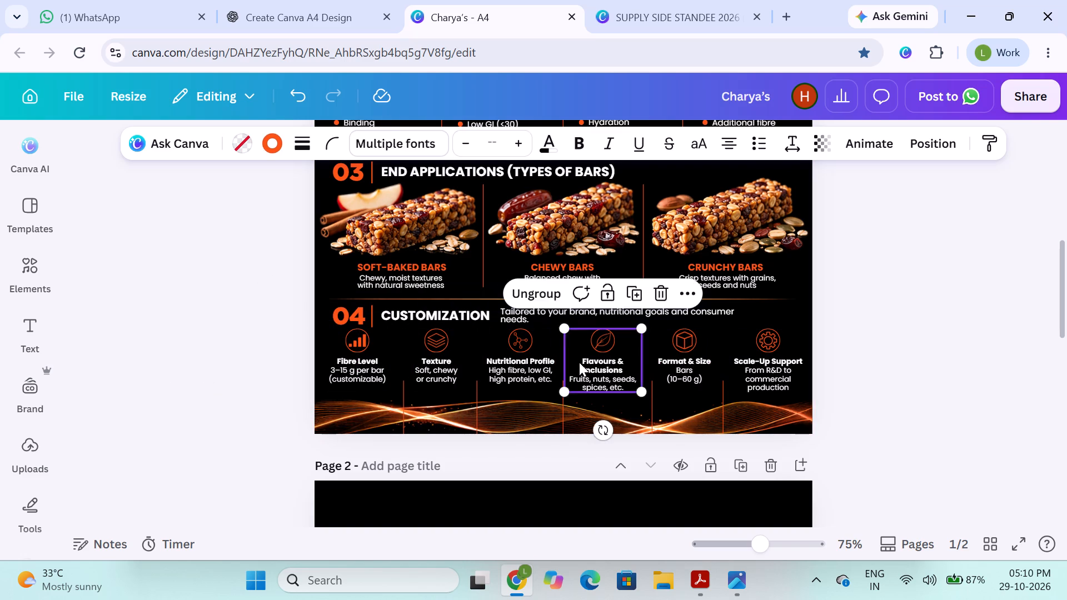
key("Left")
key("Right")
key("Right")
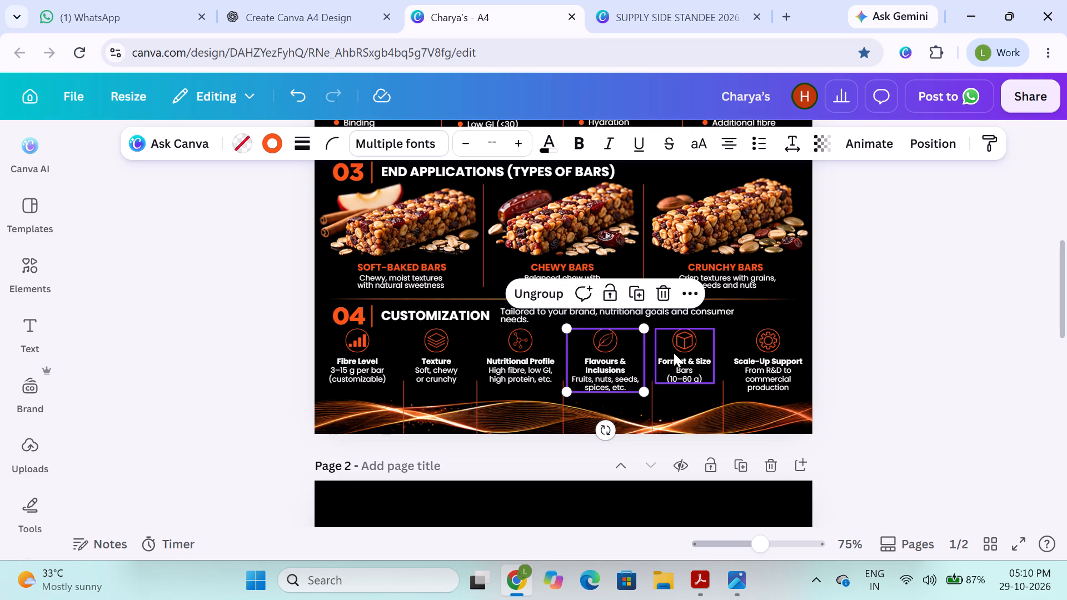
left_click(673, 353)
key("Right")
key("Right")
key("Left")
key("Left")
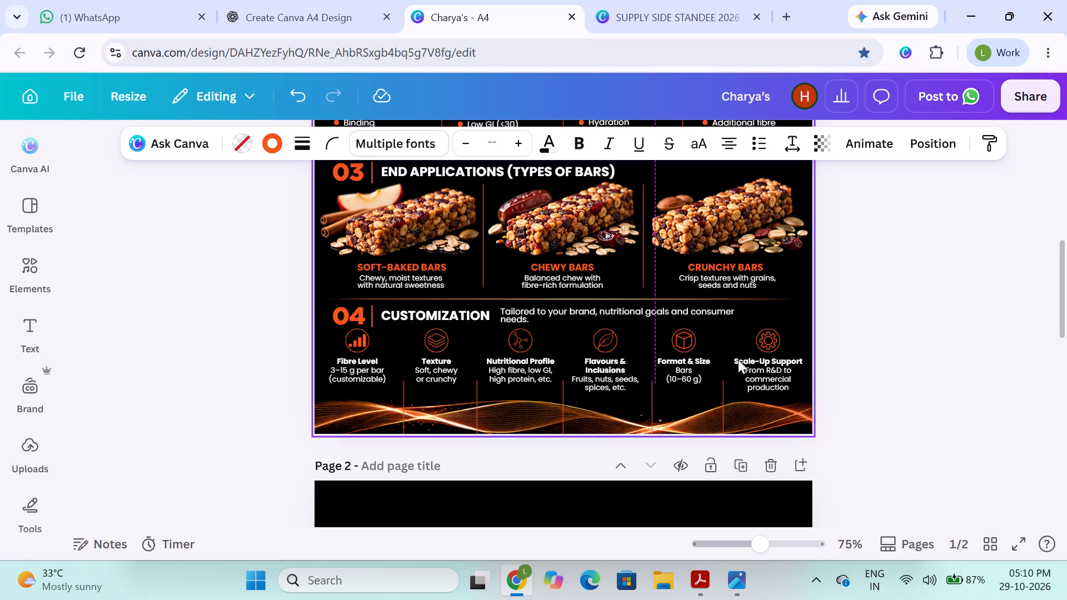
left_click(754, 358)
key("Left")
key("Right")
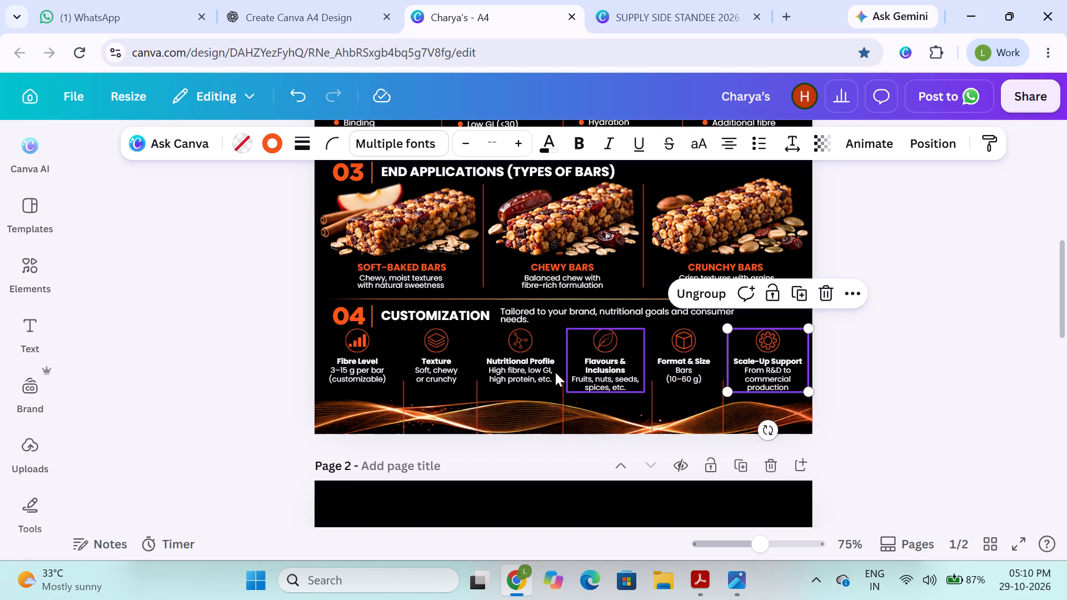
Nudge the Texture, Nutritional Profile and Flavours & Inclusions groups slightly left to even out the gaps between neighbours.
left_click(448, 372)
key("Left")
key("Left")
key("Left")
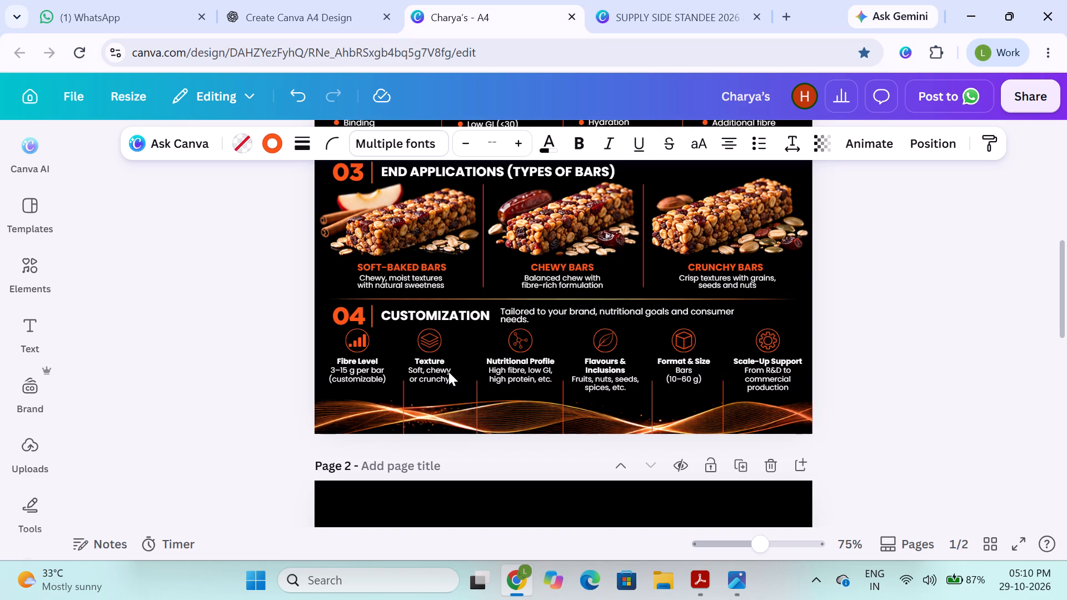
key("Right")
key("Right")
left_click(513, 358)
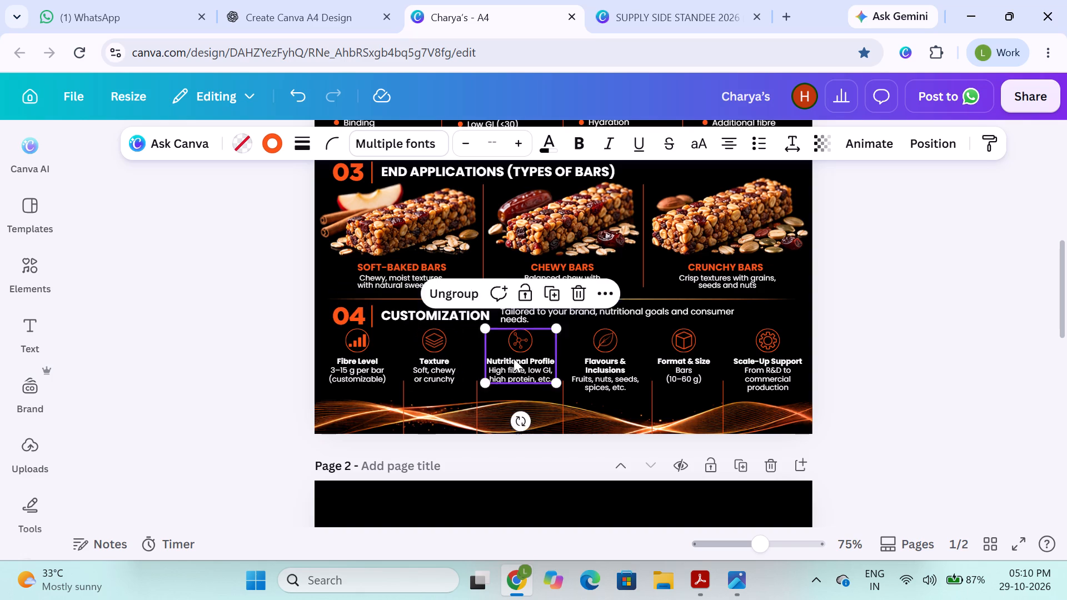
key("Left")
key("Left")
left_click(605, 352)
key("Left")
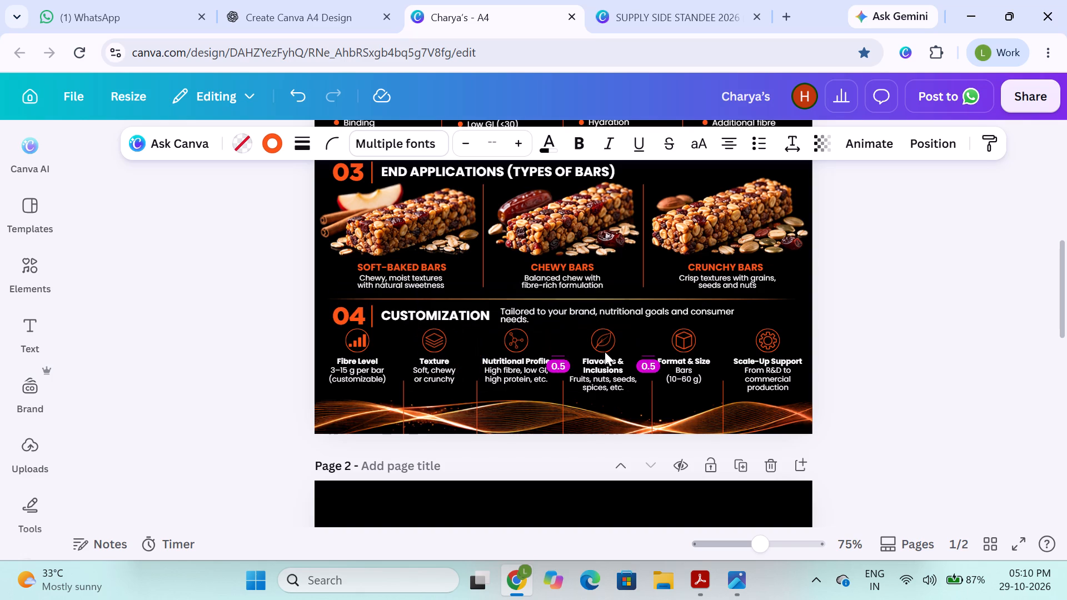
key("Left")
key("Right")
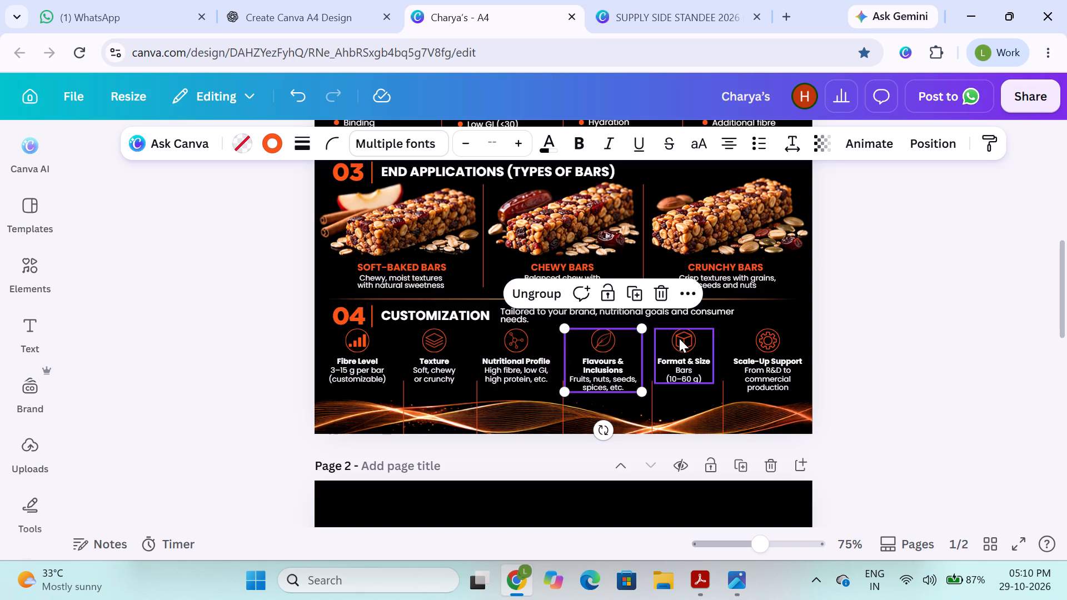
Fine-tune the horizontal placement of the Format & Size and Scale-Up Support groups at the end of the row.
left_click(679, 338)
key("Right")
key("Left")
left_click(763, 351)
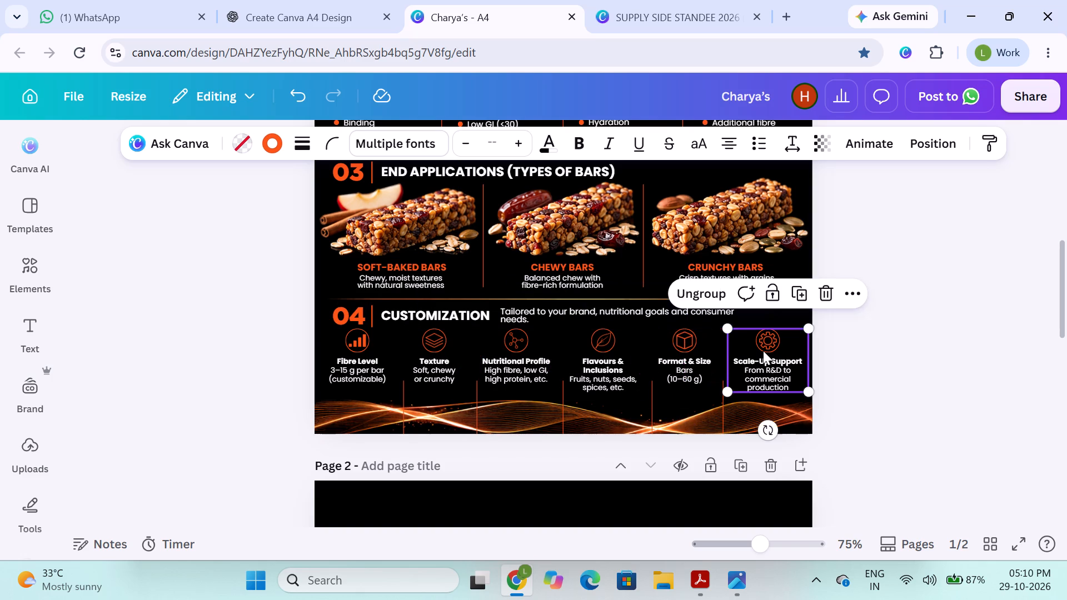
key("Right")
key("Left")
key("Left")
key("Right")
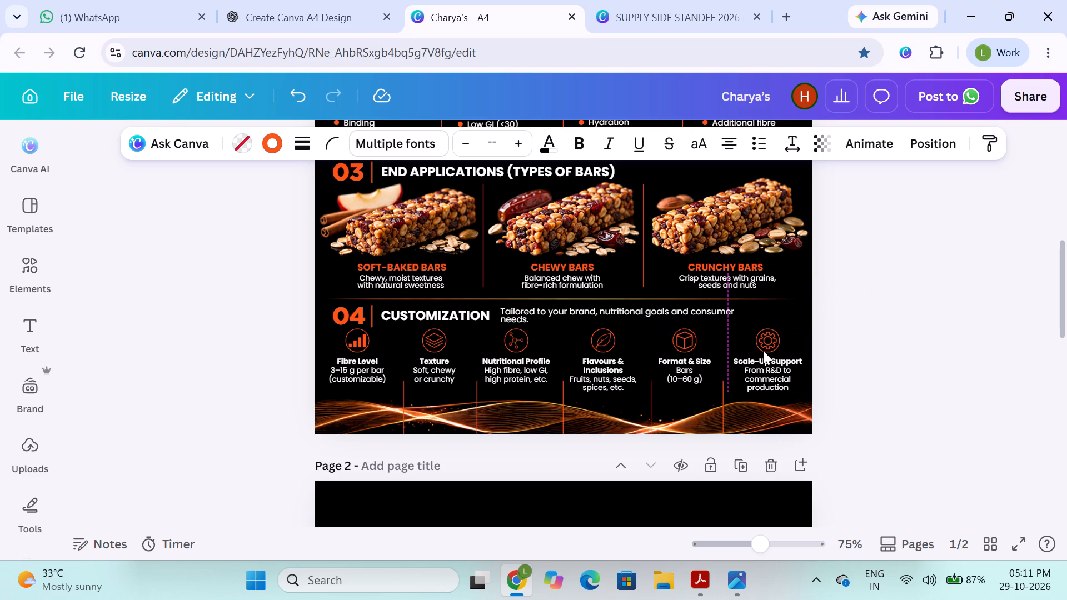
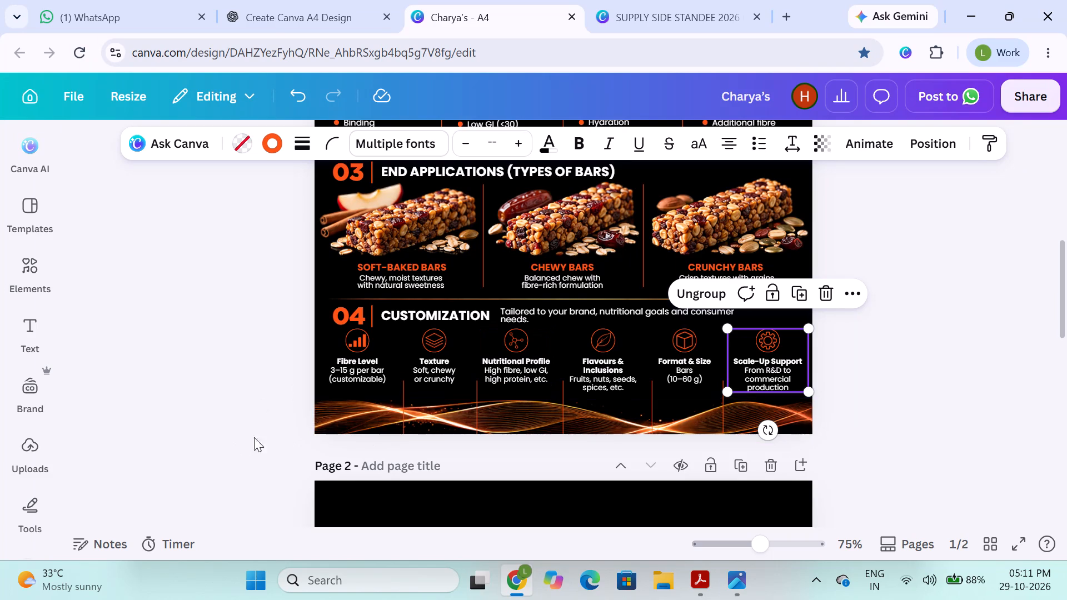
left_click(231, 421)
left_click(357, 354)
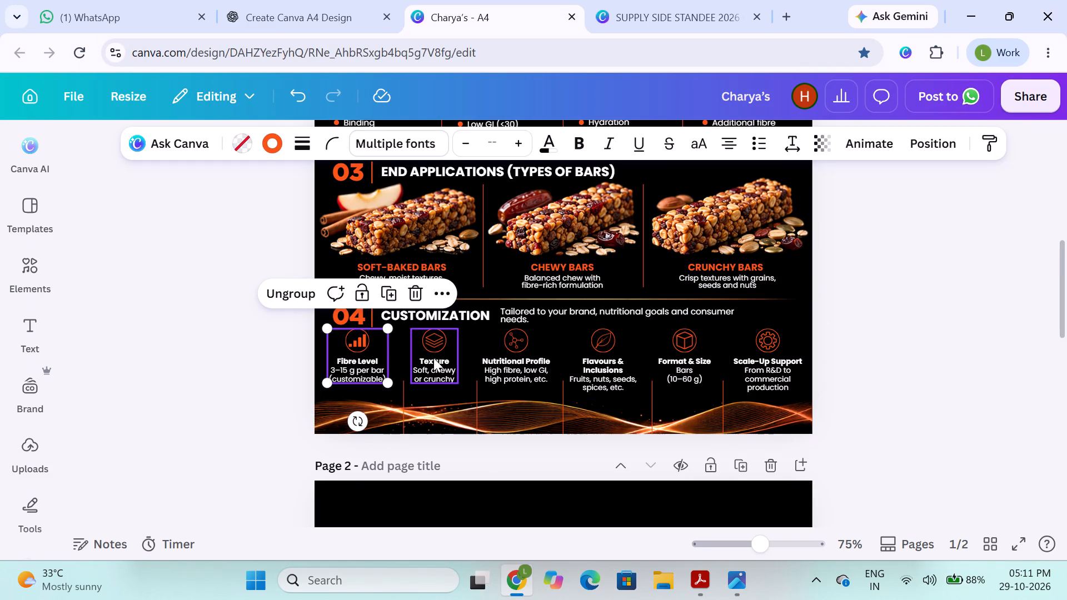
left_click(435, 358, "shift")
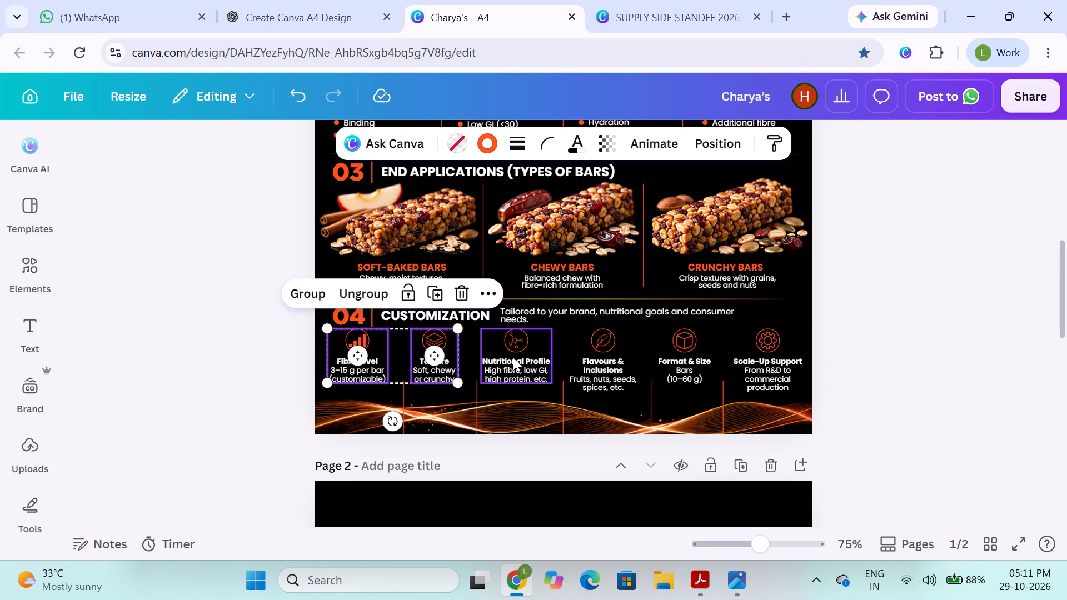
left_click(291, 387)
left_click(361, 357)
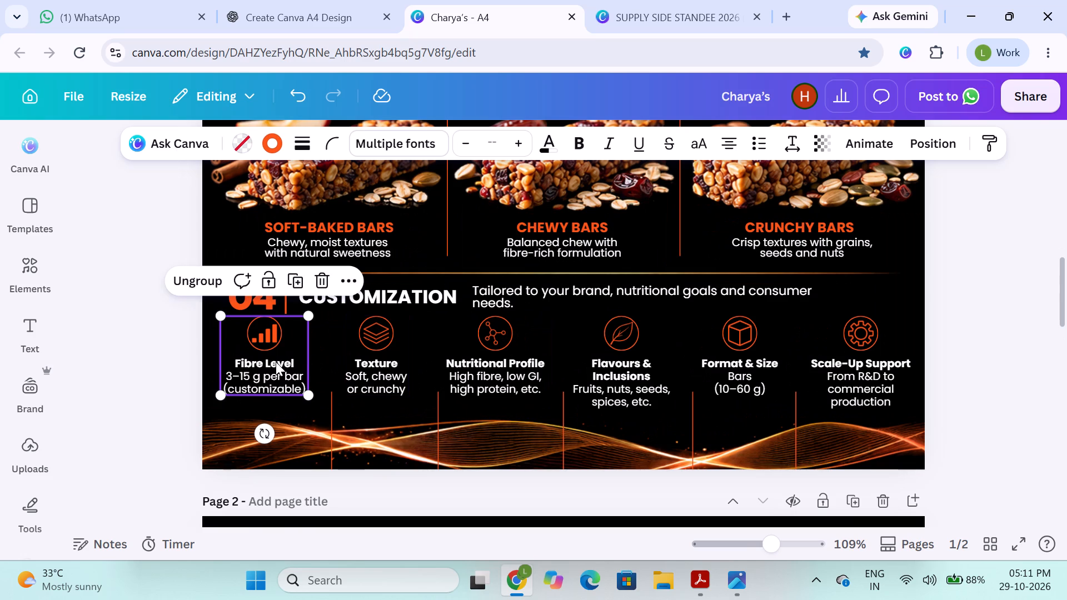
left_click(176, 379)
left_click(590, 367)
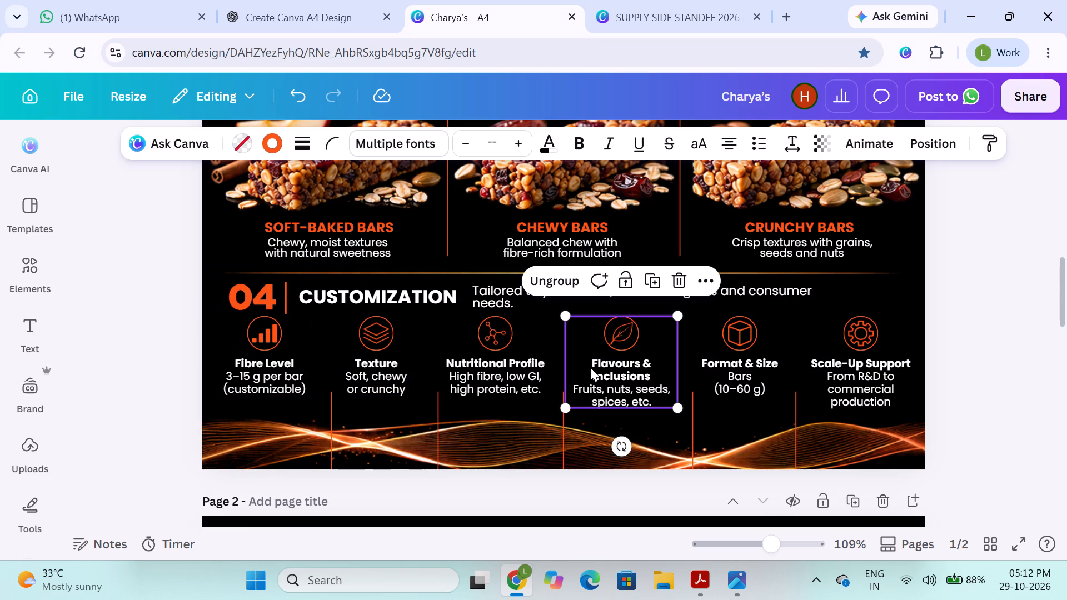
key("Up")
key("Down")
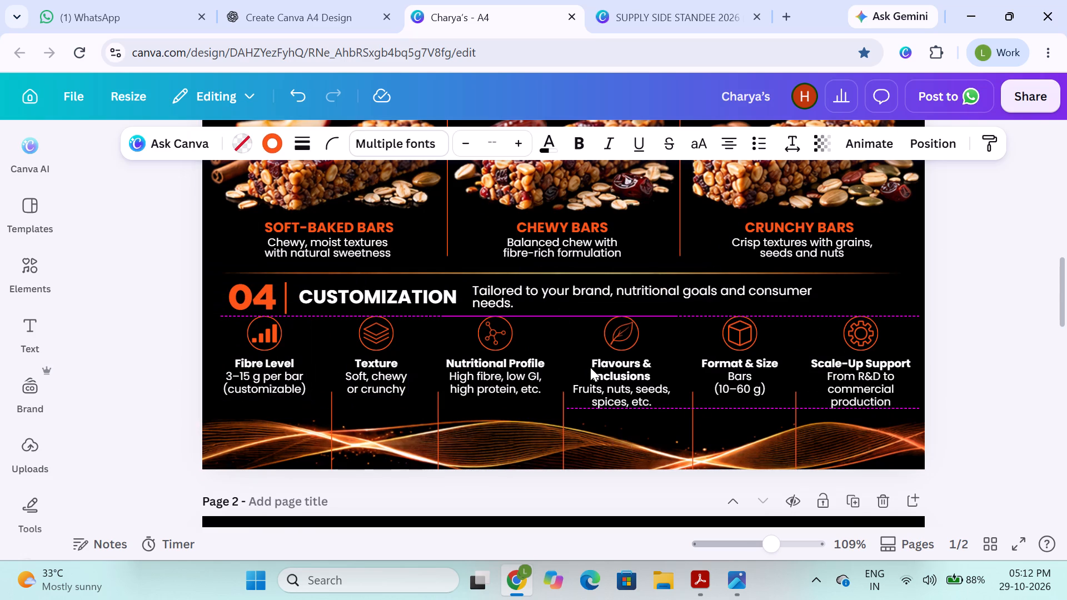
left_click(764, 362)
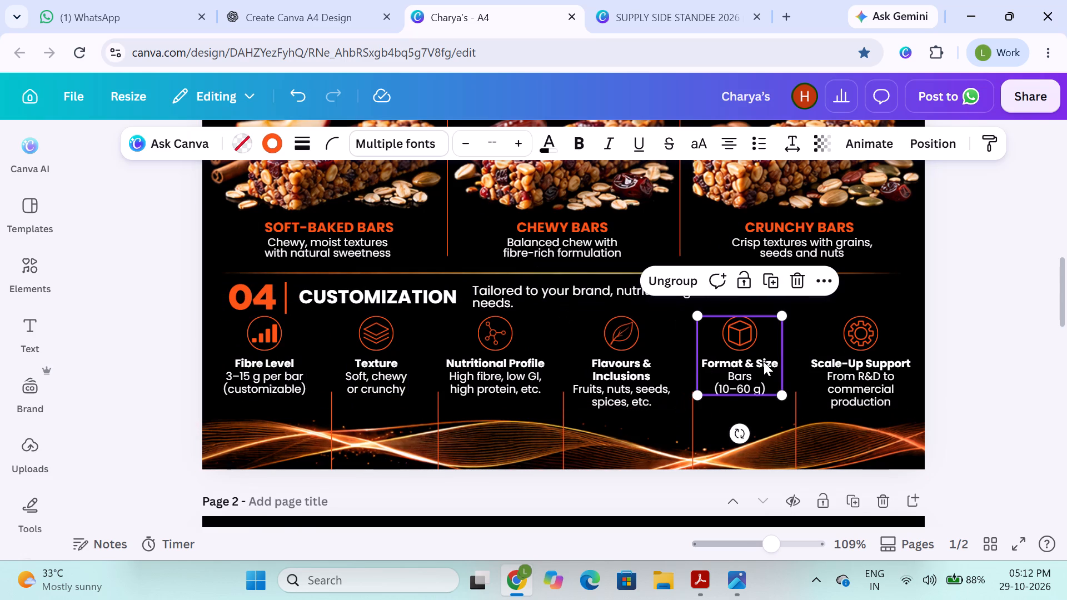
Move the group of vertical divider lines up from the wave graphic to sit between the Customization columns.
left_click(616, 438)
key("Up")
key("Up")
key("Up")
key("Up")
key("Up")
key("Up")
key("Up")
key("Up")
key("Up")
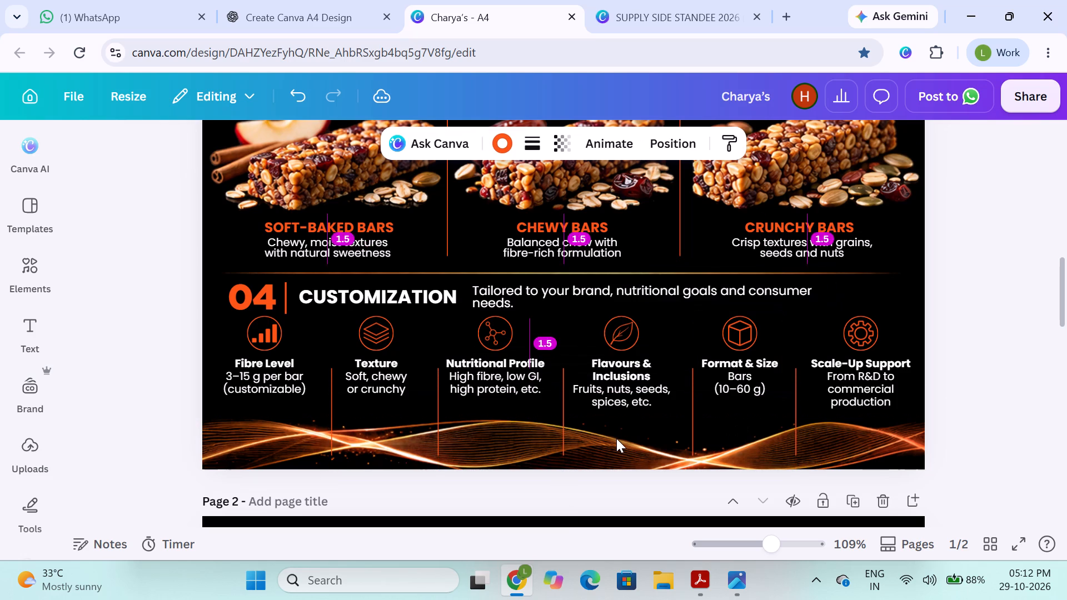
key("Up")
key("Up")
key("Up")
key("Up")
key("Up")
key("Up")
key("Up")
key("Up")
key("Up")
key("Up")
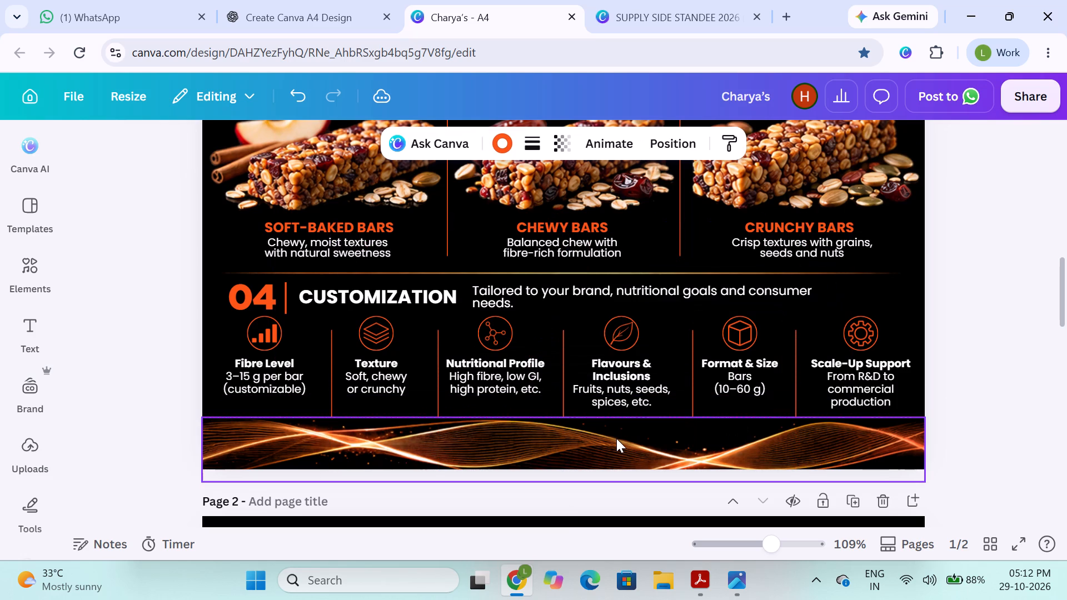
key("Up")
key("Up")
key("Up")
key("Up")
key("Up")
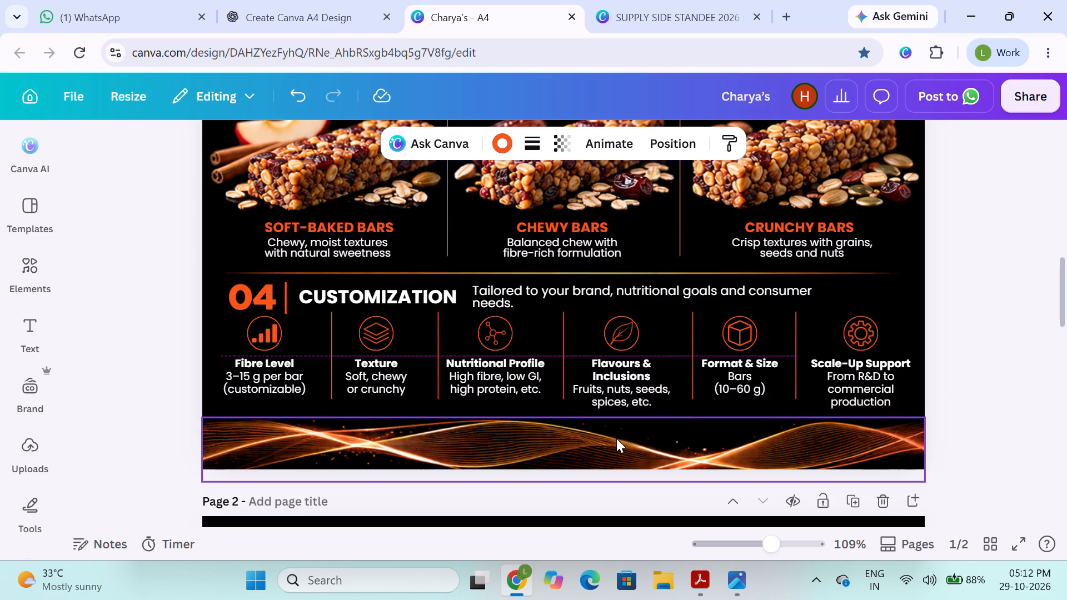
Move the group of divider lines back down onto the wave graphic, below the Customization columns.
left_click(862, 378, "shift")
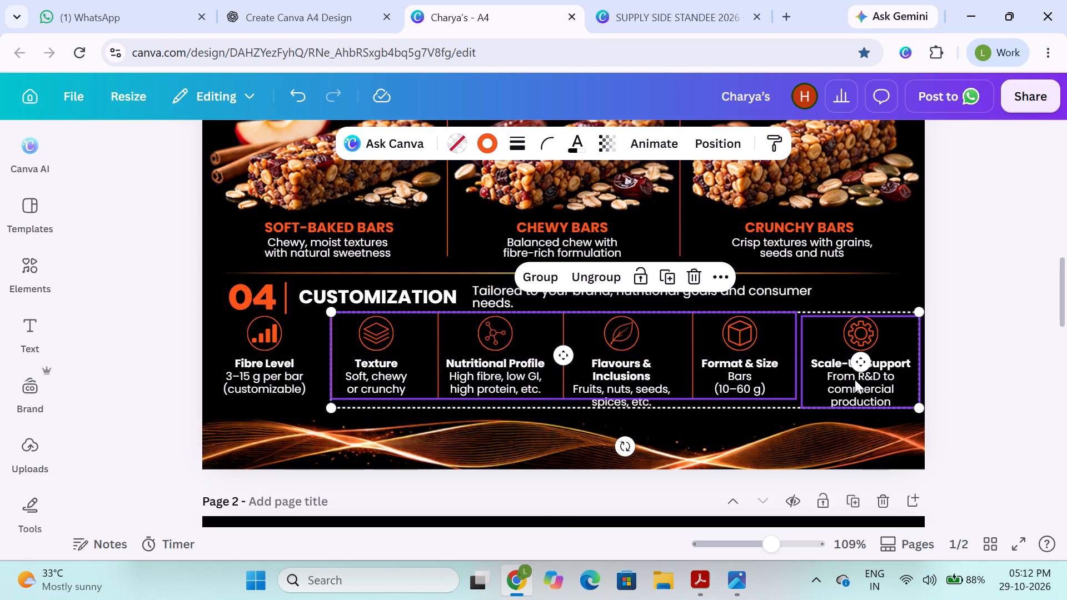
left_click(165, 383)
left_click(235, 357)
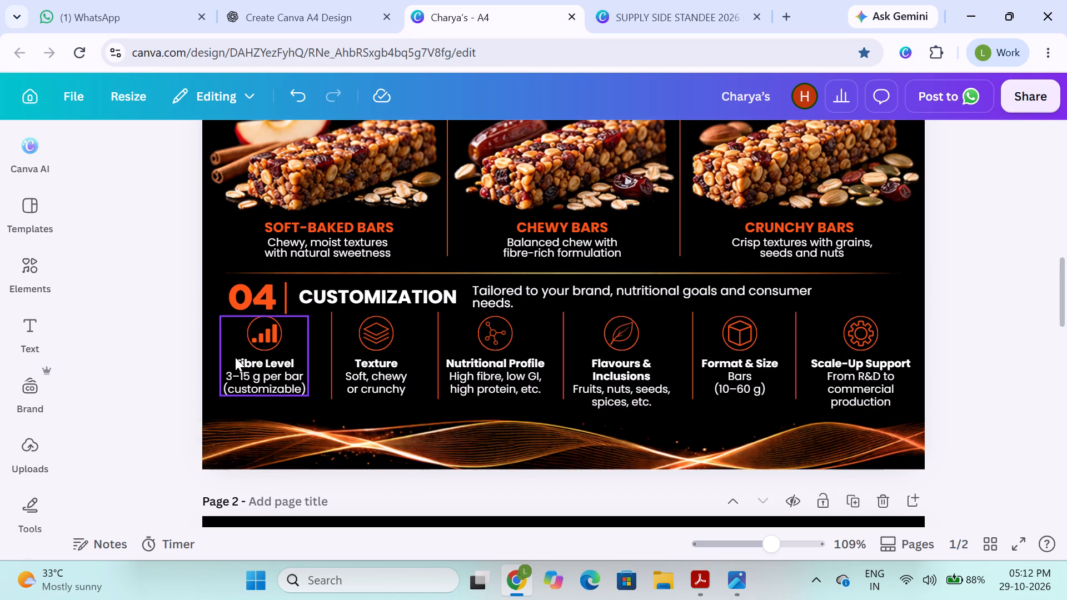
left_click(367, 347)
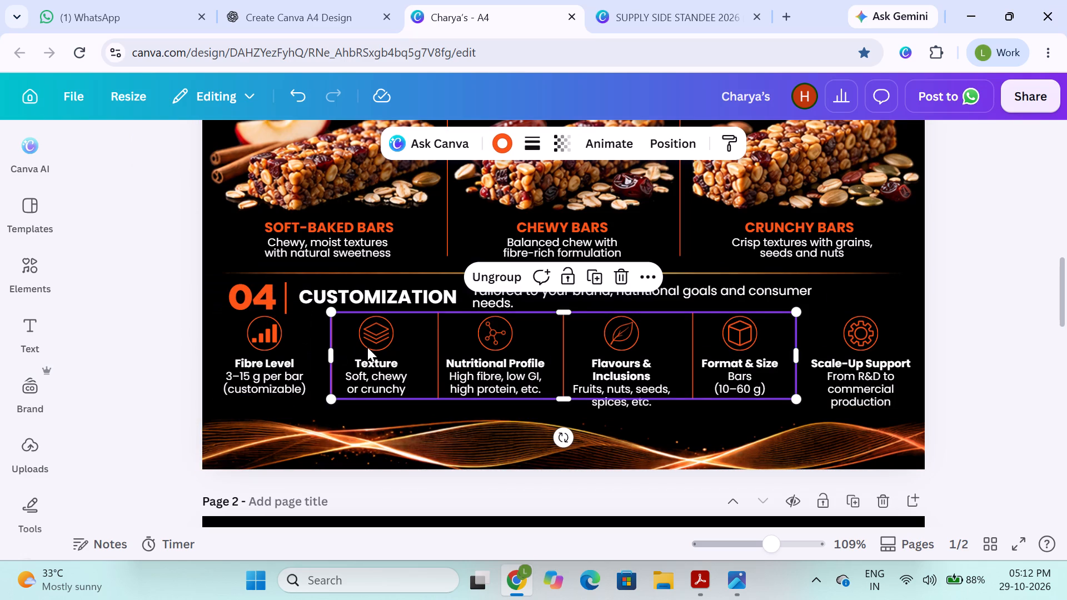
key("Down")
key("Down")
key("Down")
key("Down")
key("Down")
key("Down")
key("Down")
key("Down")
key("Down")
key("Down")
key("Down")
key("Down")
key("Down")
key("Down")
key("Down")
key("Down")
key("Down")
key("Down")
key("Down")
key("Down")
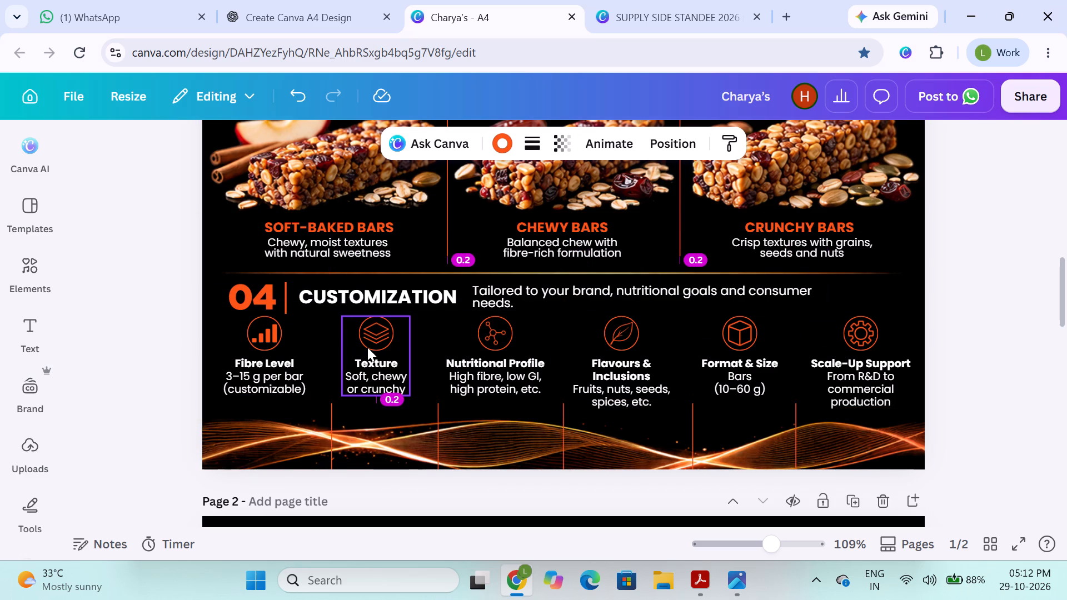
Shift the Texture and Nutritional Profile columns slightly to the left, keeping them level with the Fibre Level column.
left_click(242, 333)
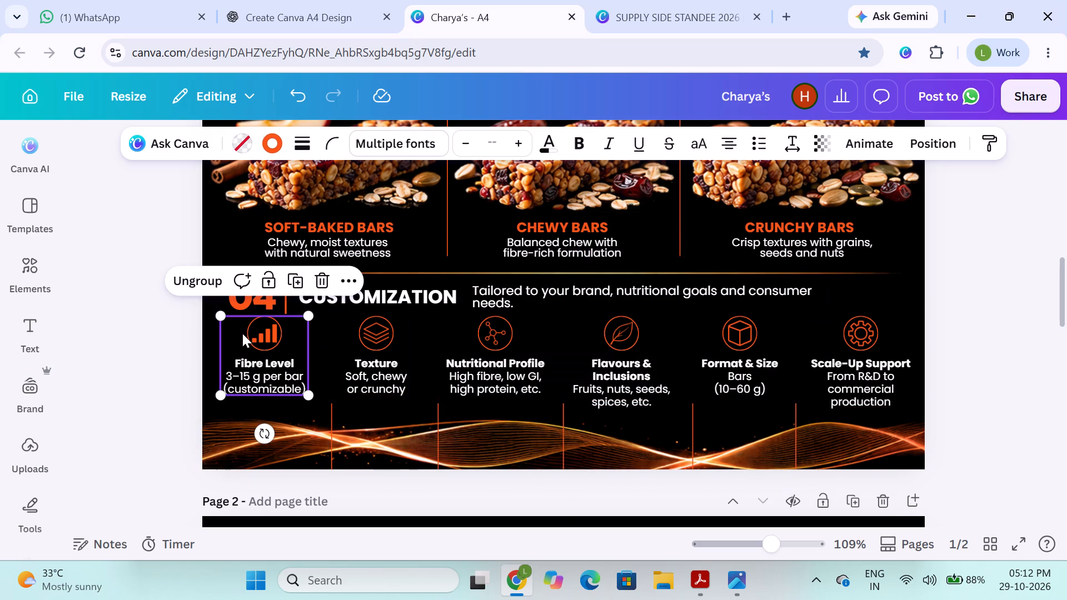
key("Right")
key("Left")
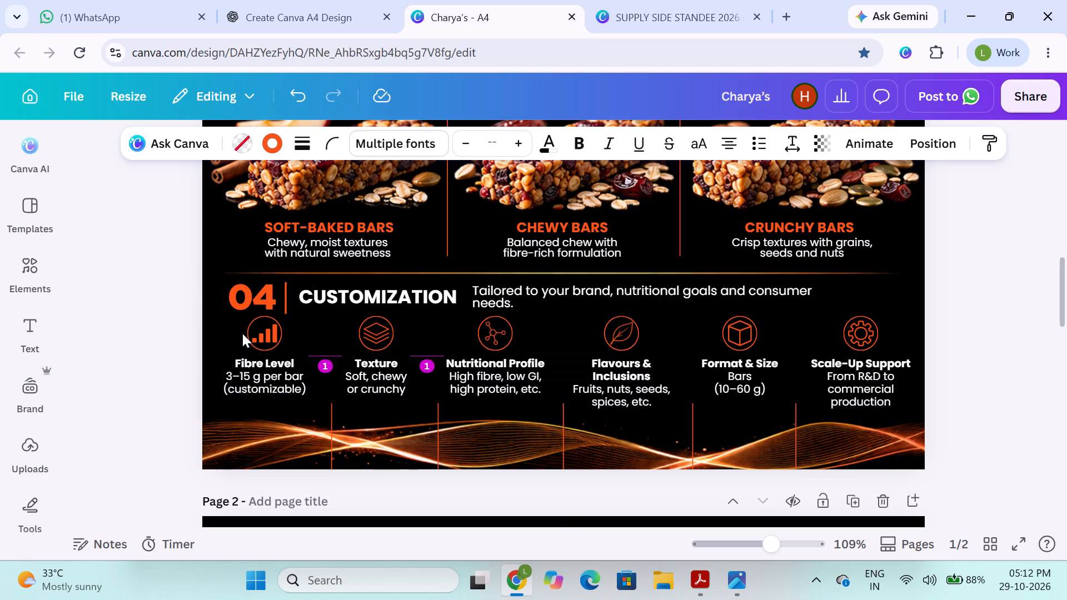
left_click(365, 337)
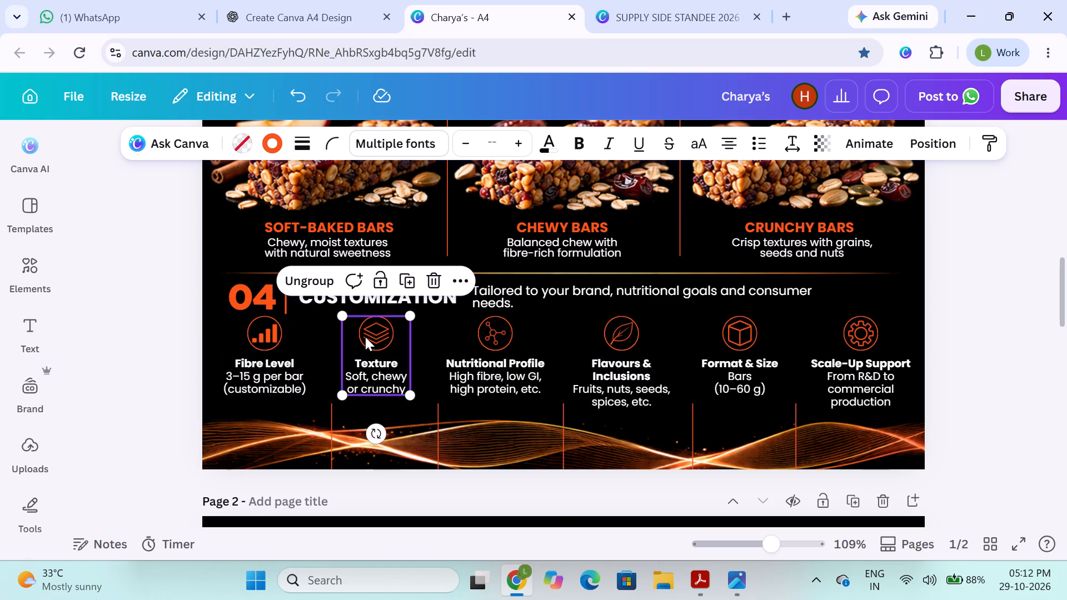
left_click(275, 360, "shift")
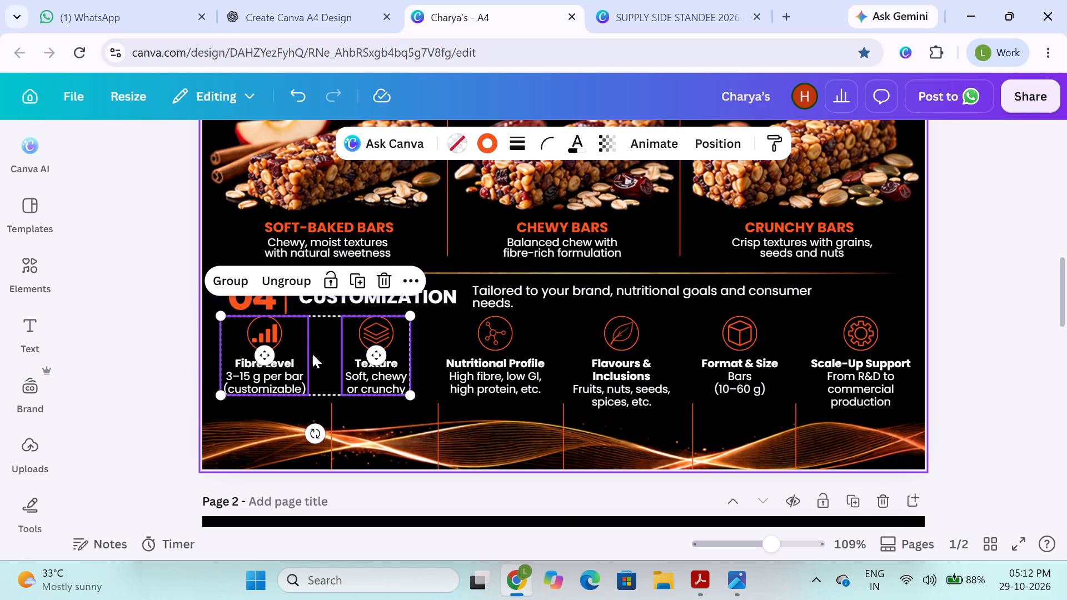
left_click(176, 367)
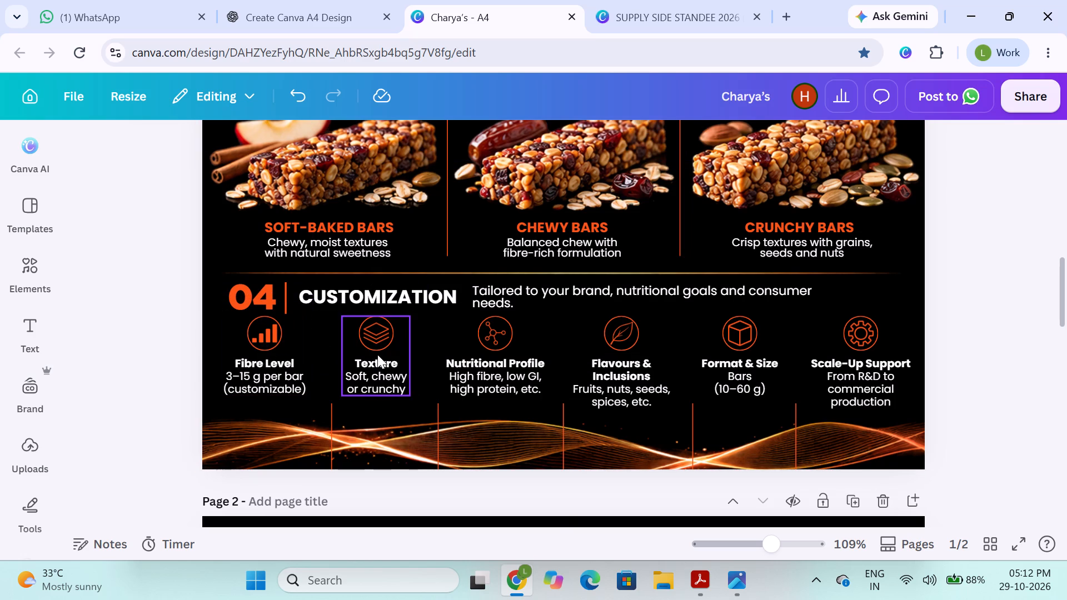
left_click(377, 354)
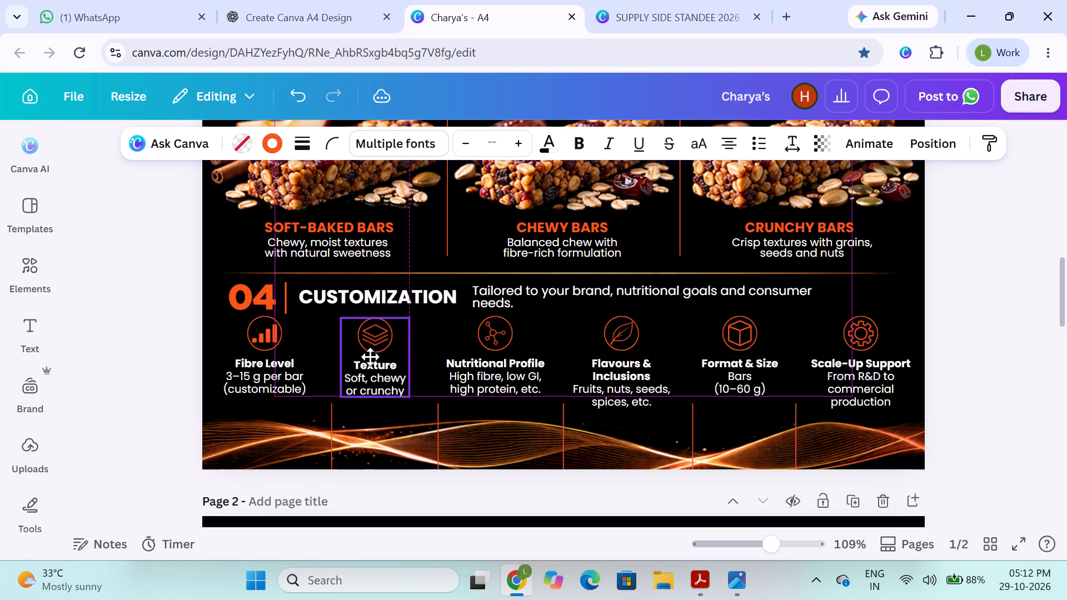
left_click(482, 354)
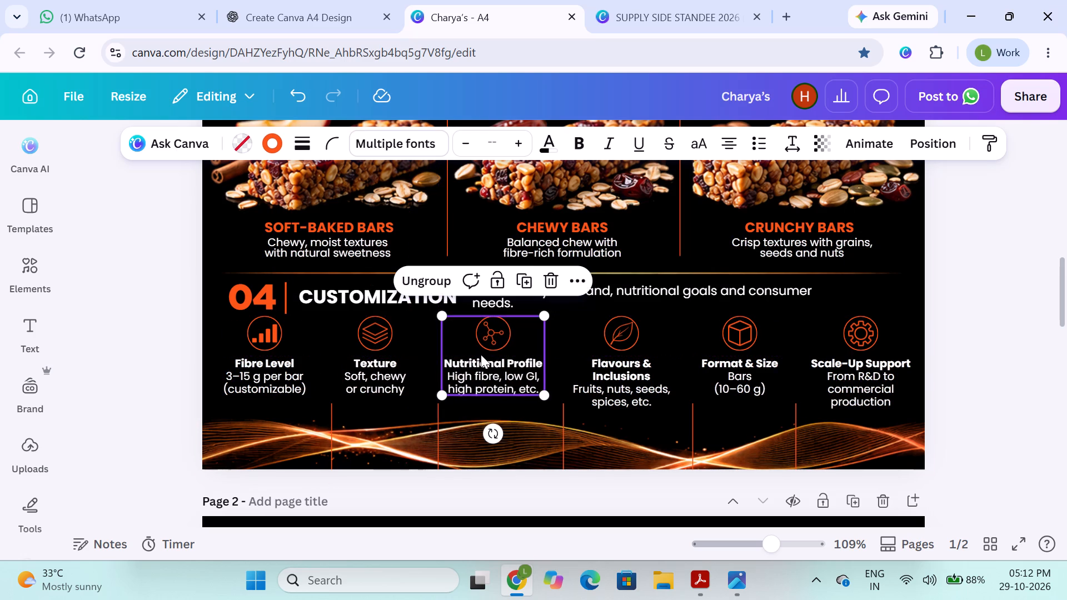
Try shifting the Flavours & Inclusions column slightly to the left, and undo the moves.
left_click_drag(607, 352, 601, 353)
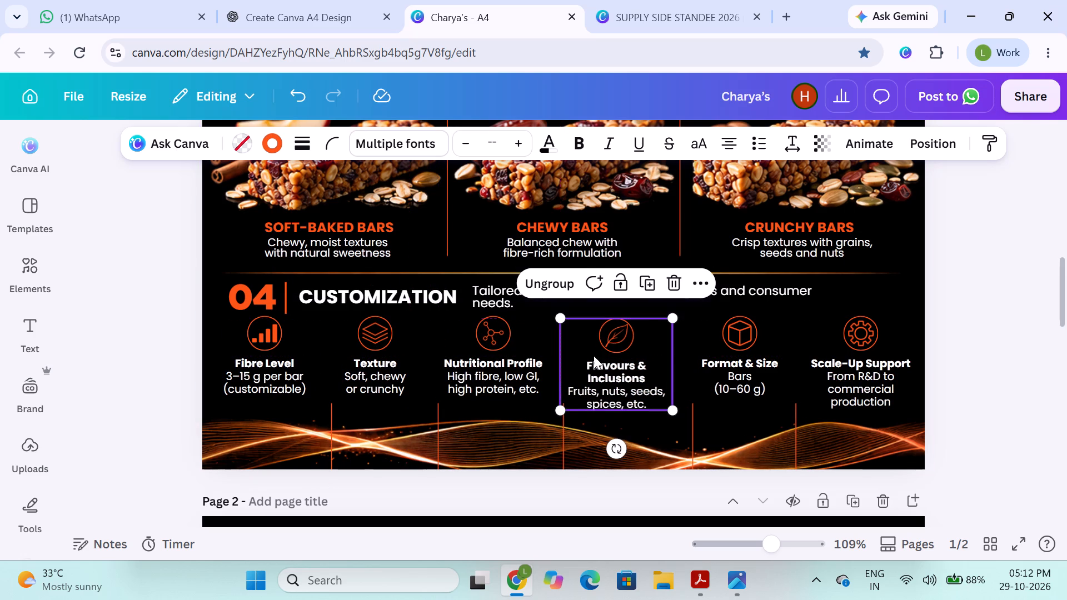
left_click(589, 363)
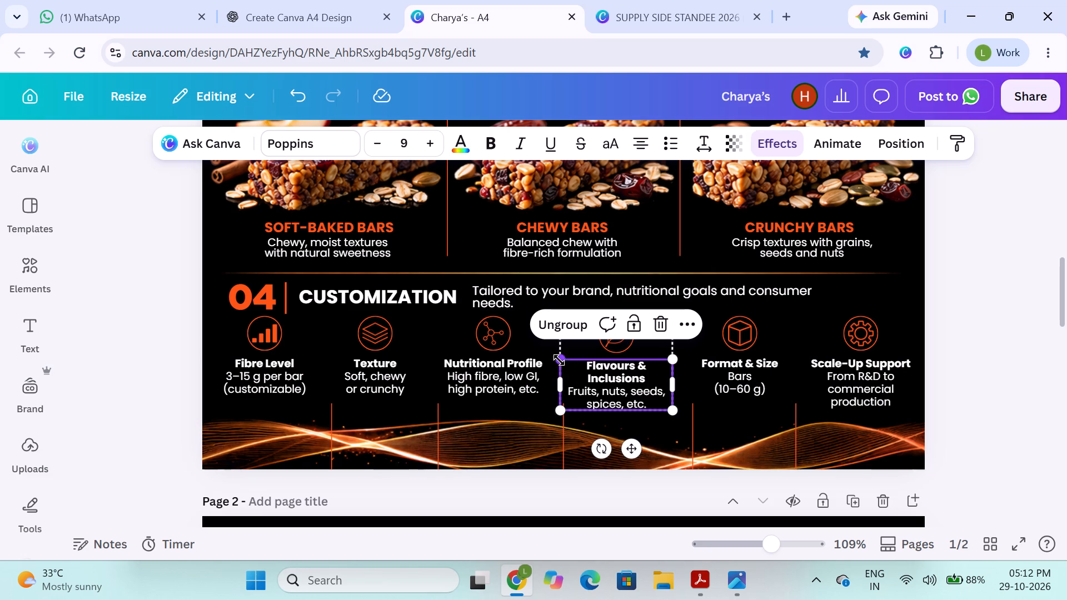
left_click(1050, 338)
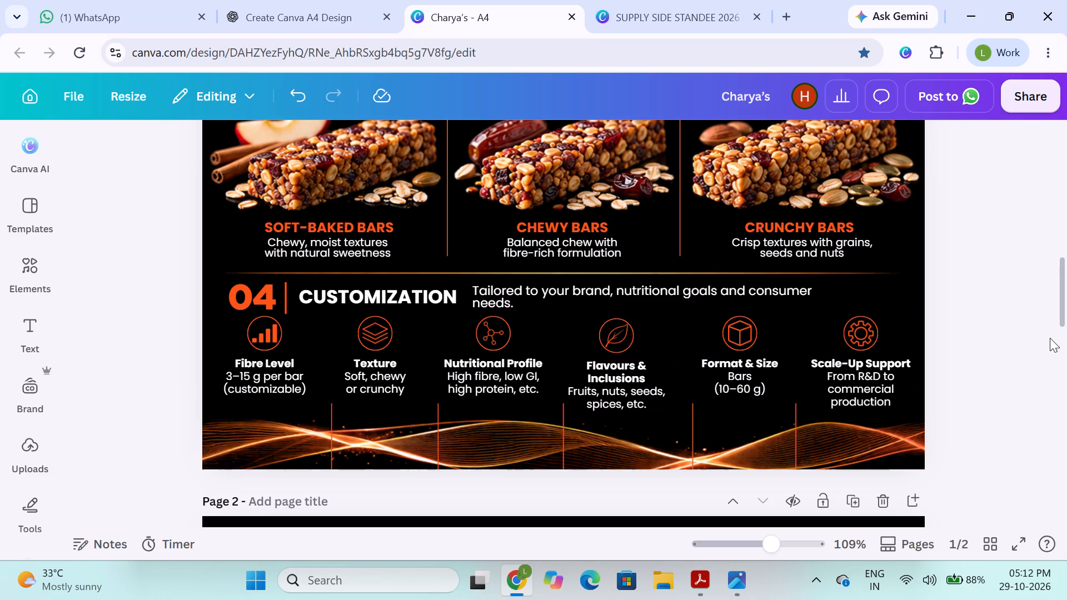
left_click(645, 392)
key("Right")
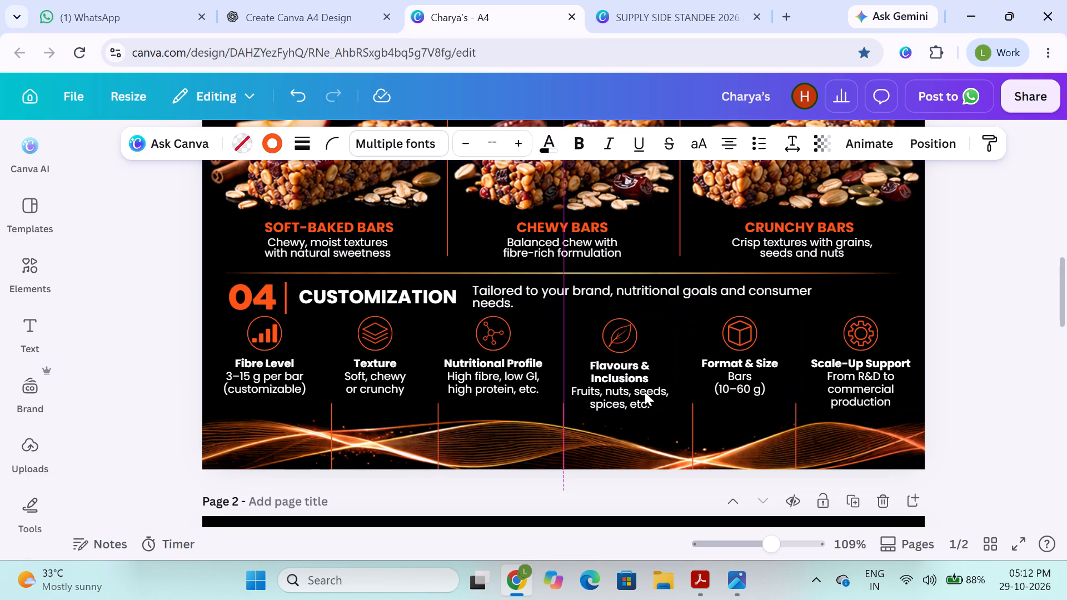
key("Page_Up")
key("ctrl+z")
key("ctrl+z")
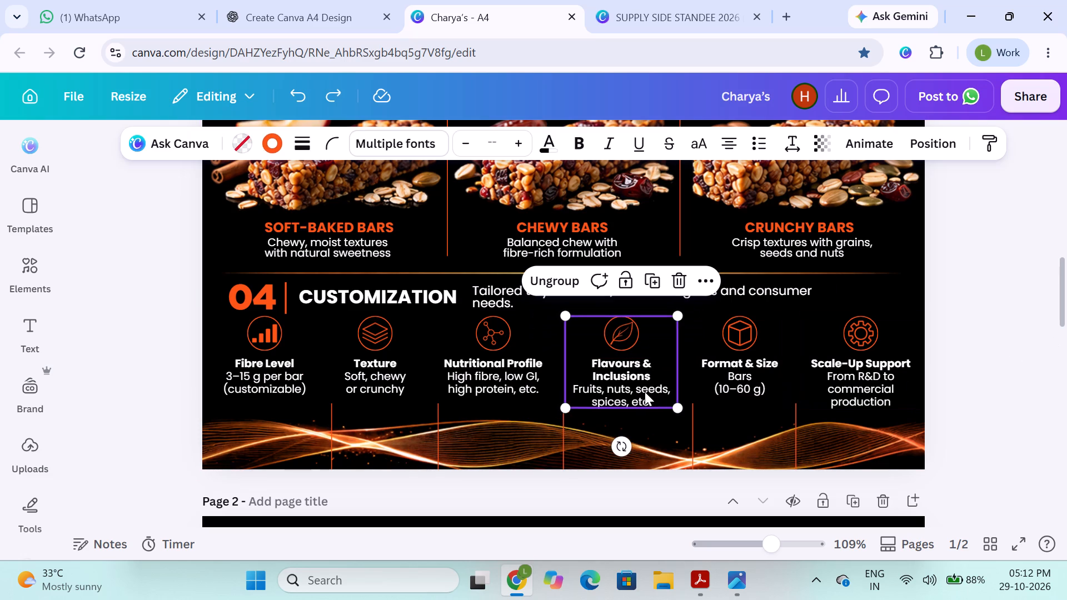
Group all six Customization columns, from Fibre Level to Scale-Up Support.
left_click(727, 352)
left_click(637, 352, "shift")
left_click(874, 347, "shift")
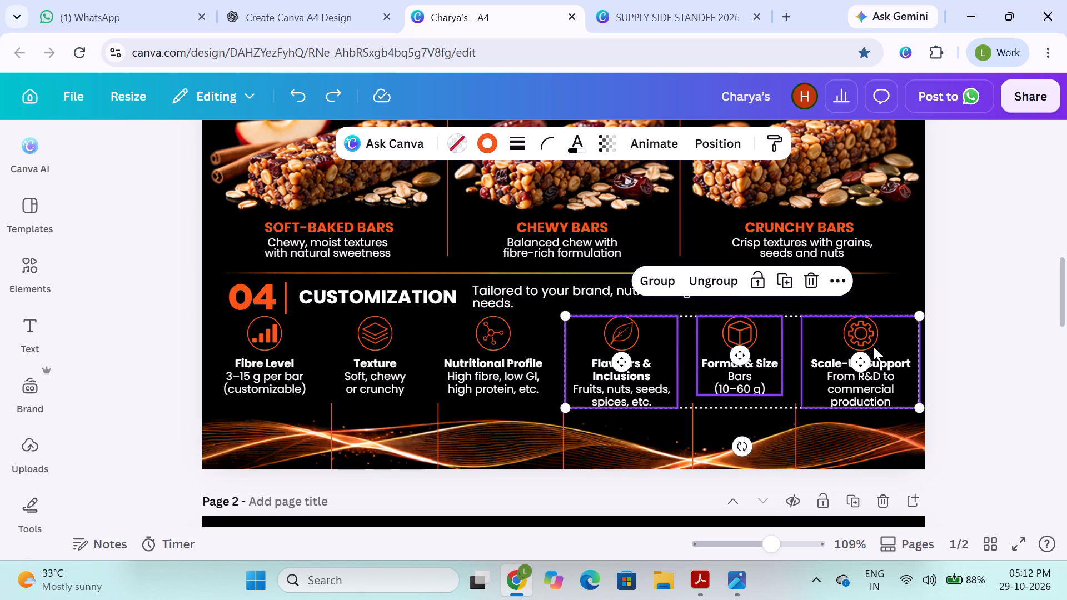
left_click(505, 353)
left_click(370, 355)
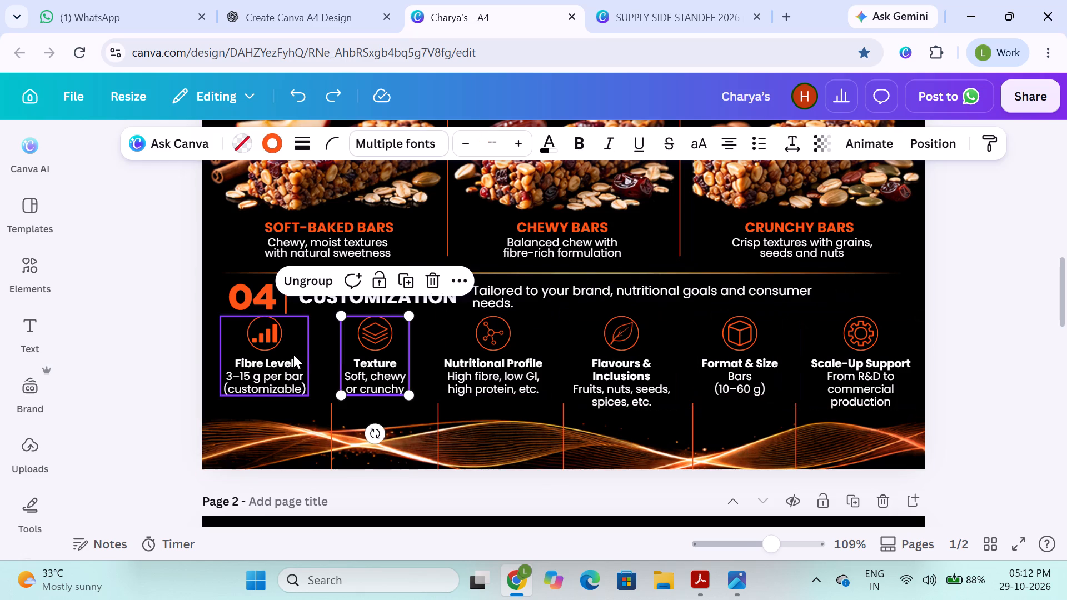
left_click(291, 353)
left_click(381, 352, "shift")
left_click(469, 351, "shift")
left_click(644, 340, "shift")
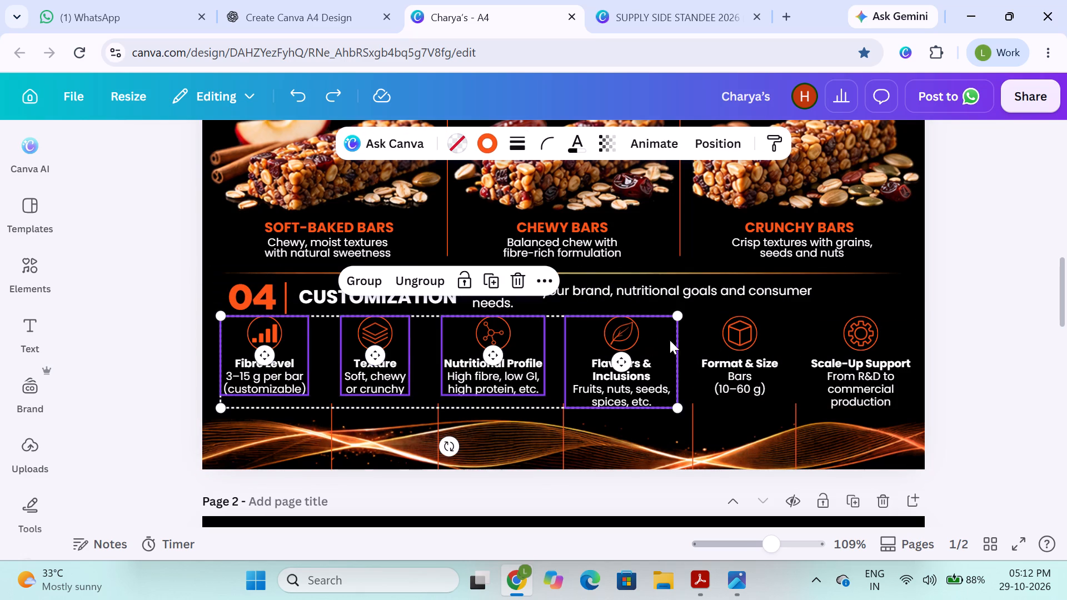
left_click(726, 343, "shift")
left_click(872, 339, "shift")
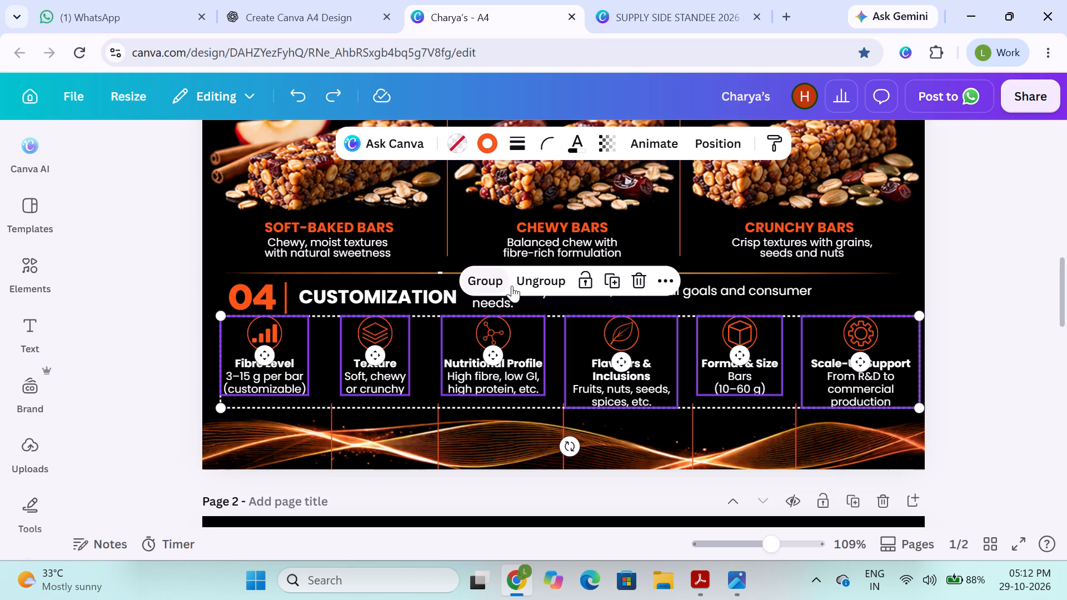
left_click(483, 287)
left_click(194, 338)
Move the group of divider lines straight up from the wave graphic to stand between the six Customization columns.
left_click(361, 421)
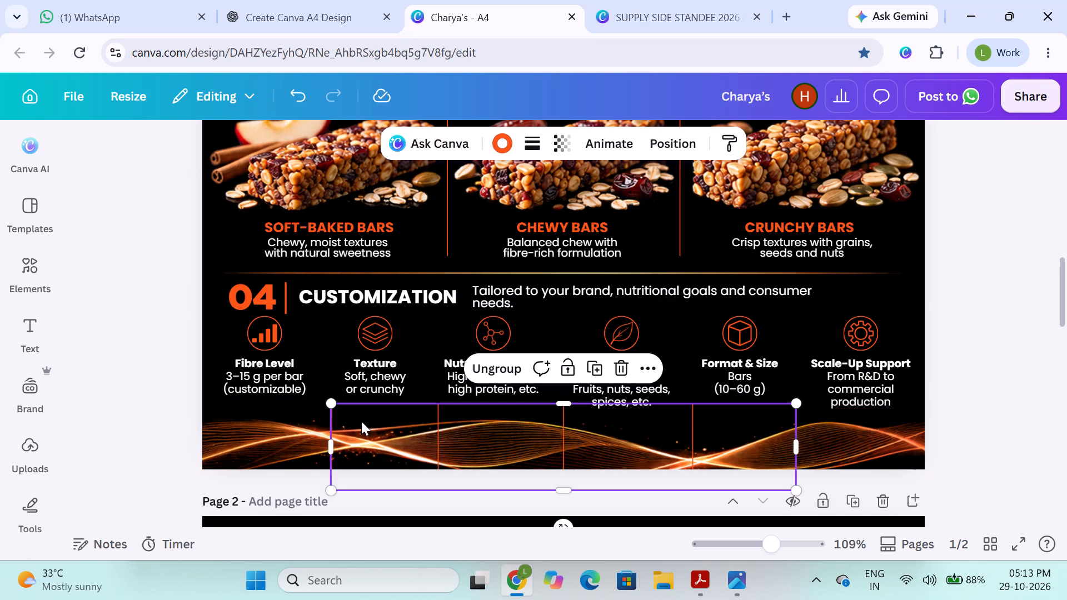
key("Up")
key("Up")
key("Up")
key("Up")
key("Up")
key("Up")
key("Up")
key("Up")
key("Up")
key("Up")
key("Up")
key("Up")
key("Up")
key("Up")
key("Up")
key("Up")
key("Up")
key("Up")
key("Up")
key("Up")
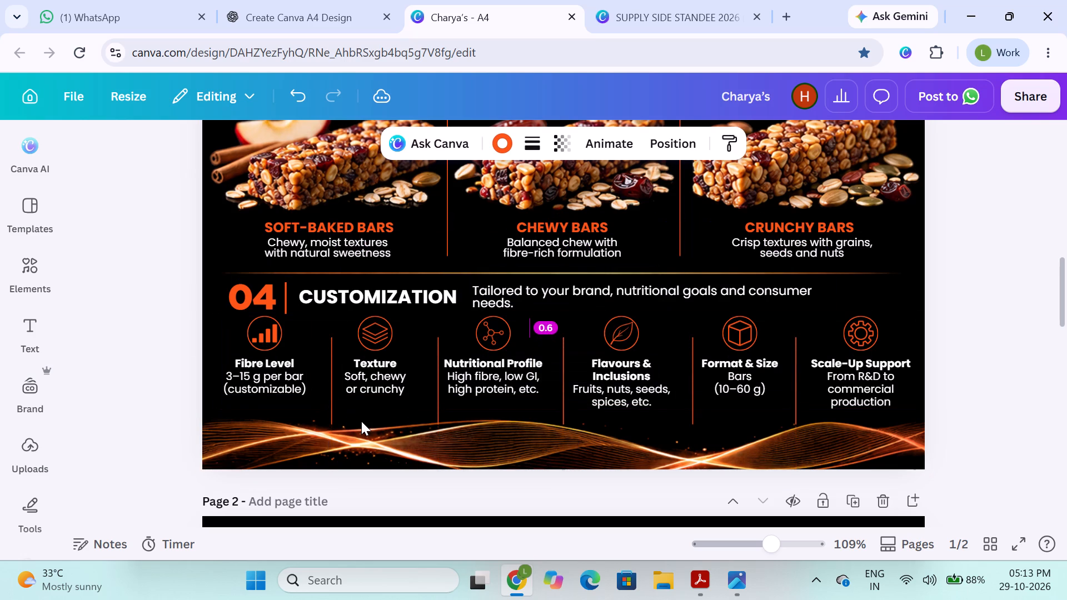
key("Up")
key("Up")
key("Up")
key("Up")
key("Up")
key("Up")
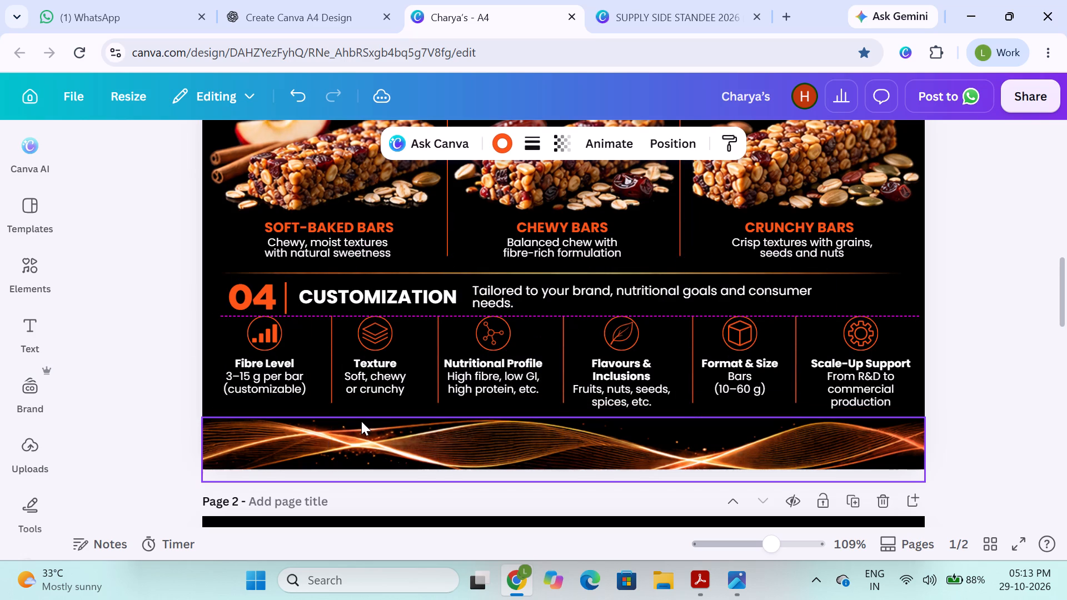
key("Up")
key("Left")
key("Right")
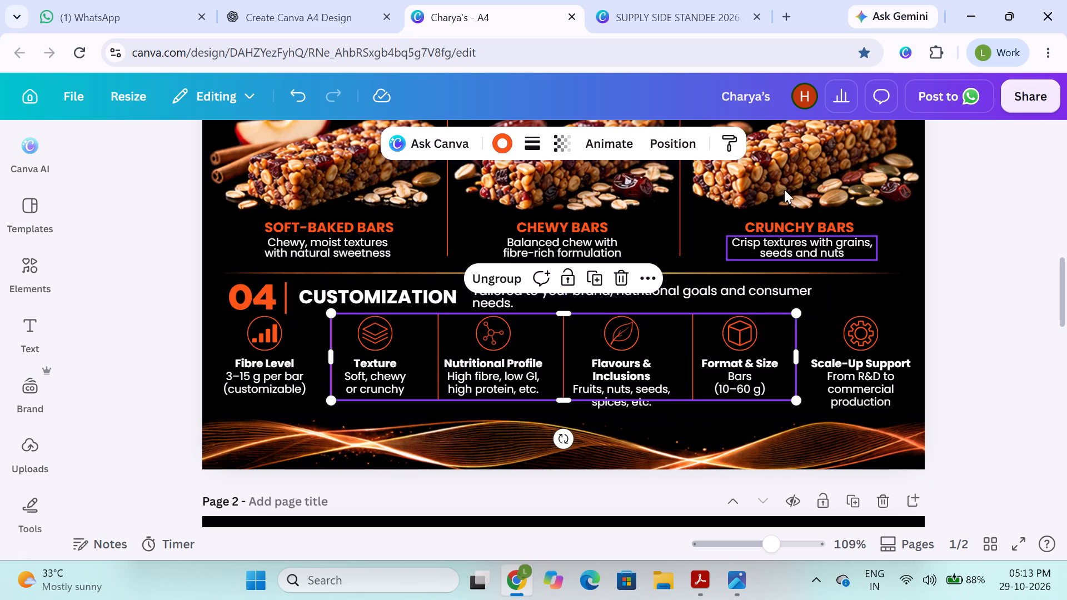
Nudge the divider lines slightly down and align them to the vertical middle of the six Customization columns.
left_click(689, 153)
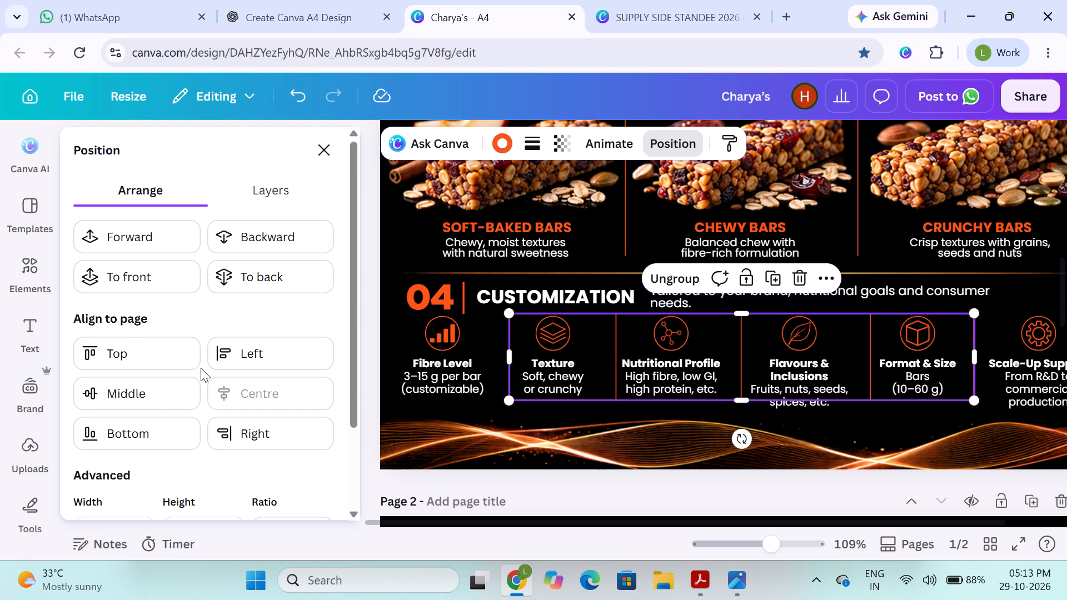
left_click(333, 154)
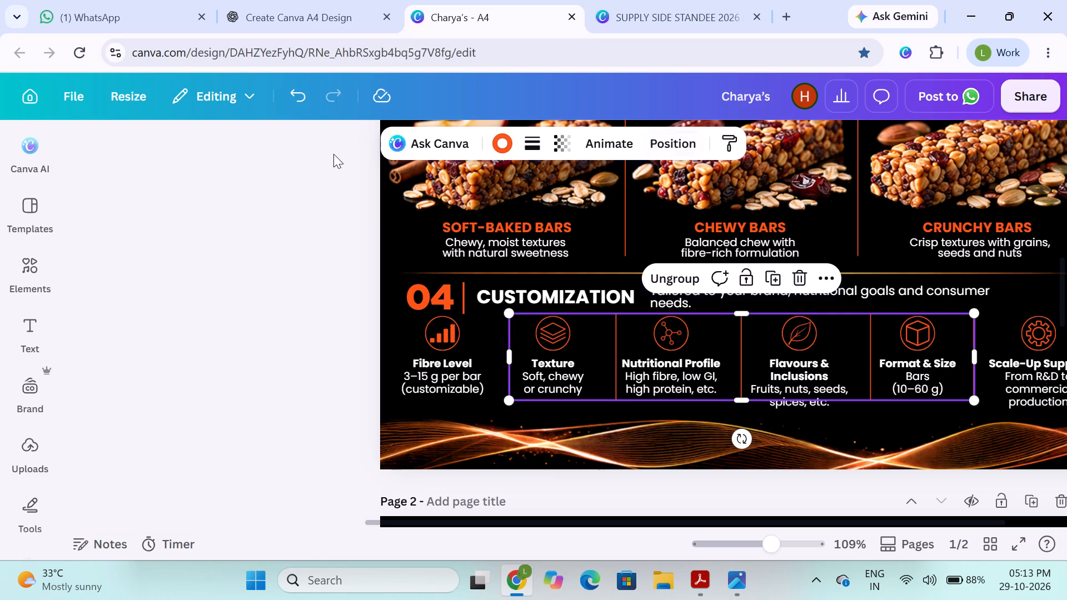
left_click(954, 331)
left_click(867, 349)
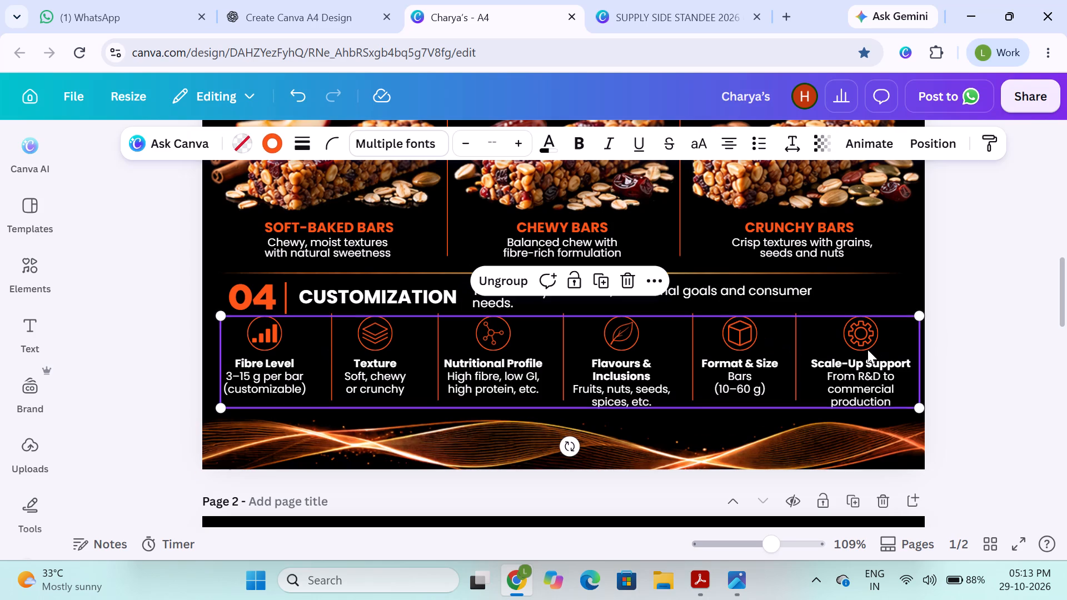
left_click(682, 363)
key("Down")
key("Down")
key("Up")
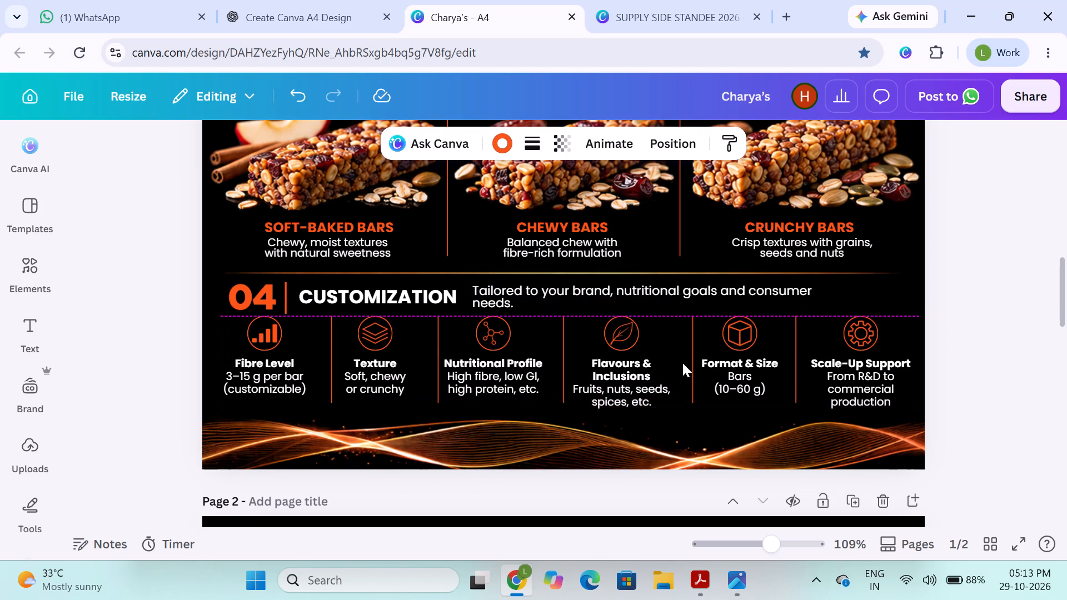
left_click(846, 349, "shift")
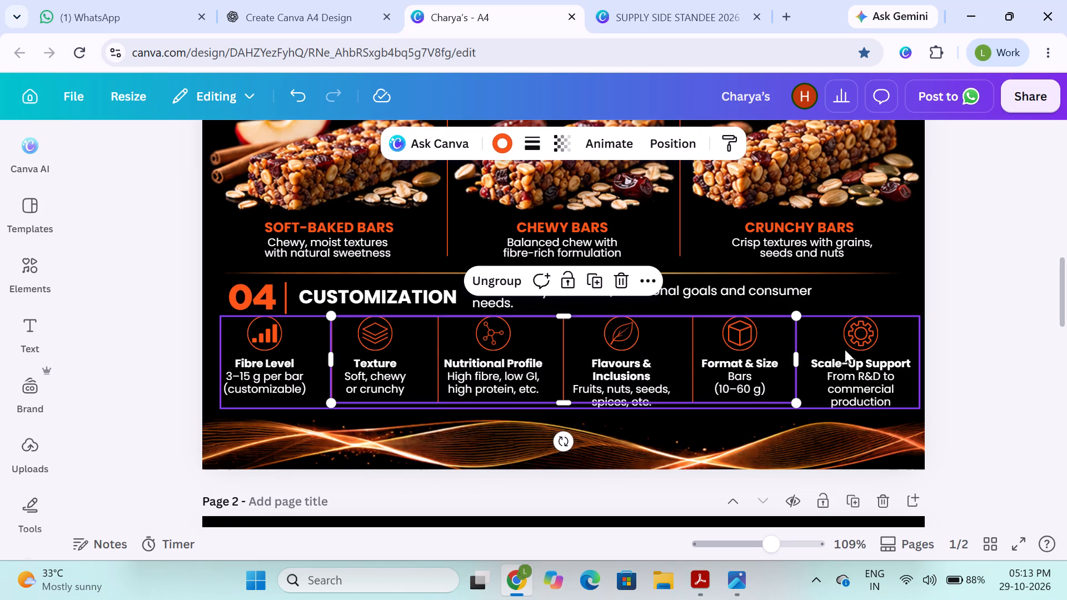
left_click(716, 148)
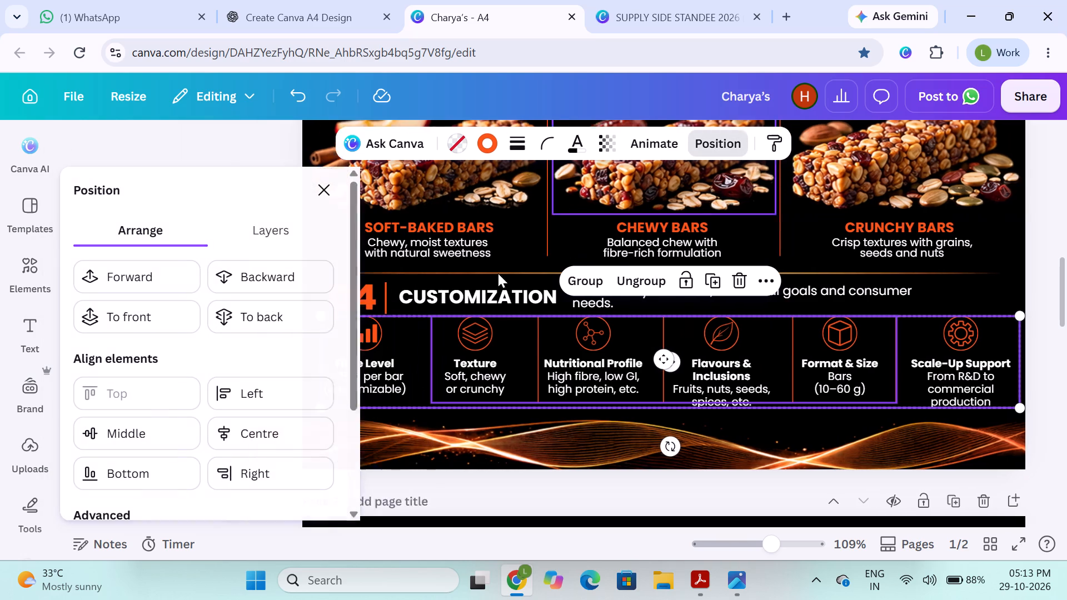
left_click(183, 433)
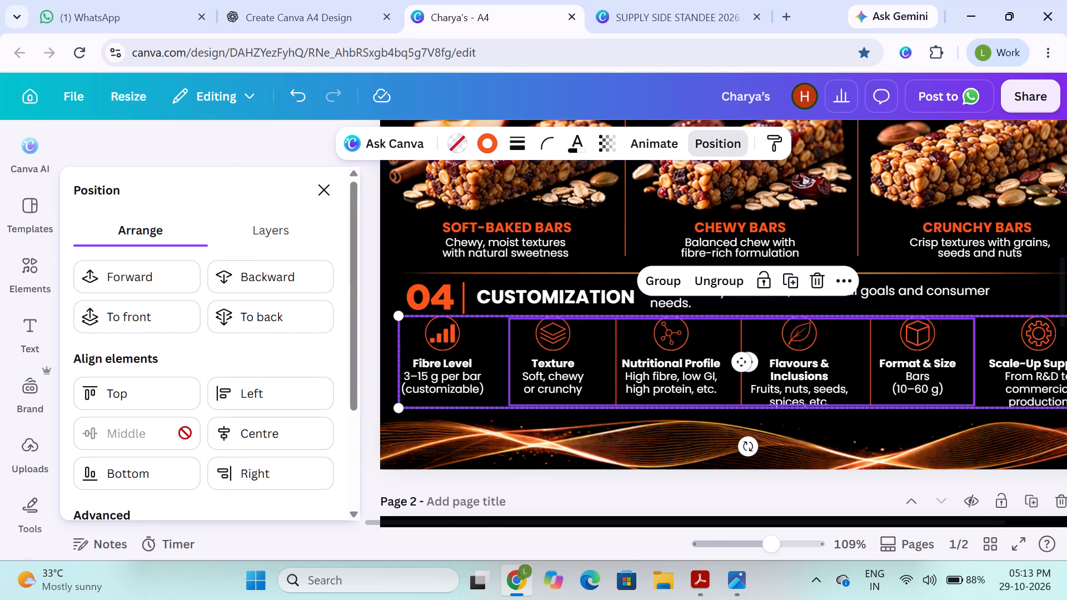
left_click(314, 183)
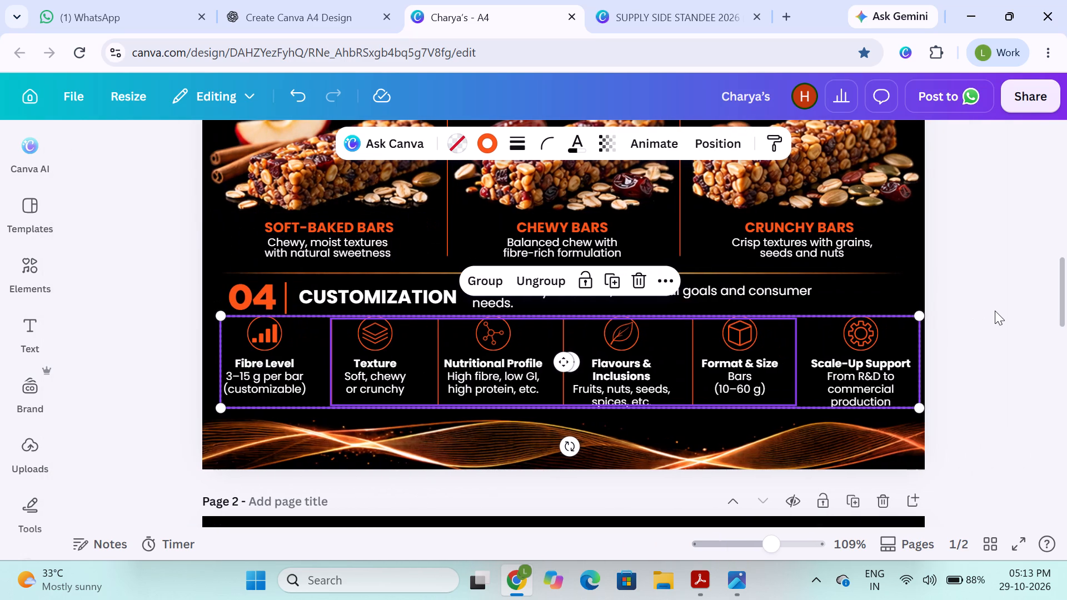
left_click(995, 311)
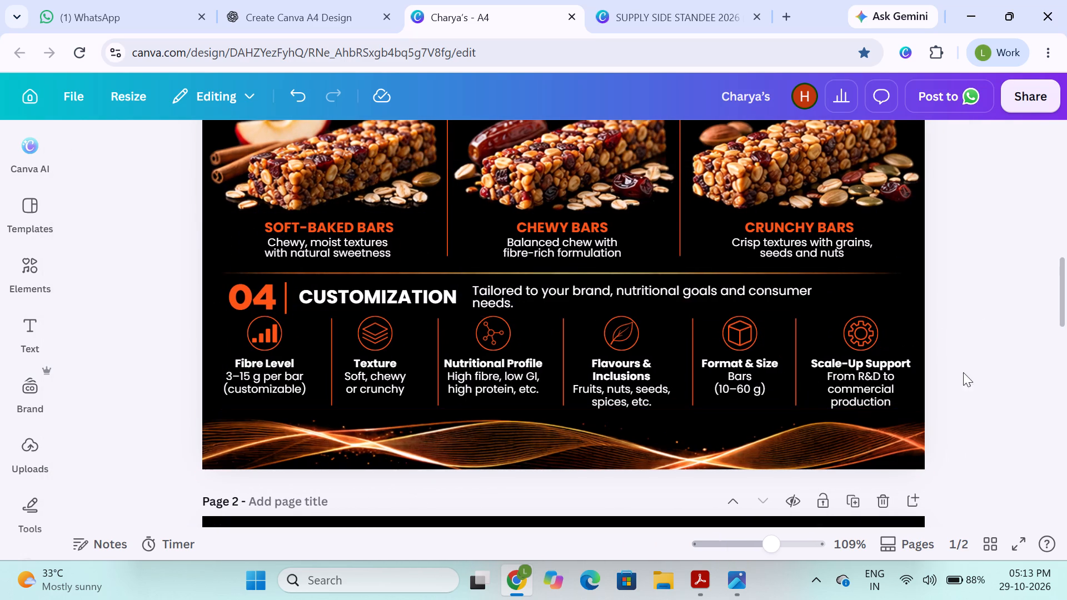
left_click(1011, 363)
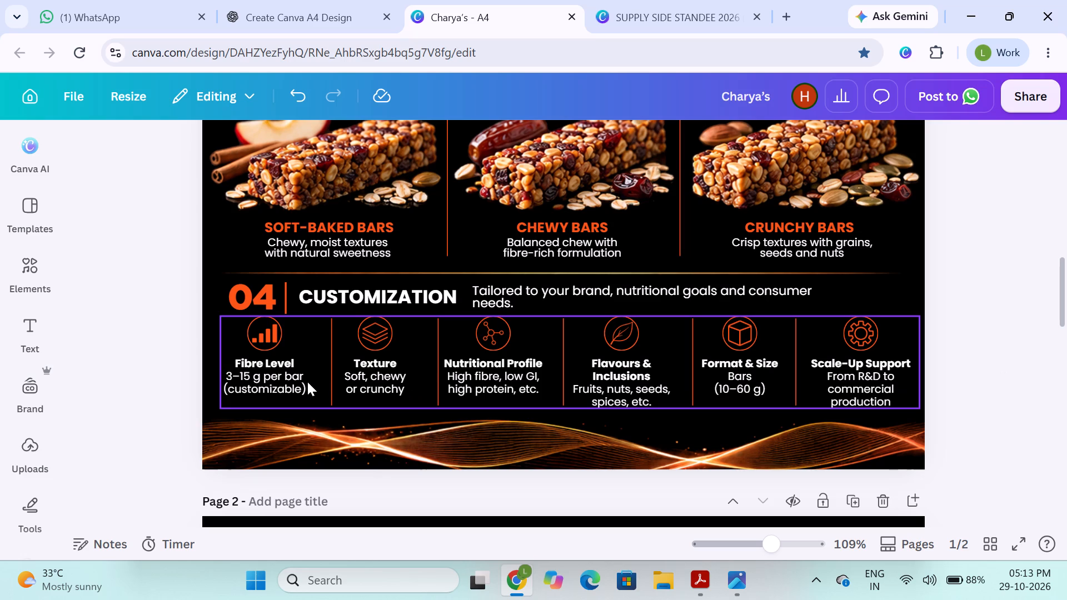
Group the six Customization columns together with the divider lines between them.
left_click(307, 382)
left_click(375, 378, "shift")
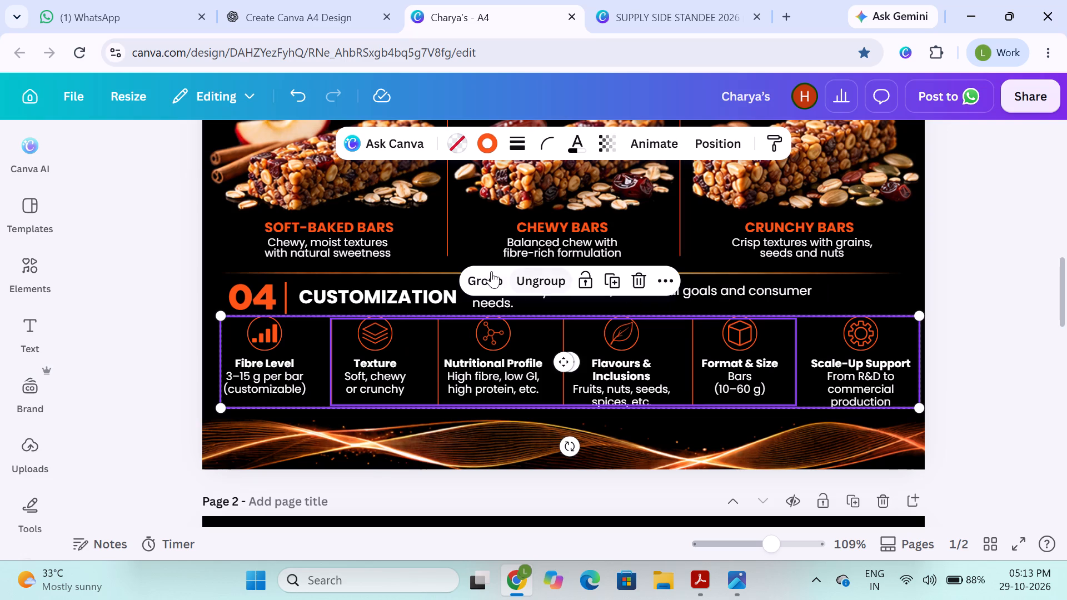
left_click(491, 271)
left_click(972, 287)
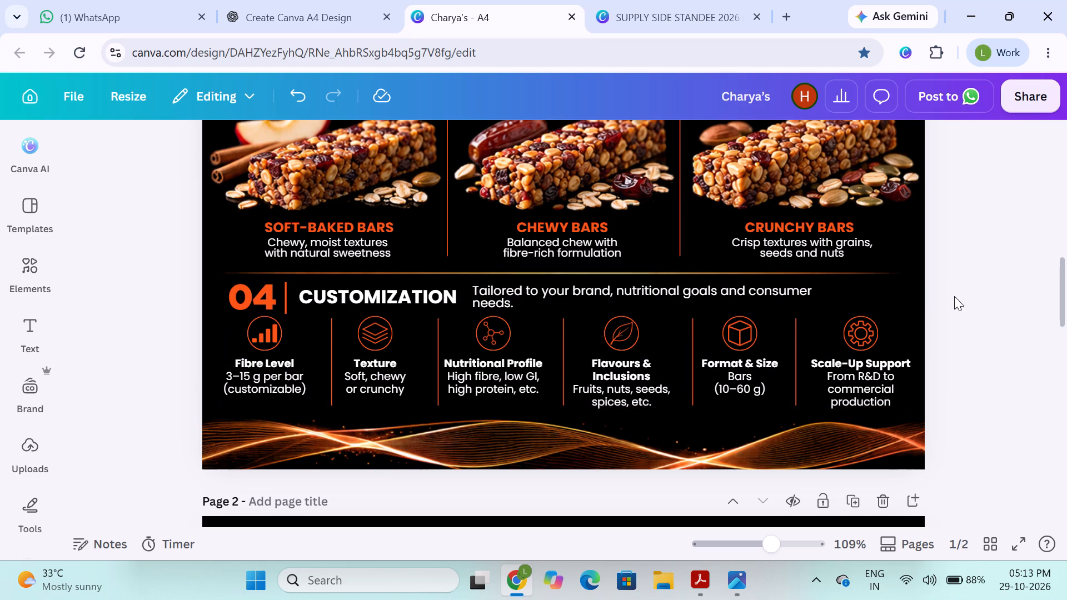
left_click(837, 342)
left_click(984, 346)
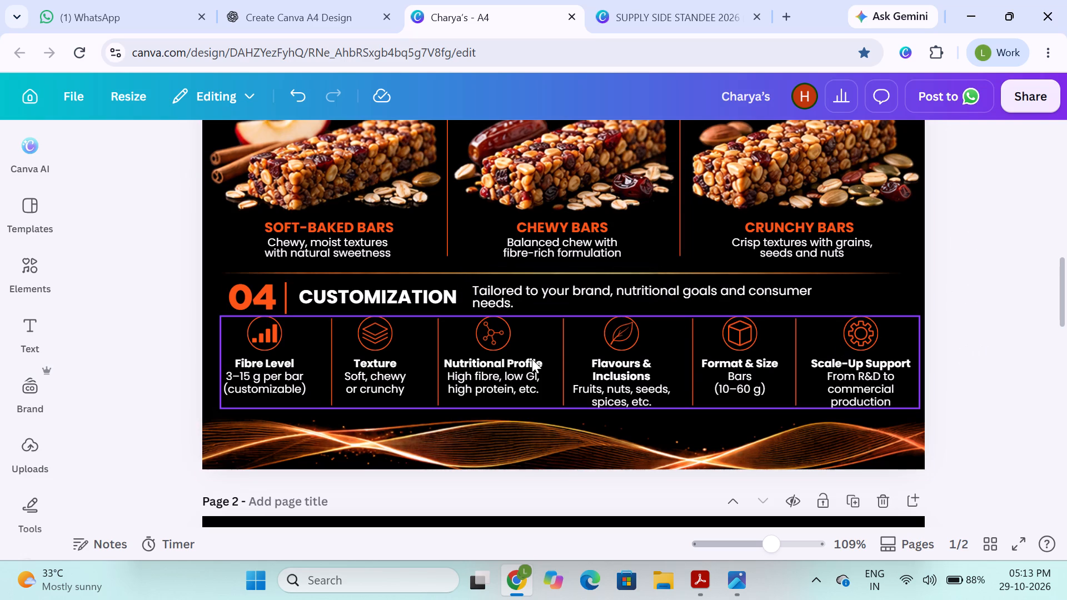
Nudge the grouped Customization columns and divider lines slightly down, away from the section heading.
key("Down")
left_click(854, 335)
key("Down")
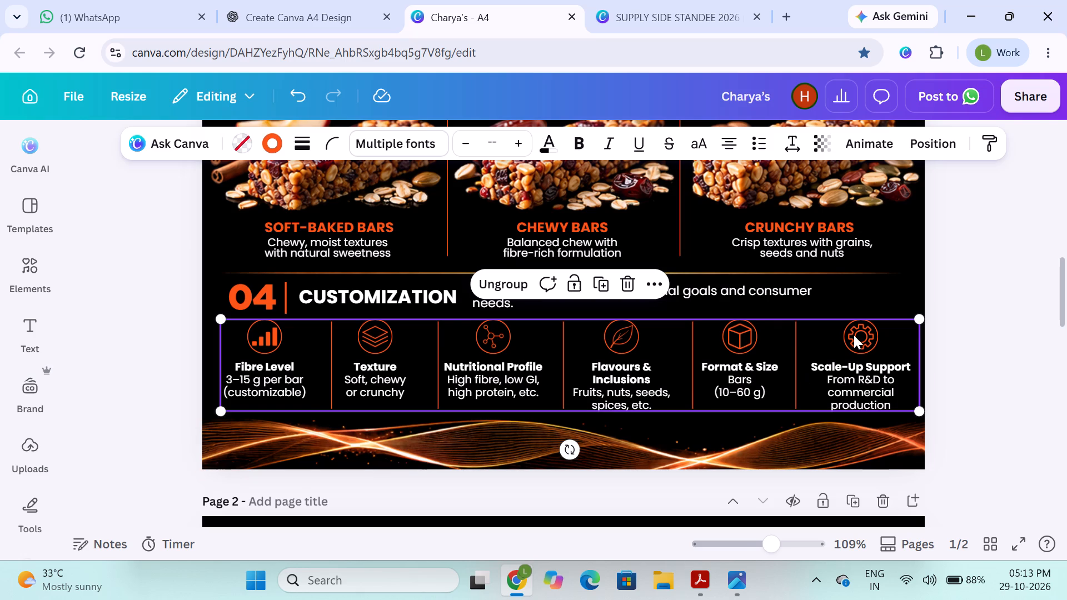
left_click(976, 354)
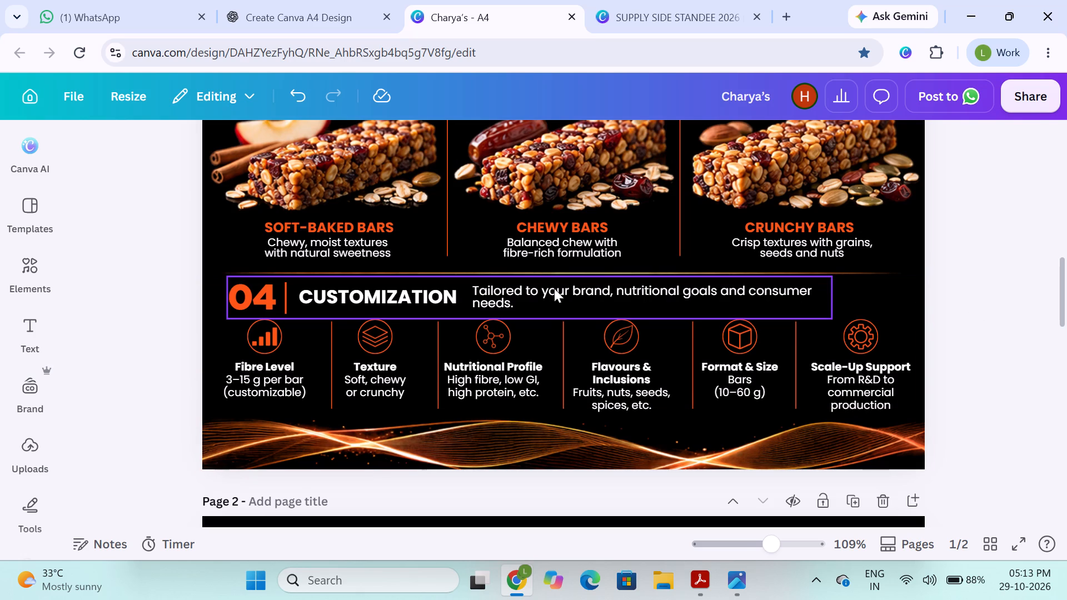
Nudge the 04 Customization heading group slightly up toward the gold line above it.
left_click(554, 288)
key("Down")
key("Up")
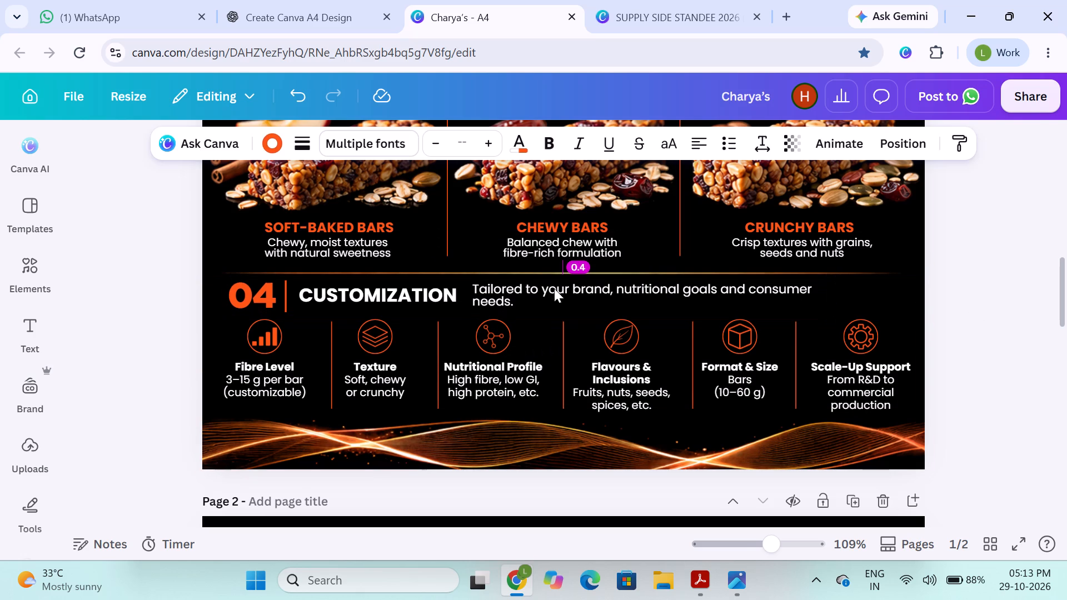
left_click(970, 299)
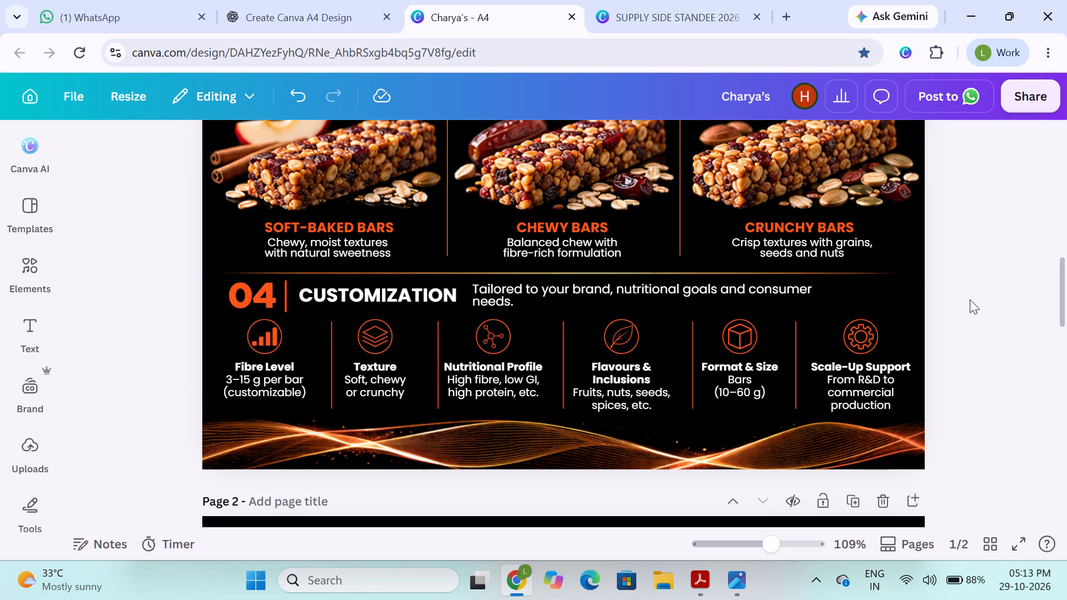
Nudge the grouped Customization columns and divider lines slightly further down toward the wave graphic.
scroll(970, 299, "up", 1)
left_click(526, 404)
key("Down")
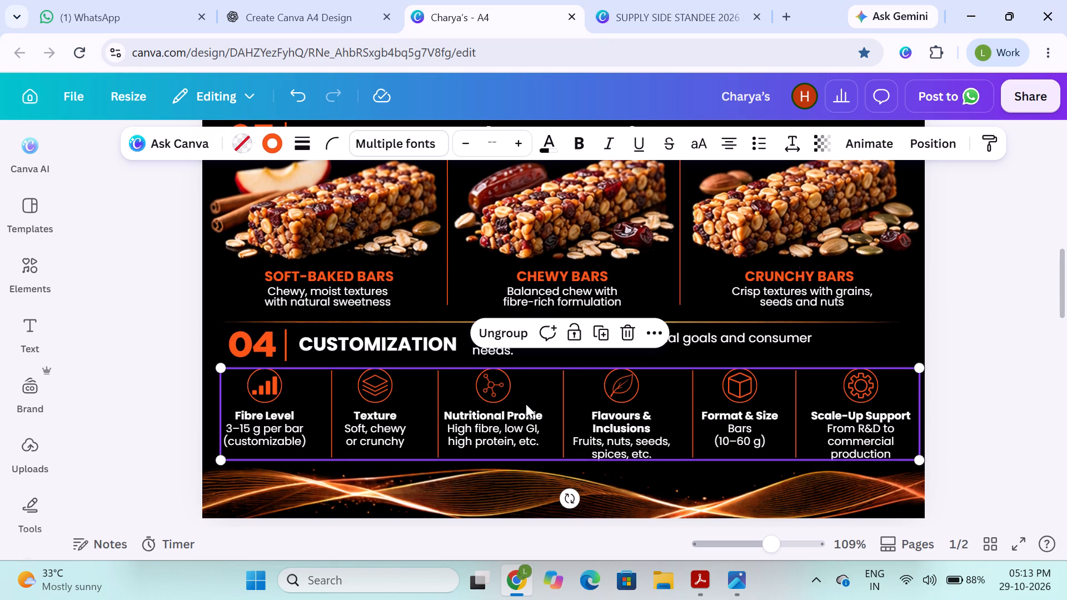
key("Down")
key("Up")
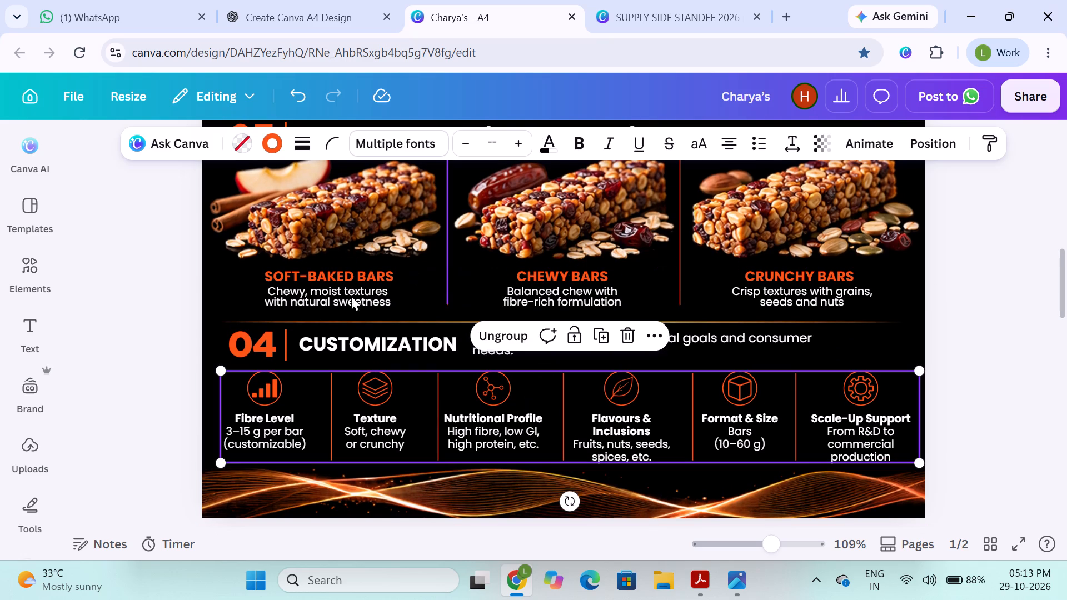
left_click(135, 352)
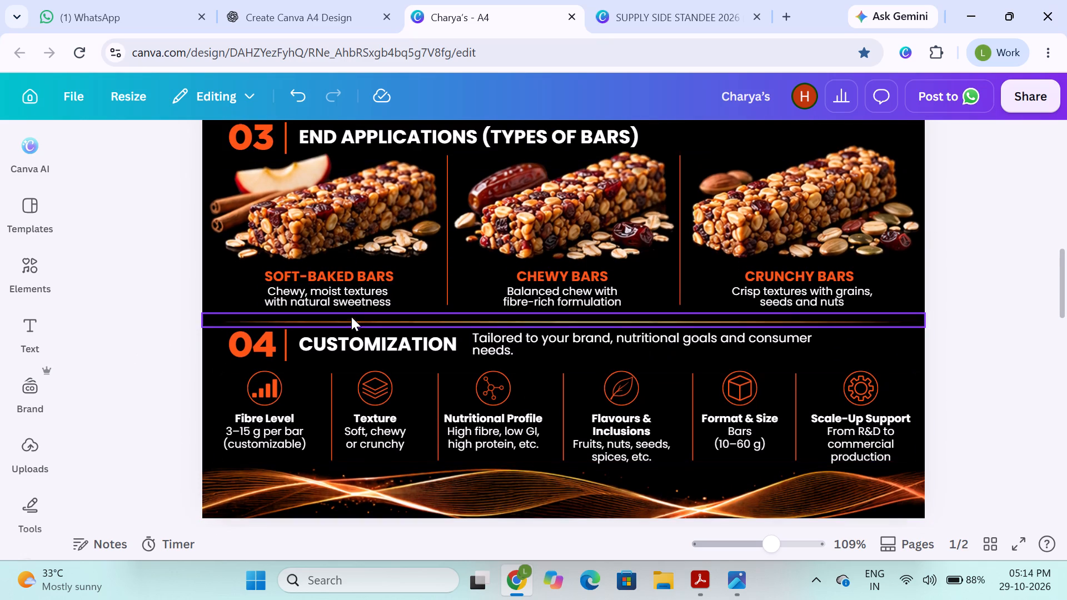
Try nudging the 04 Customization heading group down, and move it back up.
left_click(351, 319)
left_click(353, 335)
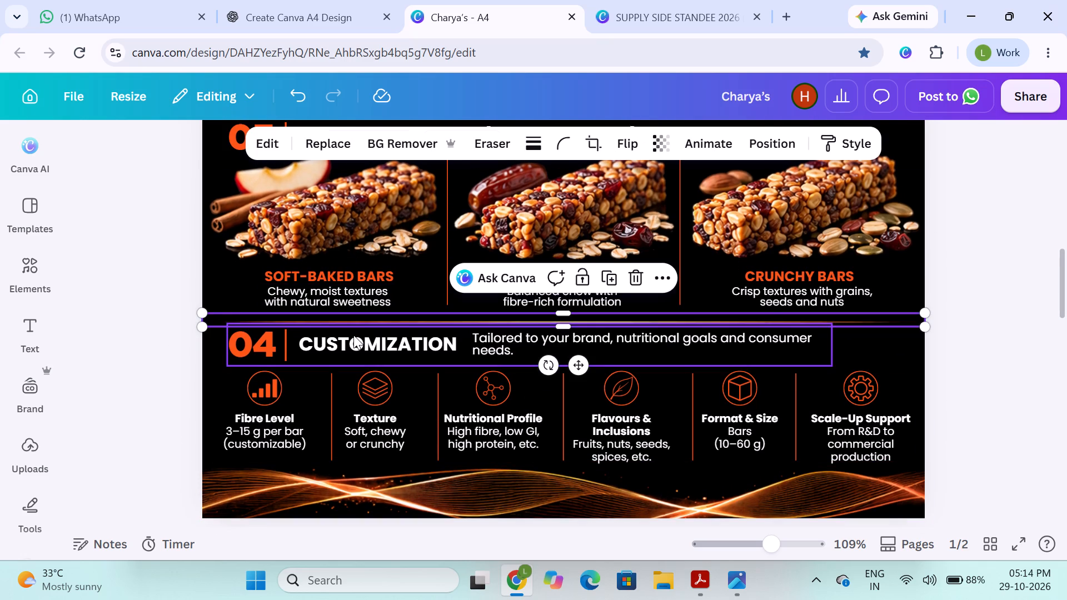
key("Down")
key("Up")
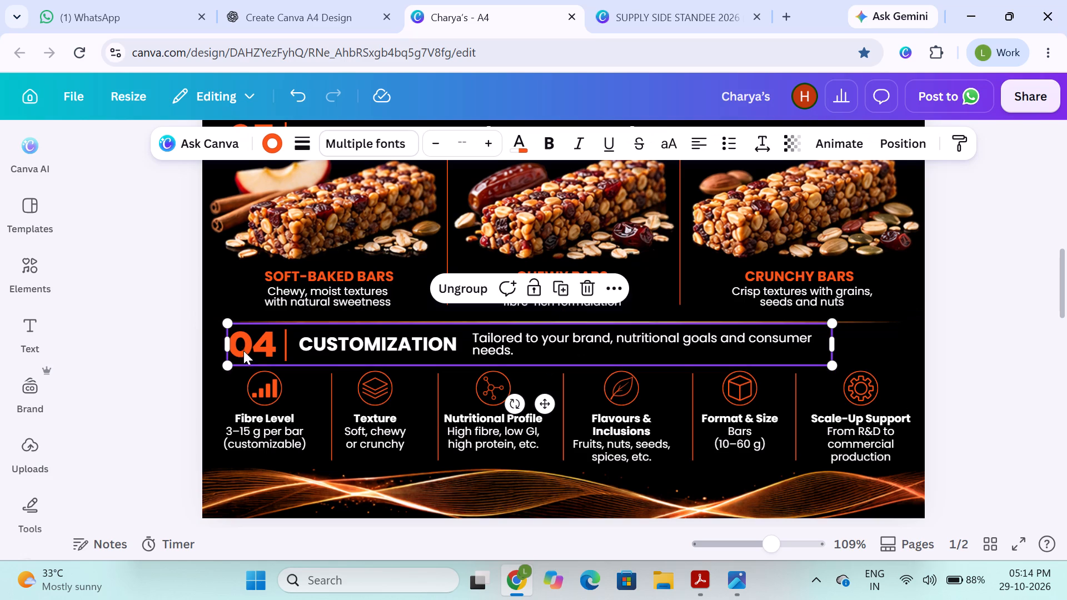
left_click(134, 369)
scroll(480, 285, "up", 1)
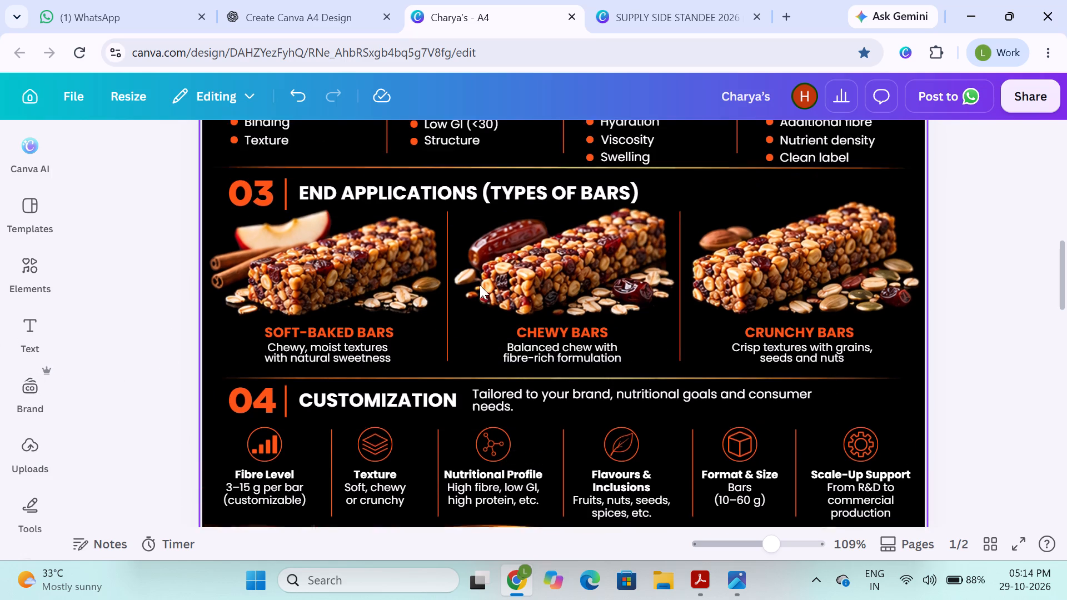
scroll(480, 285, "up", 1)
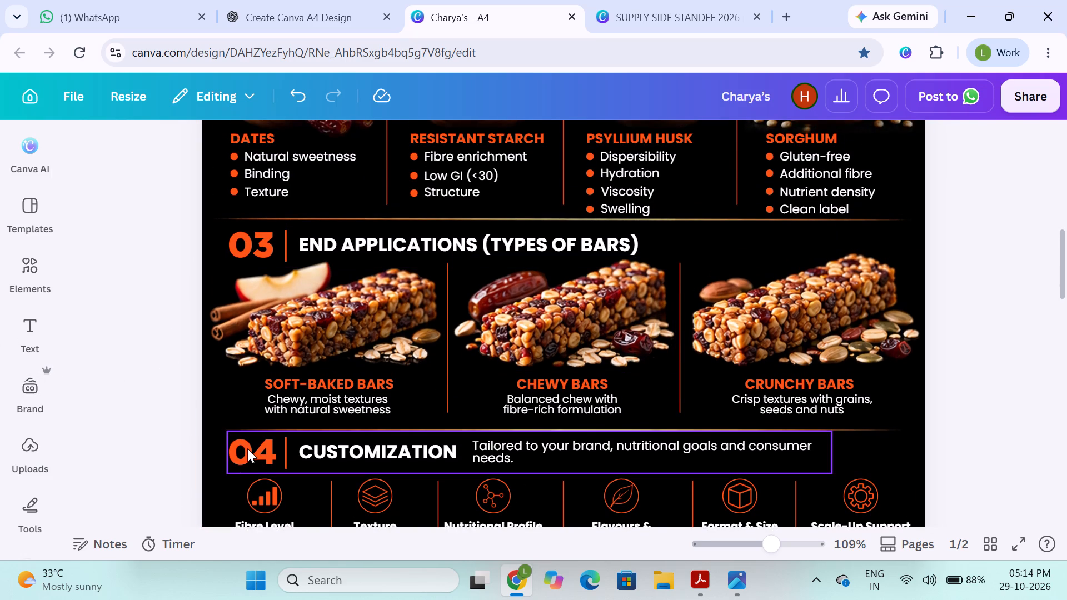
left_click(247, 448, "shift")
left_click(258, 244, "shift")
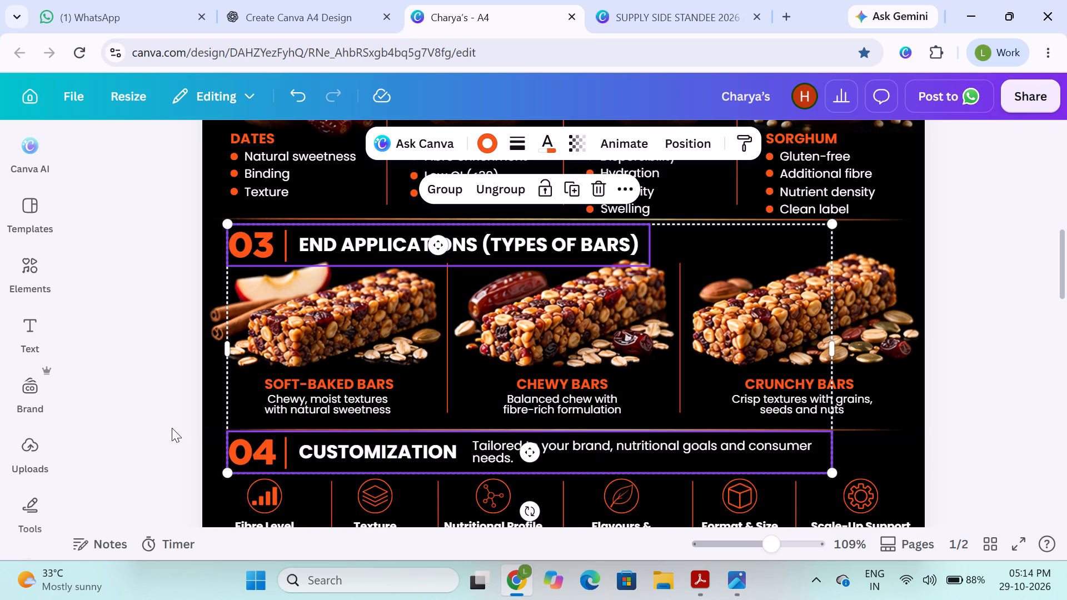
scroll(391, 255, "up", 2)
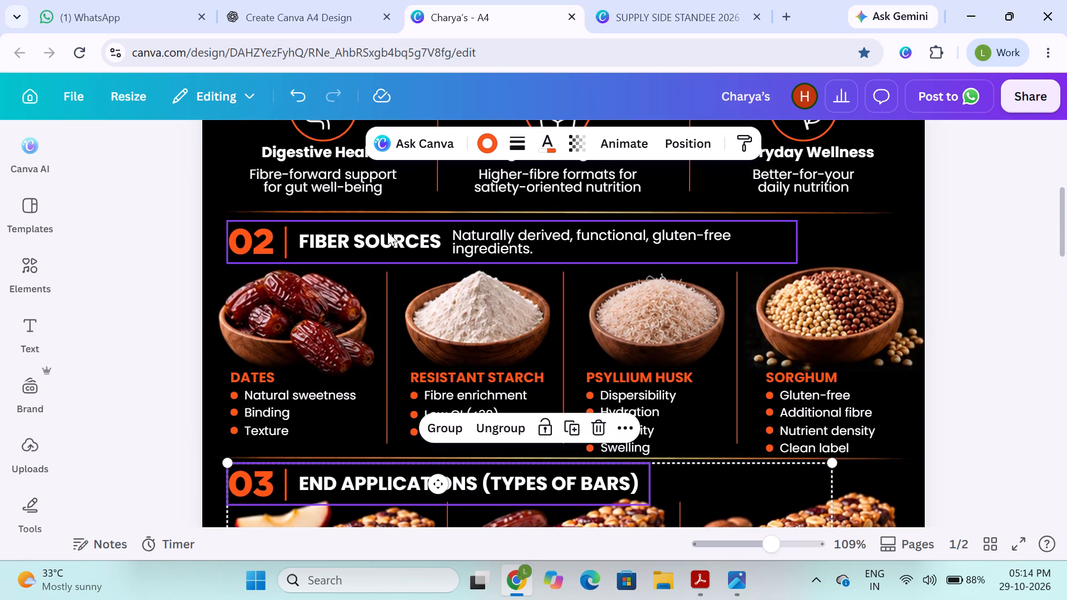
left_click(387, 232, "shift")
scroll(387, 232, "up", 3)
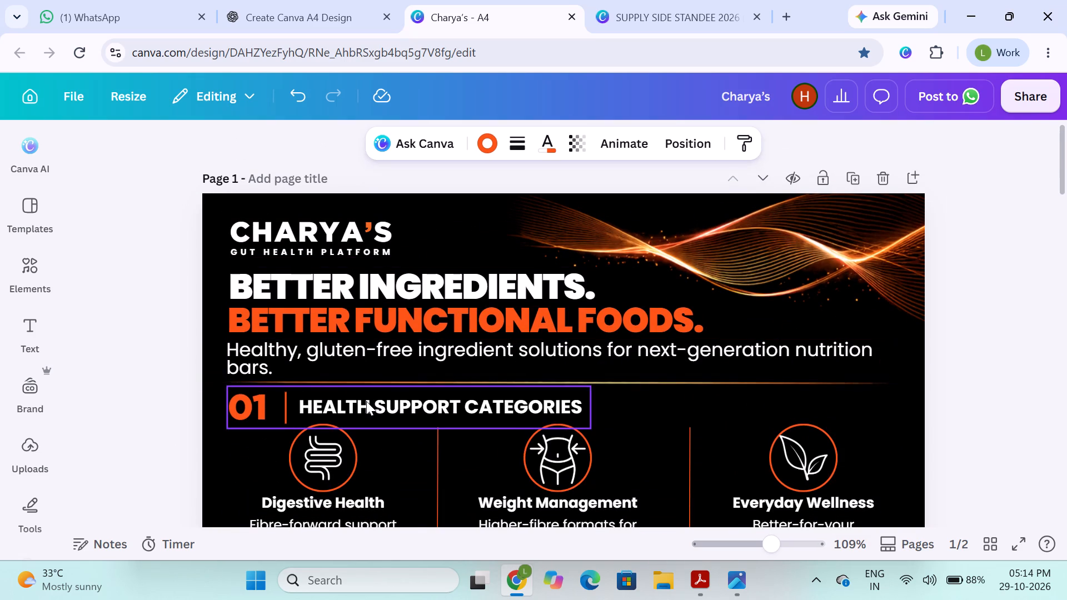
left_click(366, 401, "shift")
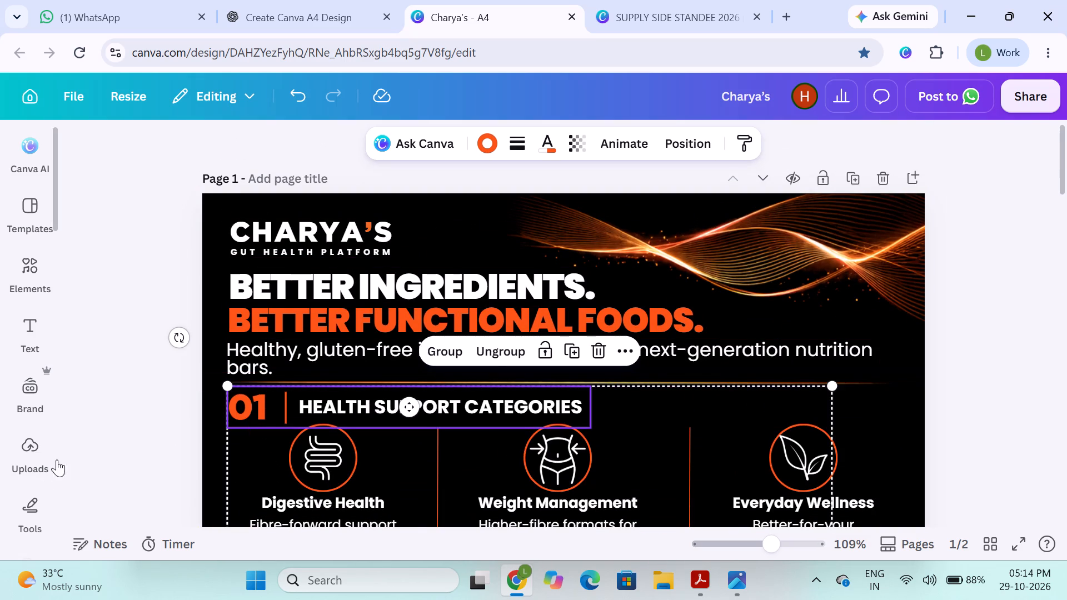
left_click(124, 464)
Group the four Fiber Sources text blocks: Dates, Resistant Starch, Psyllium Husk and Sorghum.
scroll(308, 441, "down", 2)
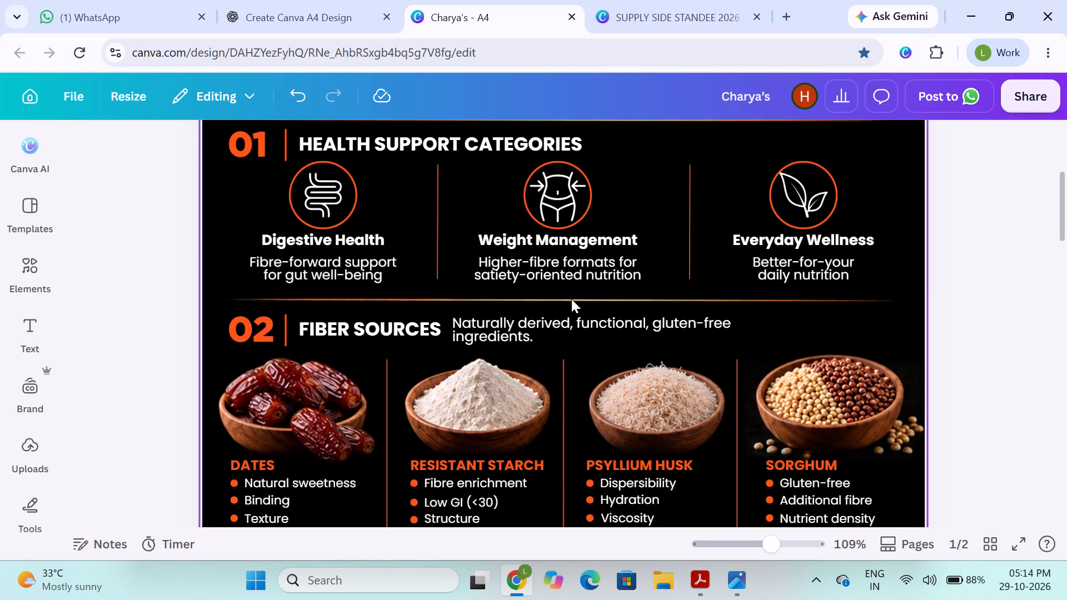
scroll(541, 351, "down", 1)
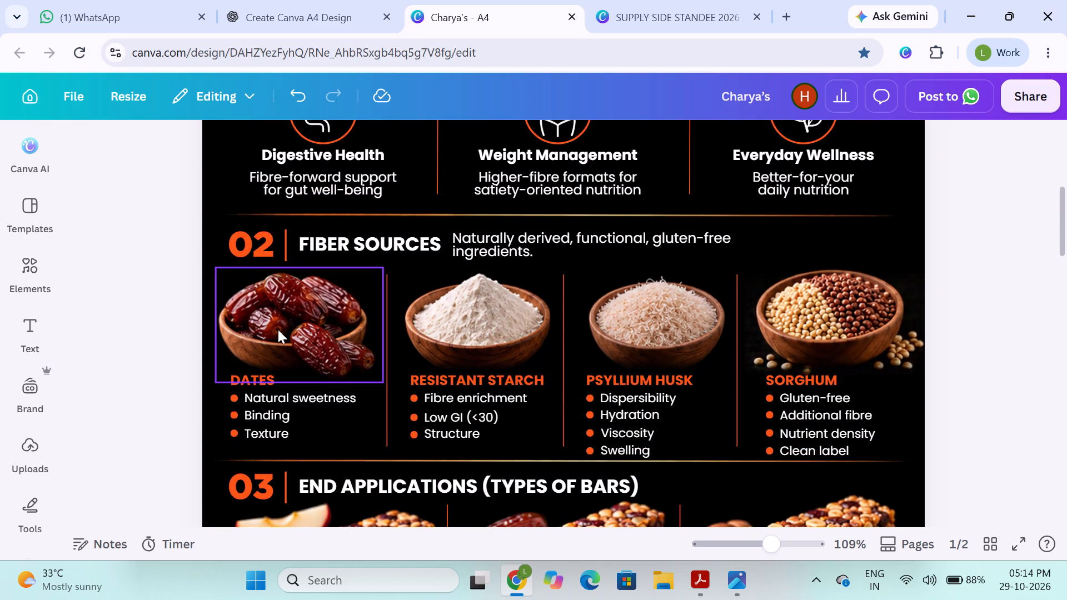
left_click(159, 438)
left_click(275, 411)
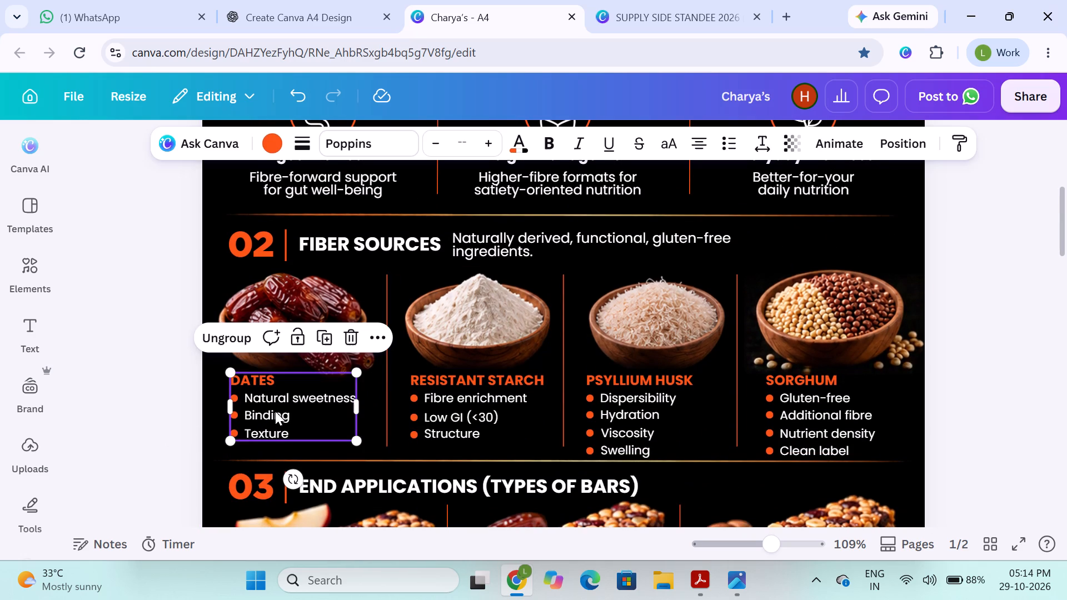
left_click(446, 391, "shift")
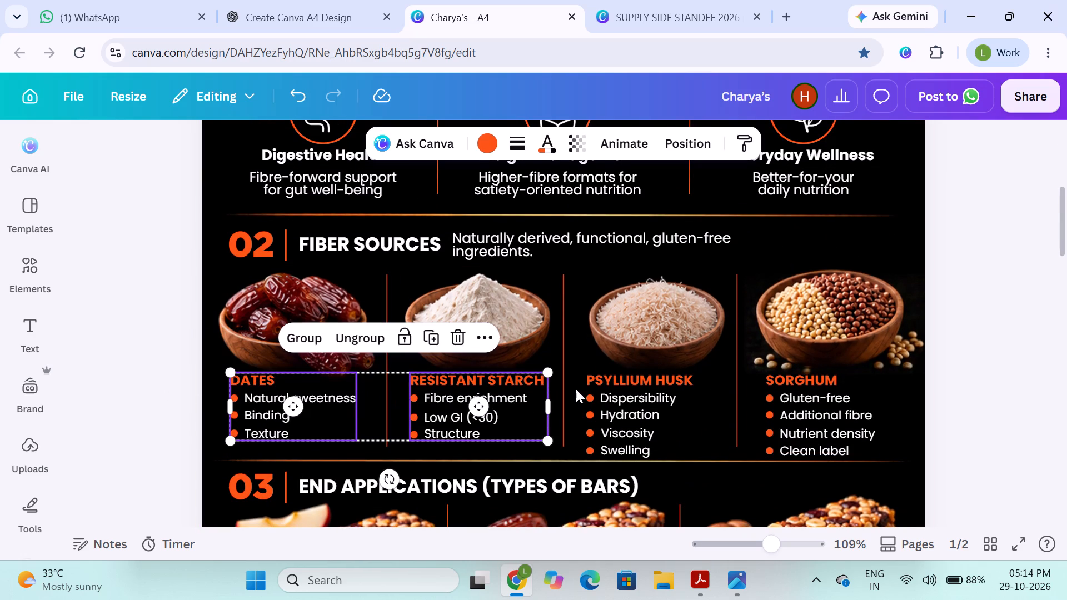
left_click(596, 390, "shift")
left_click(794, 388, "shift")
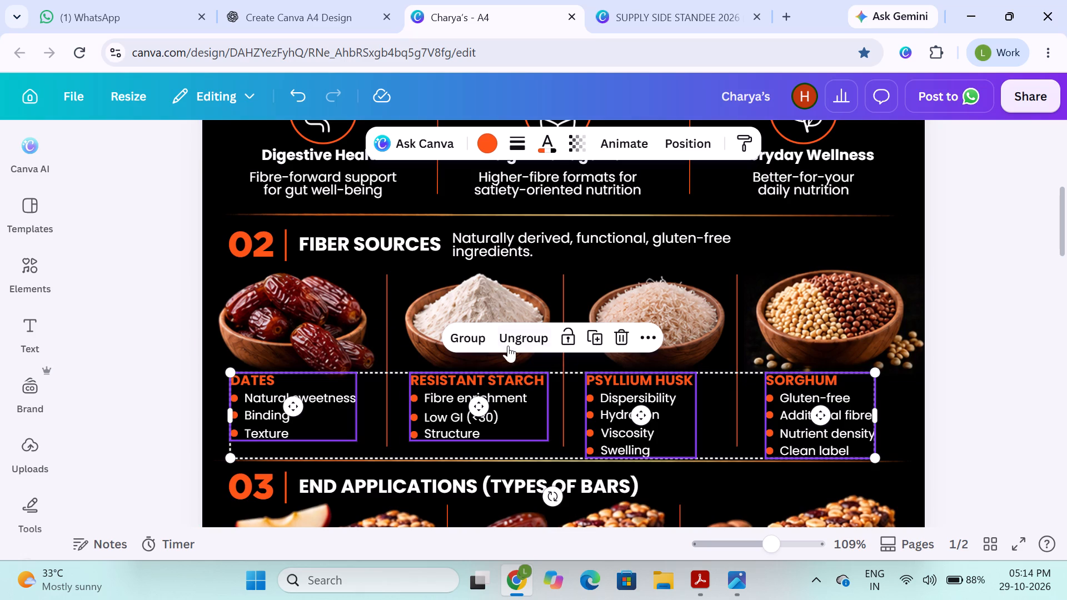
left_click(476, 337)
Centre the grouped Fiber Sources text blocks horizontally on the page.
left_click(900, 147)
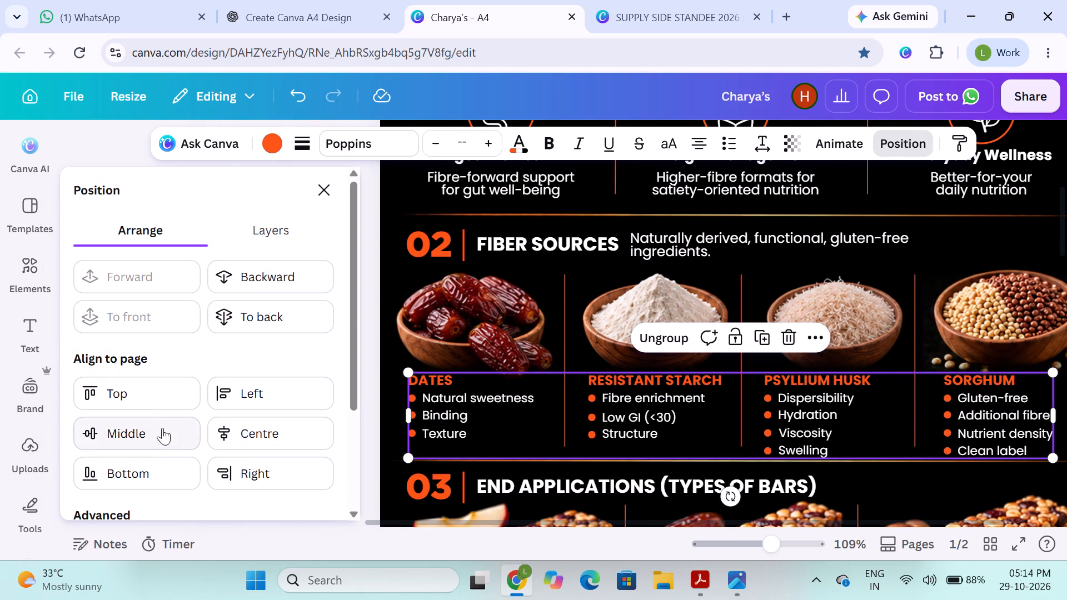
left_click(228, 430)
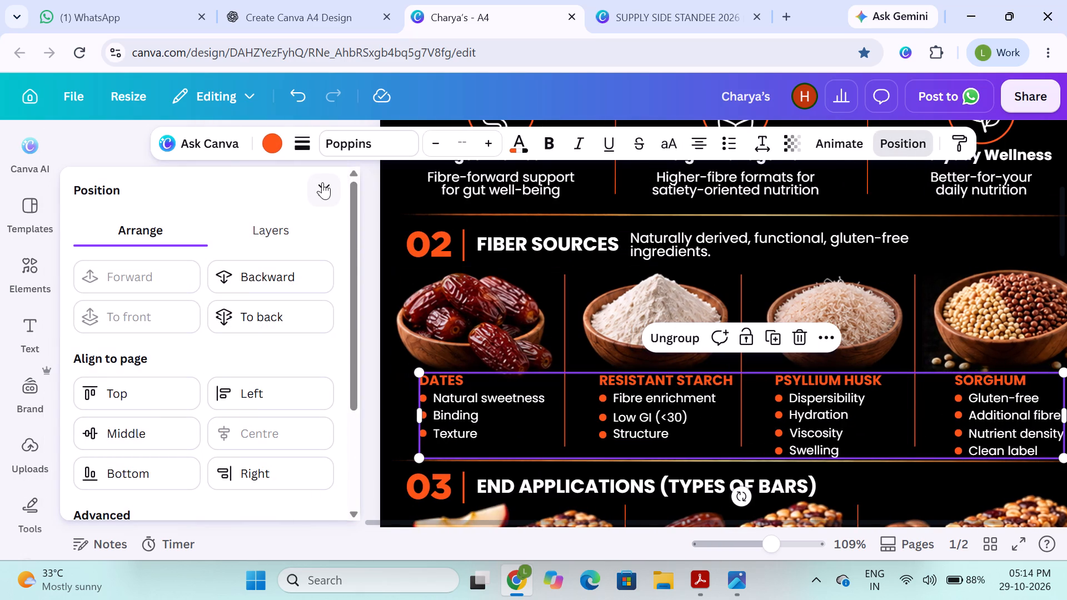
left_click(323, 183)
left_click(979, 358)
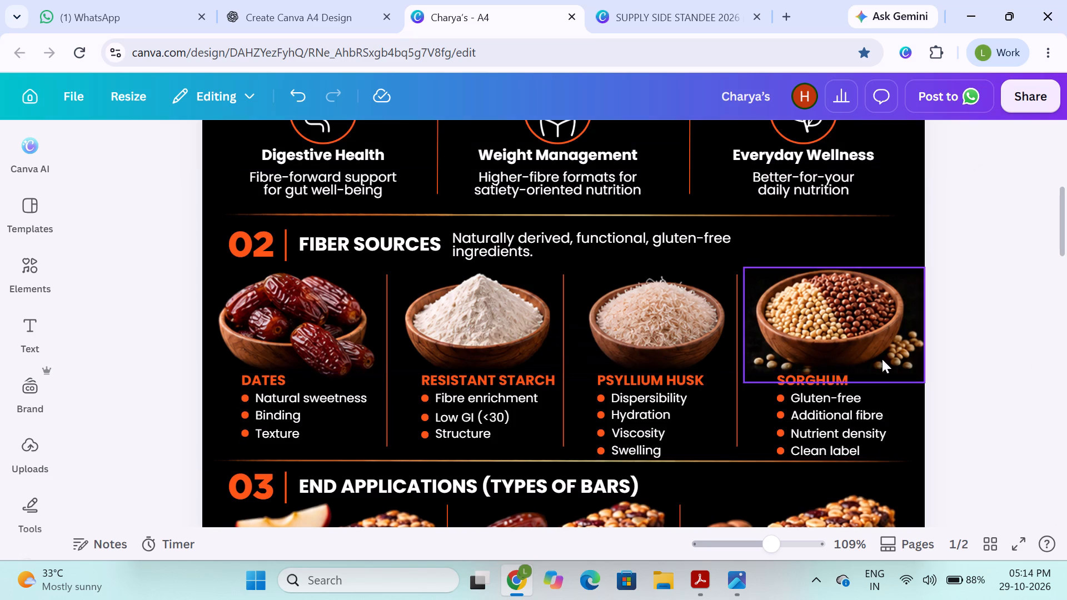
Group the three vertical divider lines between the Fiber Sources columns.
left_click(258, 318)
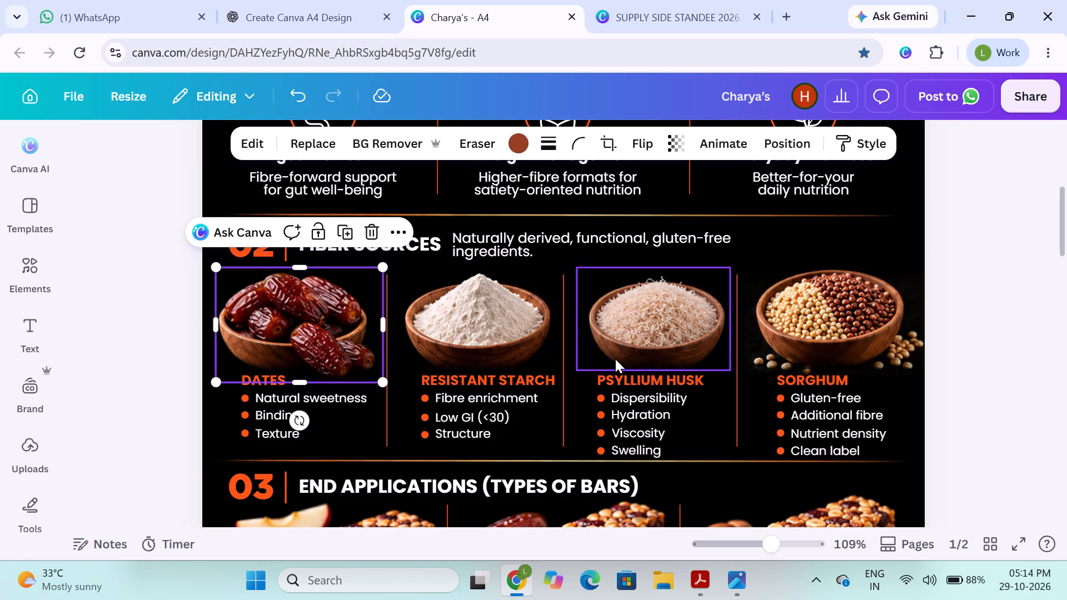
left_click(390, 349, "shift")
left_click(112, 352)
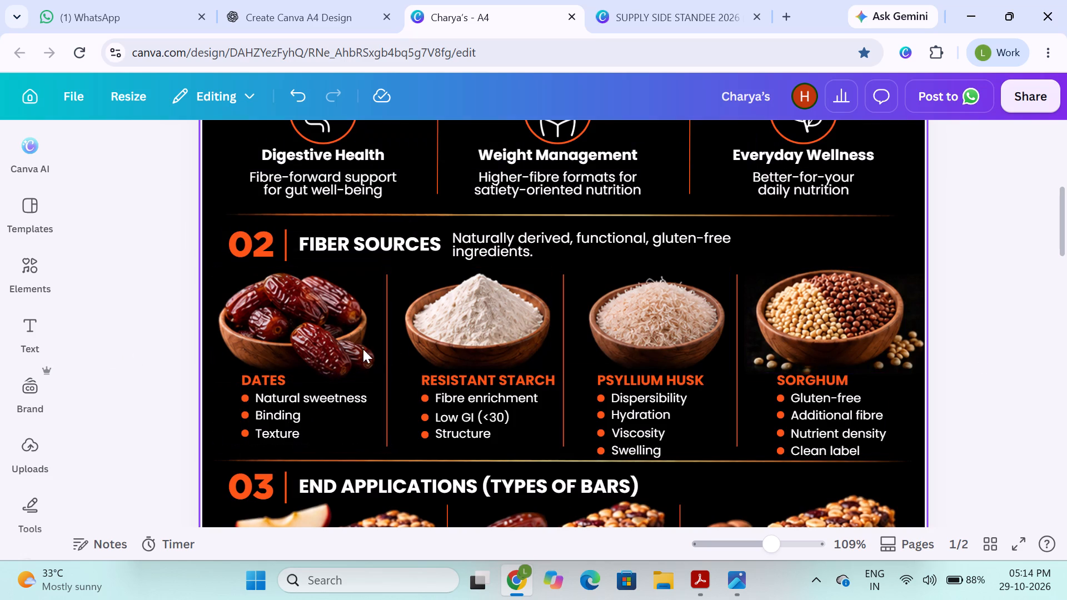
left_click(384, 352)
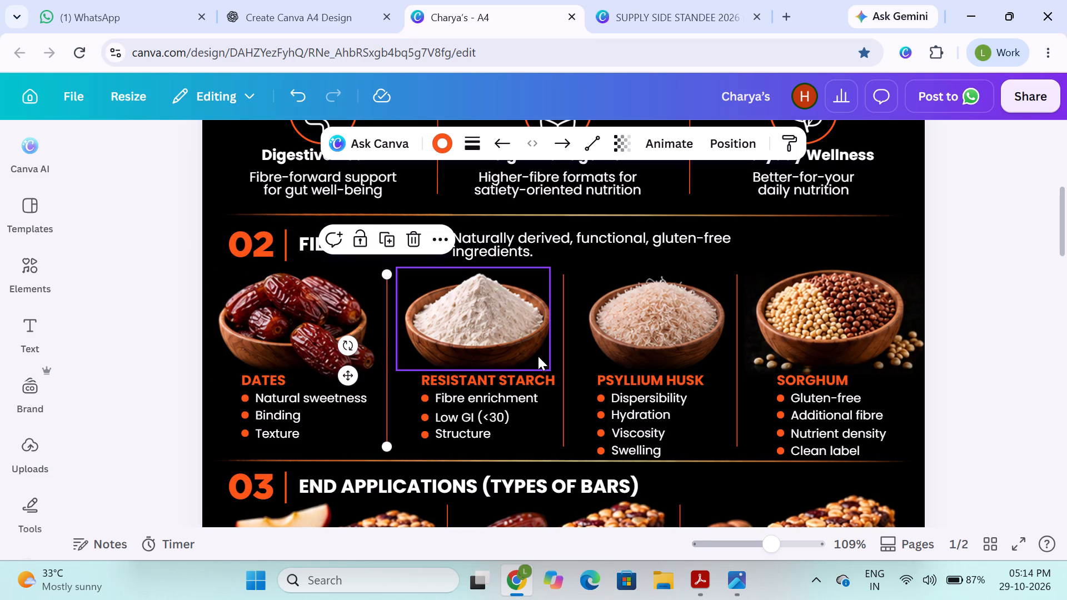
left_click(569, 361, "shift")
left_click(737, 364, "shift")
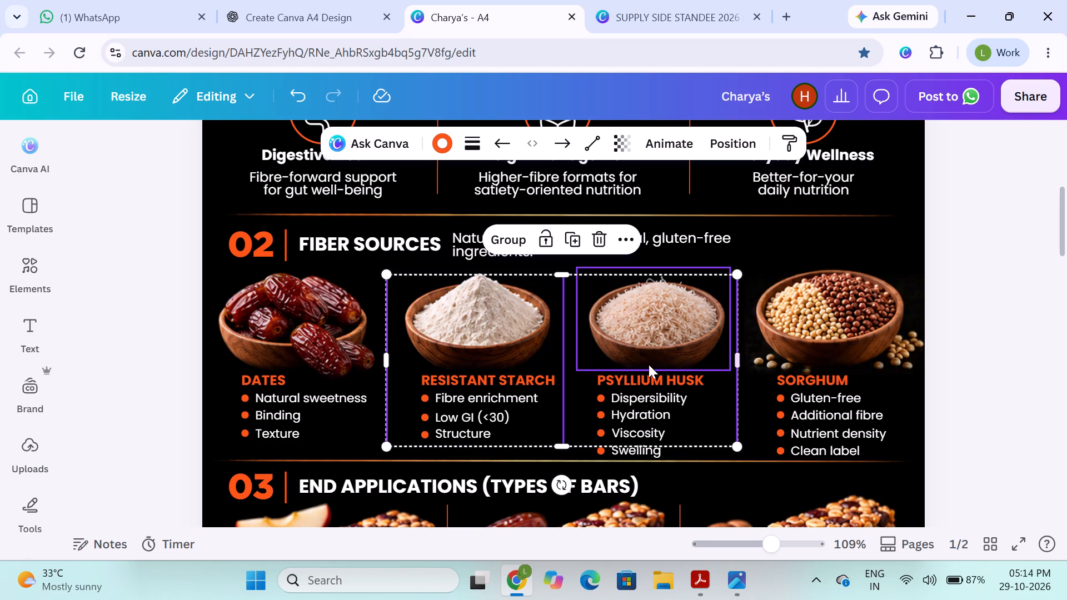
left_click(725, 146)
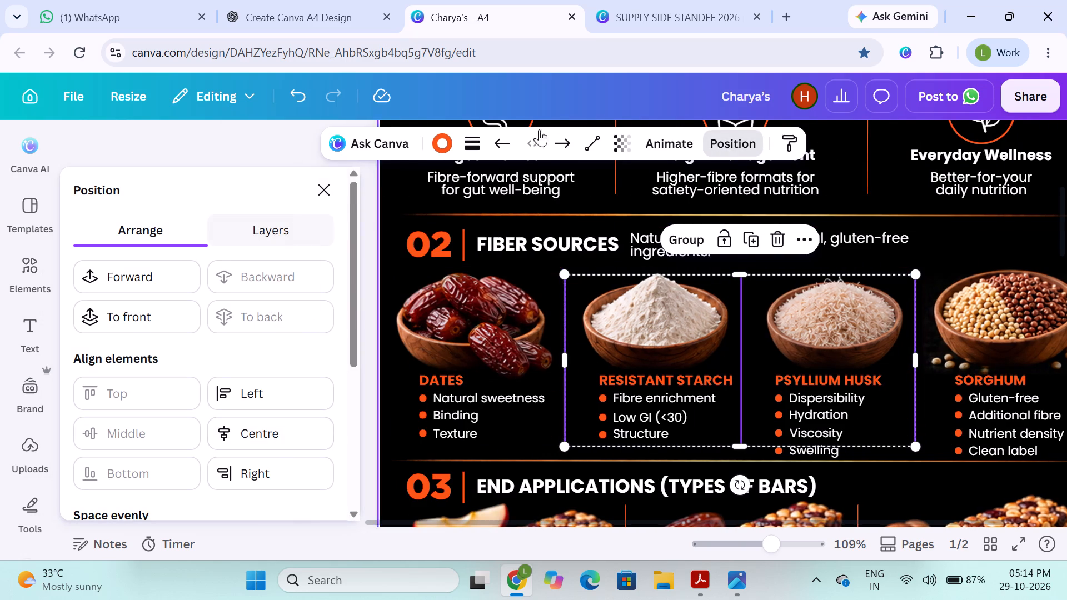
left_click(672, 233)
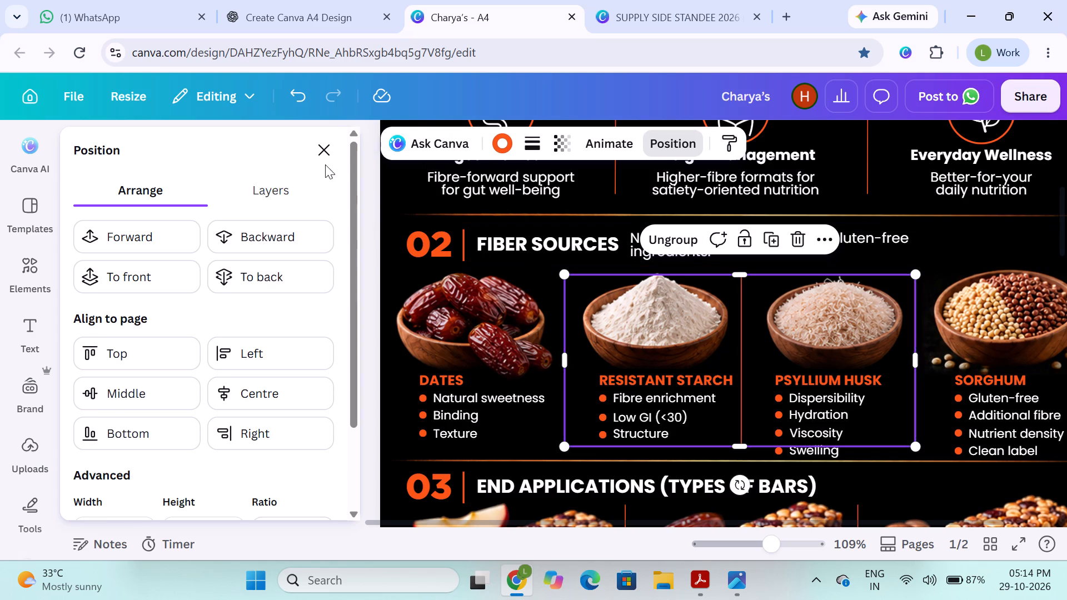
left_click(328, 156)
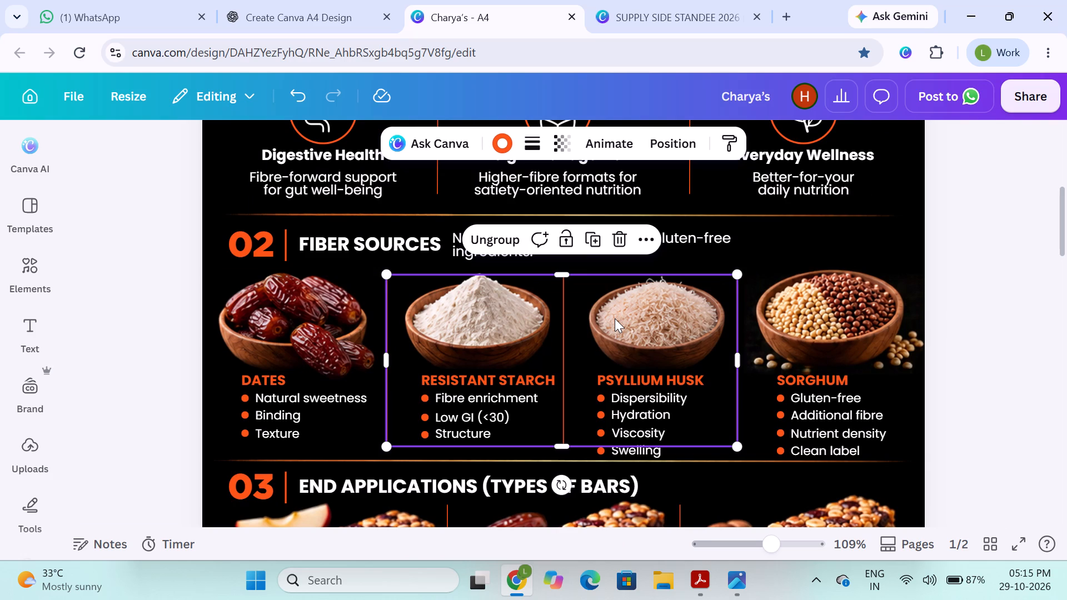
Centre the grouped Fiber Sources divider lines horizontally on the page.
left_click(326, 322)
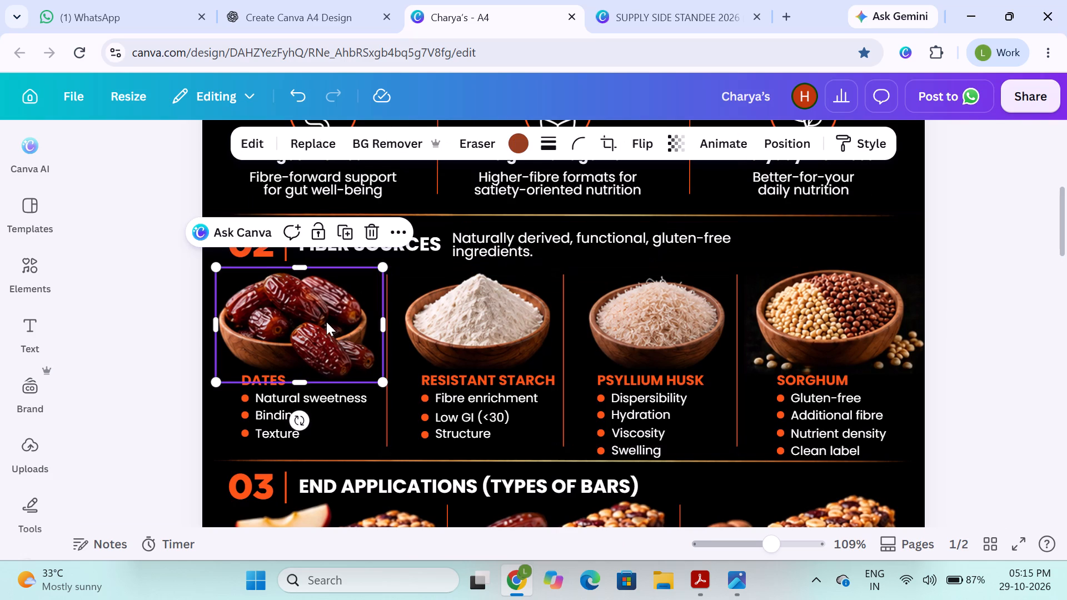
left_click(148, 370)
left_click(388, 339)
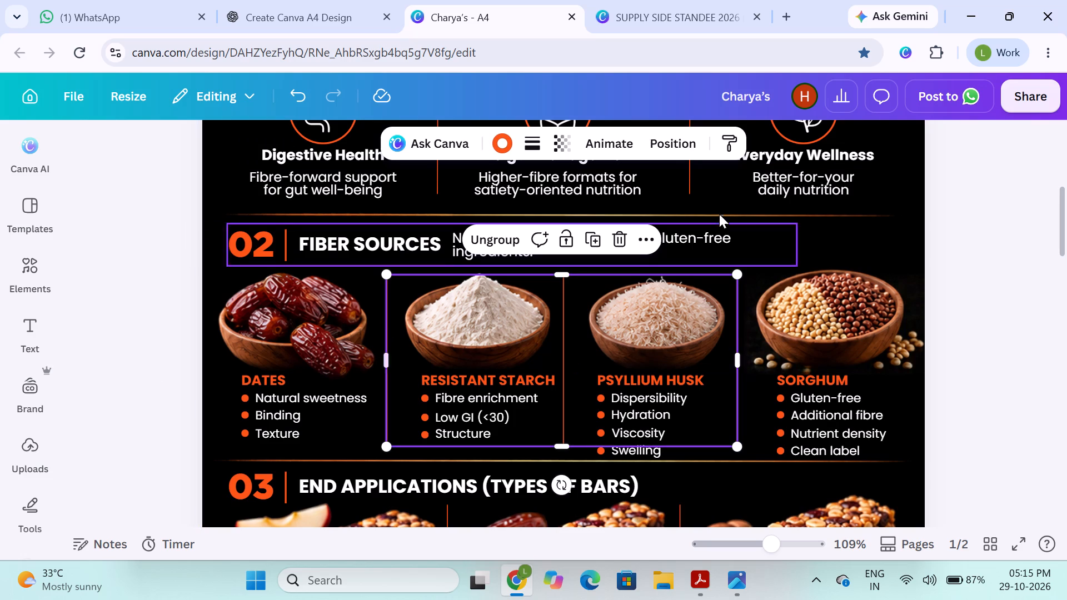
left_click(662, 138)
left_click(281, 393)
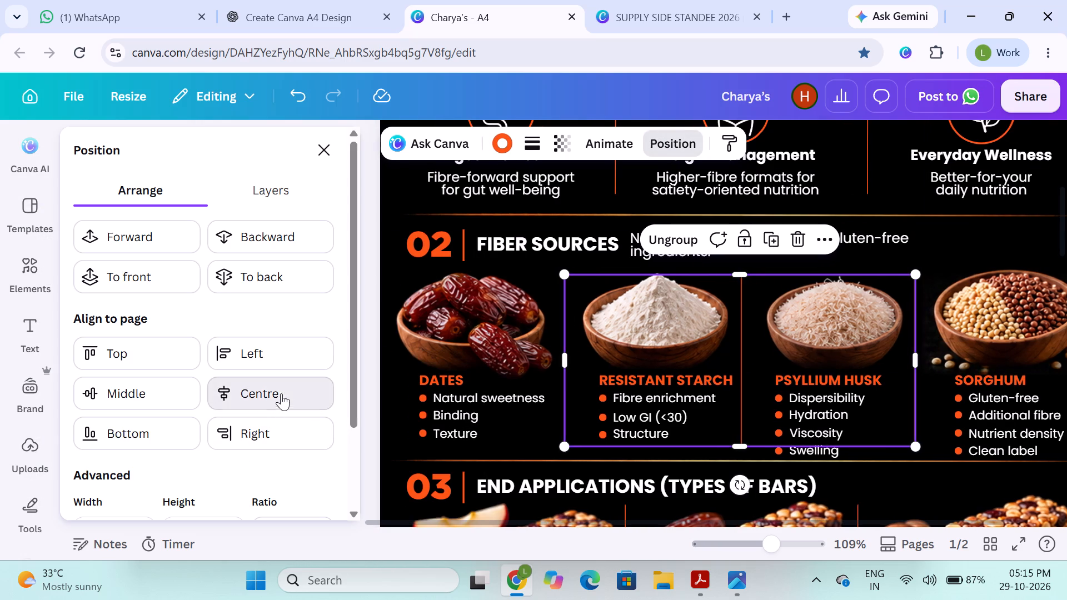
left_click(329, 142)
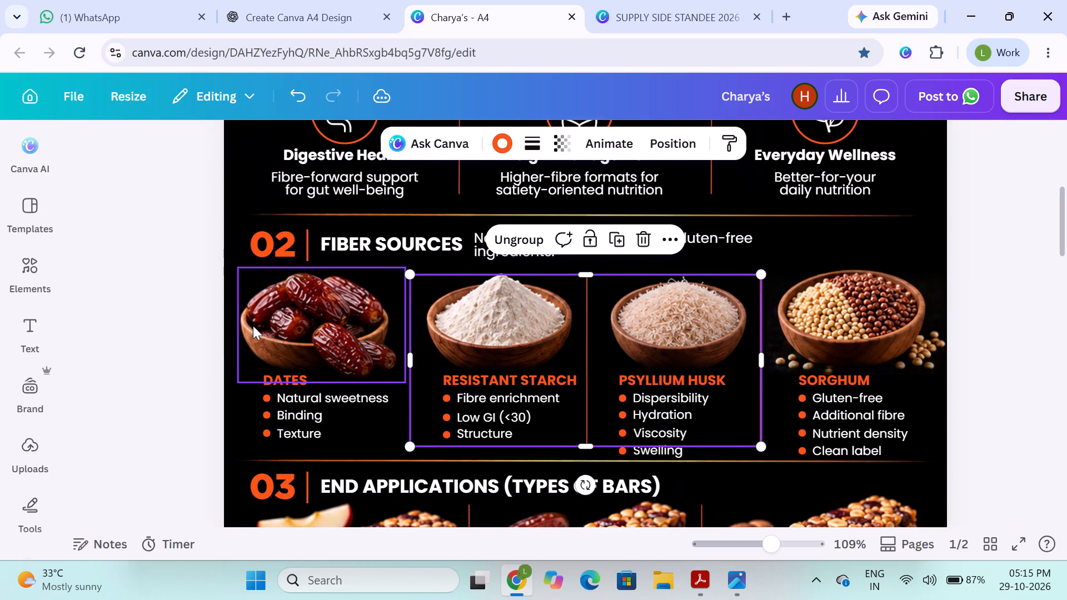
left_click(124, 350)
Check the horizontal page alignment of the gold separator lines between sections and of the bottom wave graphic.
scroll(316, 341, "down", 3)
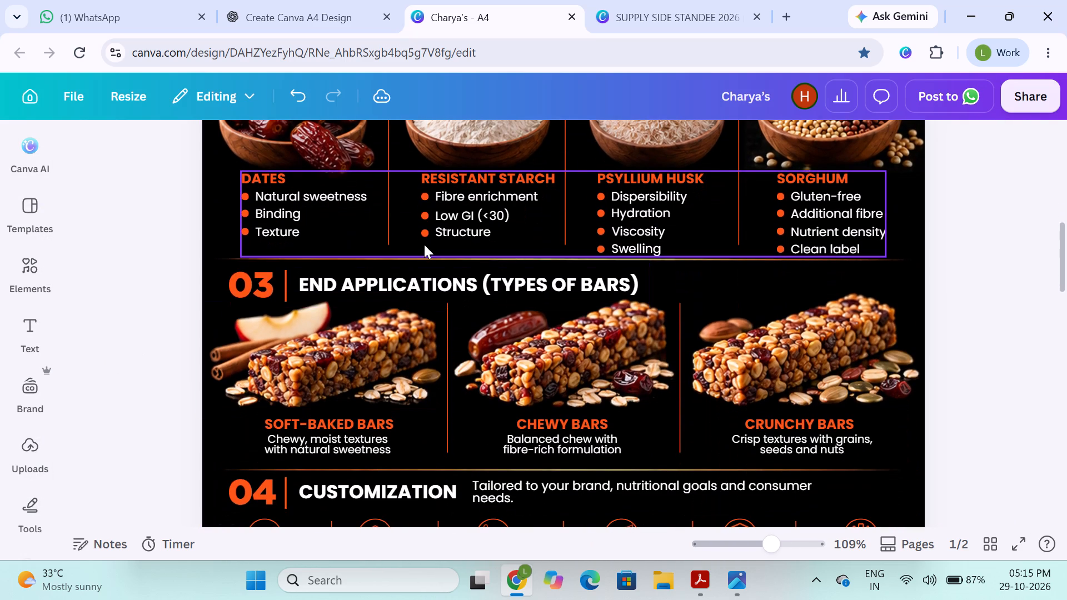
left_click(429, 265)
left_click(448, 261)
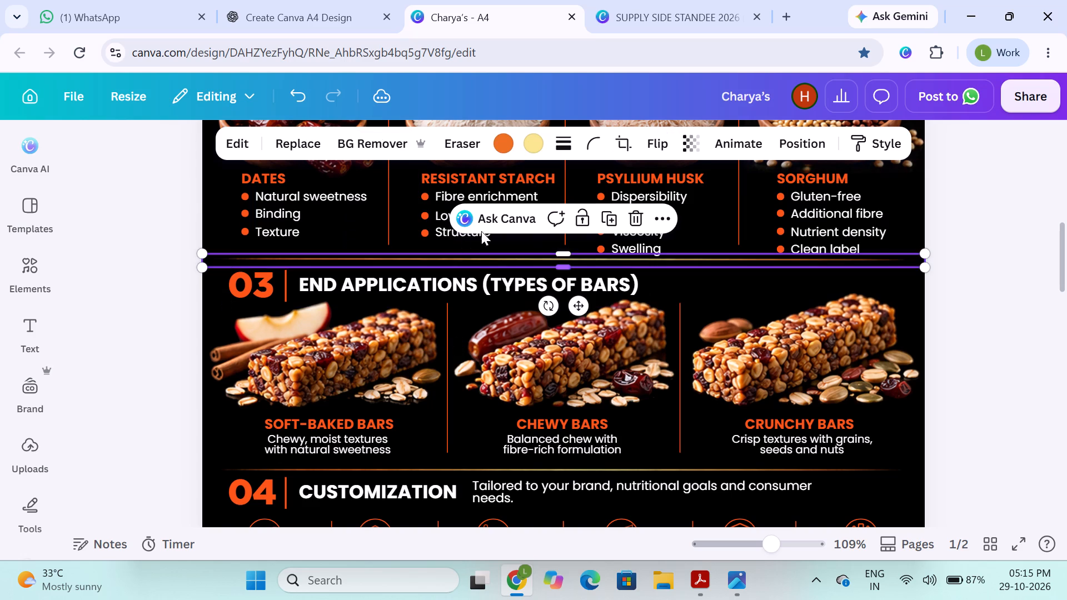
left_click(815, 141)
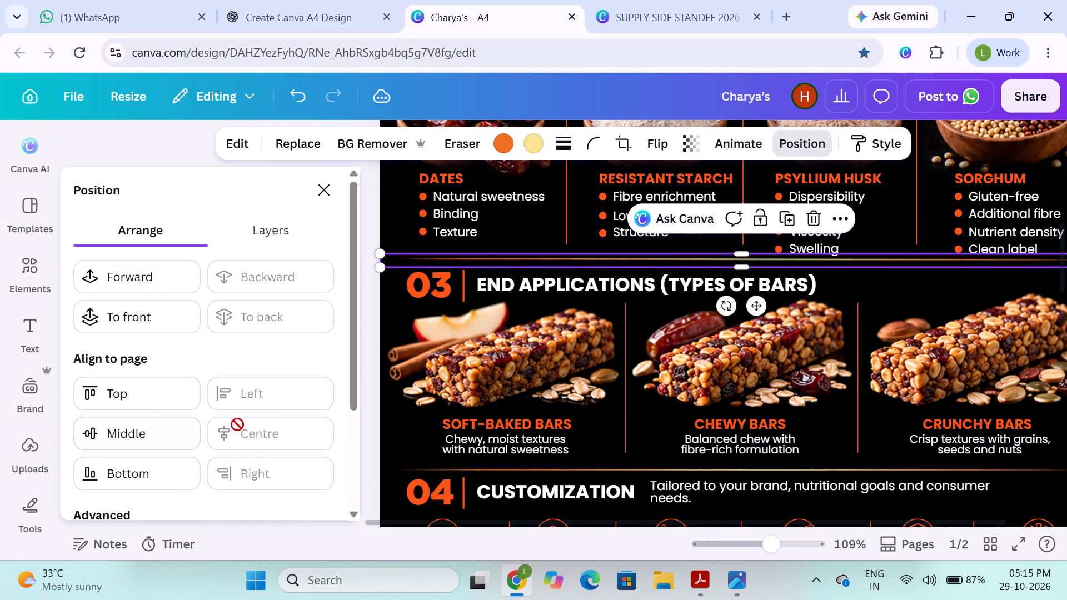
scroll(503, 270, "down", 3)
left_click(569, 273)
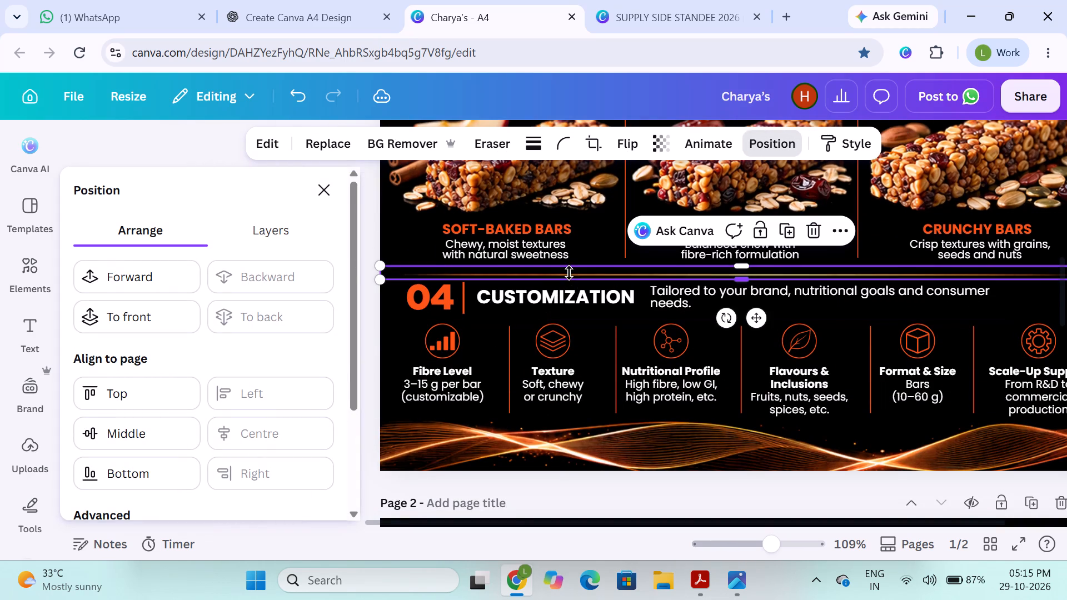
scroll(541, 378, "down", 2)
left_click(616, 199)
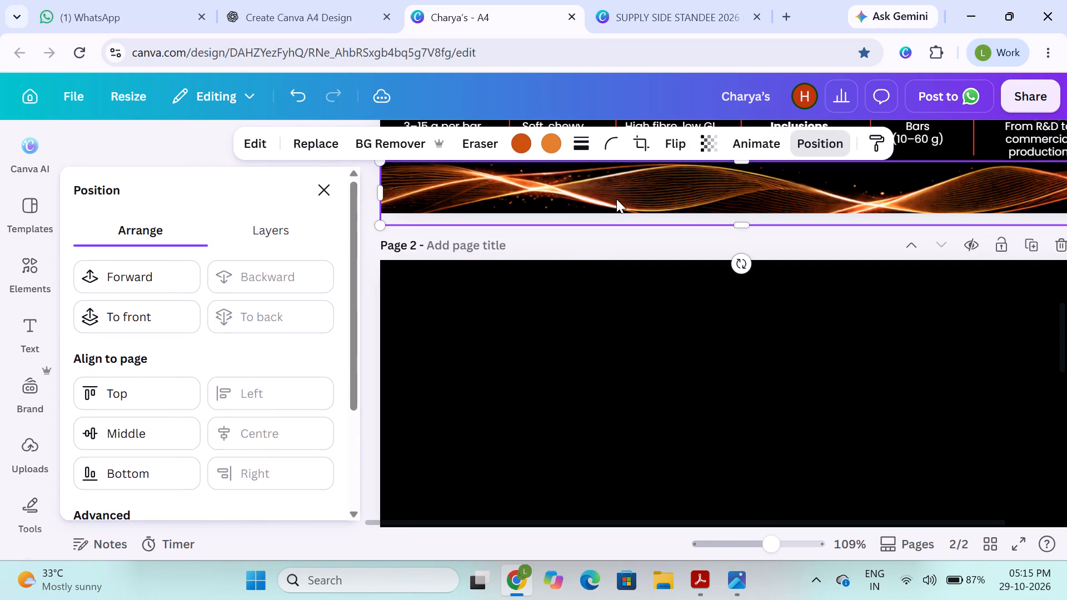
scroll(616, 199, "up", 5)
scroll(641, 339, "up", 2)
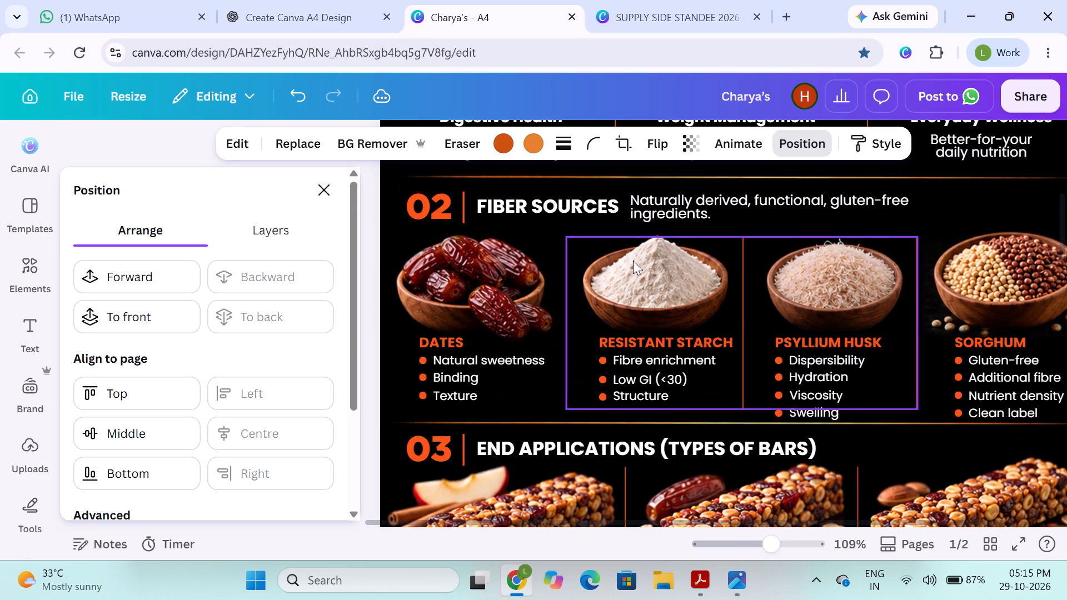
left_click(645, 196)
scroll(580, 214, "up", 1)
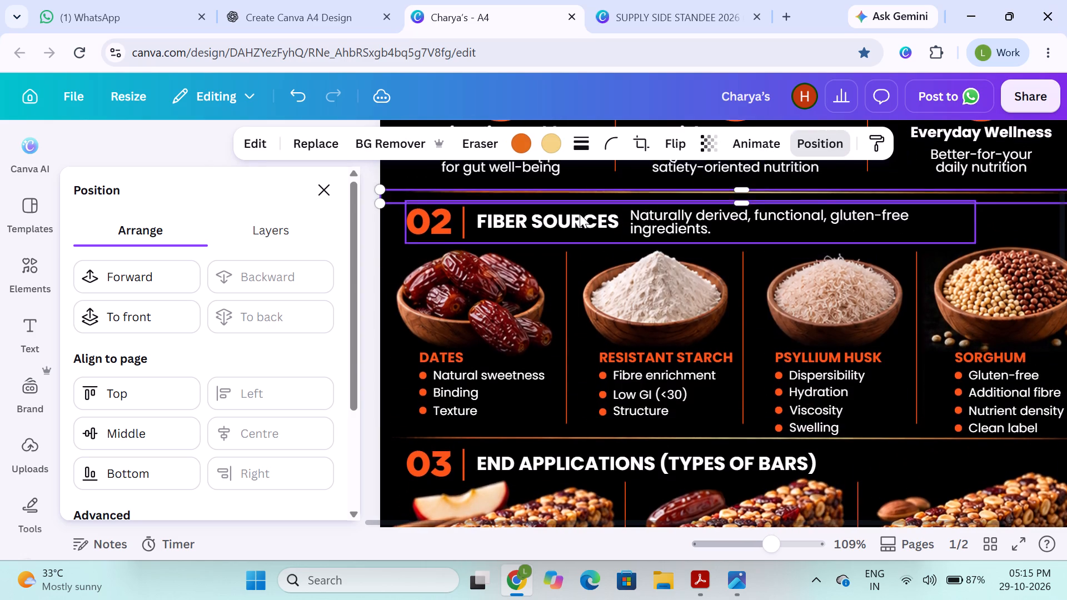
scroll(580, 214, "up", 1)
left_click(580, 237)
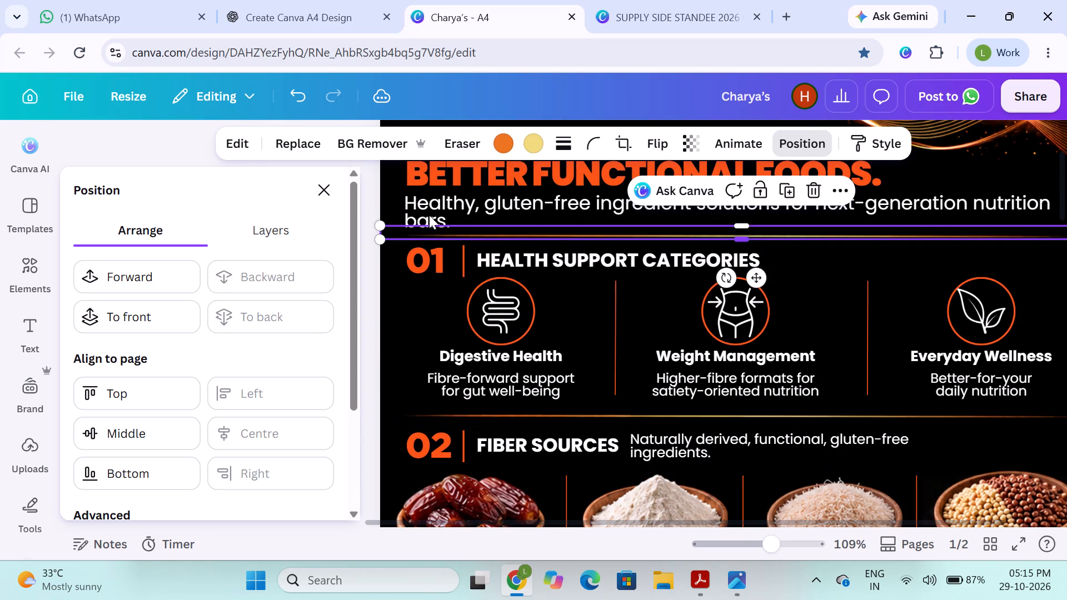
scroll(542, 217, "up", 2)
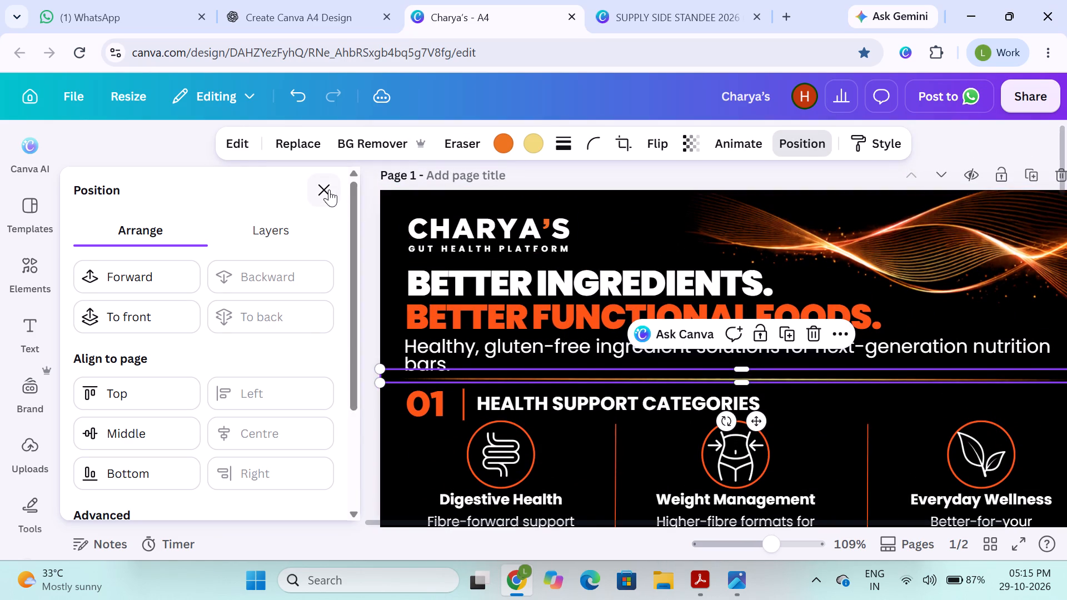
left_click(329, 189)
left_click(1033, 227)
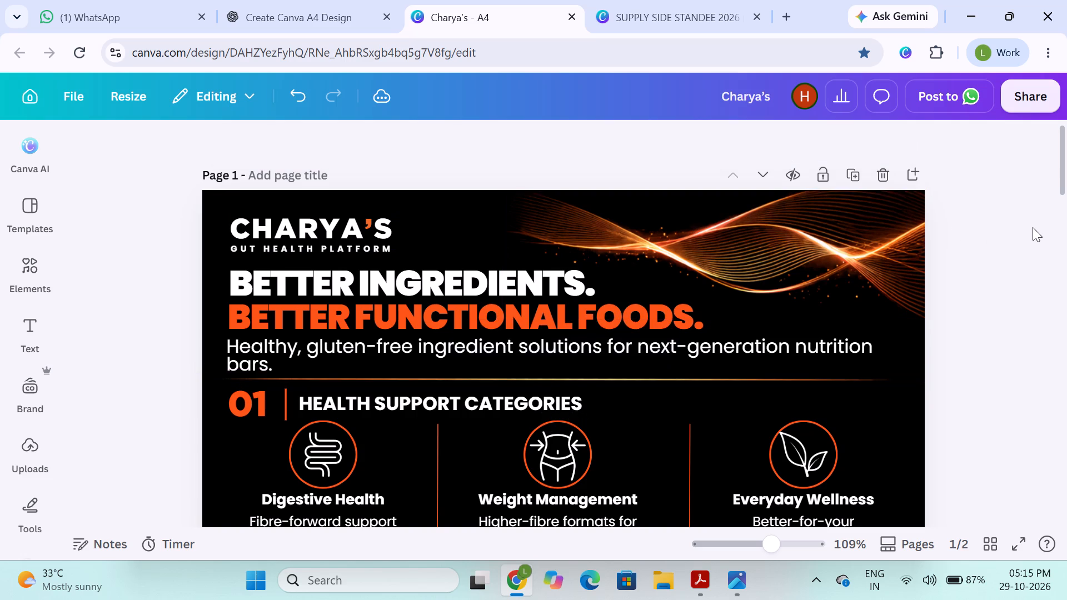
Review the flyer's layout, checking how the Fiber Sources divider group and text group sit relative to each other.
scroll(1033, 227, "down", 3)
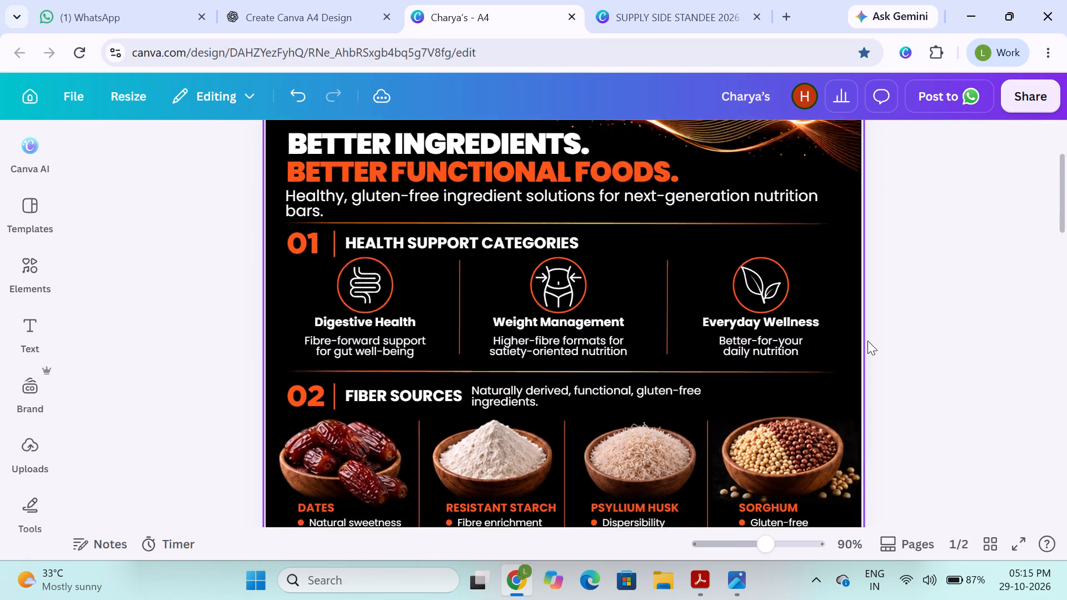
left_click(958, 320)
scroll(958, 317, "down", 1)
scroll(525, 362, "down", 2)
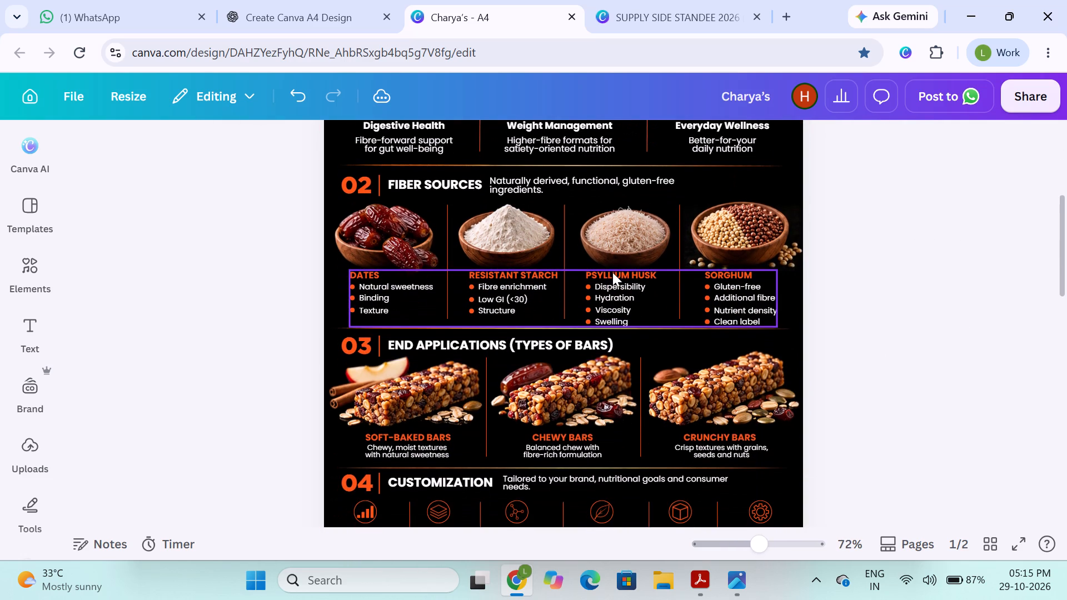
left_click(631, 250)
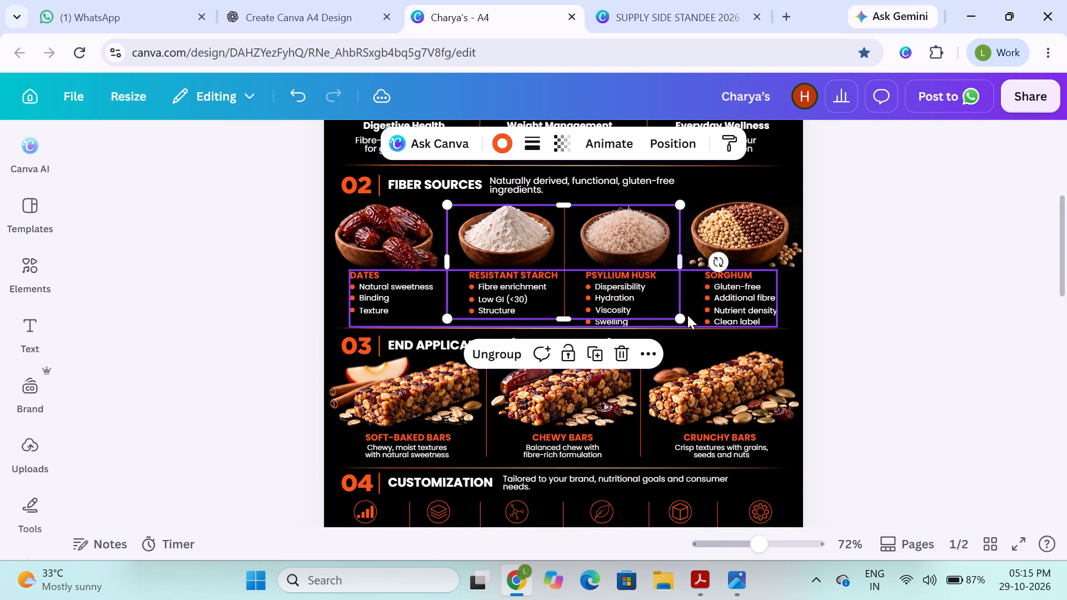
left_click(860, 294)
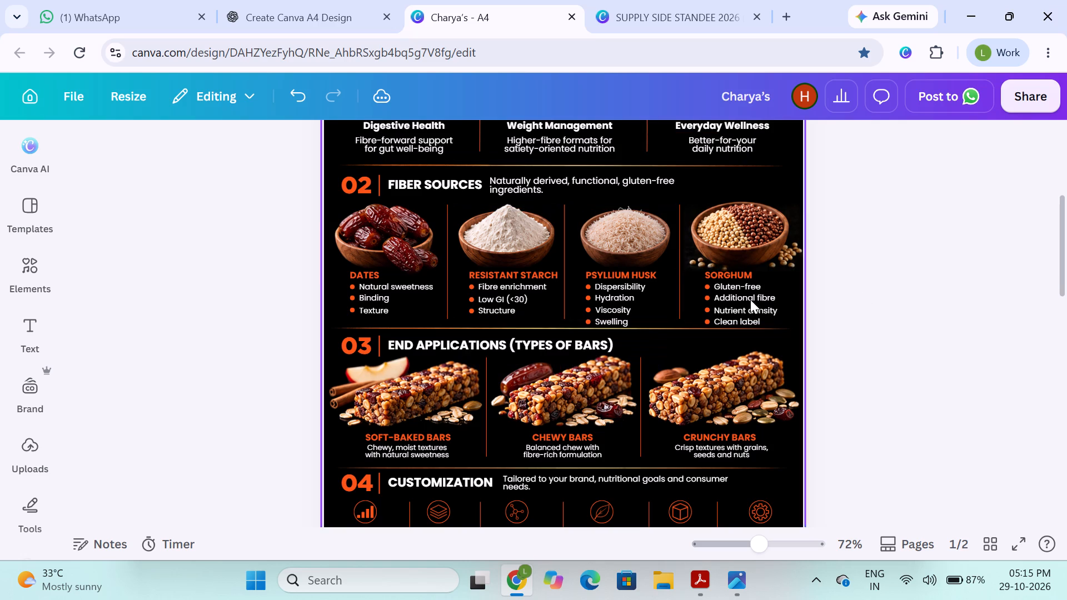
left_click(660, 311)
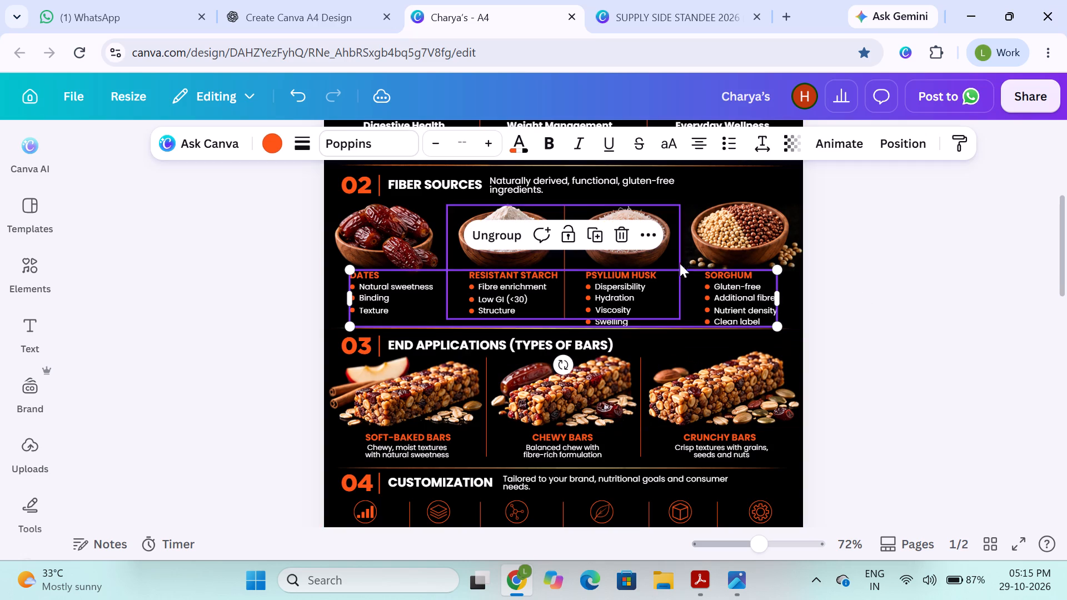
left_click(916, 264)
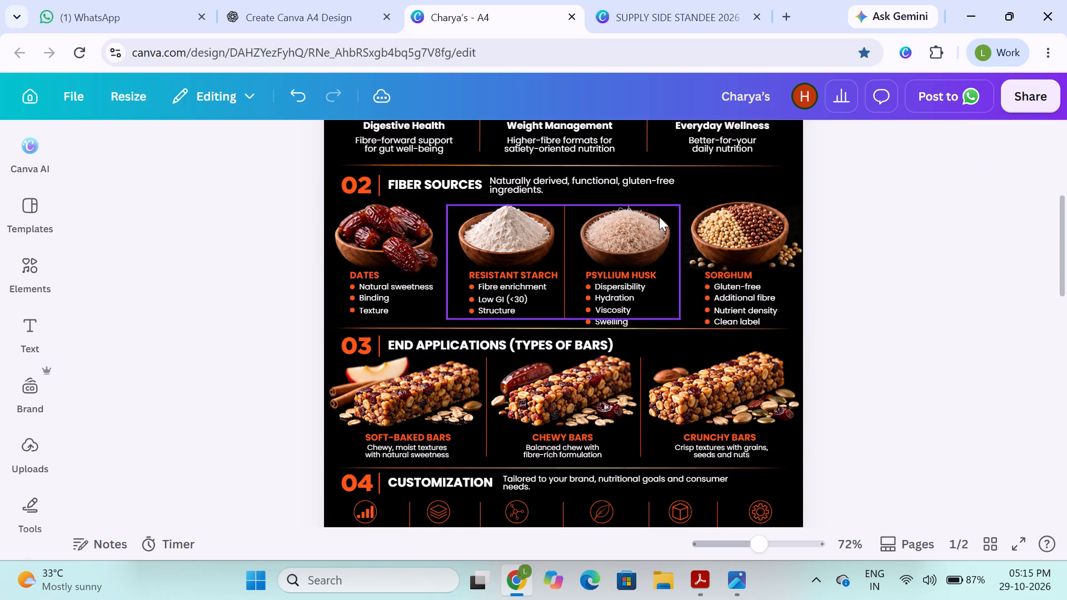
Shorten the grouped Fiber Sources divider lines slightly at their lower end, above the gold separator line.
left_click(659, 217)
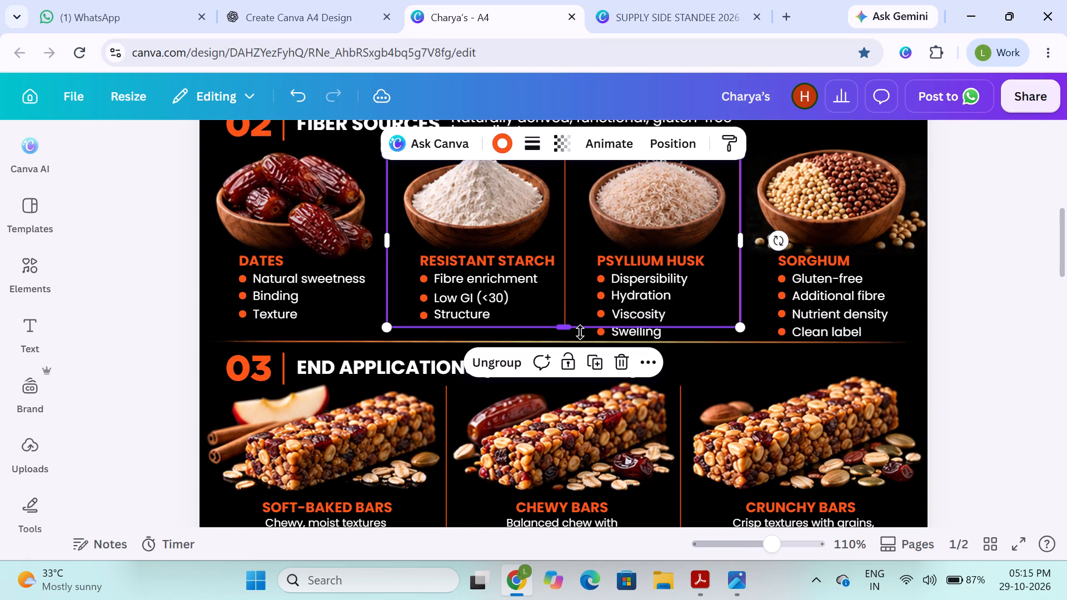
left_click(566, 330)
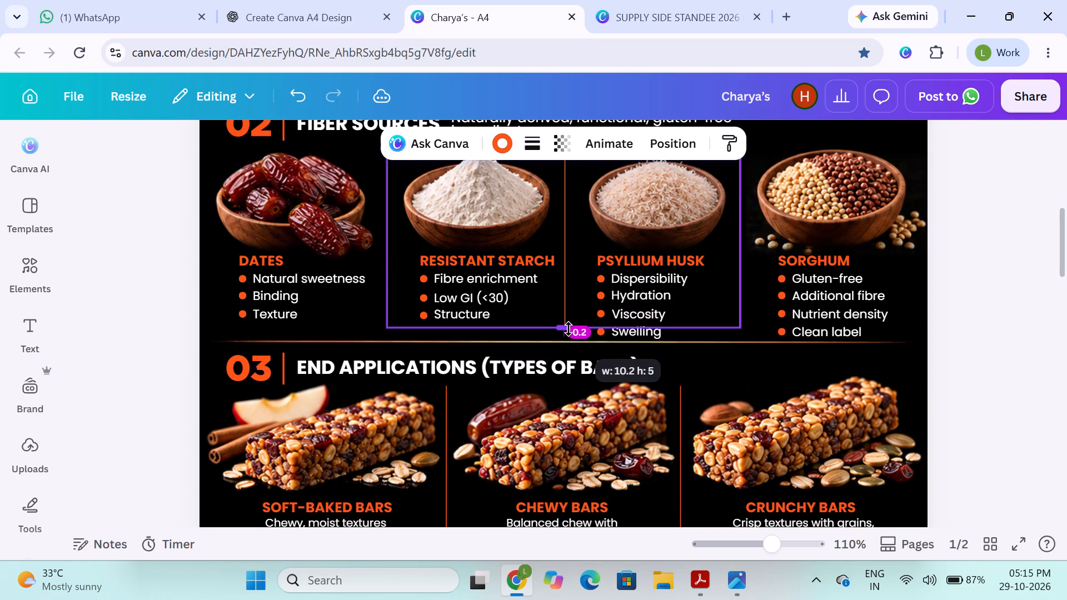
left_click(1066, 334)
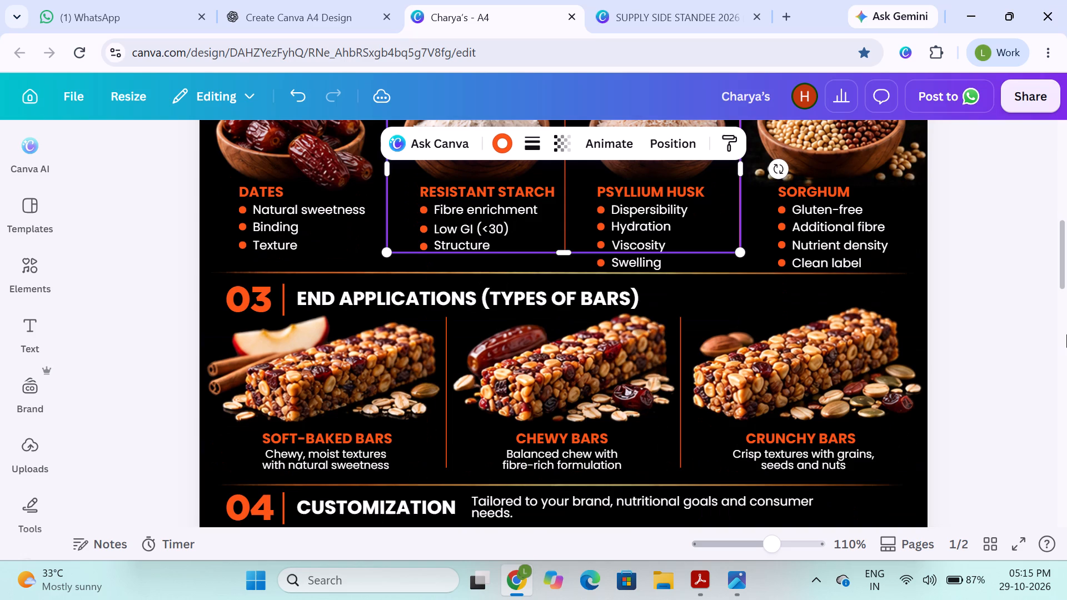
left_click(1062, 321)
left_click(998, 309)
Ungroup the vertical divider lines between the Fiber Sources columns.
scroll(998, 309, "up", 1)
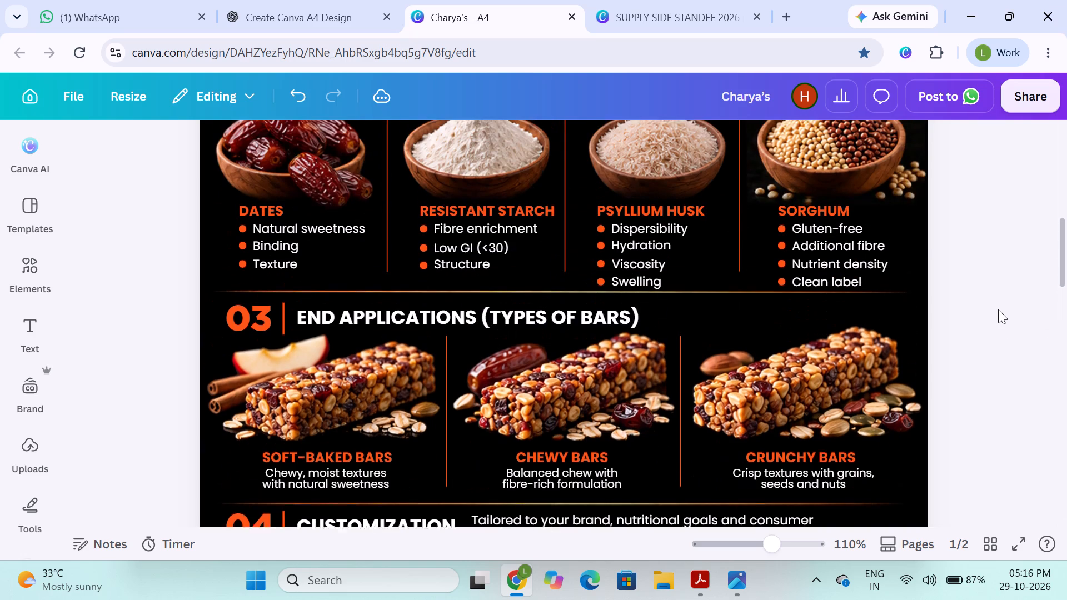
scroll(998, 309, "up", 1)
left_click(741, 271)
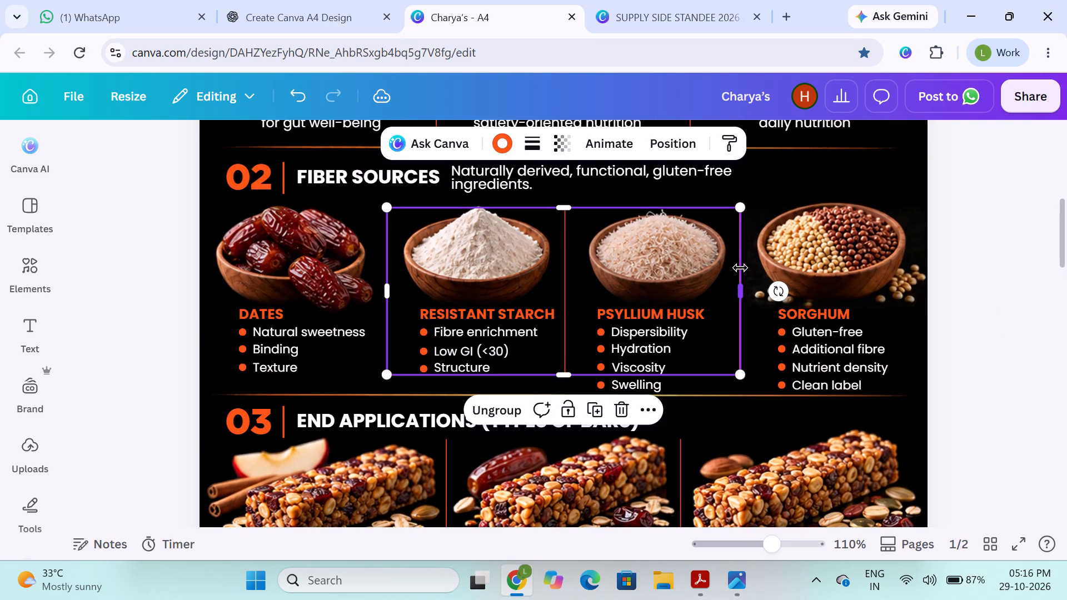
left_click(478, 407)
left_click(971, 281)
left_click(695, 296)
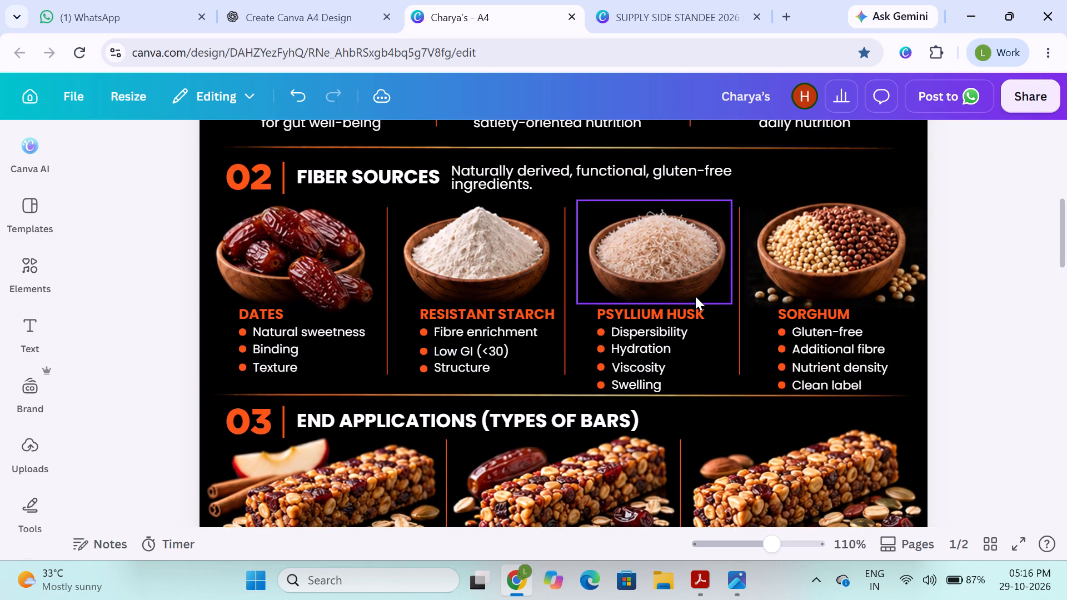
left_click(1043, 352)
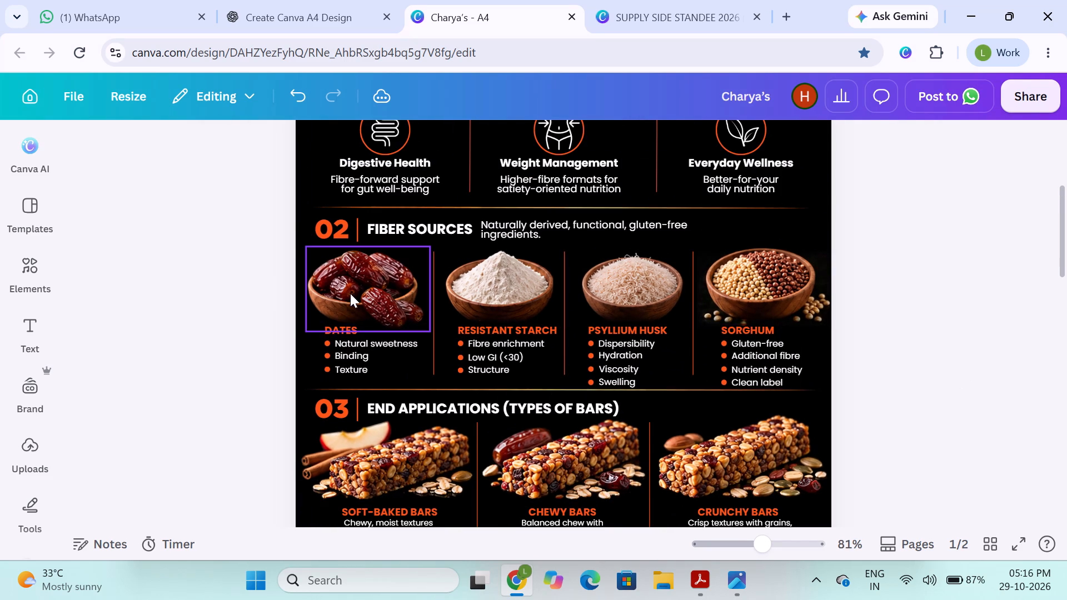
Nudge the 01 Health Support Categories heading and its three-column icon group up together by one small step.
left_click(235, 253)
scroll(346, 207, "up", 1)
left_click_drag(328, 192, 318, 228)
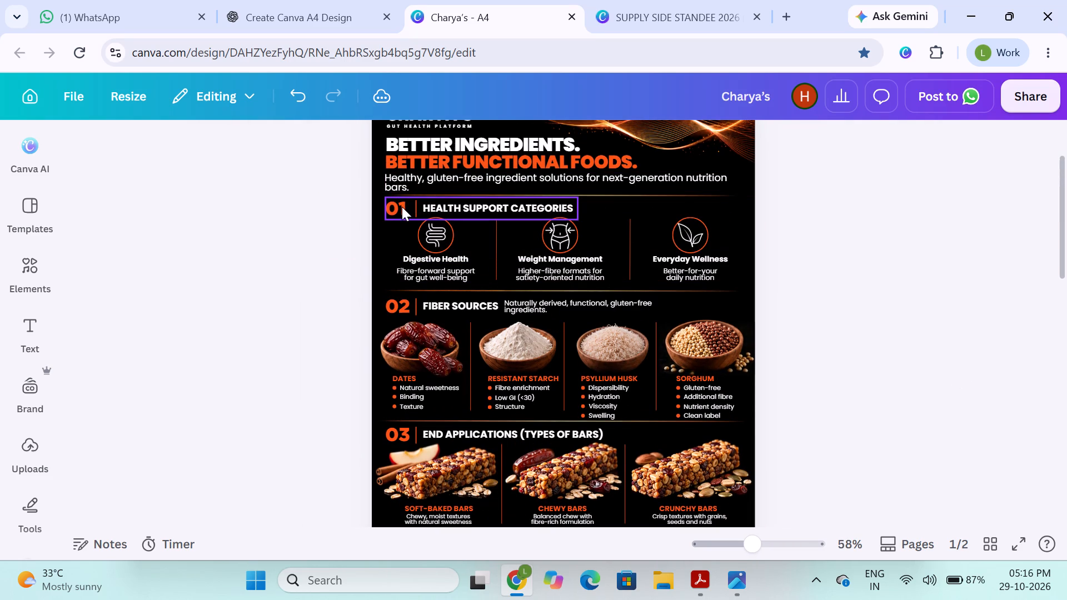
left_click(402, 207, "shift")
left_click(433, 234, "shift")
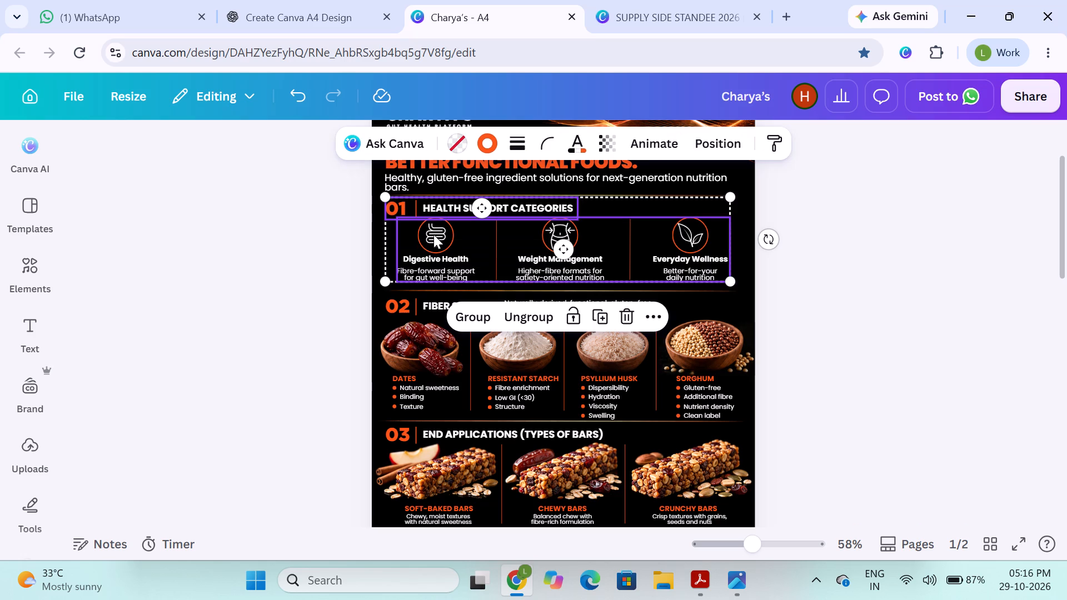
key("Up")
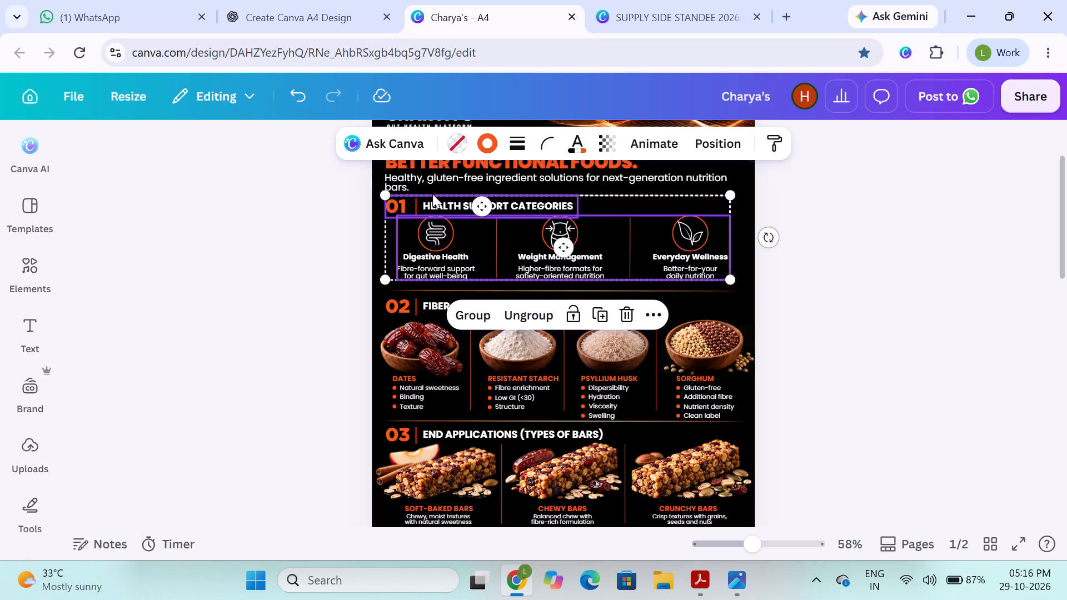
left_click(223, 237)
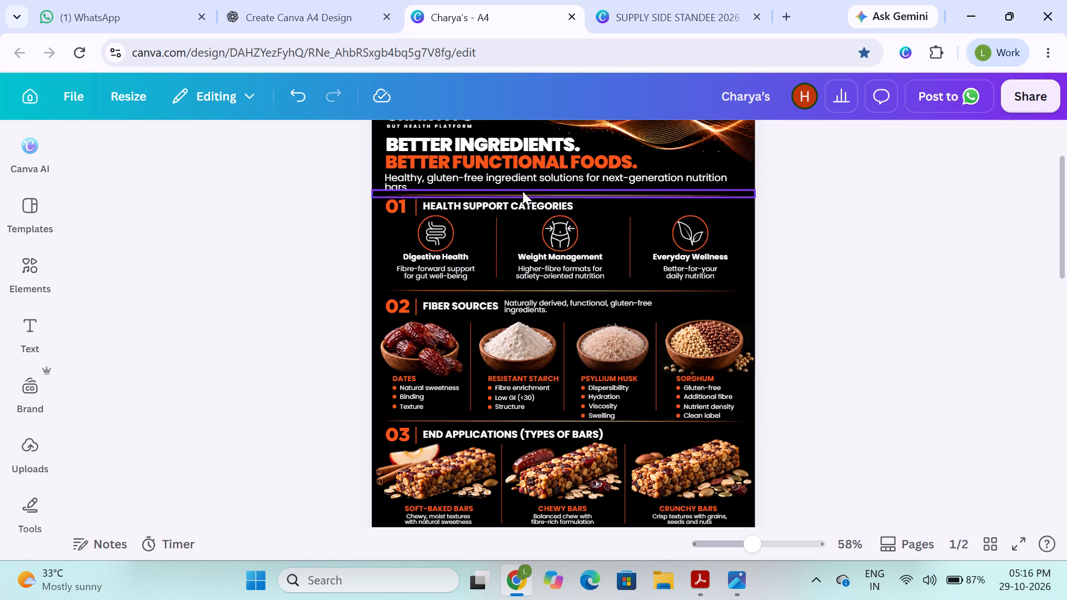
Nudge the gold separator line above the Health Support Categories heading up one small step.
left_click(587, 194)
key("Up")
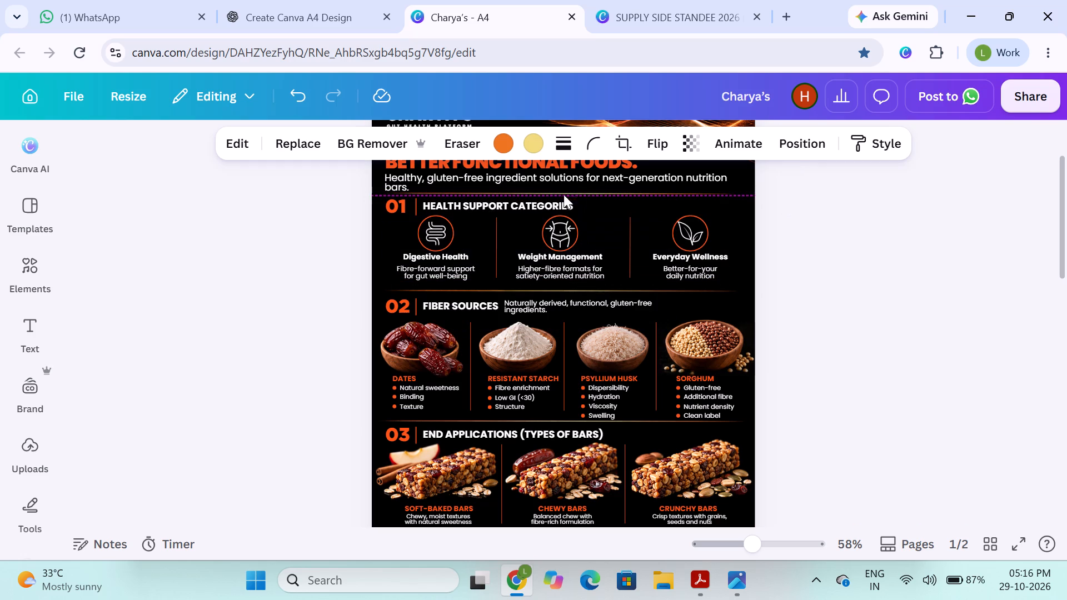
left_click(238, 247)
Nudge both headline lines and the "Healthy, gluten-free ingredient solutions" subheading up together by one small step.
scroll(238, 247, "up", 1)
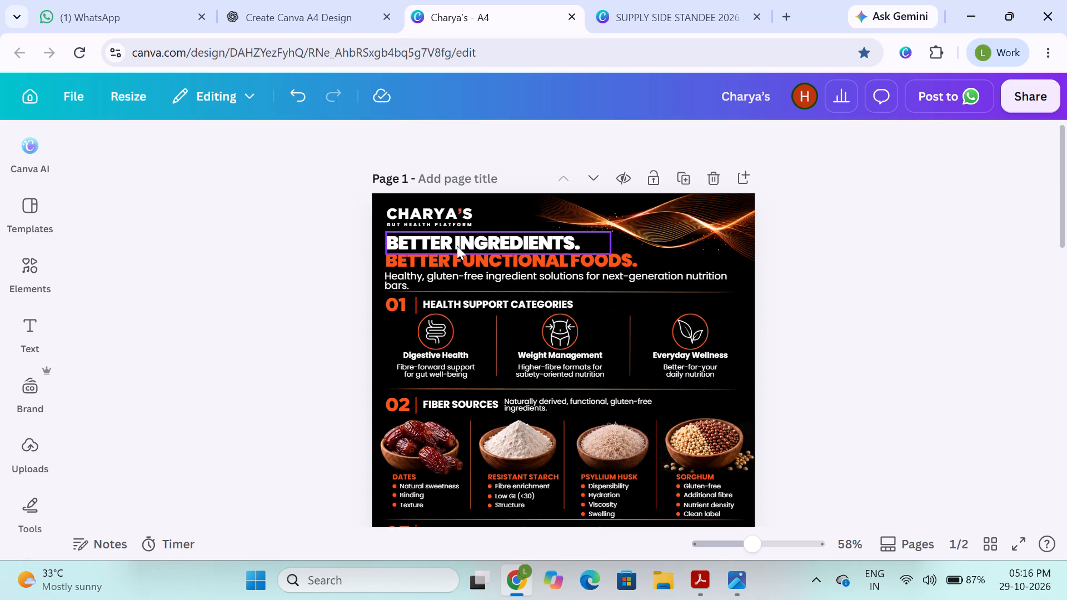
left_click(457, 246)
left_click(463, 257, "shift")
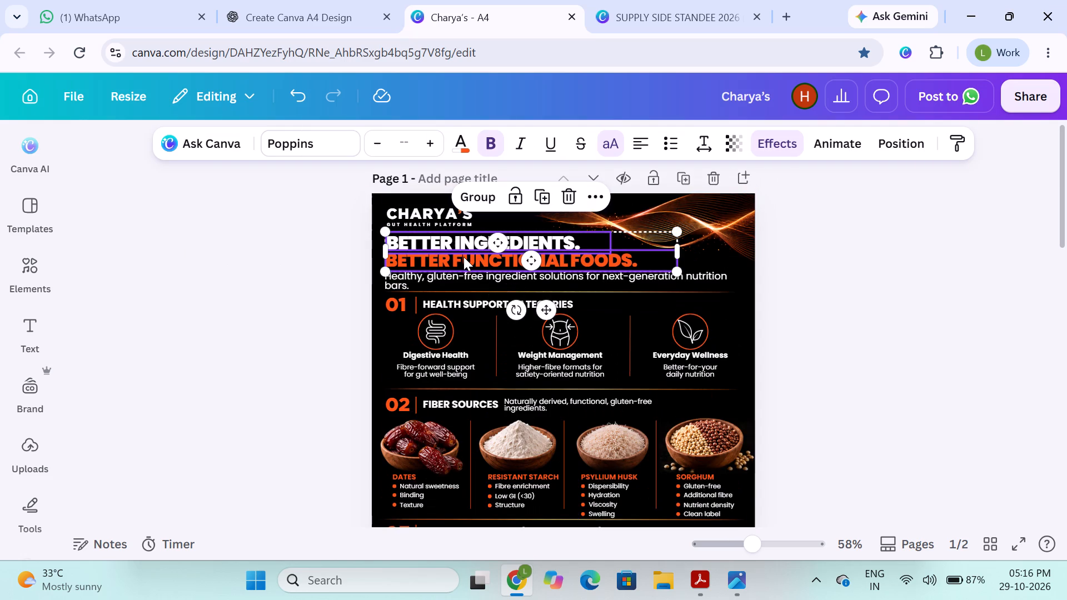
left_click(471, 272, "shift")
key("Up")
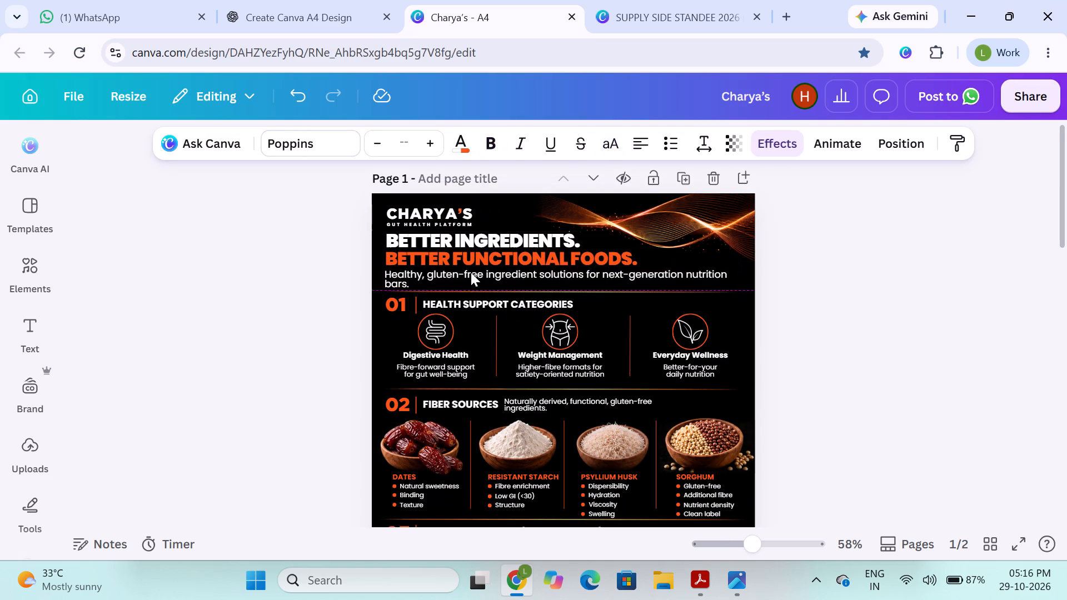
left_click(228, 284)
Nudge the Charya's Gut Health Platform logo up one small step above the headline.
left_click(461, 212)
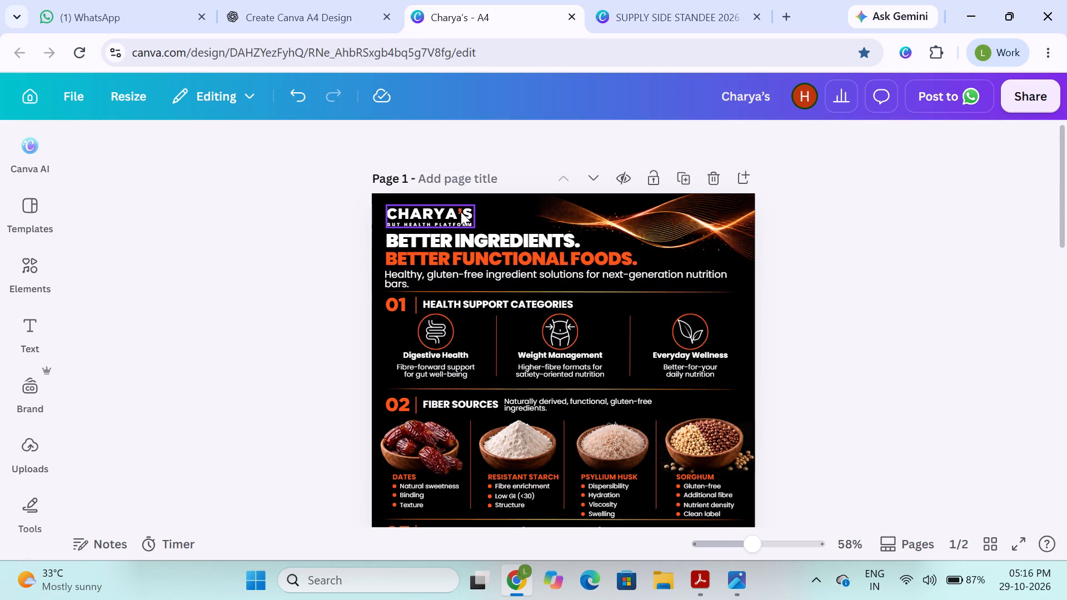
key("Up")
left_click(287, 276)
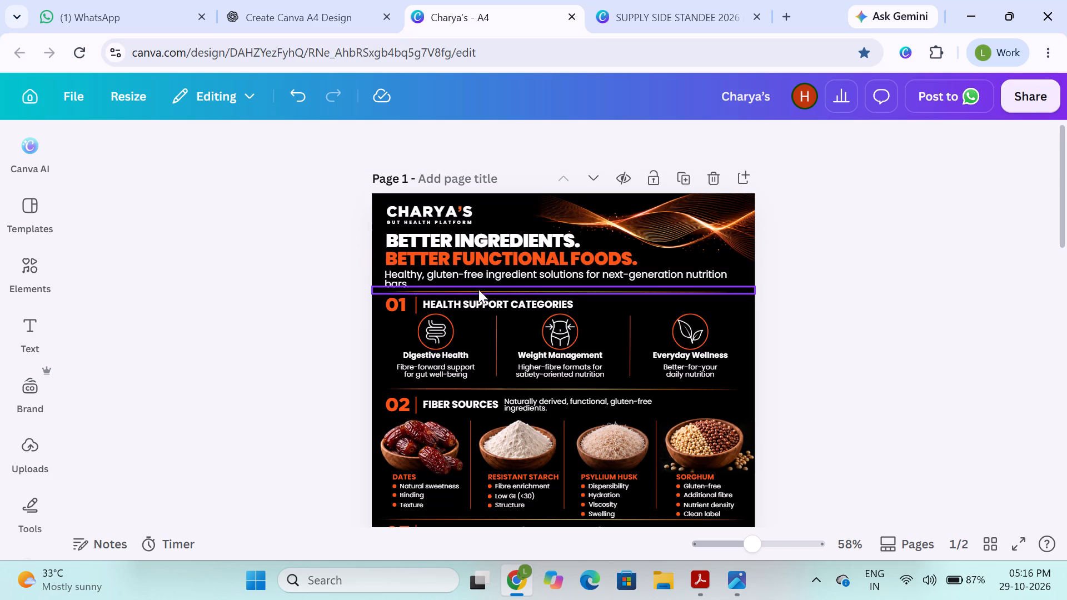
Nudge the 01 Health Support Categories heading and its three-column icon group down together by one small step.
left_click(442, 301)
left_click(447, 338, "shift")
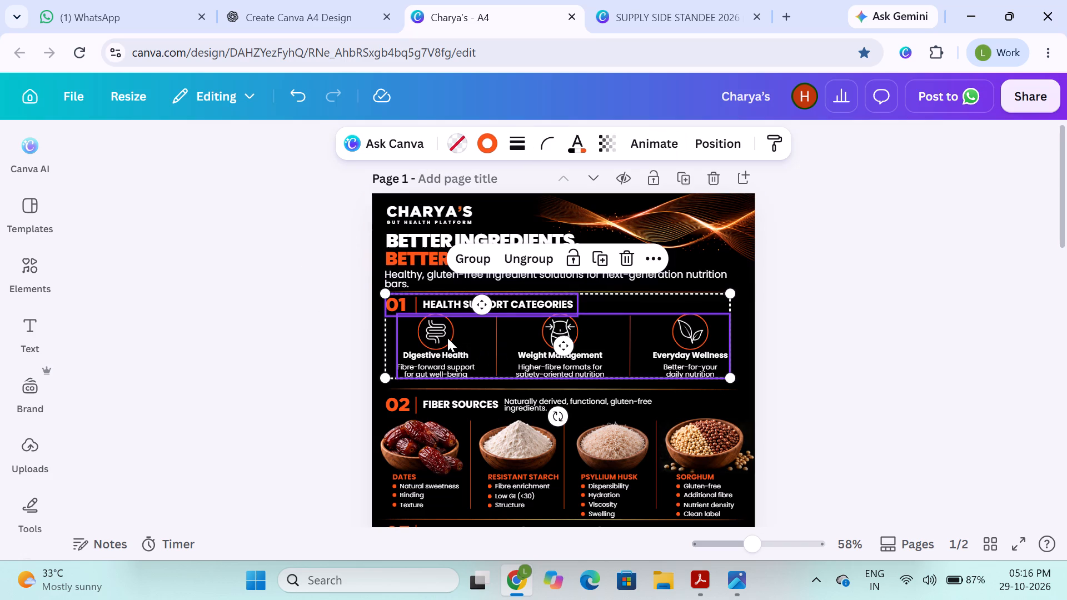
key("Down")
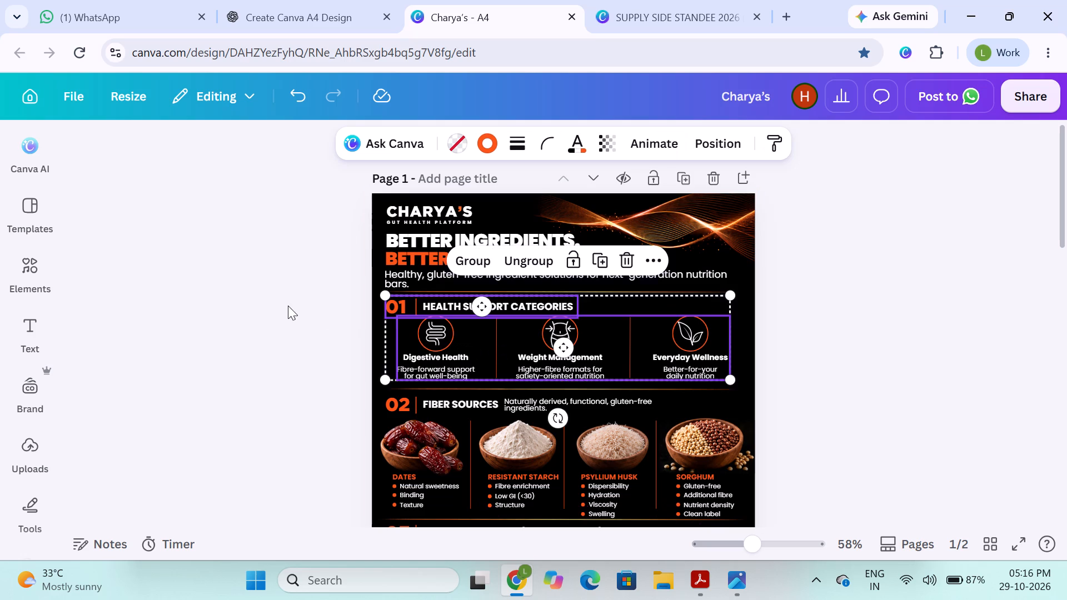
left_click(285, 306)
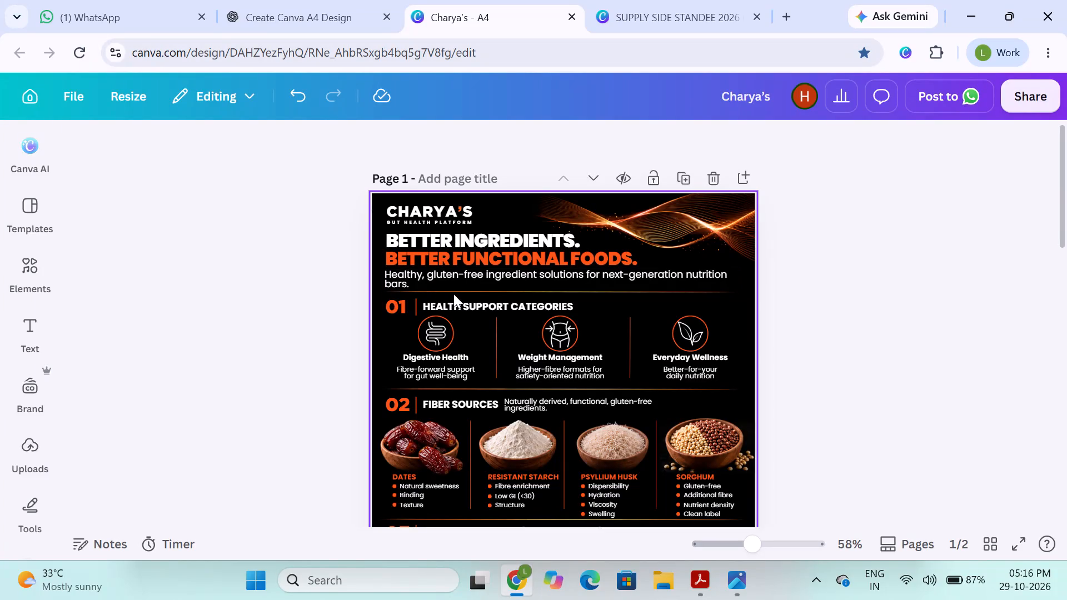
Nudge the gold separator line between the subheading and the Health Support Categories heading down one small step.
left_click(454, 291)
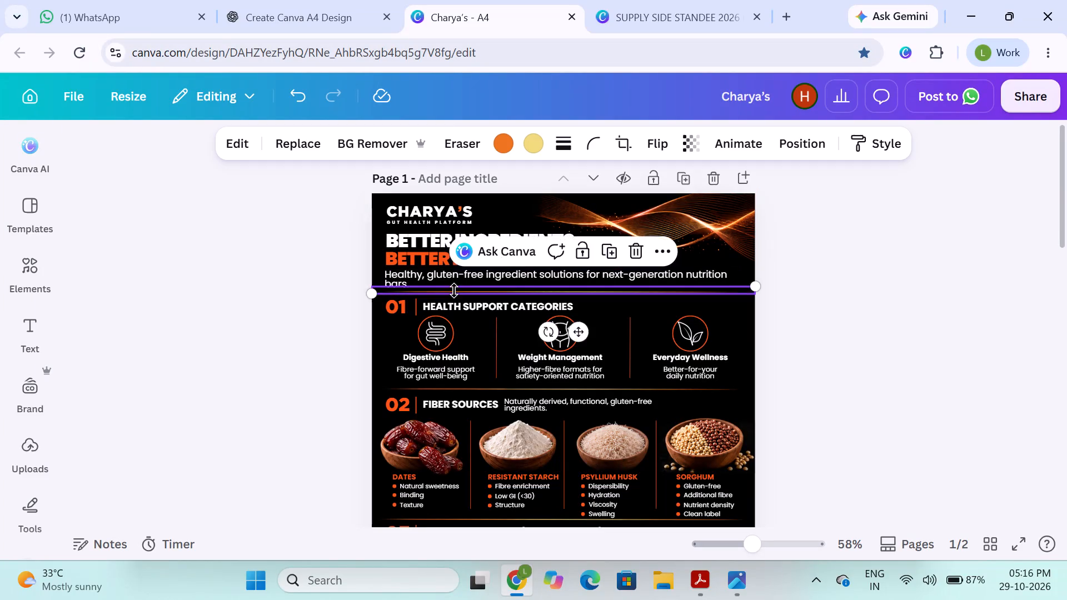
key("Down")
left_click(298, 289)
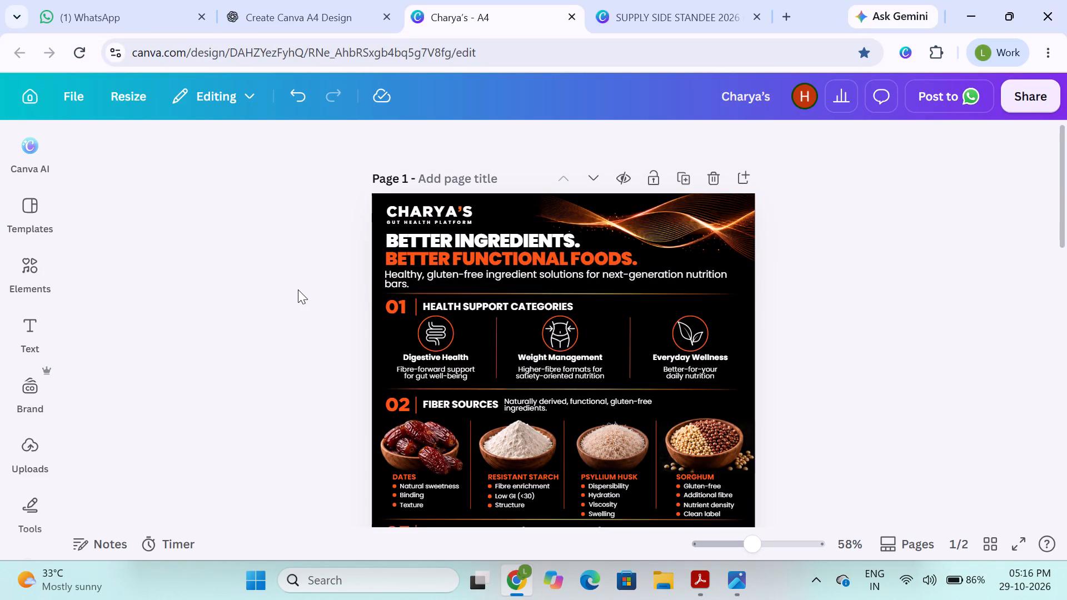
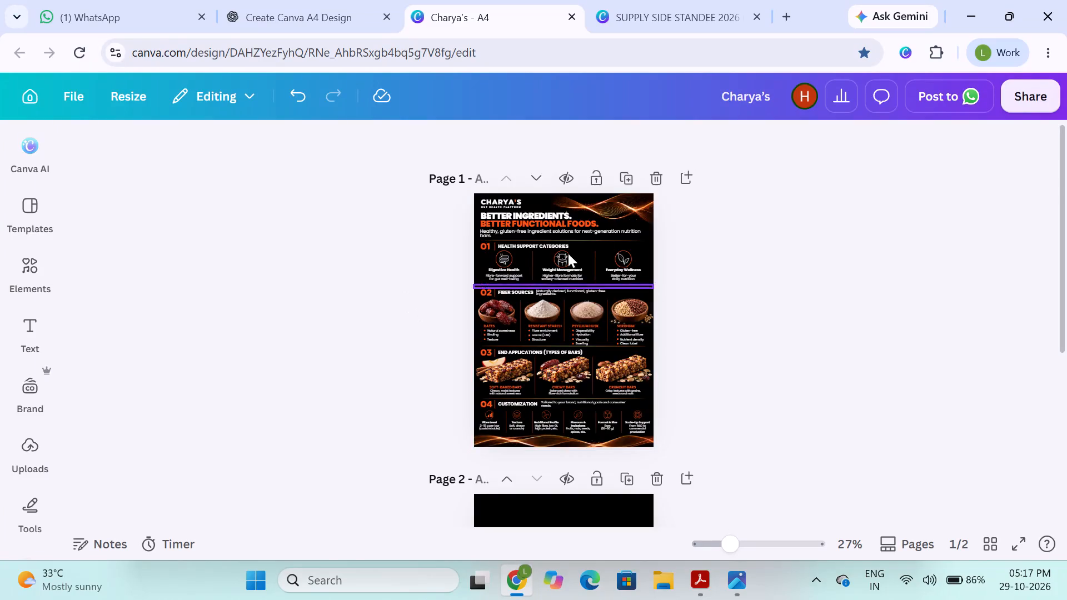
Delete the blank black second page from the design.
scroll(589, 254, "down", 1)
left_click(513, 379)
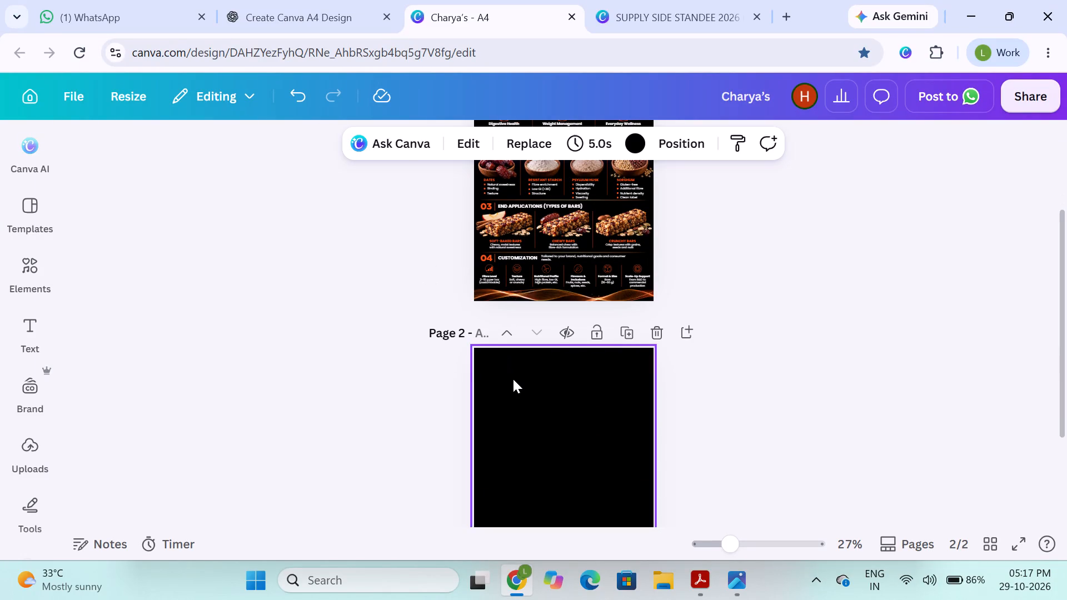
scroll(513, 379, "down", 1)
left_click(655, 256)
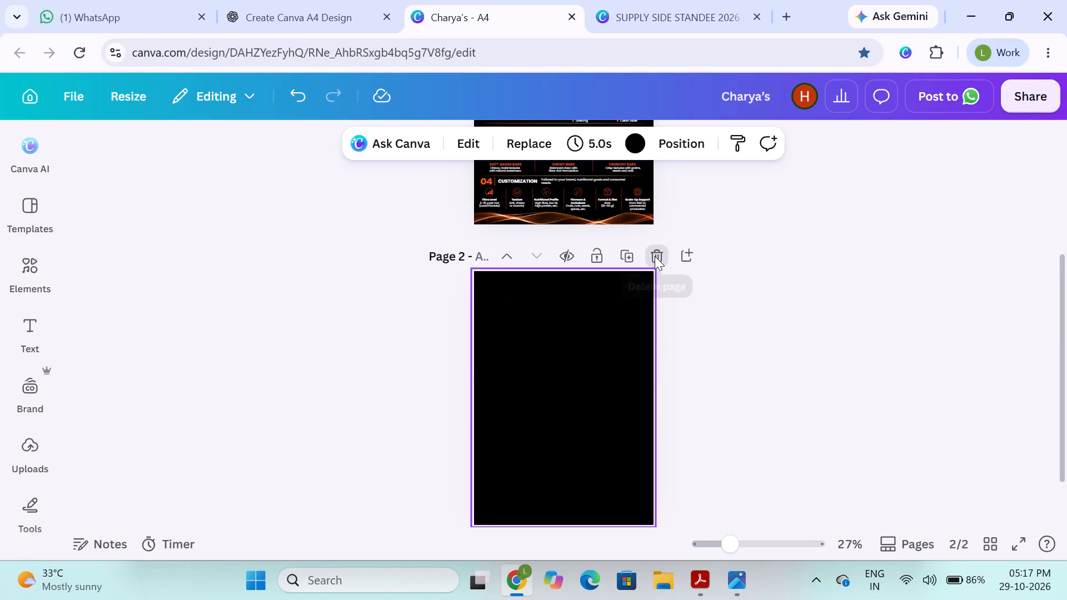
Examine the flyer up close, from the header and wave graphic down through sections 01 to 04, checking alignment and spacing.
left_click(444, 357)
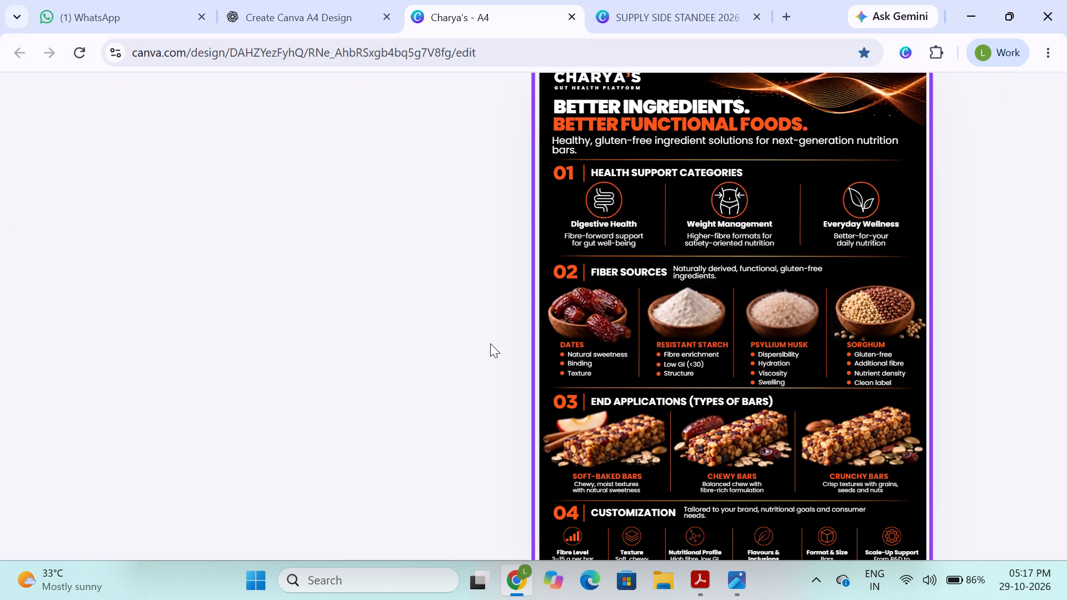
left_click(488, 343)
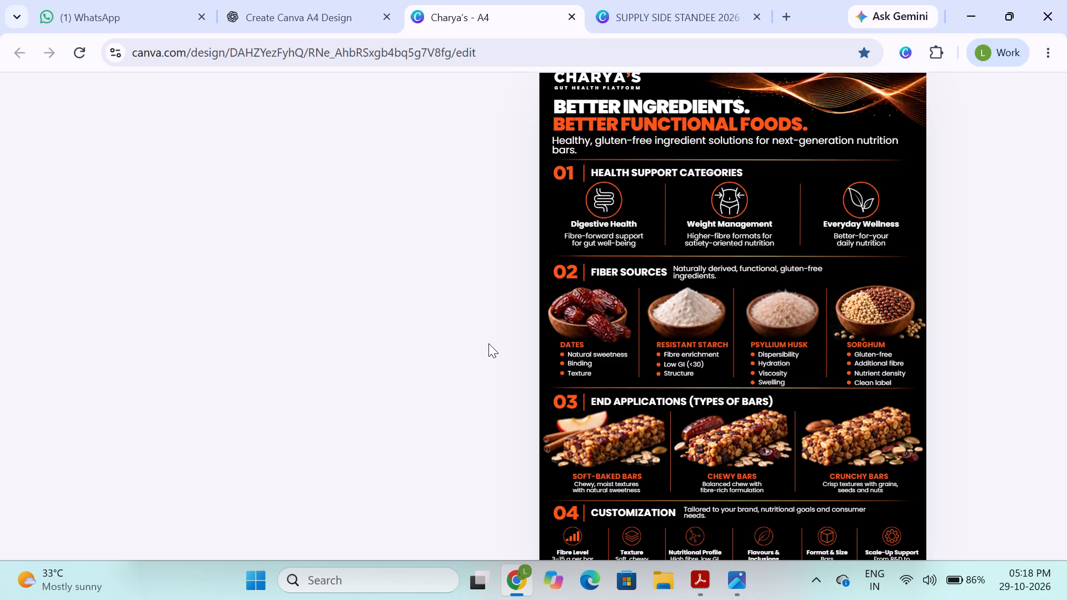
left_click(486, 331)
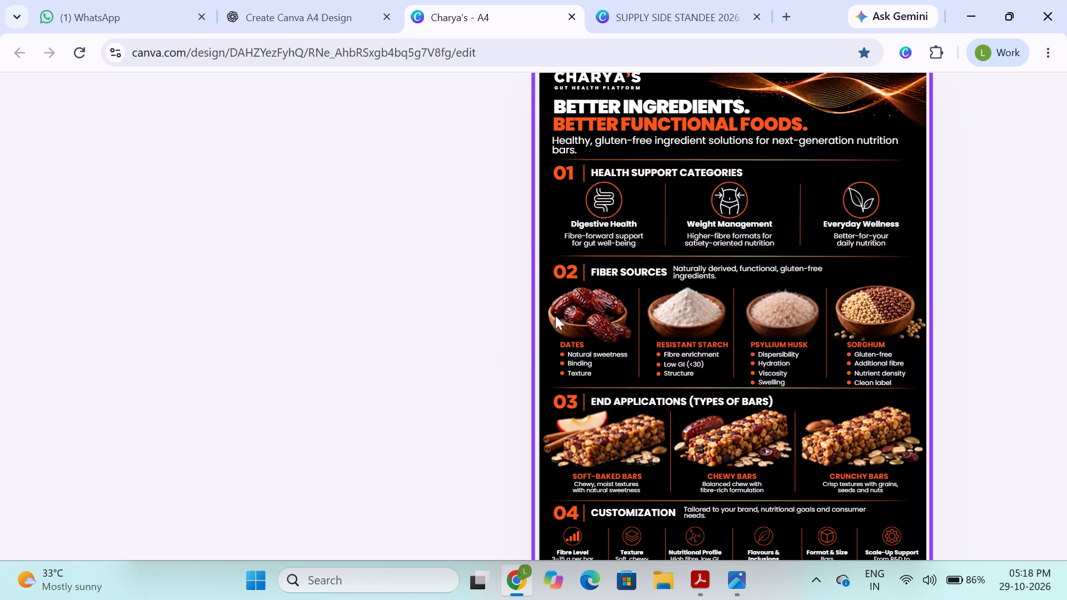
left_click(566, 313)
left_click(486, 343)
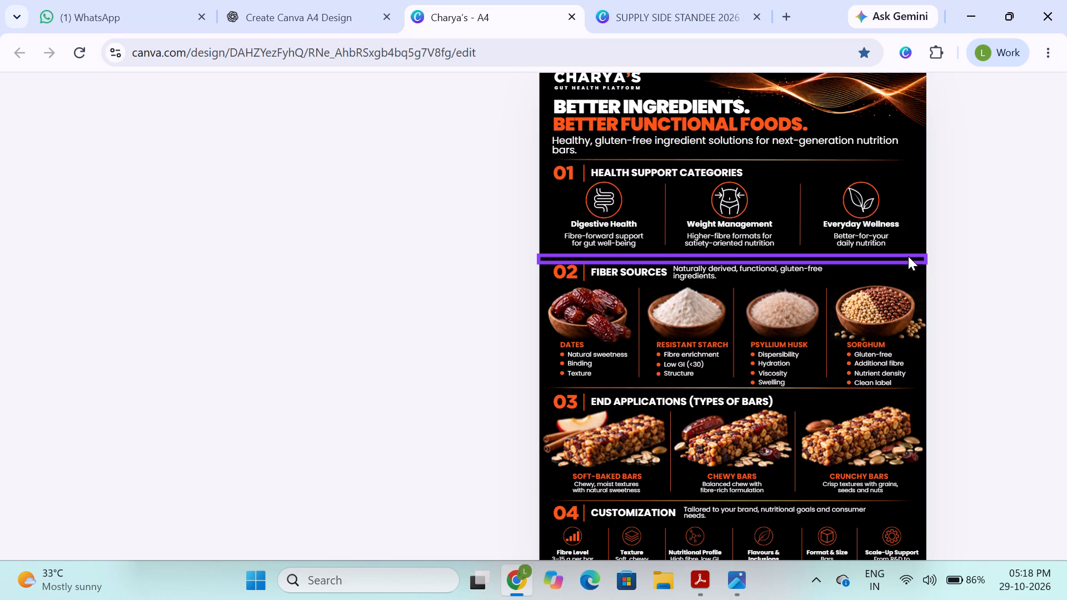
left_click_drag(331, 265, 337, 267)
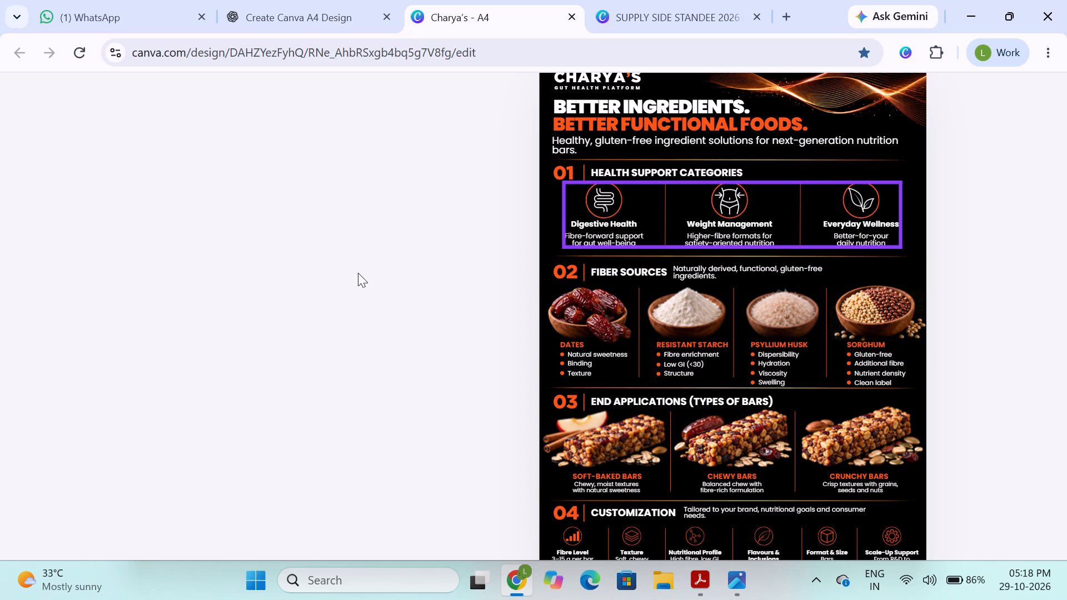
left_click(412, 258)
scroll(412, 258, "up", 1)
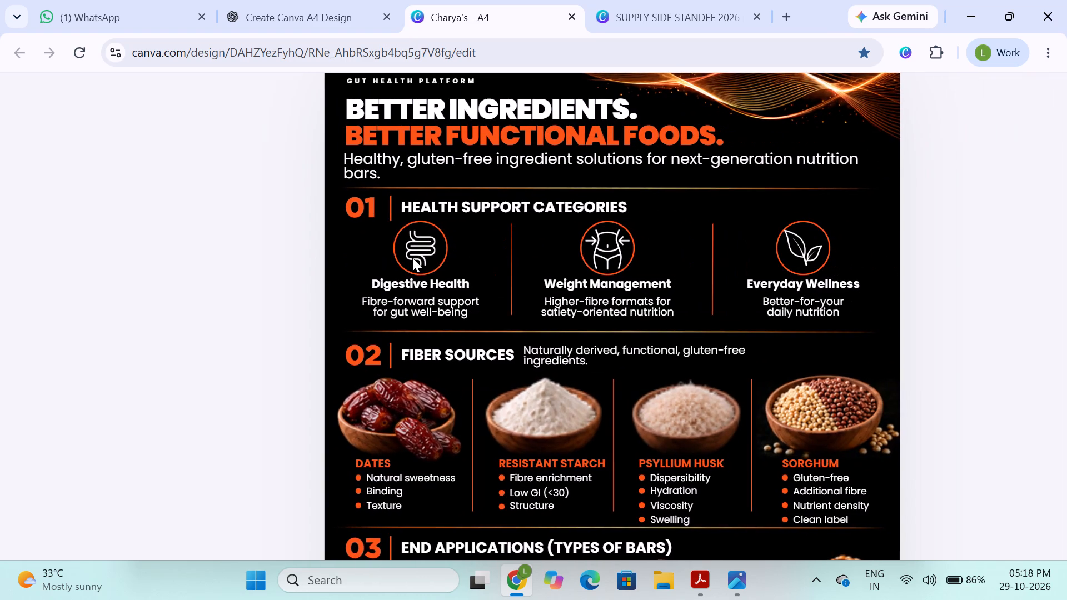
scroll(412, 258, "up", 1)
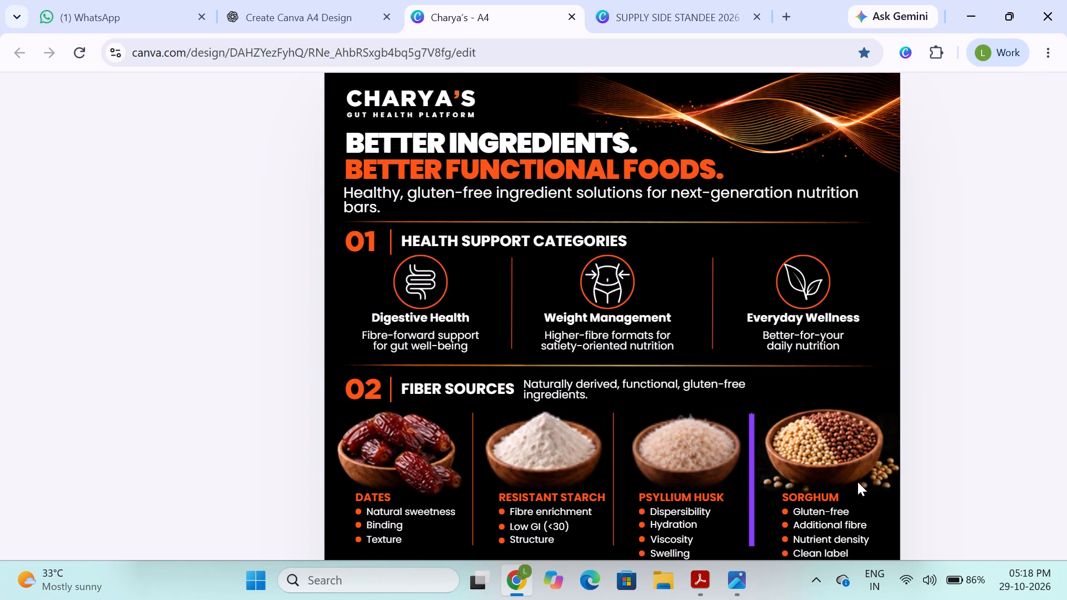
scroll(857, 482, "down", 1)
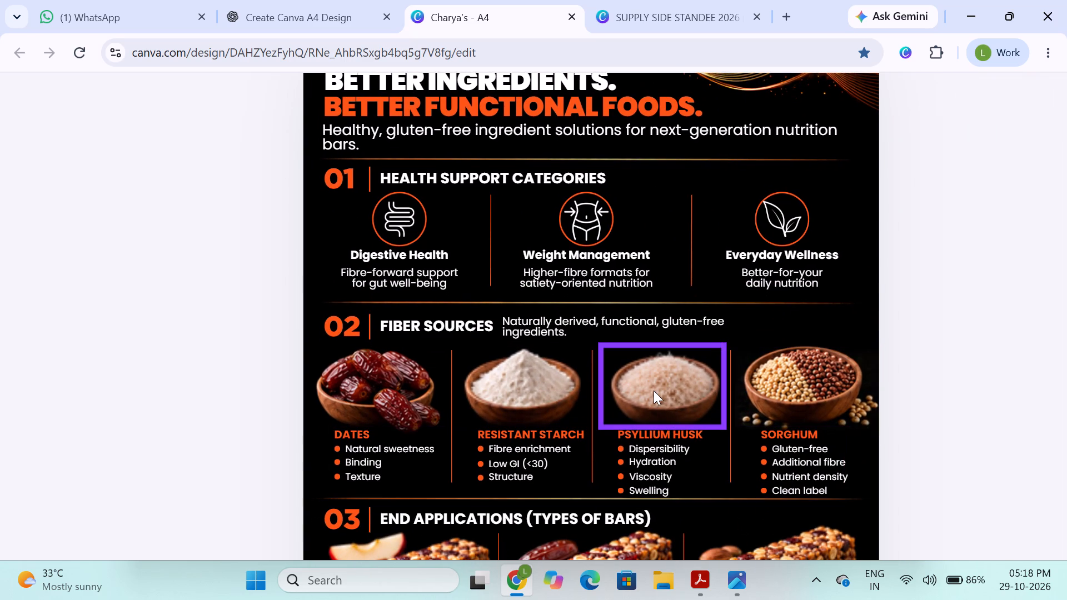
scroll(654, 391, "down", 2)
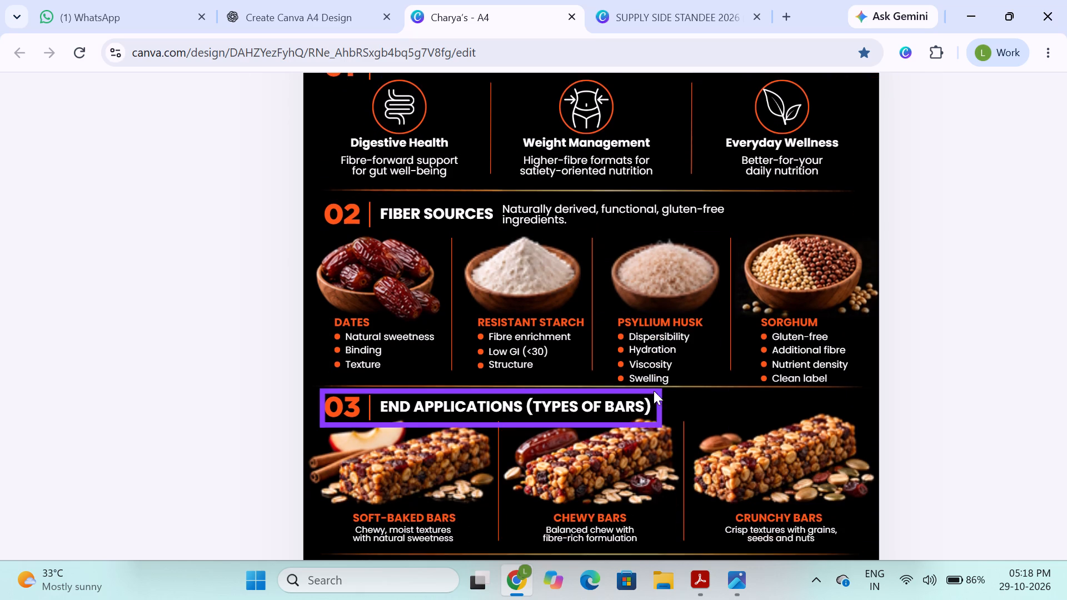
scroll(654, 391, "down", 1)
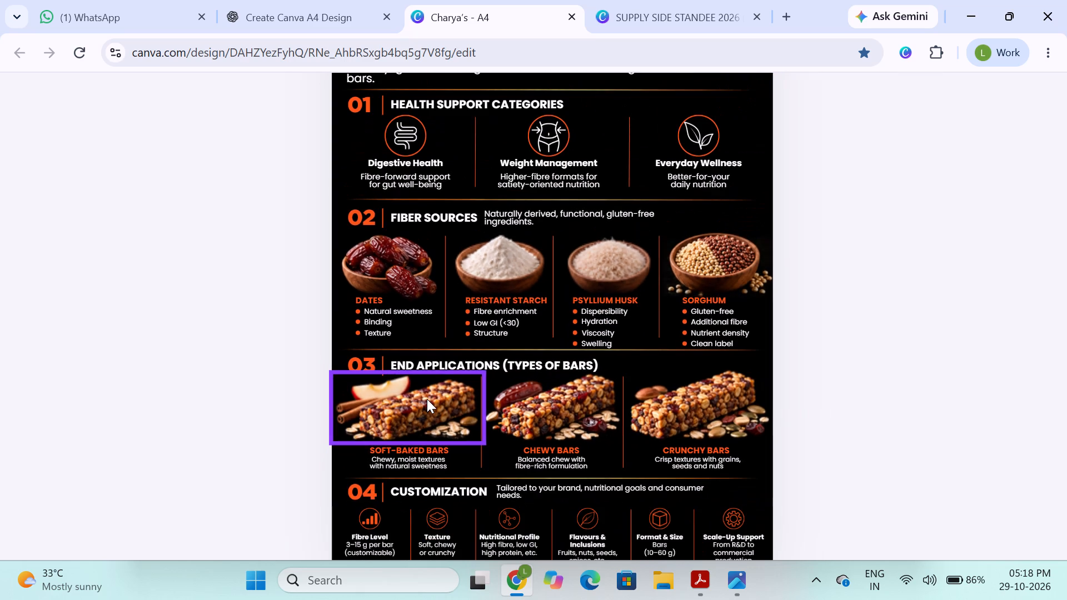
scroll(427, 399, "down", 1)
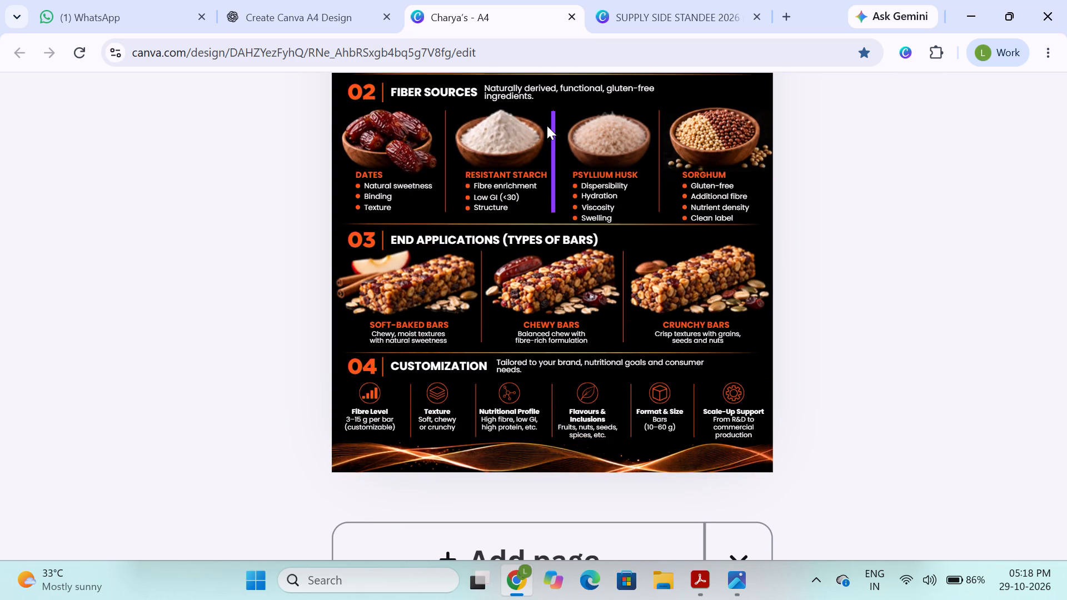
scroll(547, 126, "up", 1)
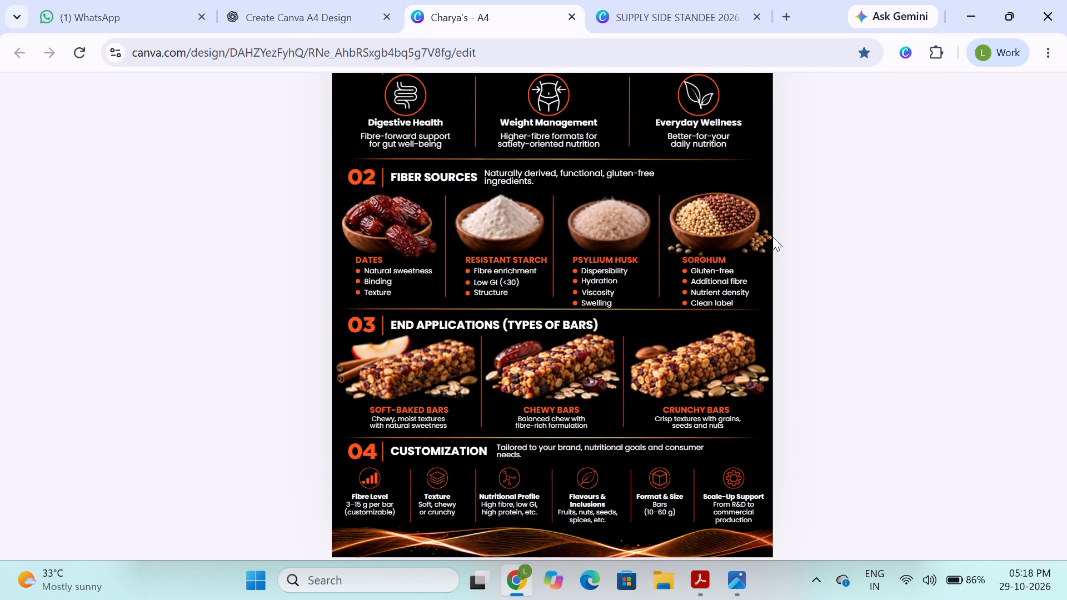
left_click(772, 237)
left_click(856, 276)
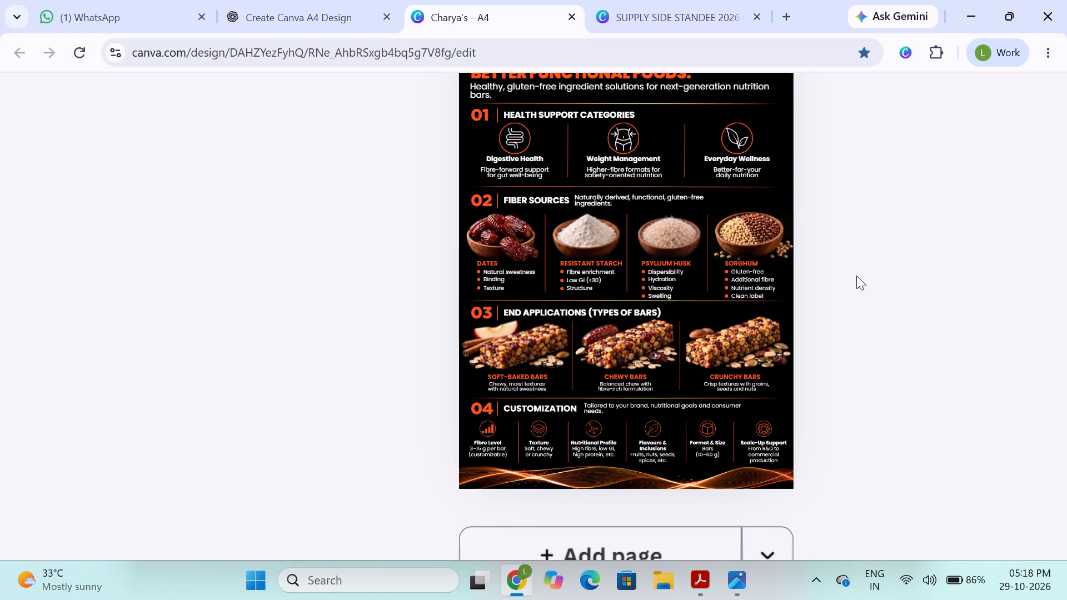
scroll(578, 128, "up", 1)
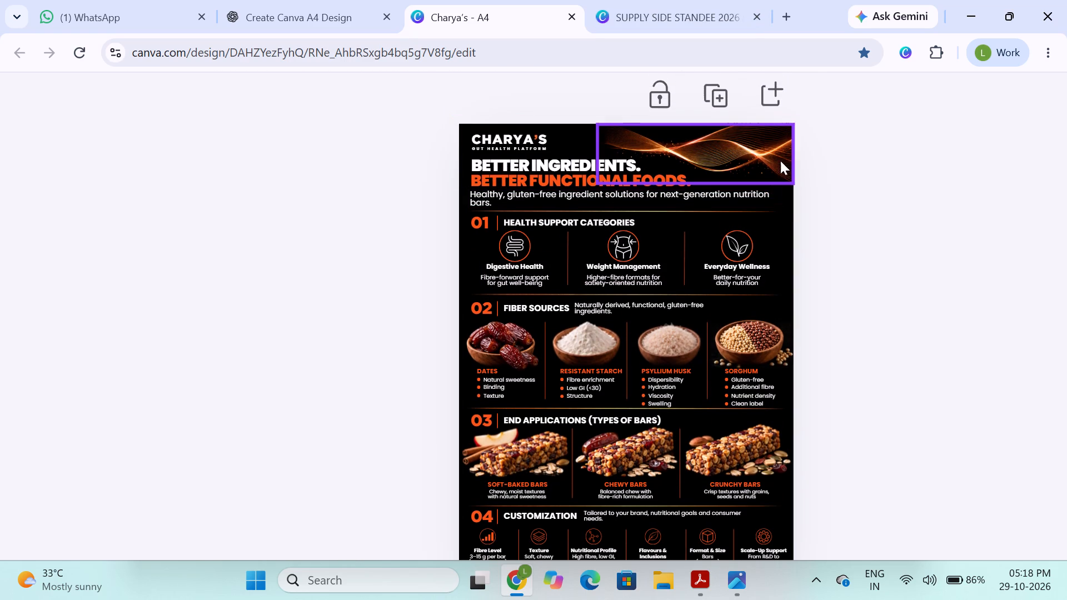
scroll(715, 96, "up", 2)
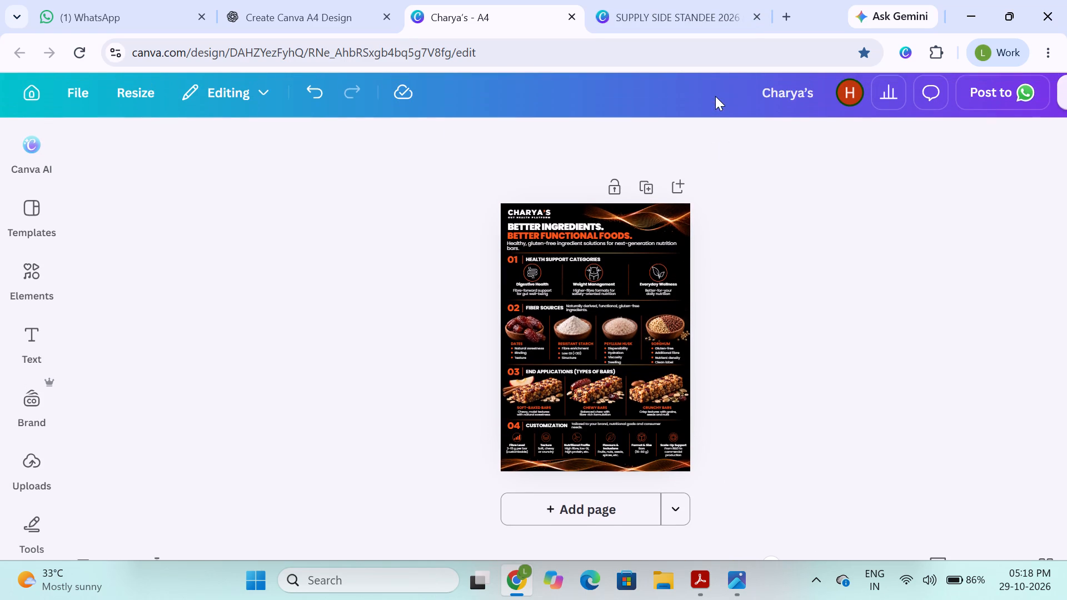
scroll(721, 111, "up", 1)
scroll(721, 111, "up", 2, "ctrl")
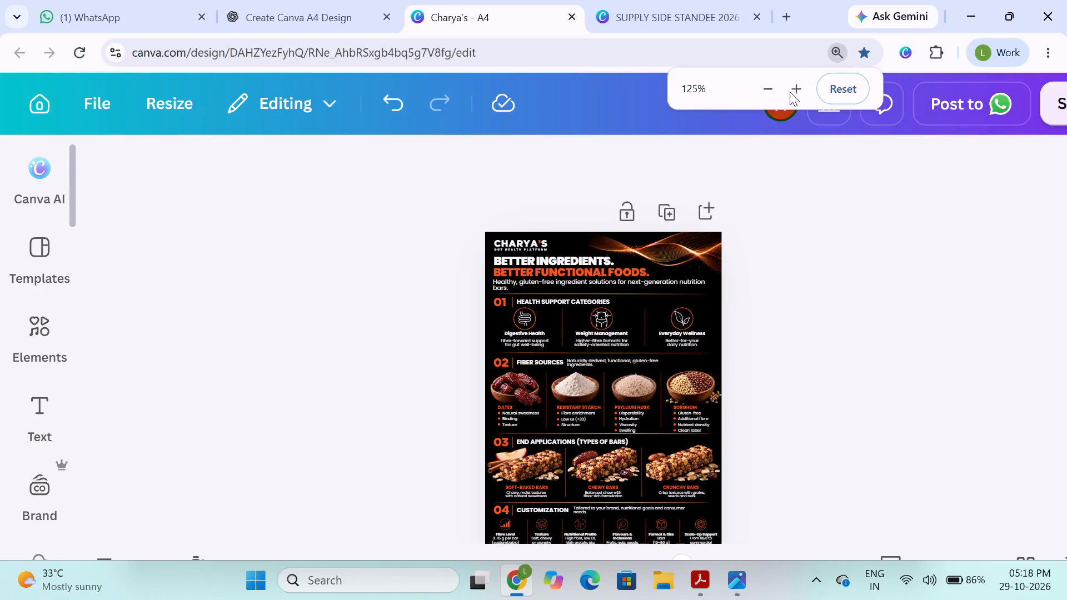
left_click(825, 88)
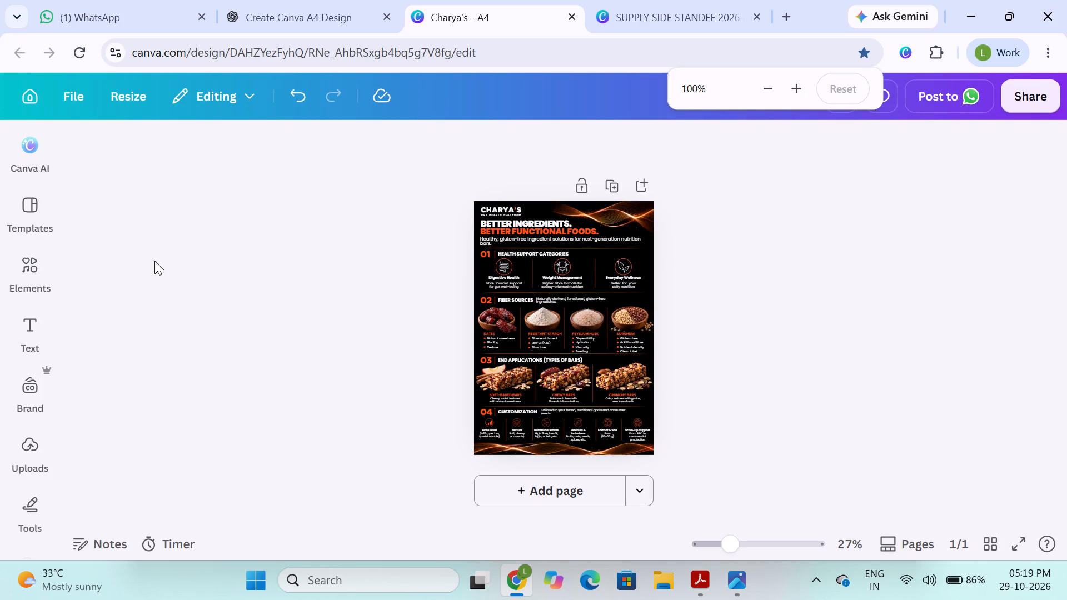
left_click(816, 227)
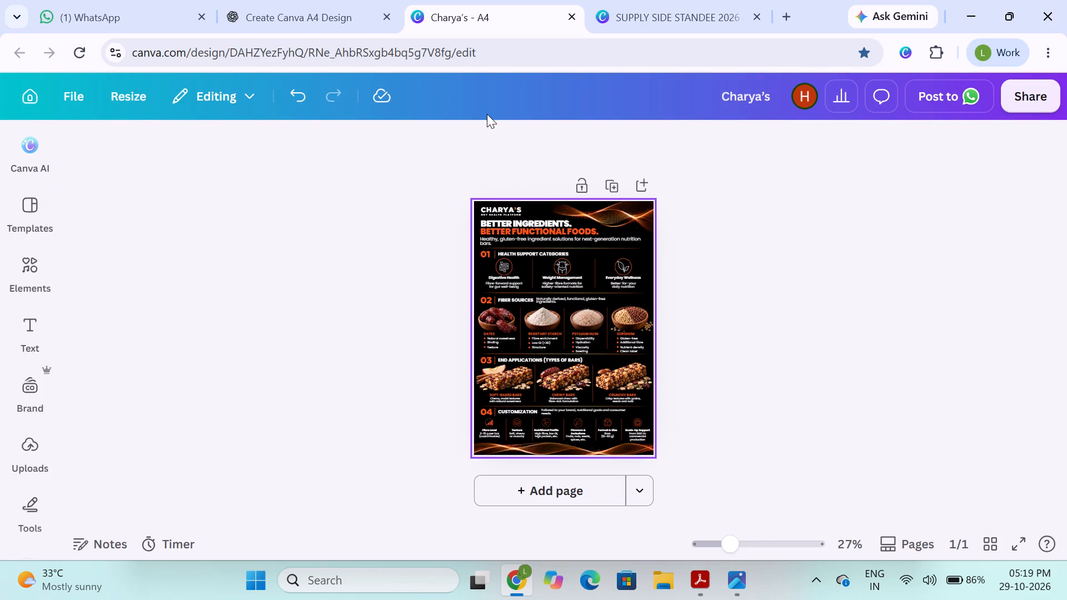
scroll(487, 112, "up", 4, "ctrl")
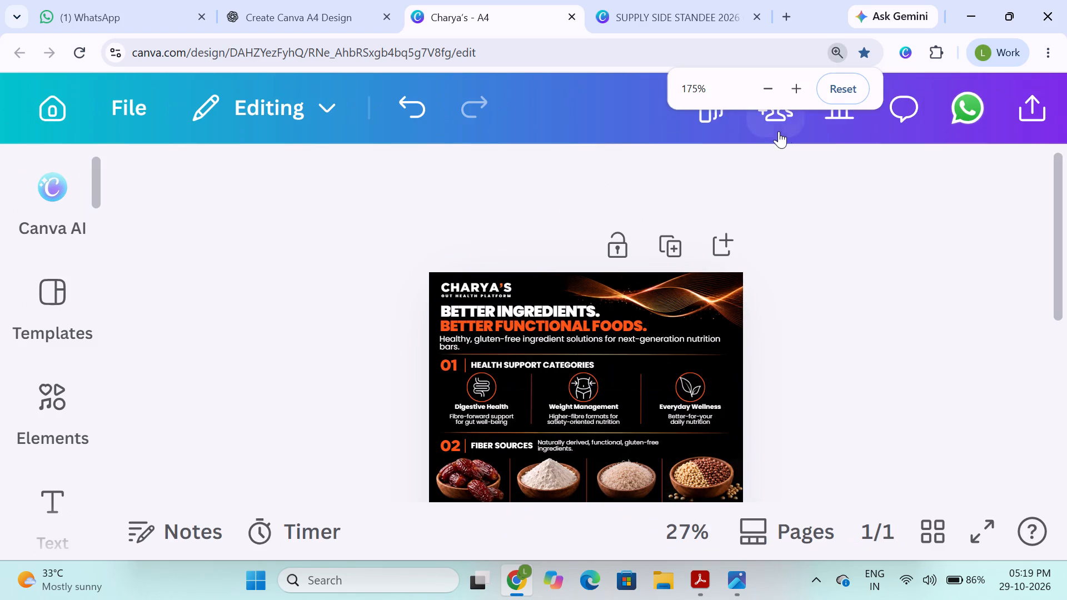
scroll(492, 169, "up", 3, "ctrl")
scroll(636, 118, "down", 2)
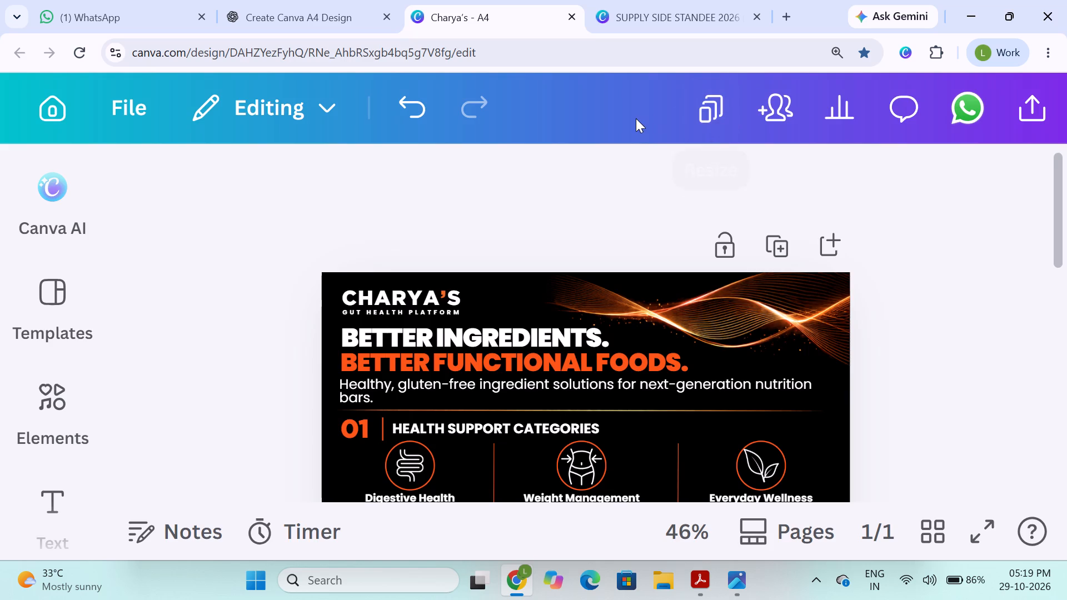
left_click(854, 92)
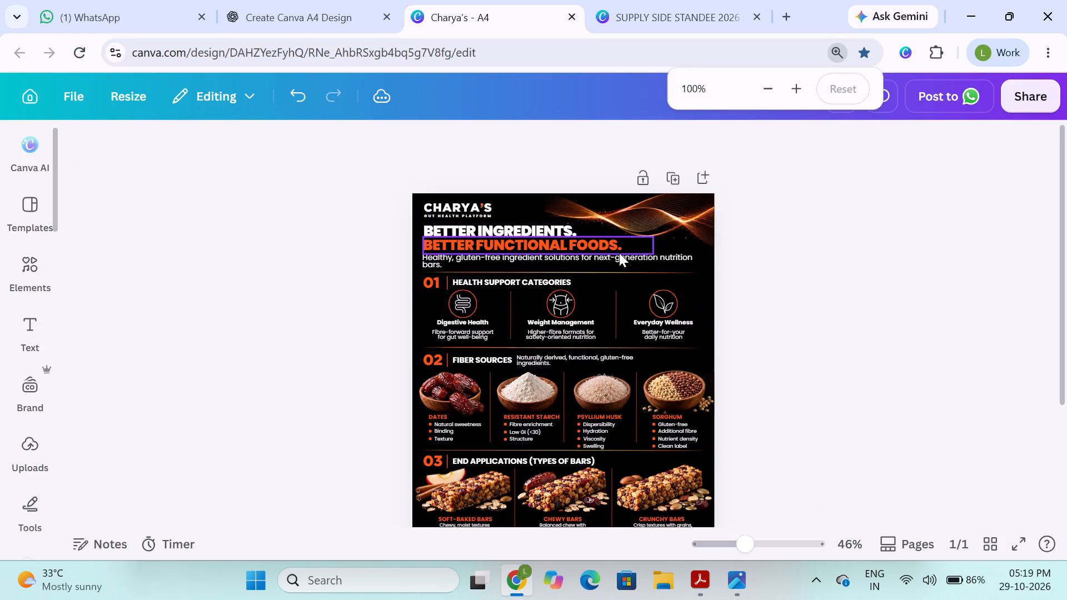
scroll(619, 253, "up", 5, "ctrl")
left_click(947, 261)
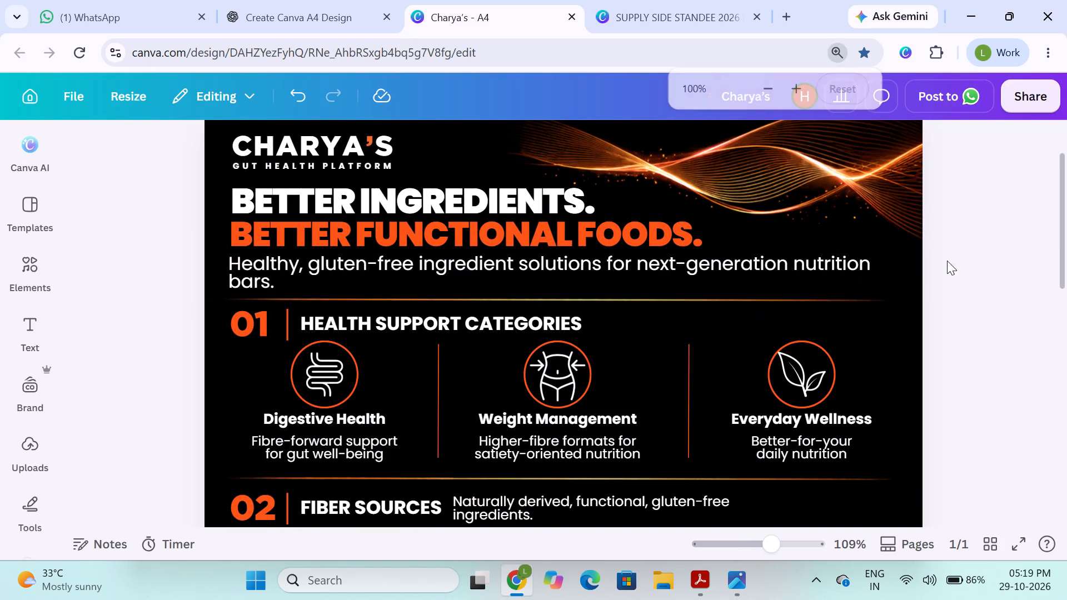
left_click(691, 175)
scroll(660, 202, "up", 1)
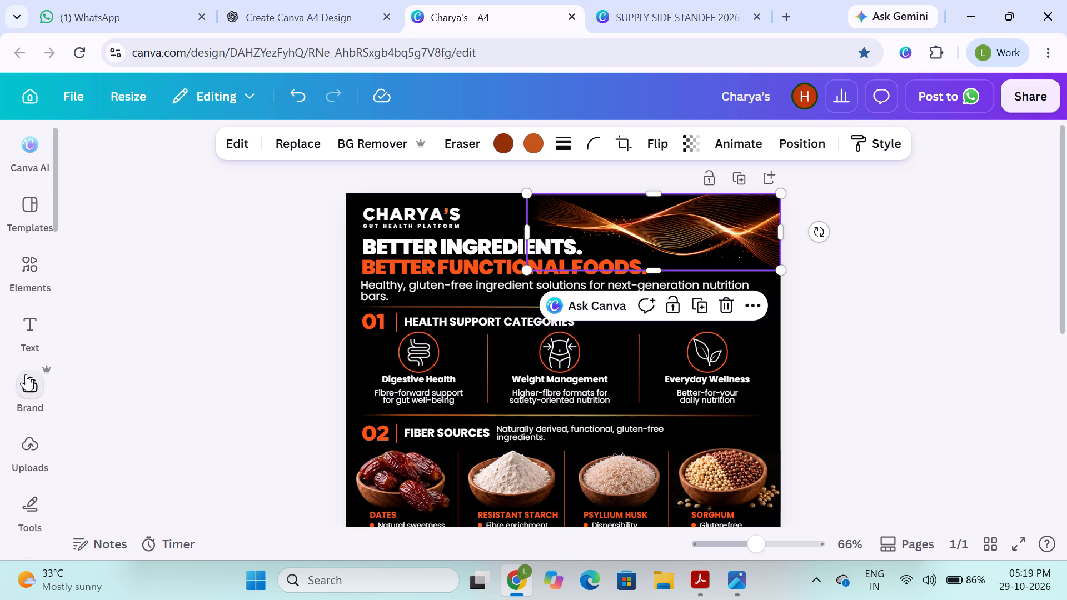
Search the elements library for "line" and browse the graphics results for a line design.
left_click(34, 268)
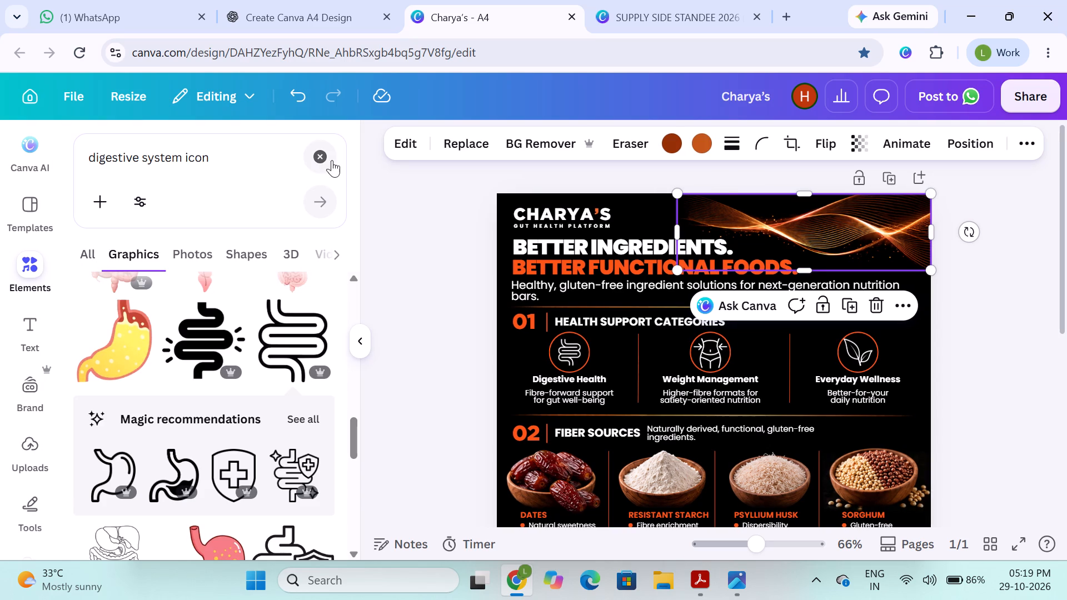
left_click(322, 156)
left_click(221, 163)
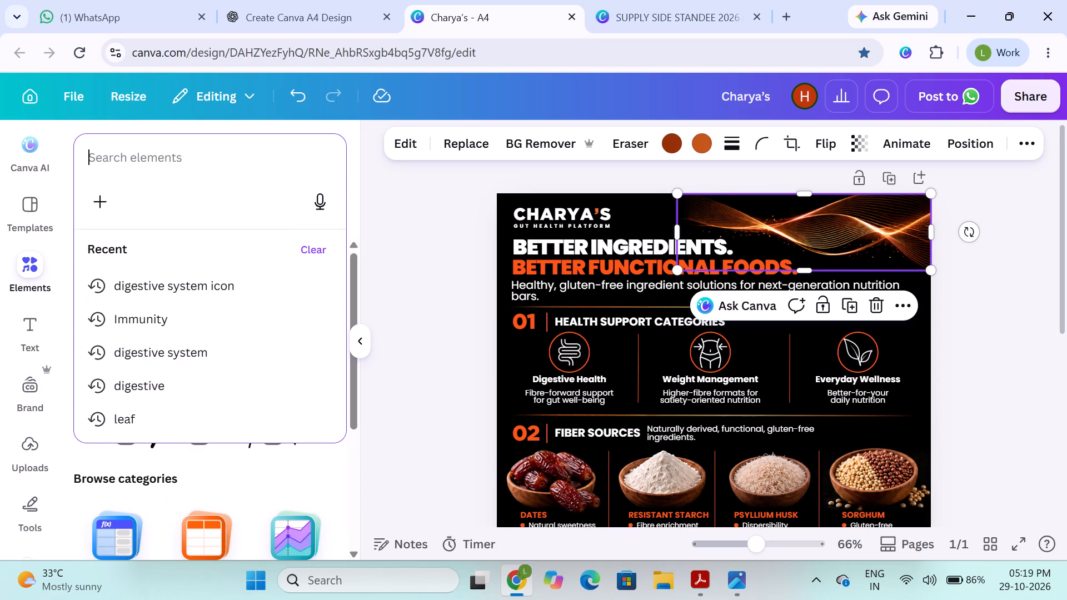
type("line")
key("Return")
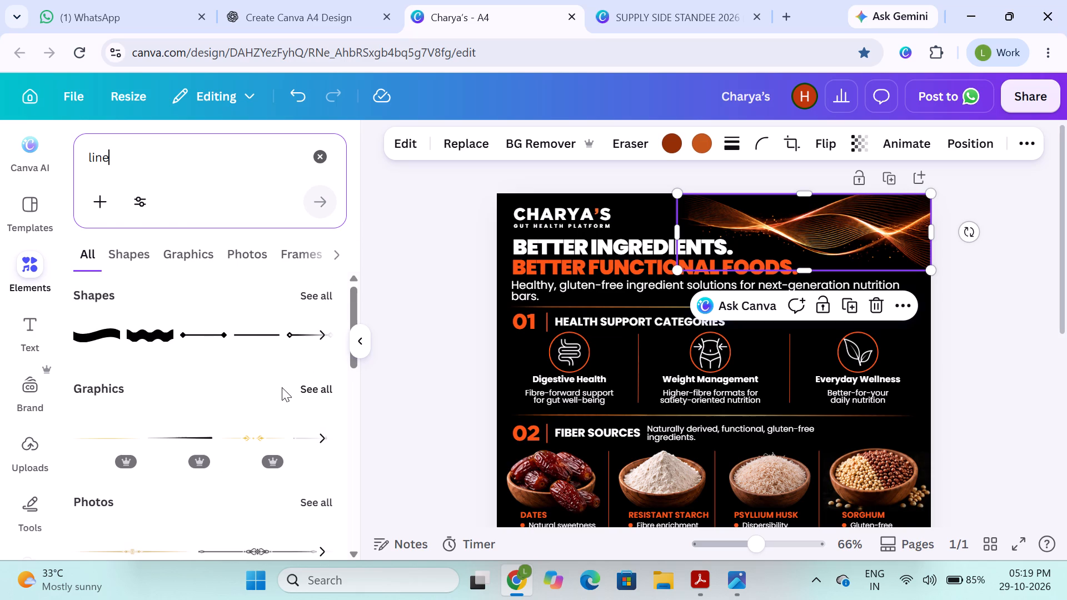
scroll(276, 410, "down", 3)
scroll(251, 371, "up", 1)
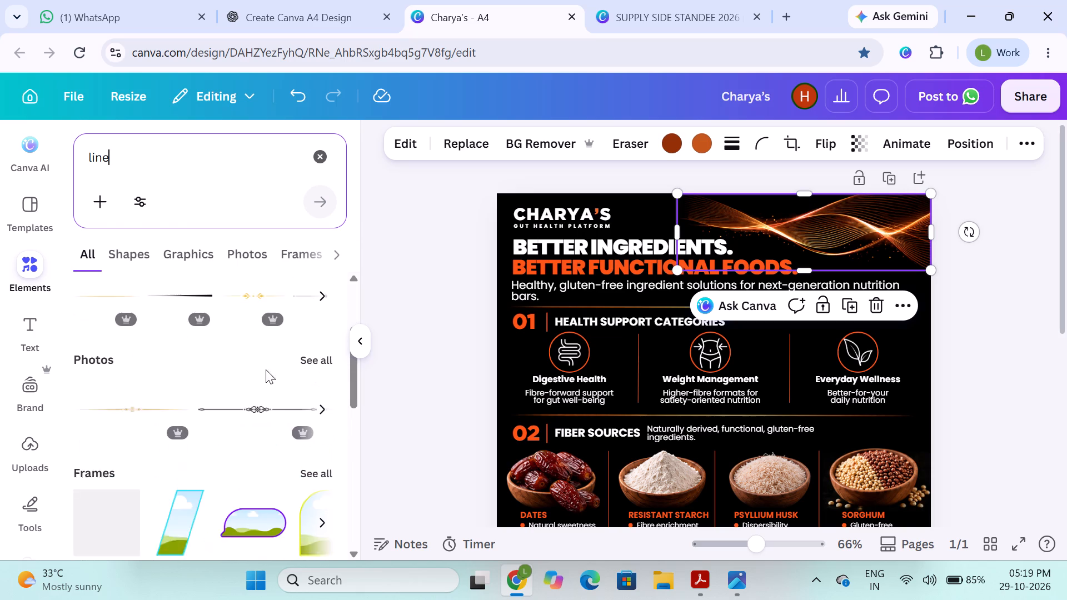
scroll(266, 369, "up", 1)
scroll(300, 326, "up", 1)
left_click(310, 390)
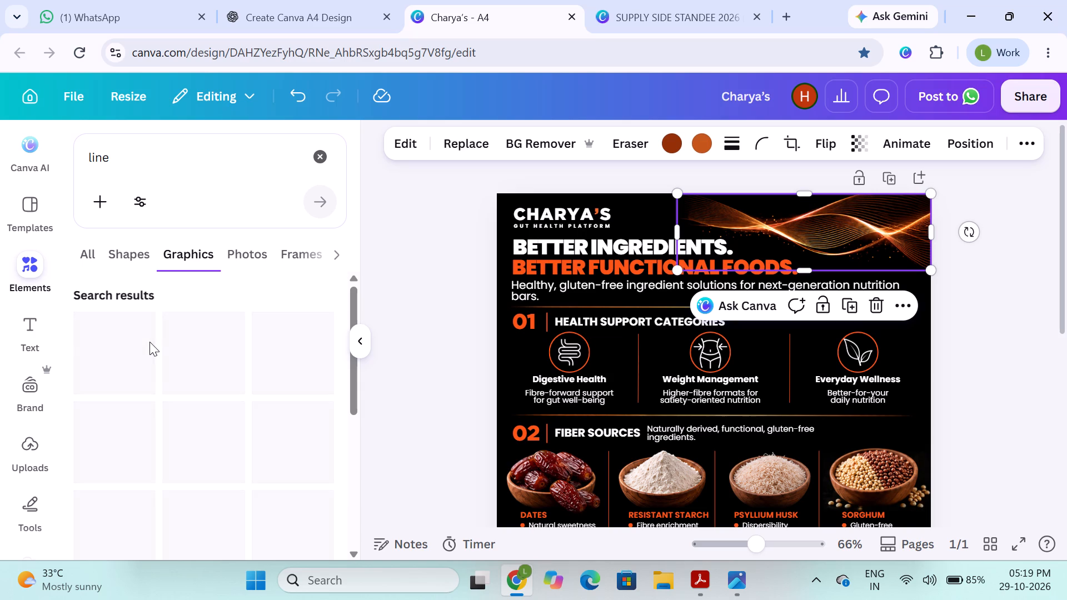
scroll(188, 351, "down", 1)
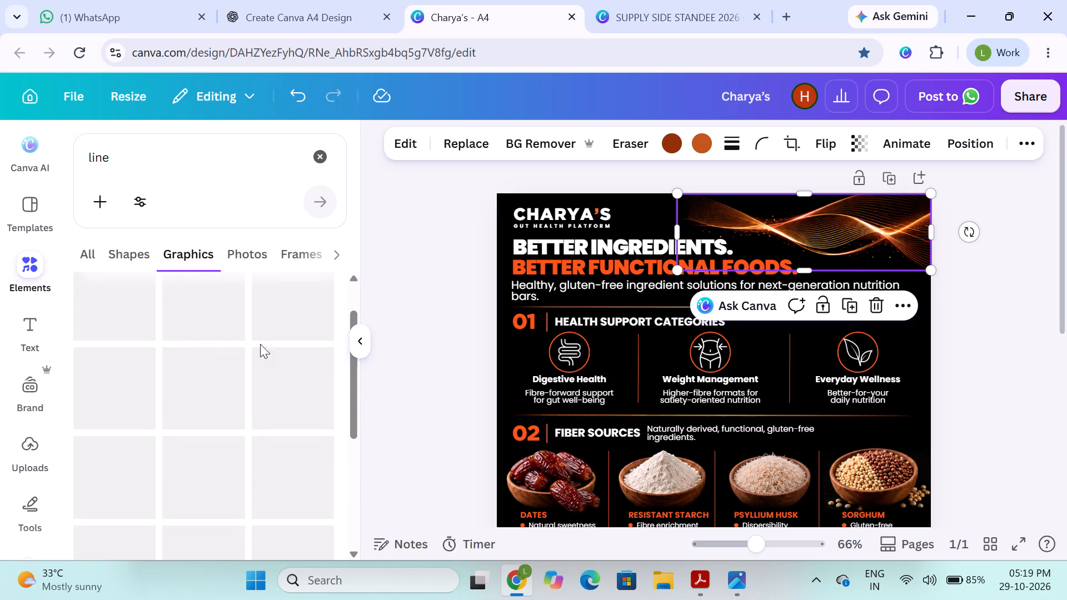
scroll(350, 371, "down", 1)
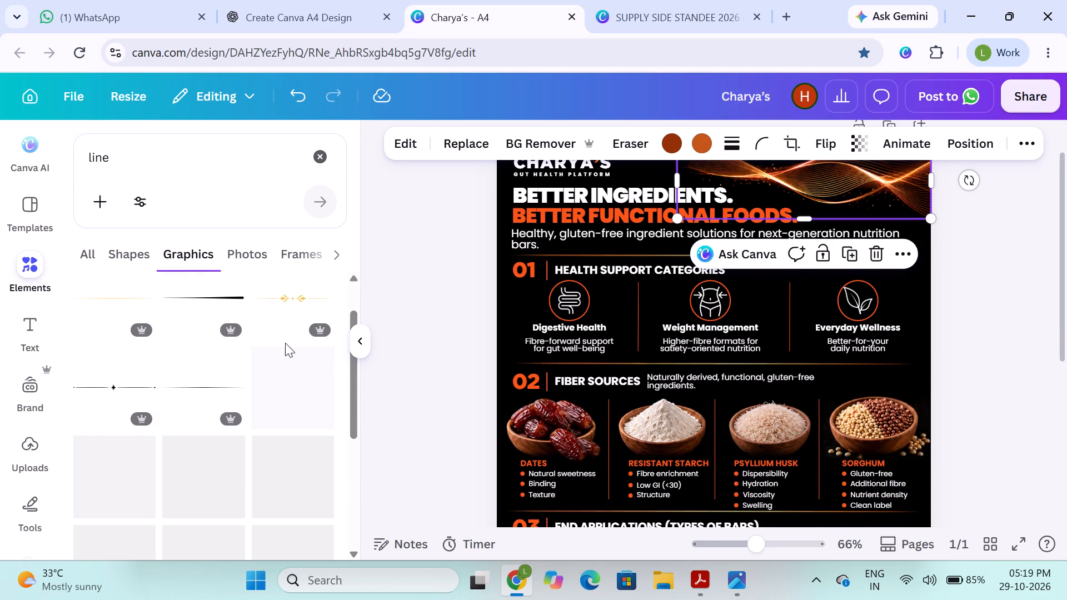
scroll(291, 354, "up", 1)
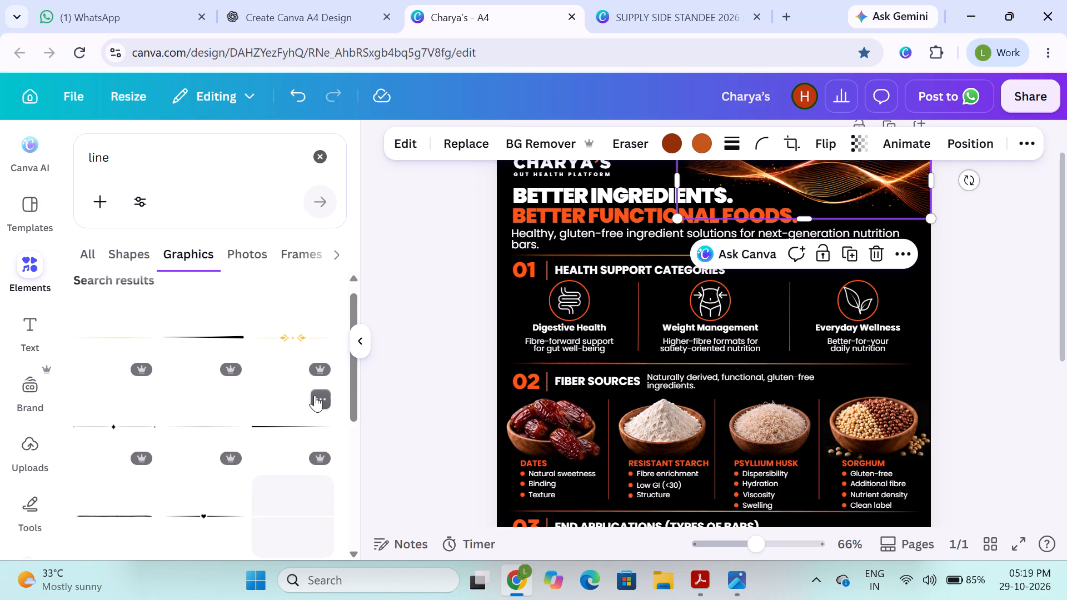
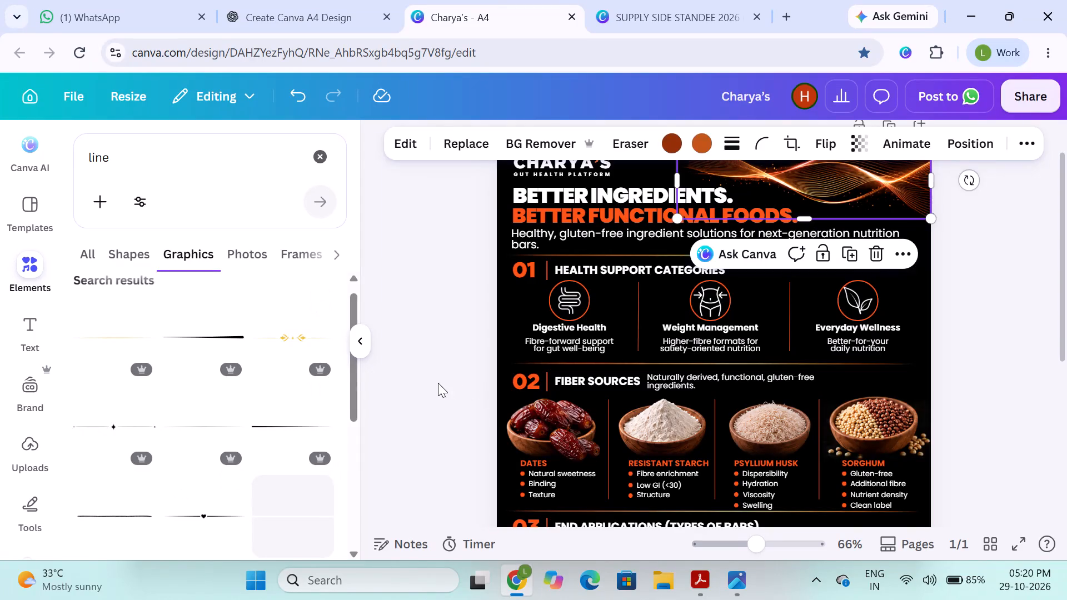
Check the shape results and all results for "line" in the elements library for a suitable line design.
left_click(440, 381)
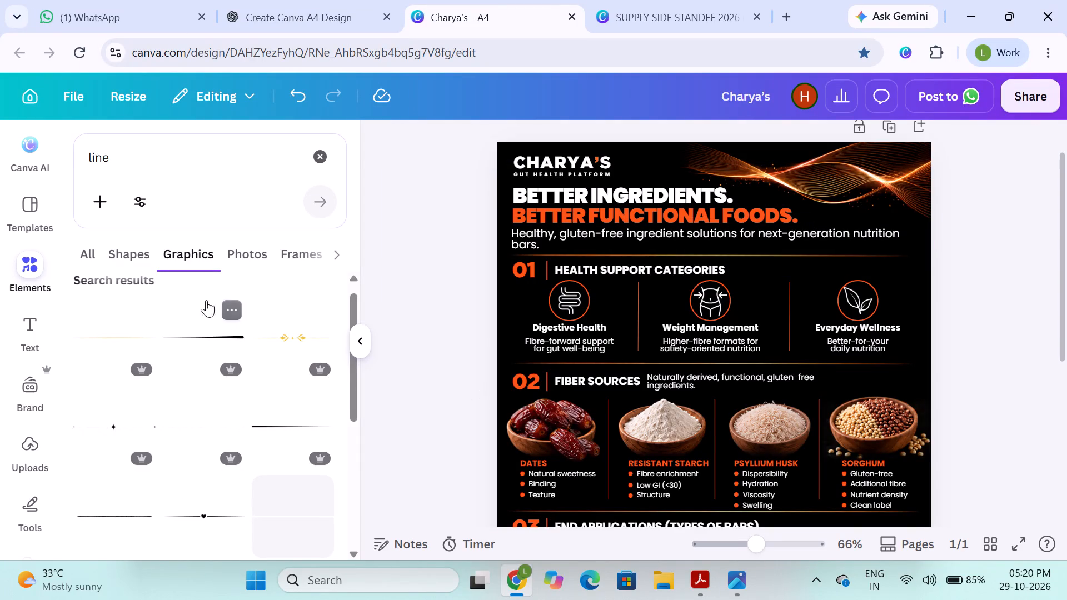
left_click(112, 254)
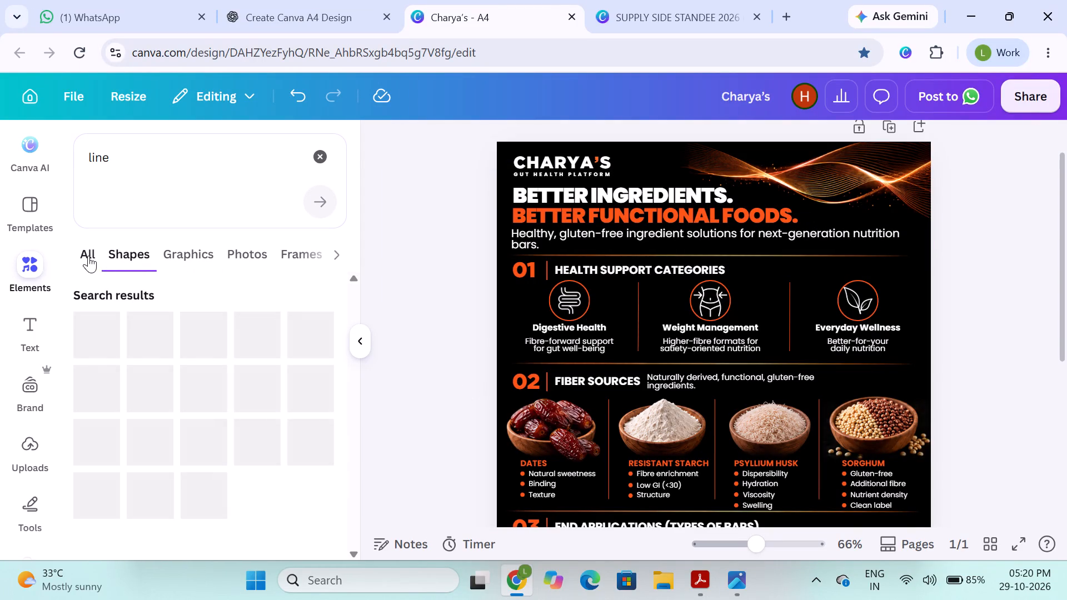
left_click(88, 256)
left_click(148, 166)
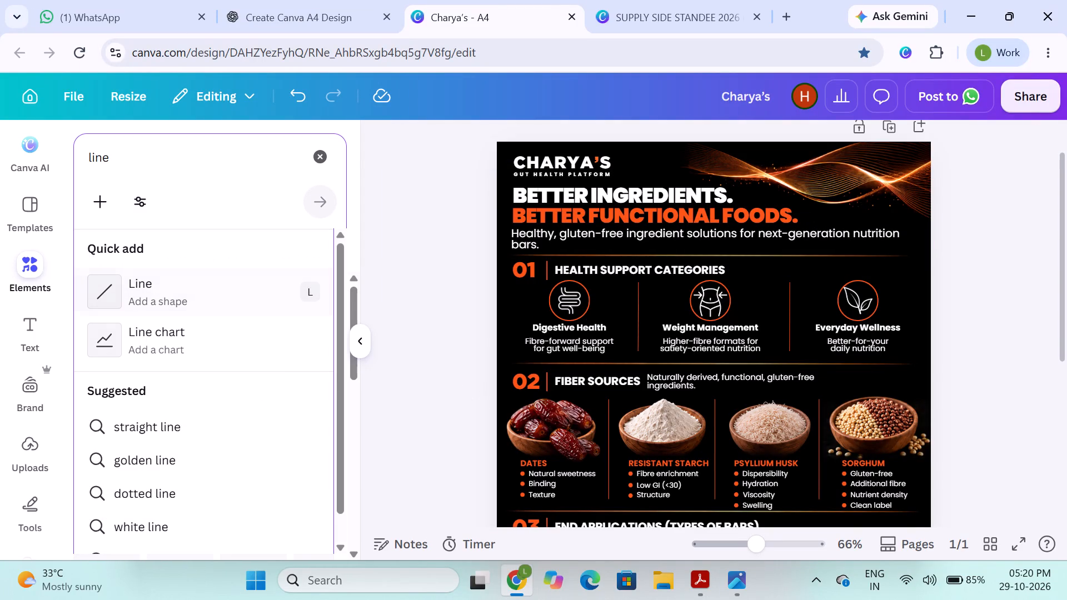
left_click(151, 164)
left_click(416, 173)
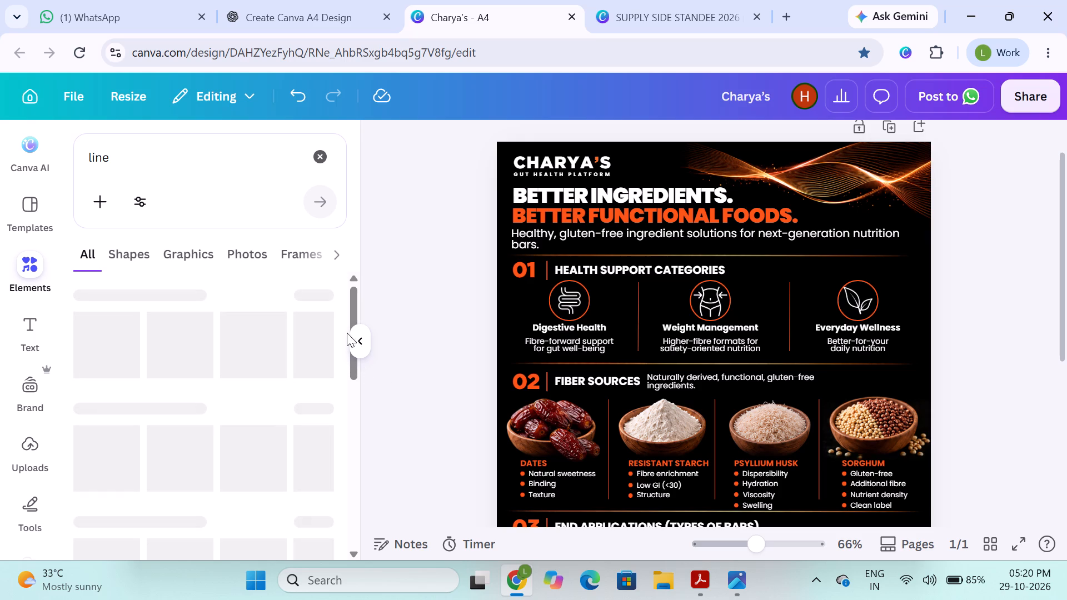
left_click(422, 353)
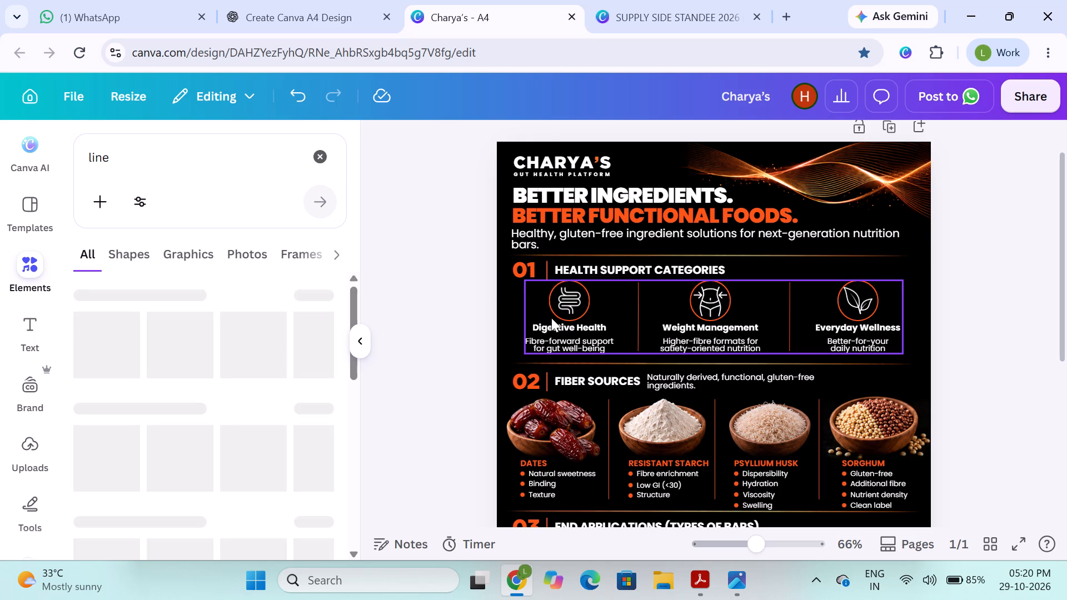
Nudge the section 01 group of three health category icons, labels and dividers slightly down, away from its heading.
left_click(552, 322)
key("Down")
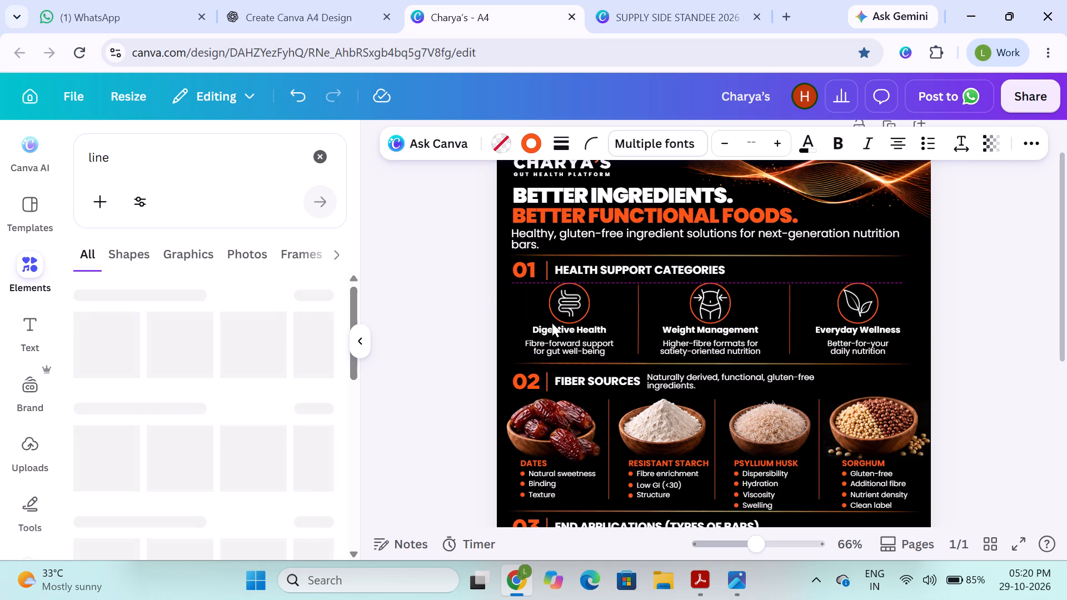
left_click(432, 336)
scroll(432, 336, "down", 2)
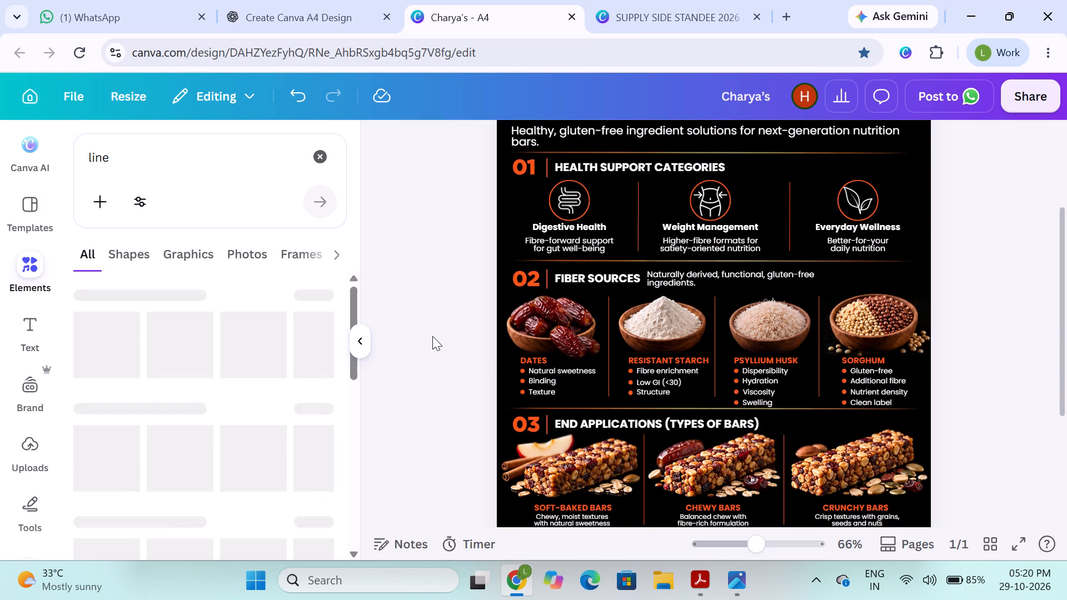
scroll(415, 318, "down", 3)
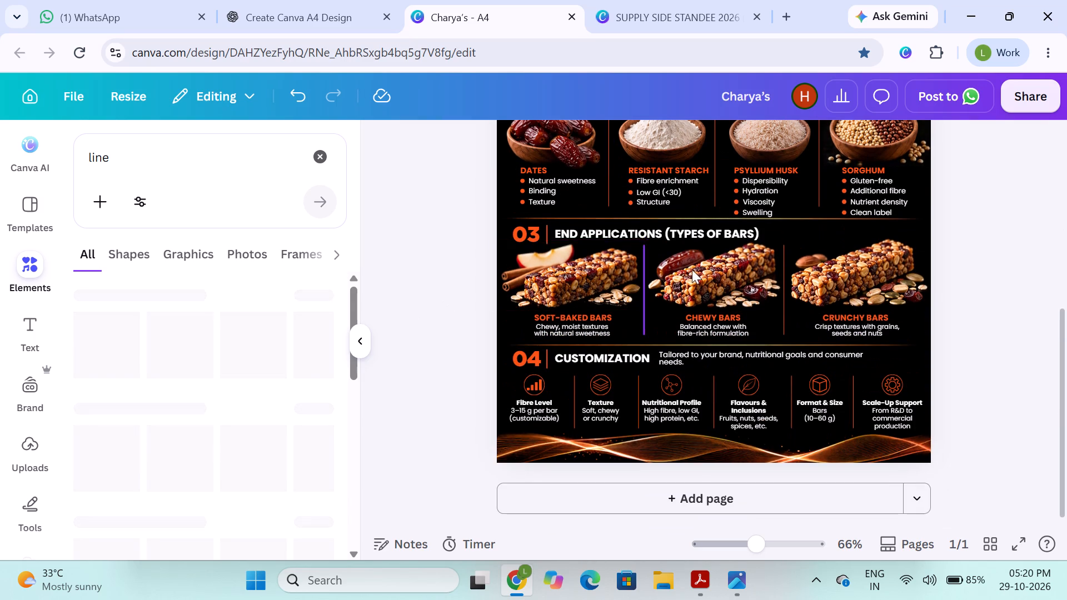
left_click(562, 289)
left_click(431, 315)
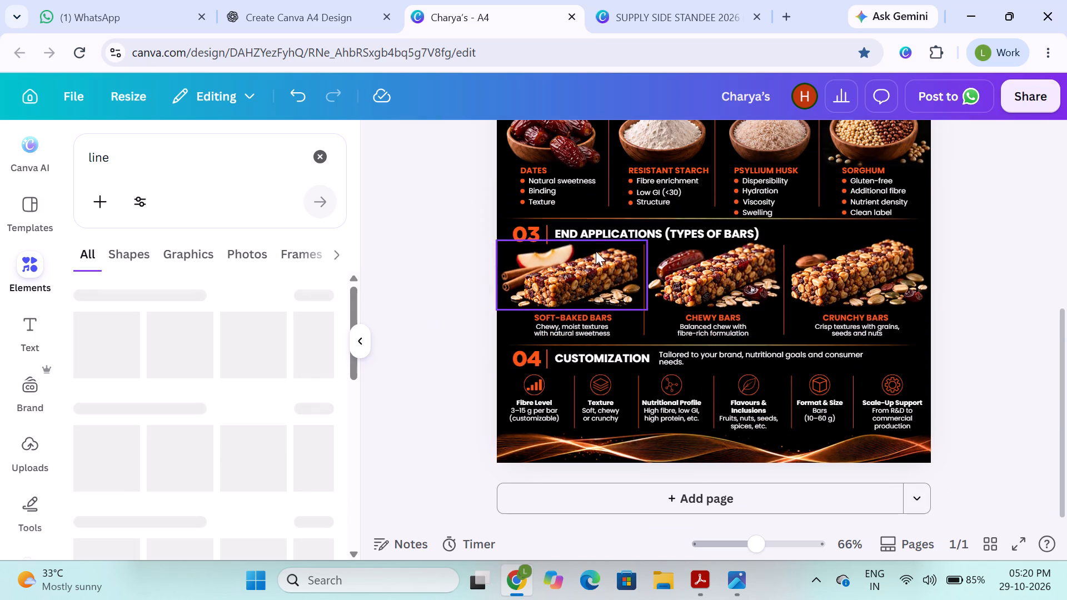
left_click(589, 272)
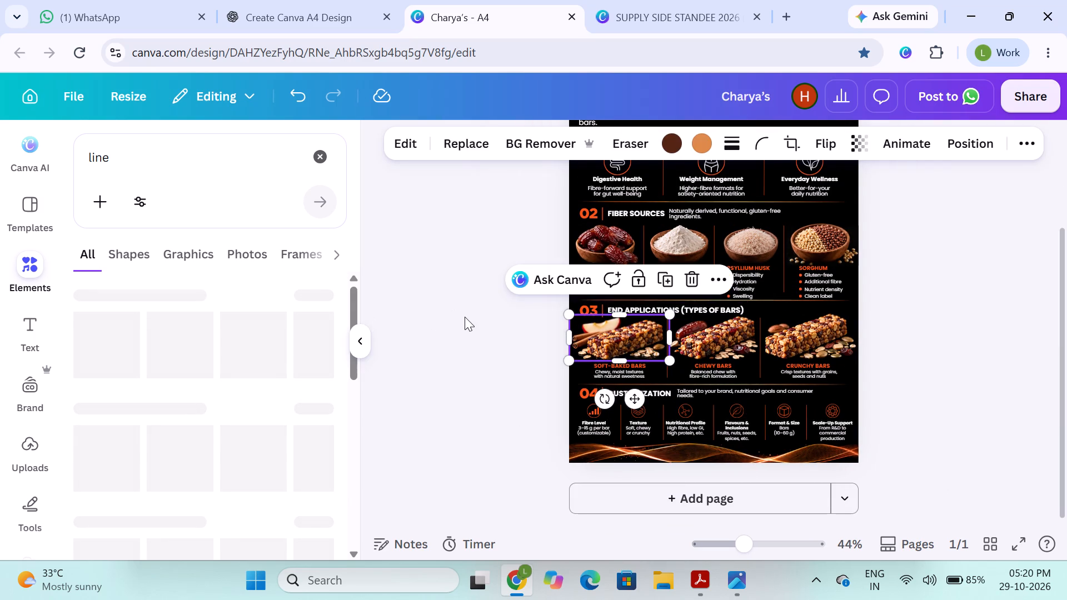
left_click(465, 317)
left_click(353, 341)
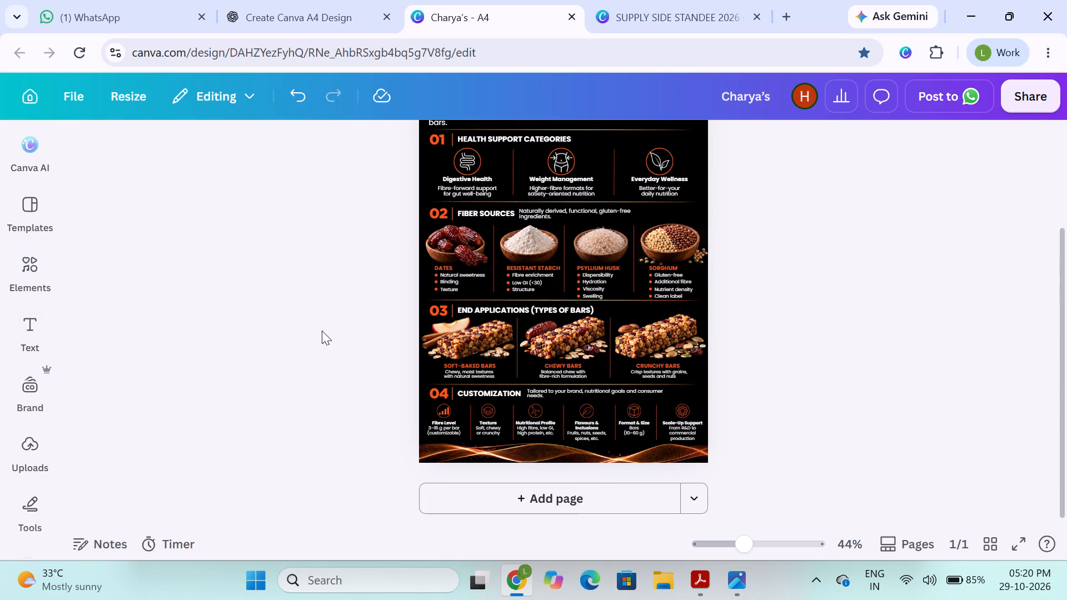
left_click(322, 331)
Add a new page after the flyer page and open the library of uploaded images.
left_click(462, 512)
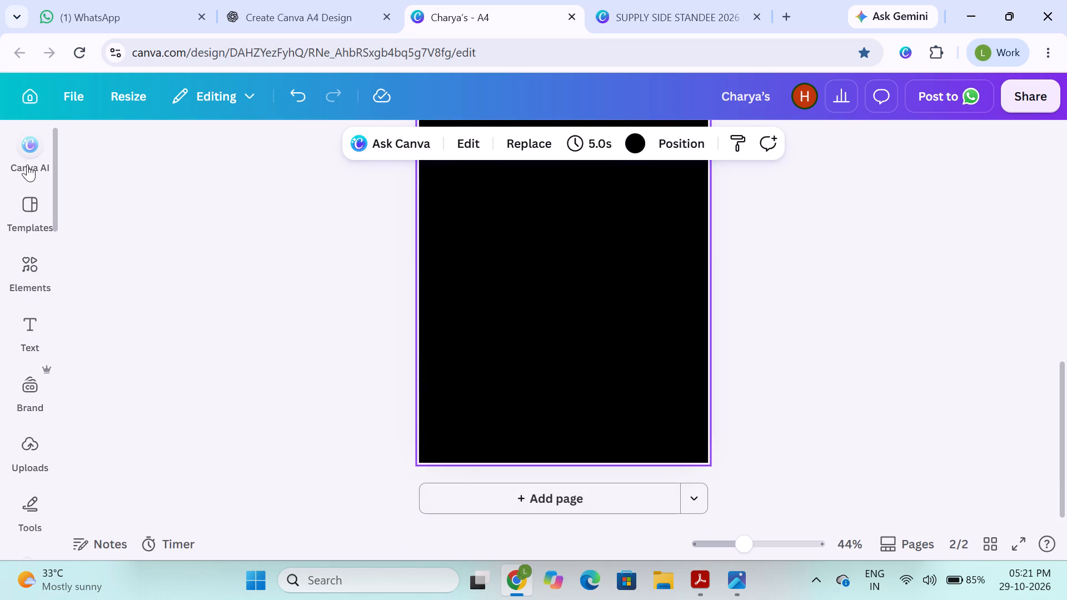
left_click(32, 452)
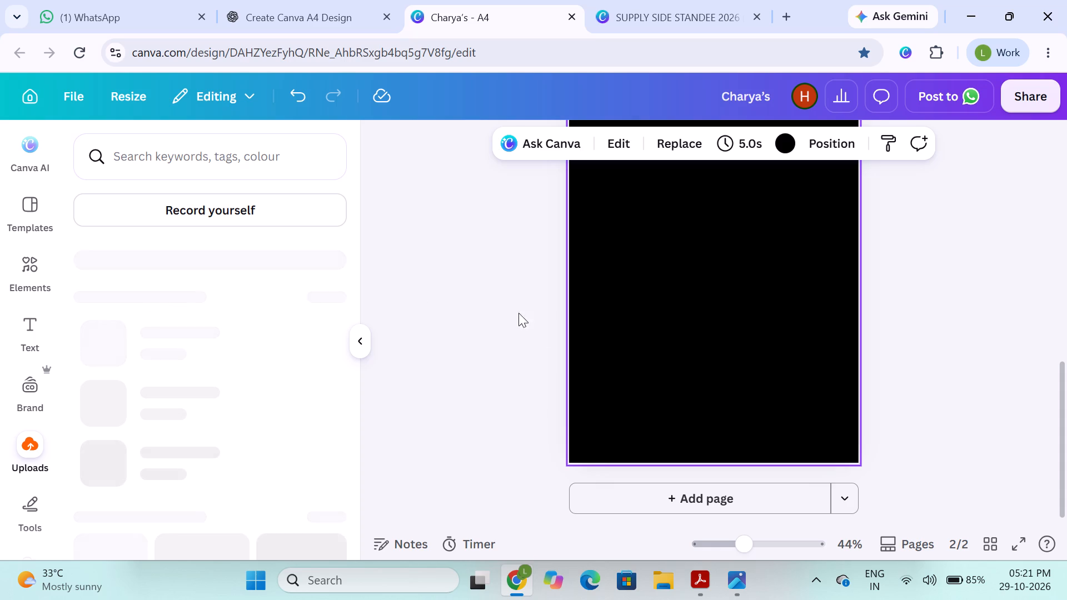
Switch the computer's Wi-Fi connection to the CHARYA'S network and check the connection.
left_click(906, 579)
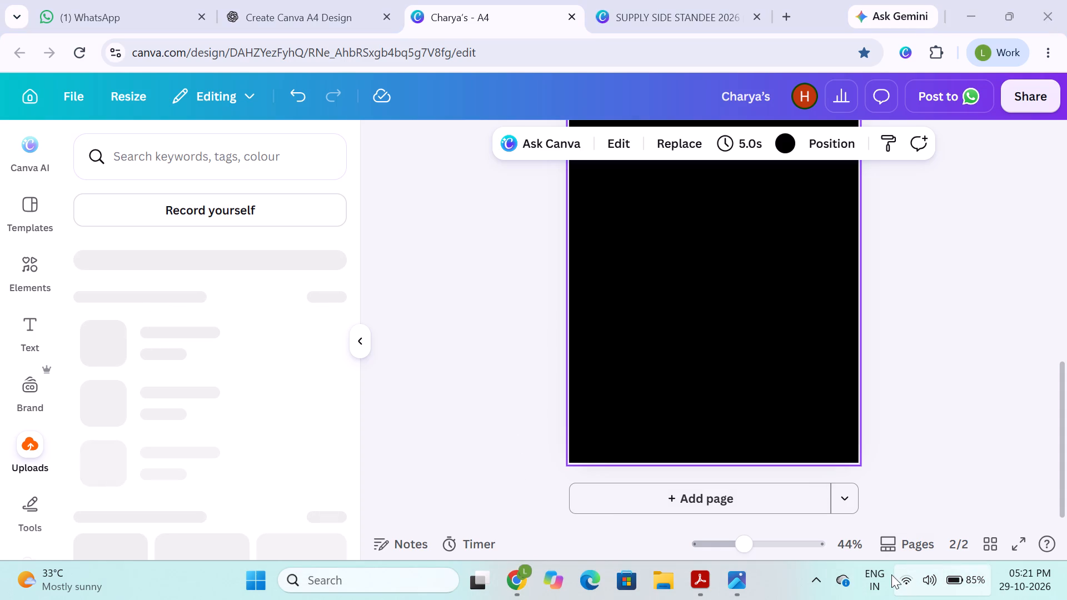
left_click(834, 269)
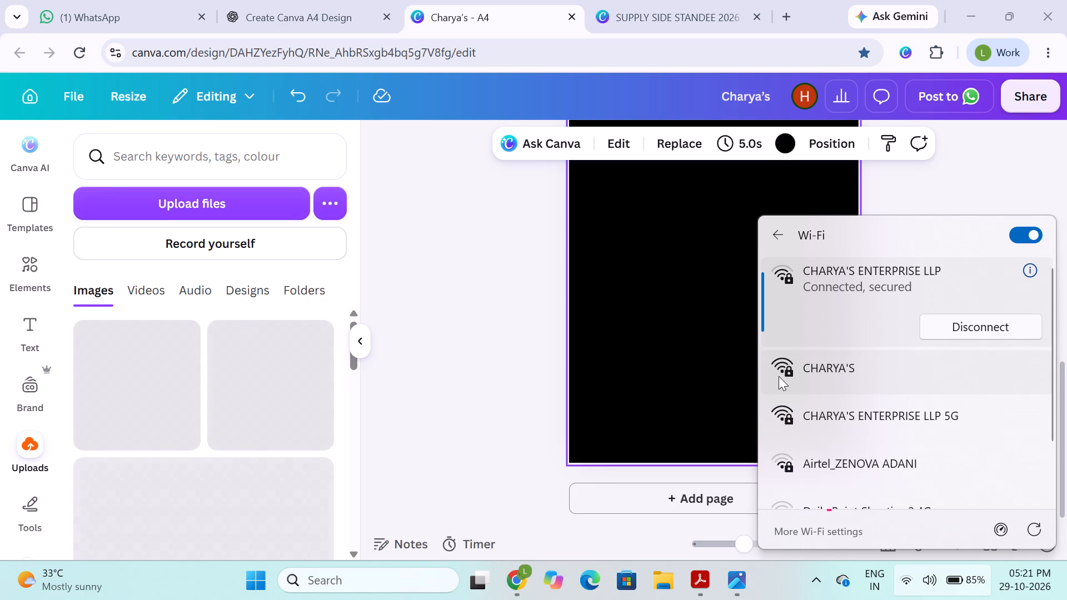
left_click(881, 387)
left_click(943, 397)
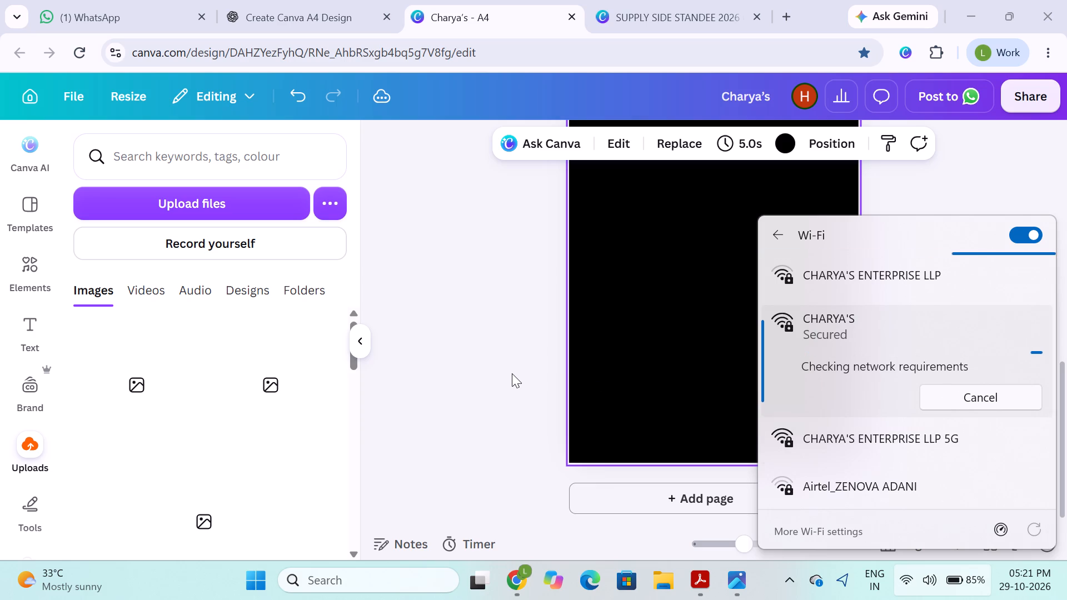
left_click(512, 373)
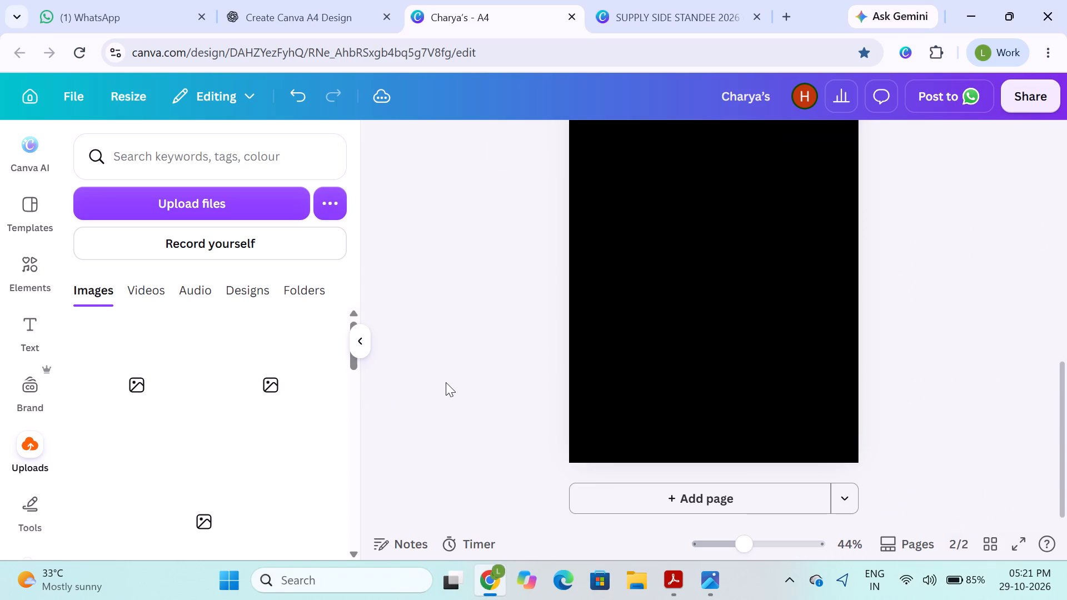
left_click(457, 380)
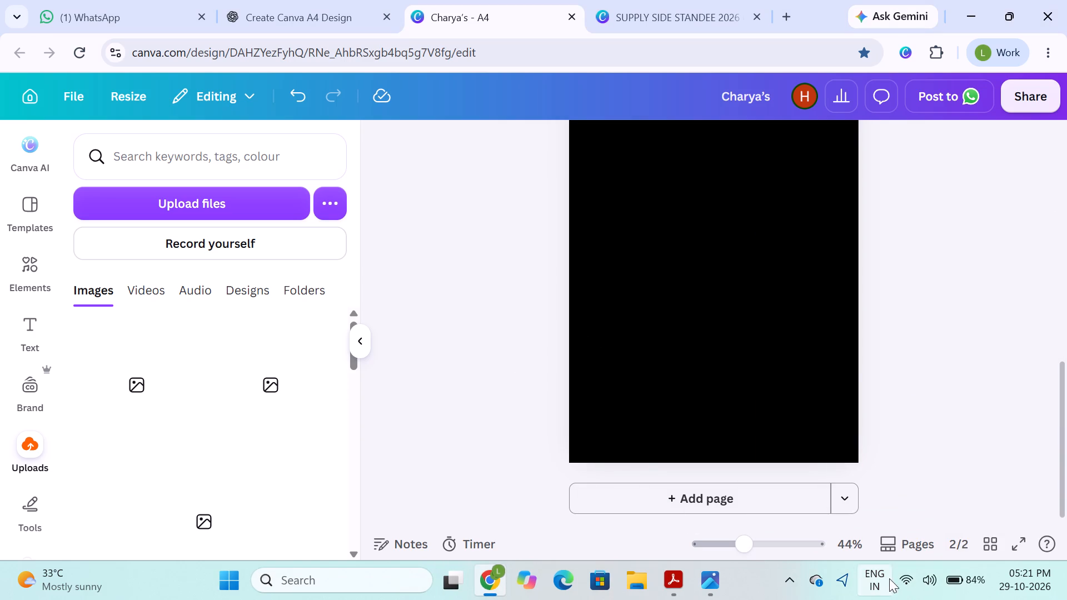
left_click(902, 578)
left_click(821, 579)
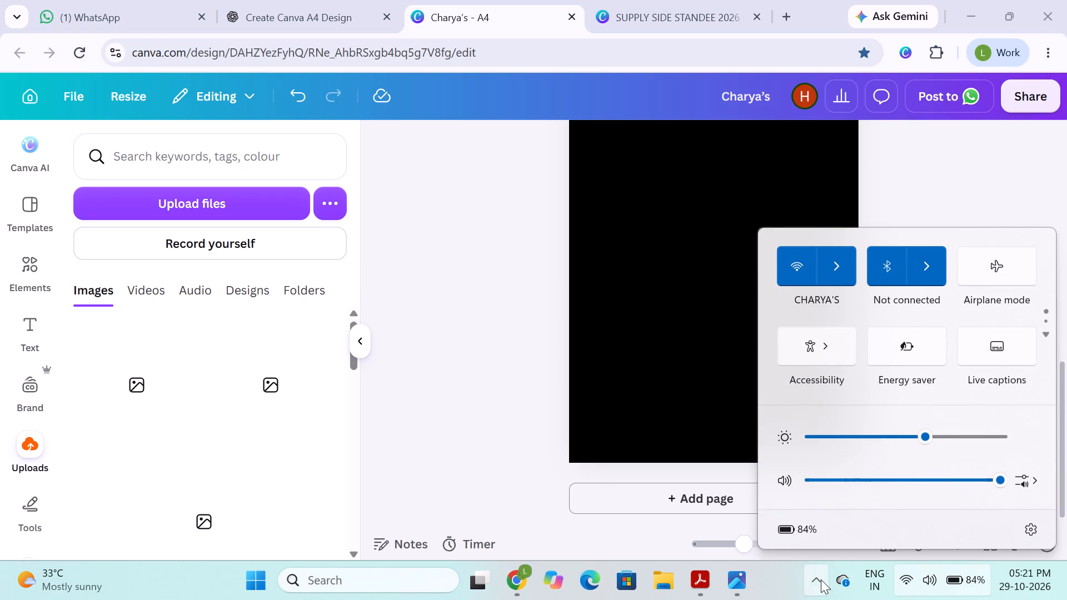
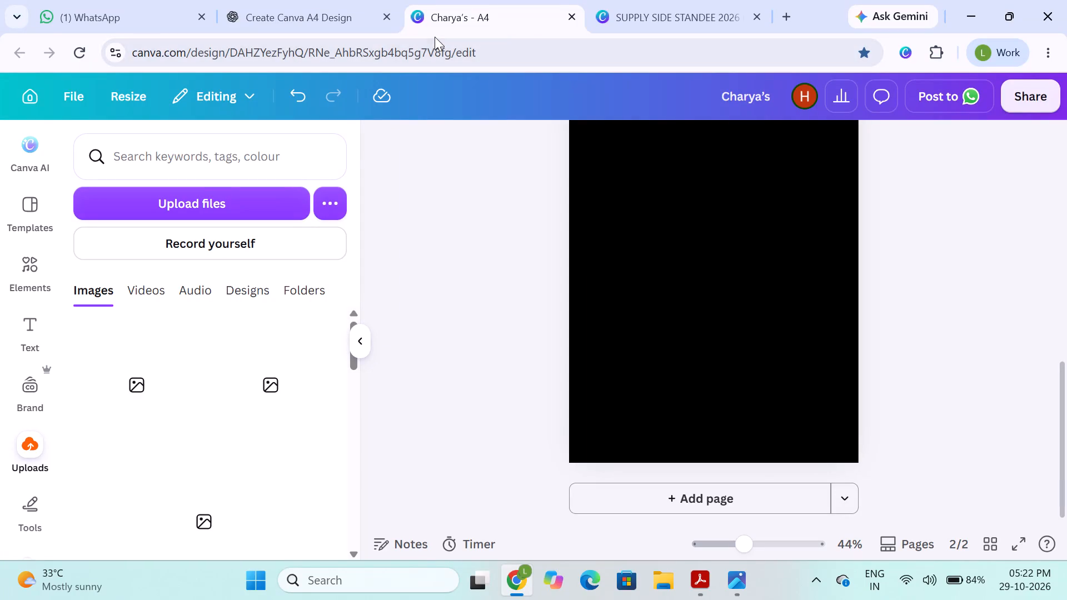
Return from the Charya's flyer to the home page and look through the recent designs.
left_click(447, 245)
scroll(449, 246, "up", 3)
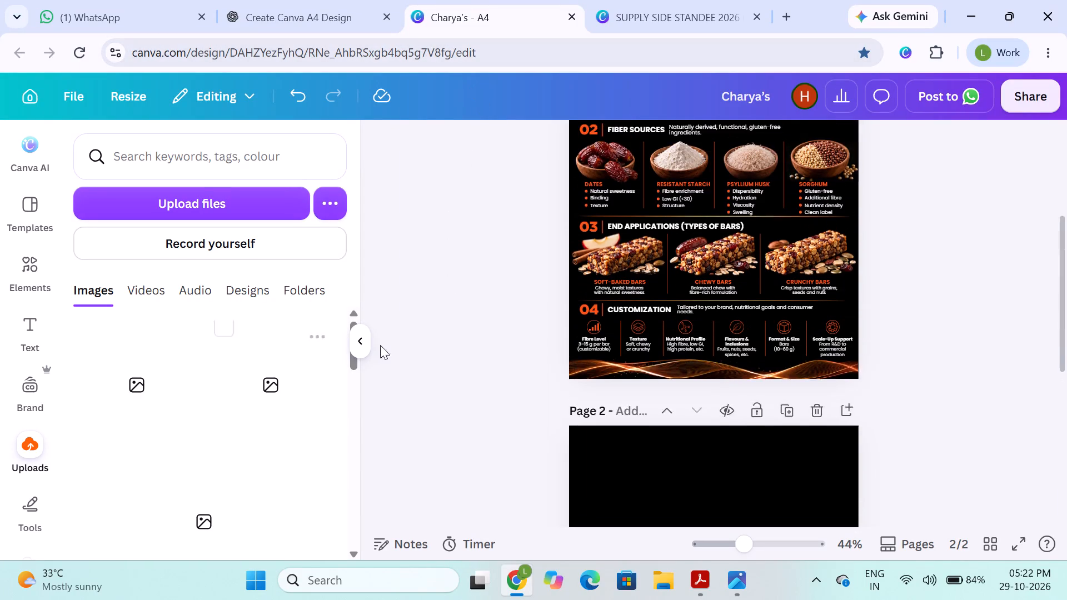
scroll(445, 333, "up", 3)
left_click(457, 352)
left_click(355, 342)
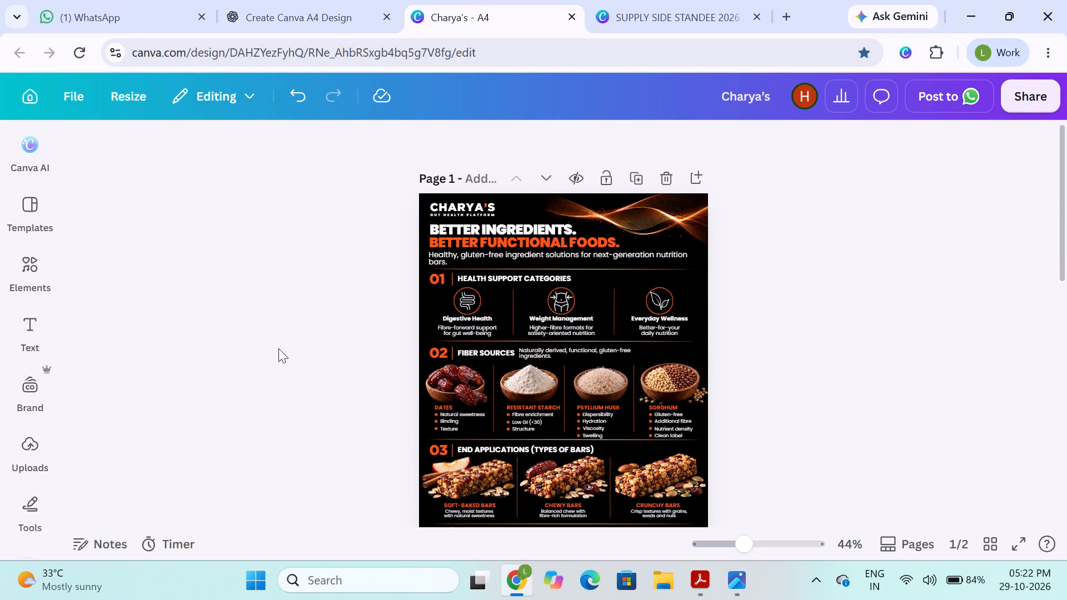
left_click(250, 348)
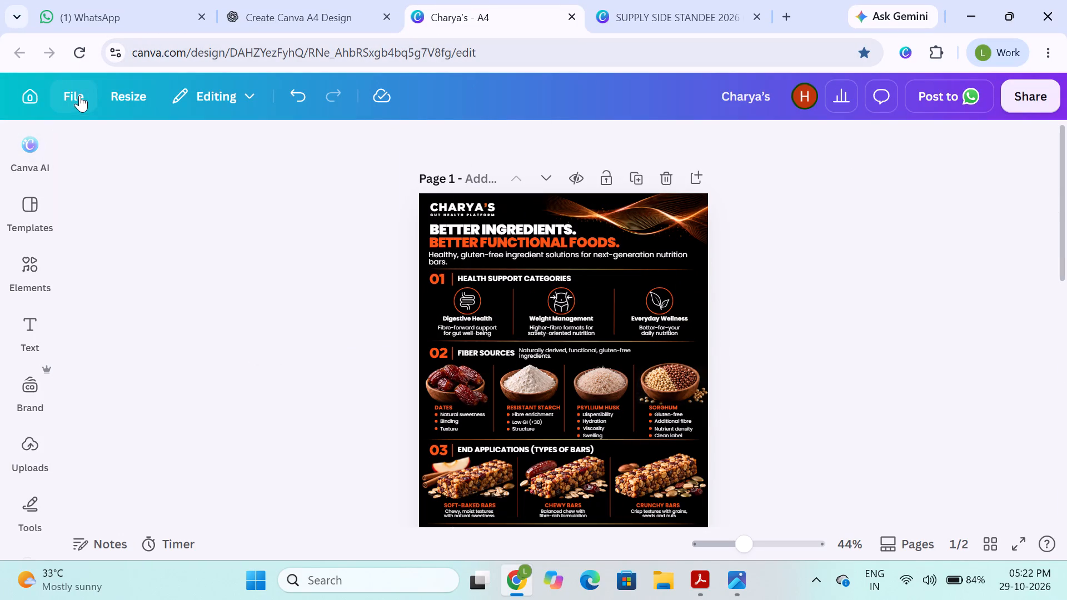
left_click(73, 96)
left_click(47, 98)
left_click(31, 99)
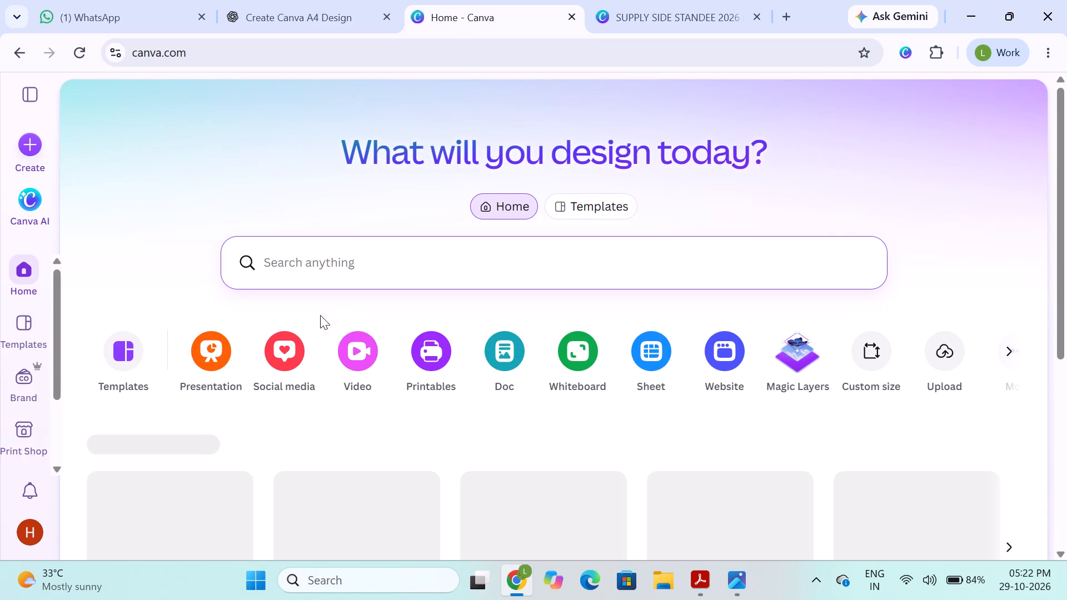
scroll(322, 354, "down", 3)
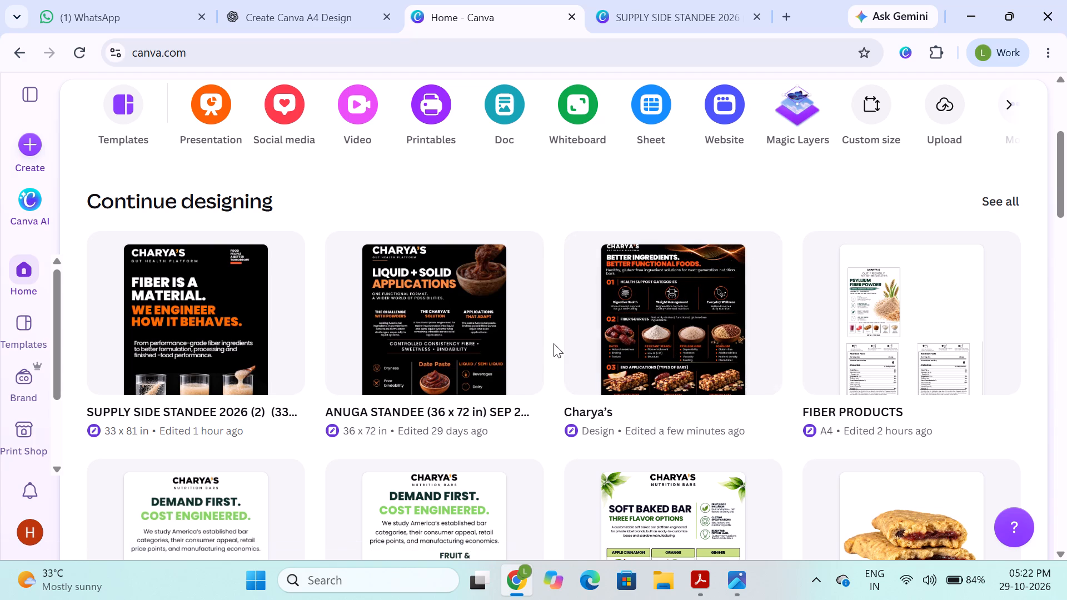
scroll(554, 343, "down", 3)
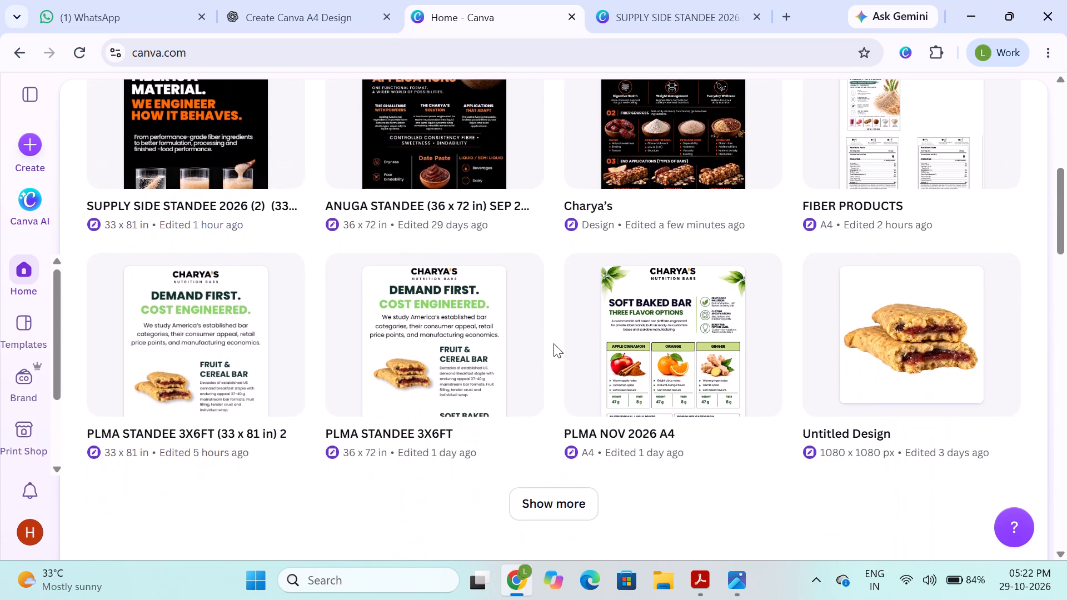
scroll(554, 343, "down", 1)
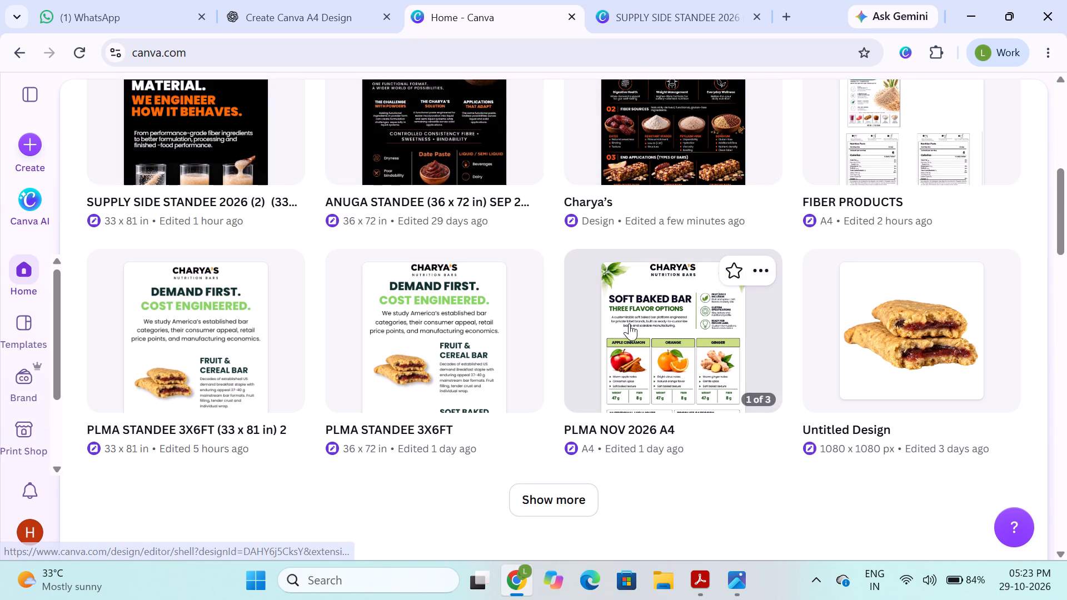
scroll(629, 323, "down", 1)
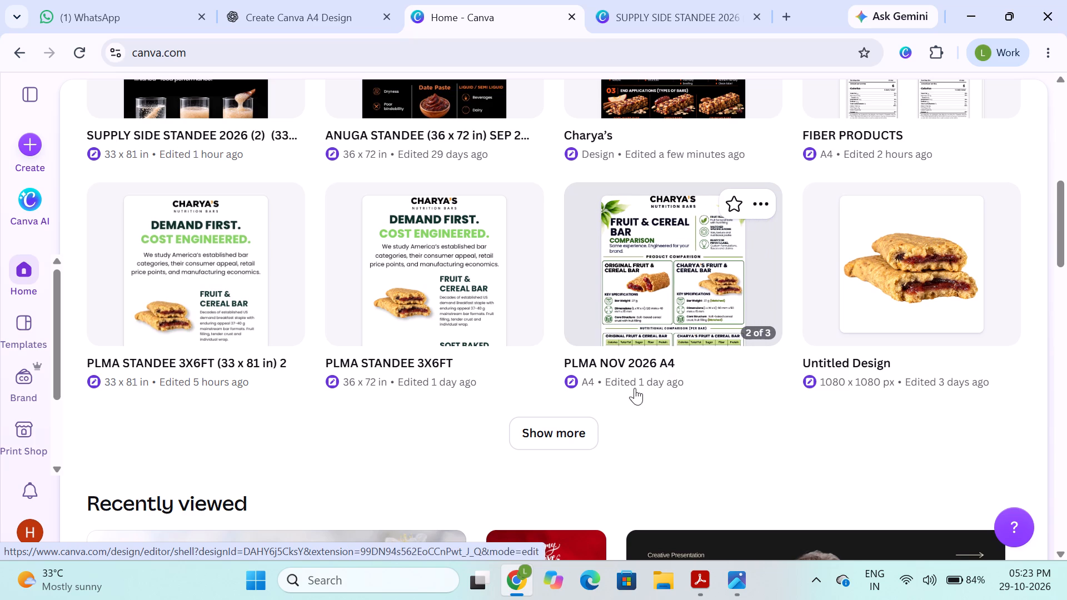
Open the untitled 1080 x 1080 px design of bar images, check its first pages and close it.
left_click(899, 311)
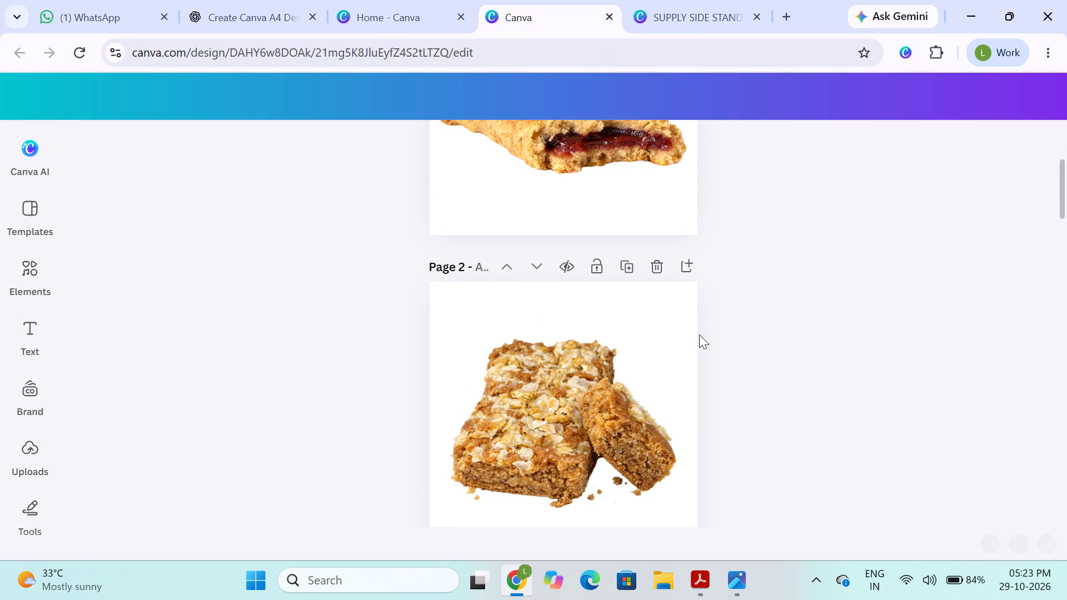
scroll(699, 334, "up", 3)
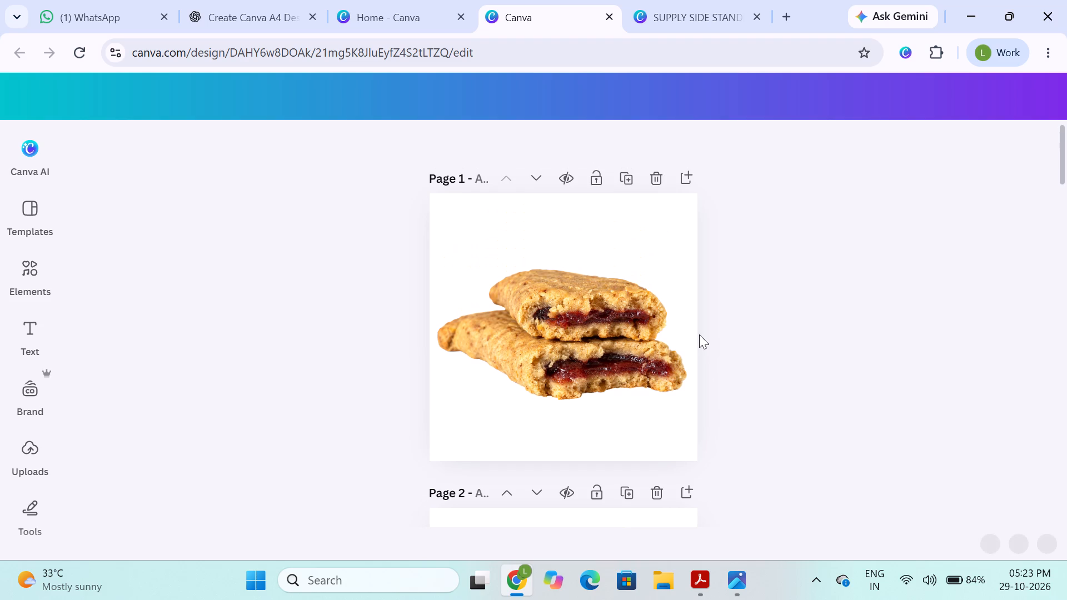
left_click(611, 16)
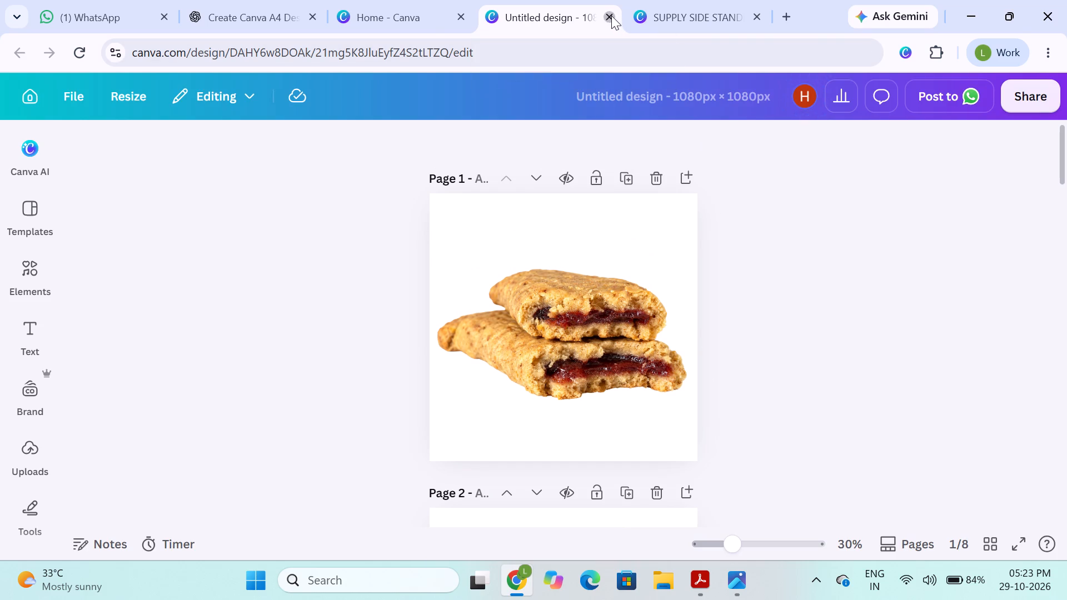
Open the PLMA STANDEE 3X6FT design and examine the bar images and texts on its pages.
scroll(569, 335, "up", 1)
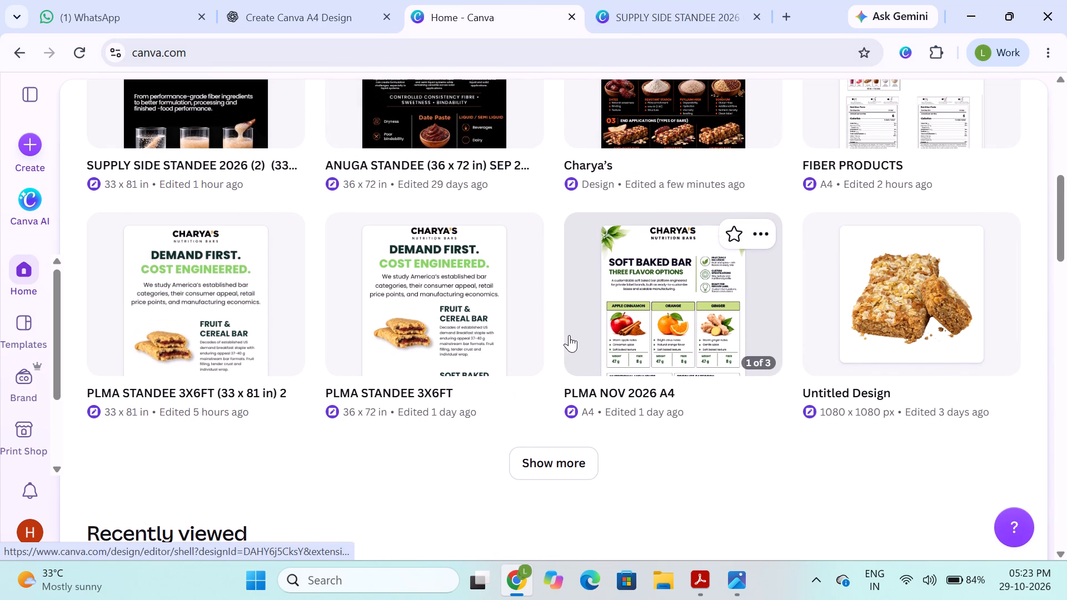
left_click(499, 336)
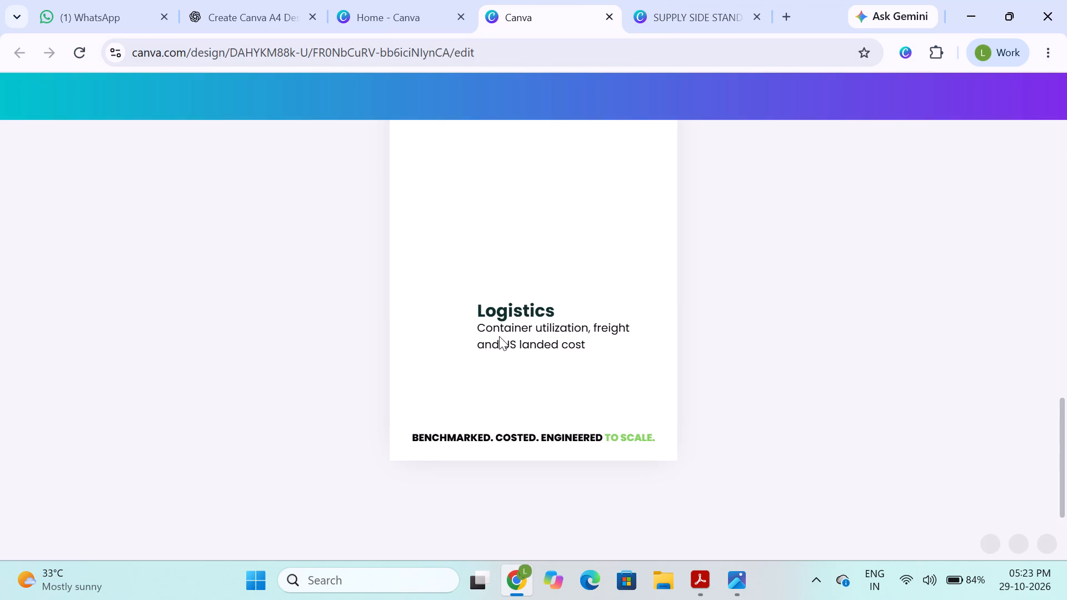
scroll(522, 356, "up", 4)
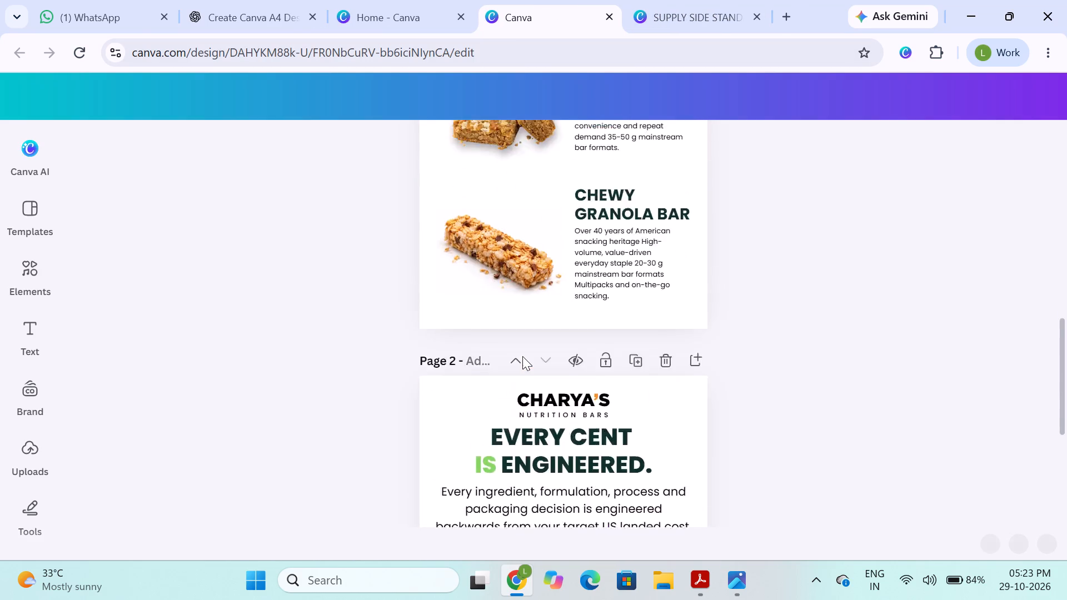
scroll(522, 356, "up", 1)
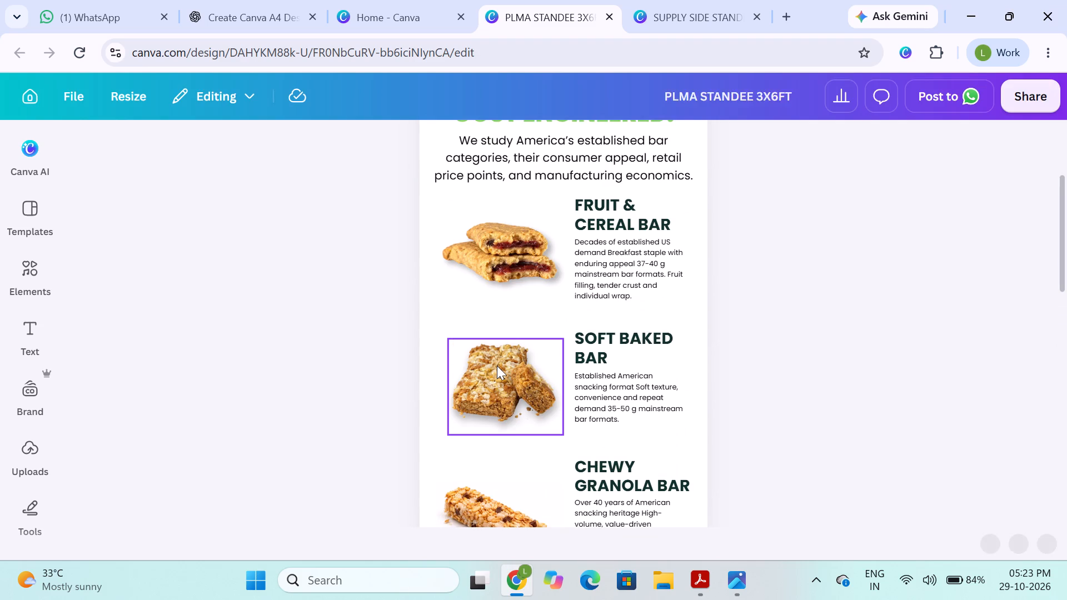
scroll(492, 406, "up", 1)
scroll(492, 406, "down", 3)
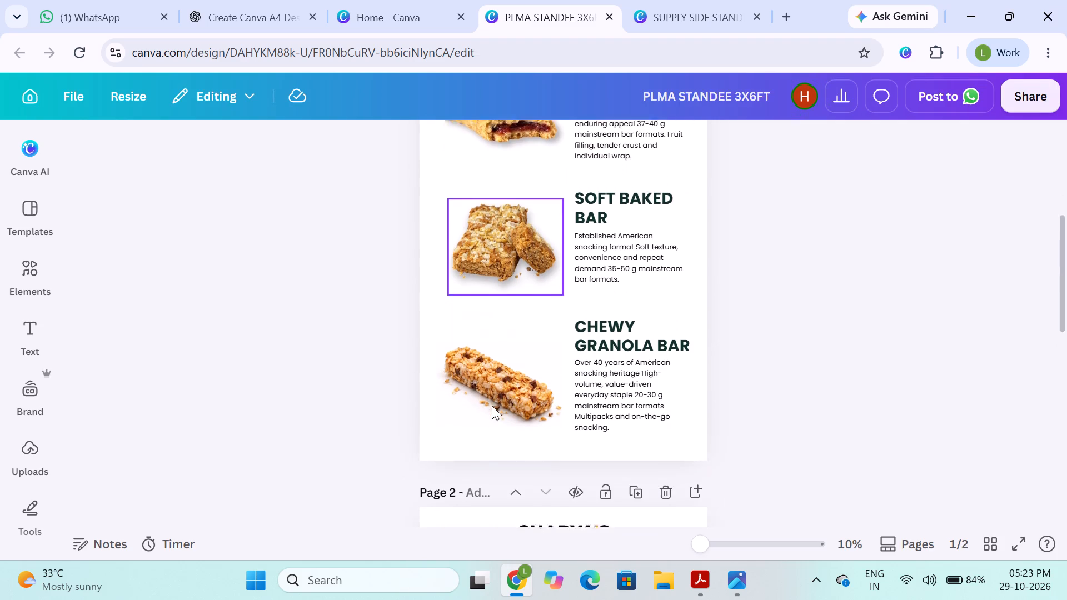
left_click(390, 0)
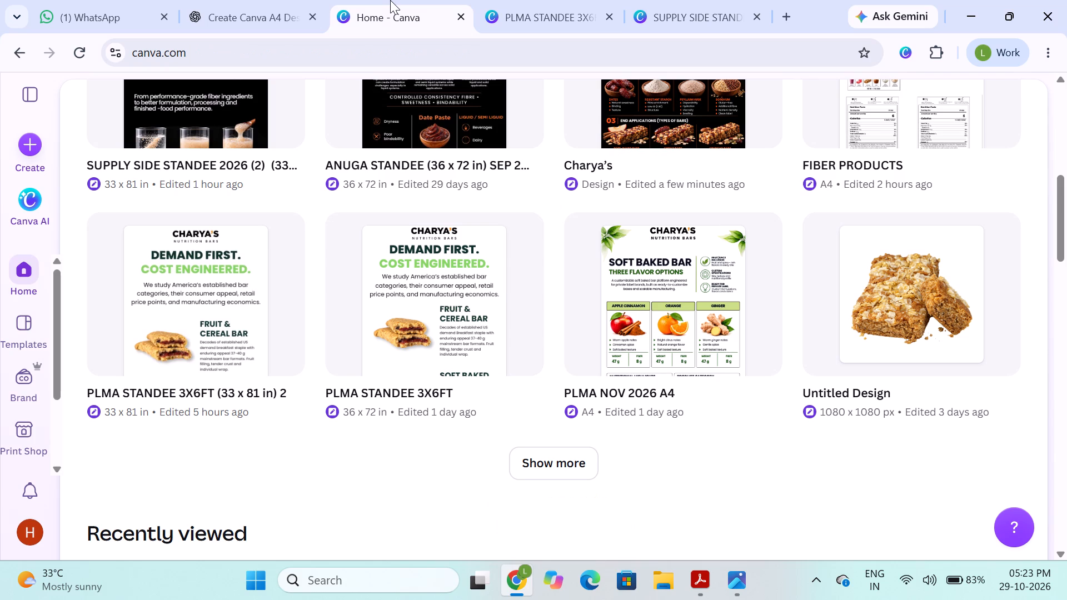
Look over both pages of the SUPPLY SIDE STANDEE 2026 (2) design as a reference for the flyer.
left_click(688, 11)
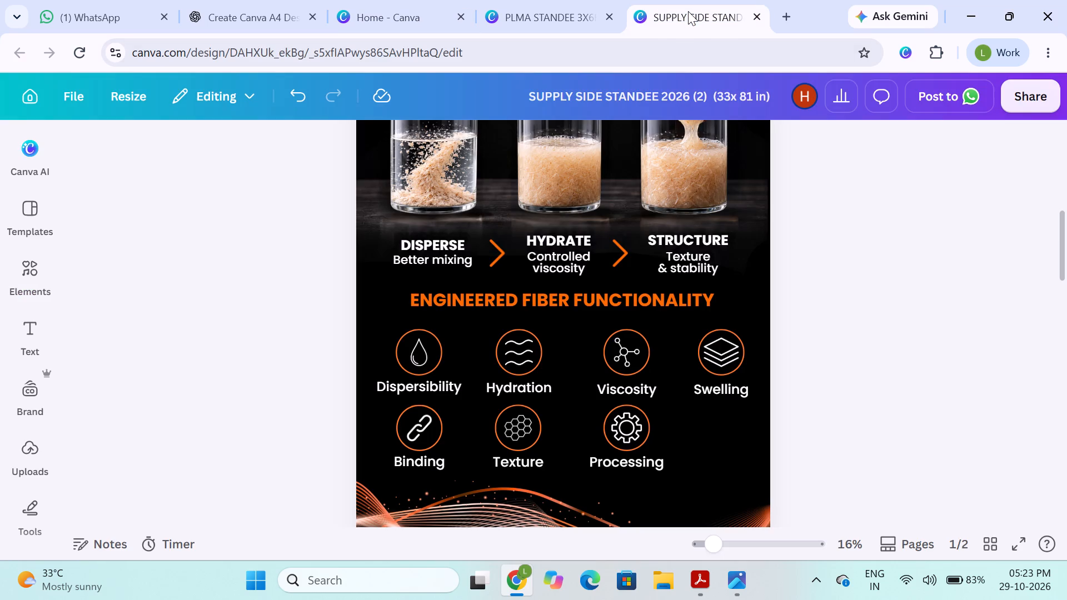
scroll(548, 301, "up", 4)
scroll(548, 301, "down", 2)
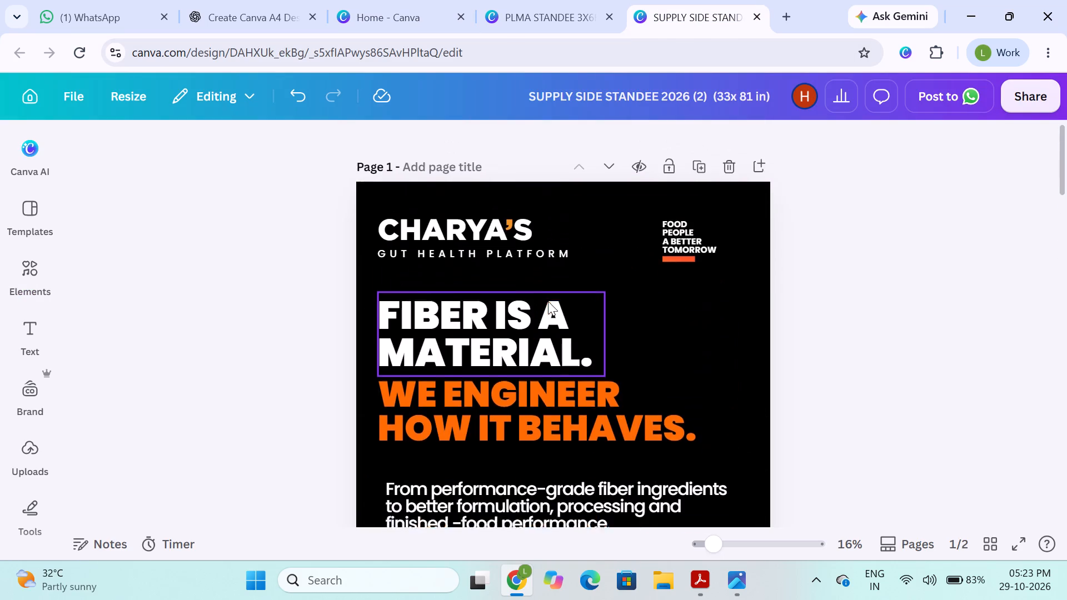
scroll(548, 301, "down", 6)
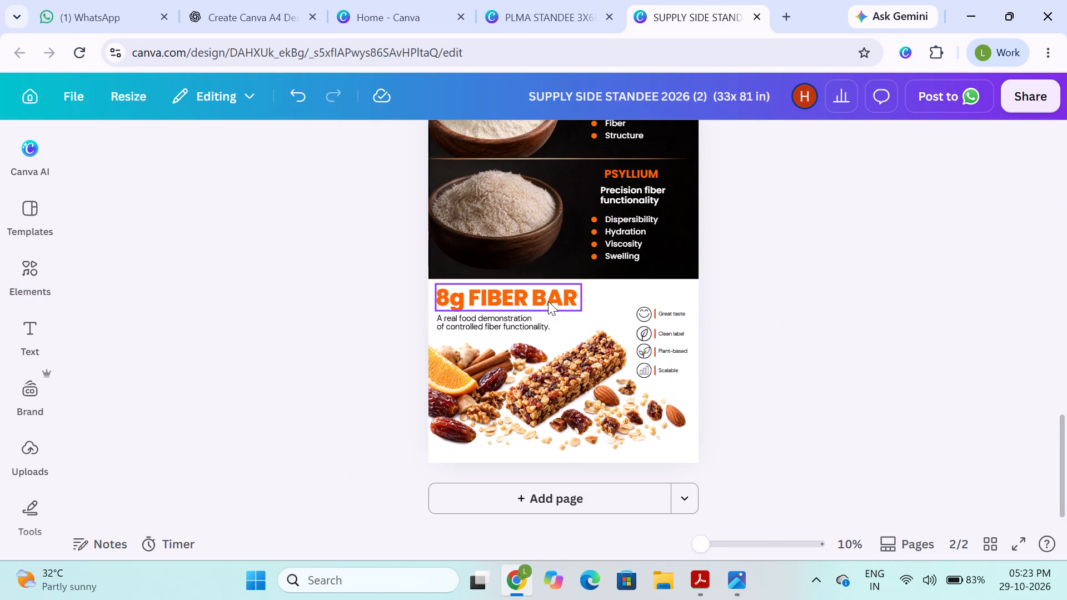
left_click(568, 7)
left_click(422, 13)
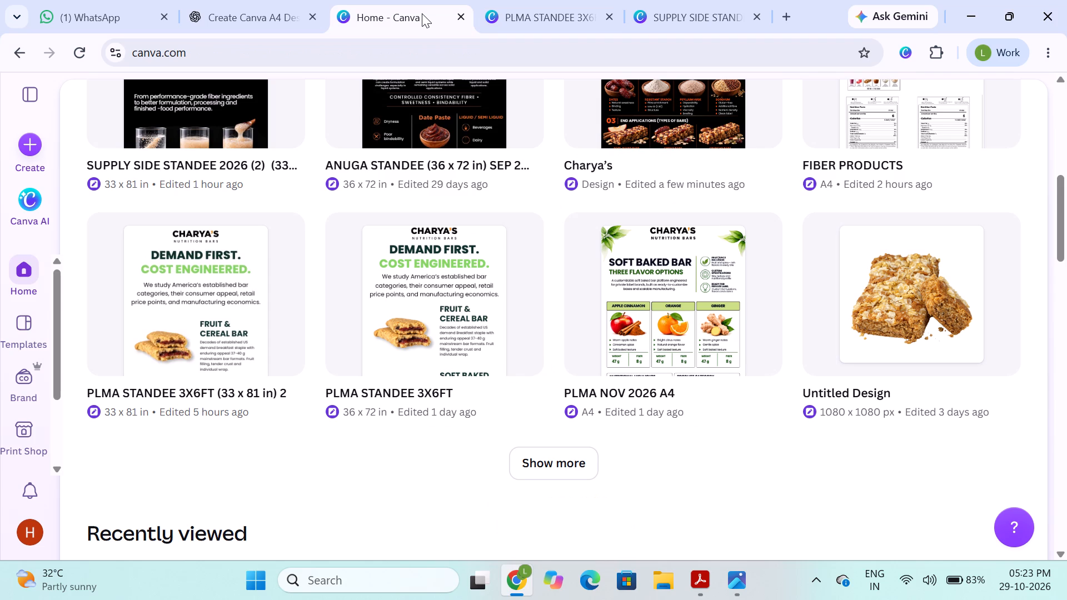
left_click(574, 11)
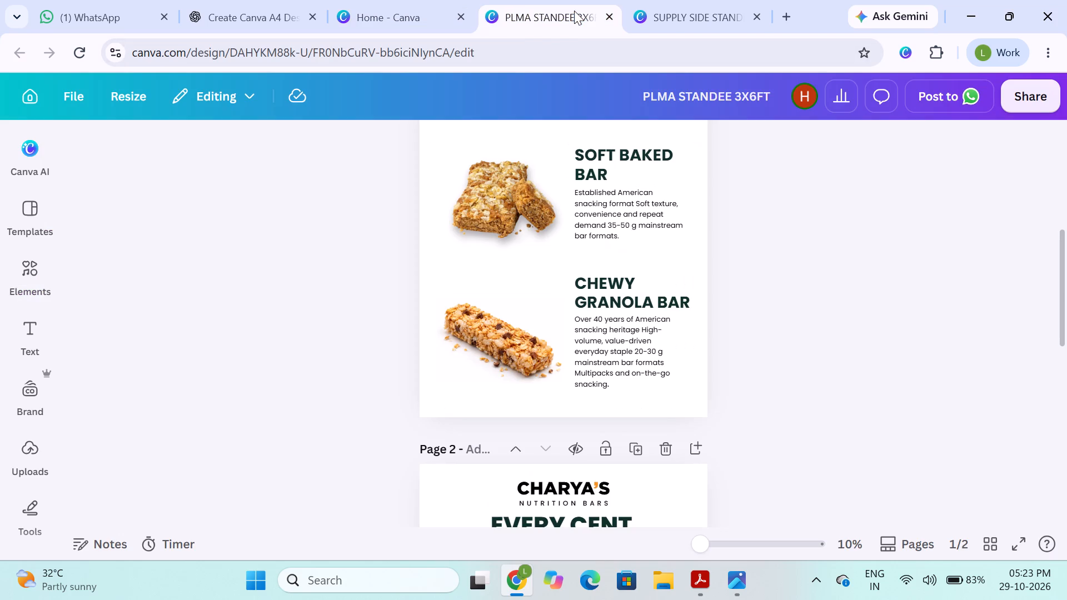
Re-examine the supply side standee, focusing on page 2's date, resistant starch and psyllium sections and the 8g FIBER BAR block.
left_click(678, 18)
left_click(355, 355)
scroll(355, 355, "up", 2)
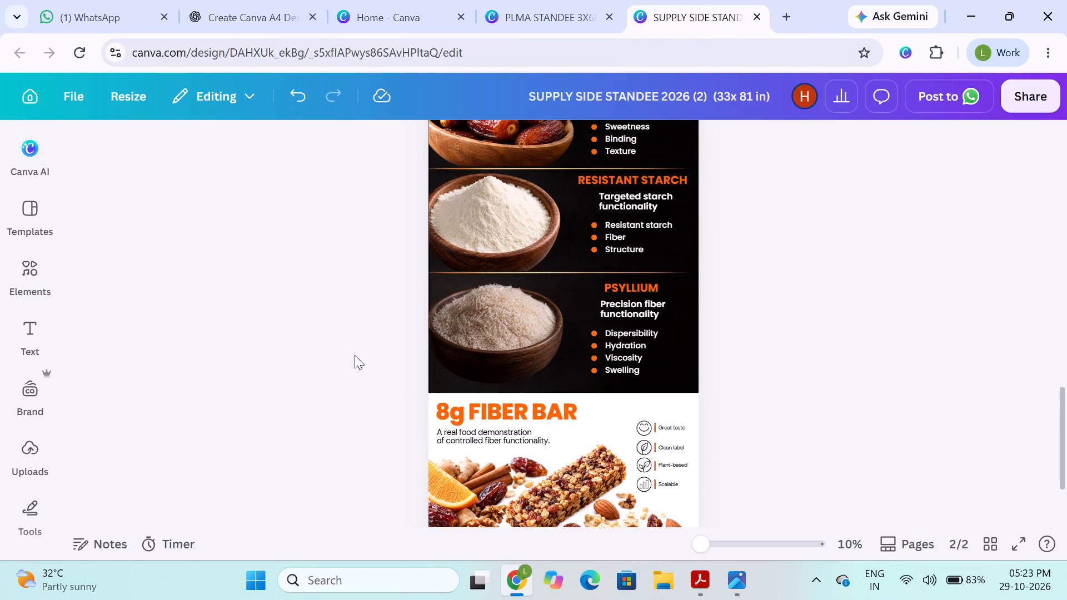
scroll(355, 355, "up", 1)
left_click(476, 303)
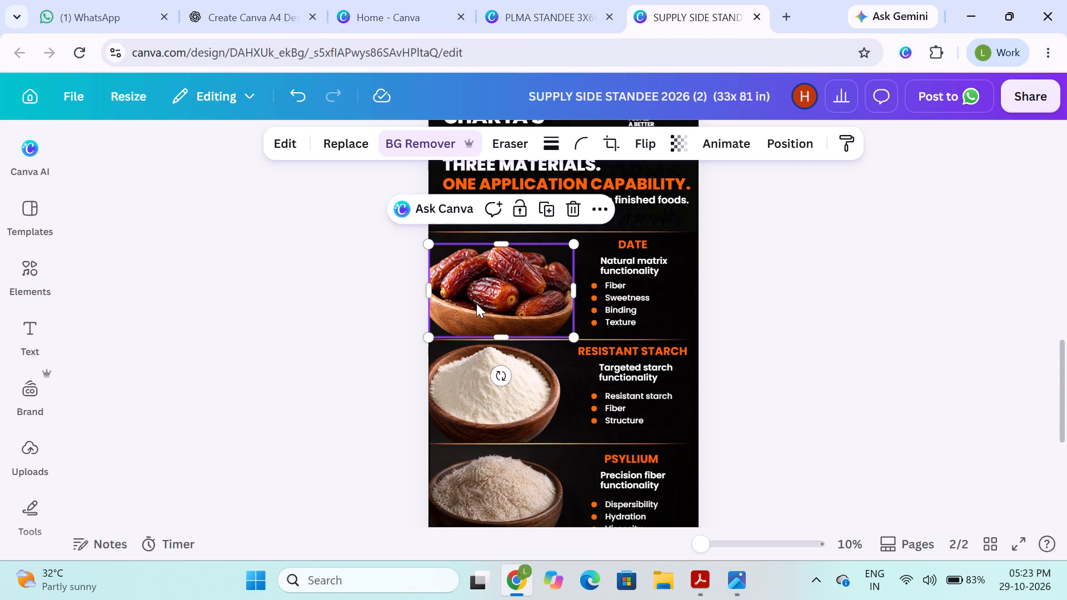
left_click(281, 330)
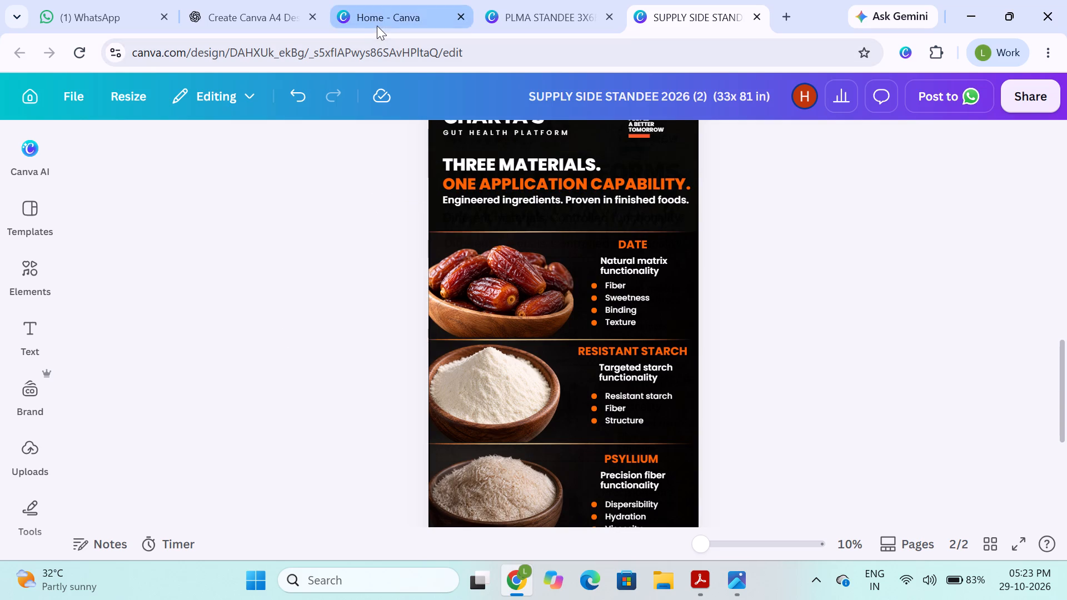
left_click(352, 327)
scroll(352, 327, "up", 6)
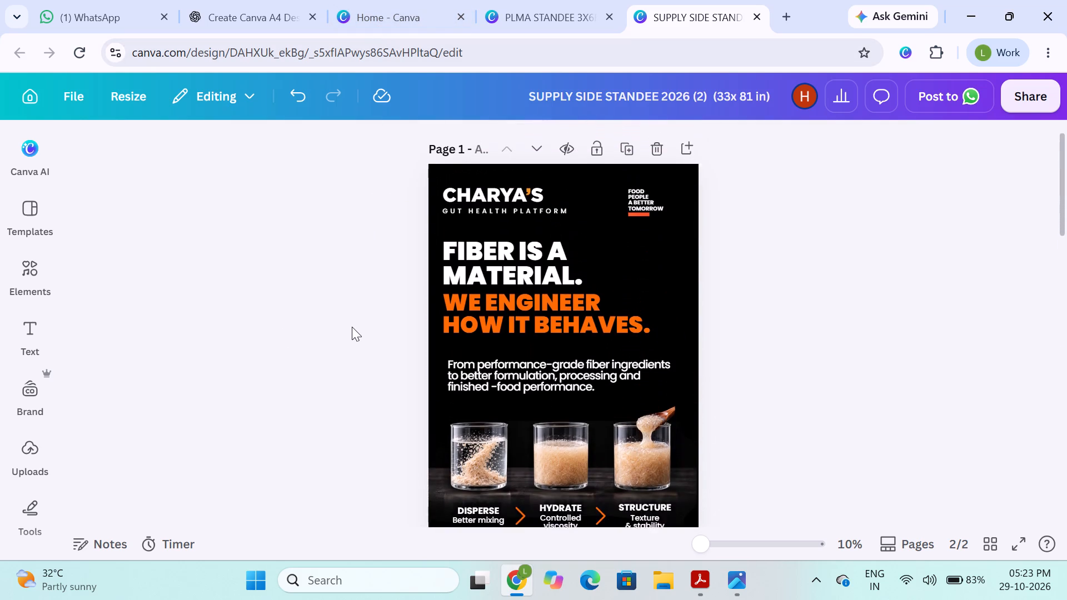
scroll(352, 327, "up", 2)
scroll(352, 327, "down", 7)
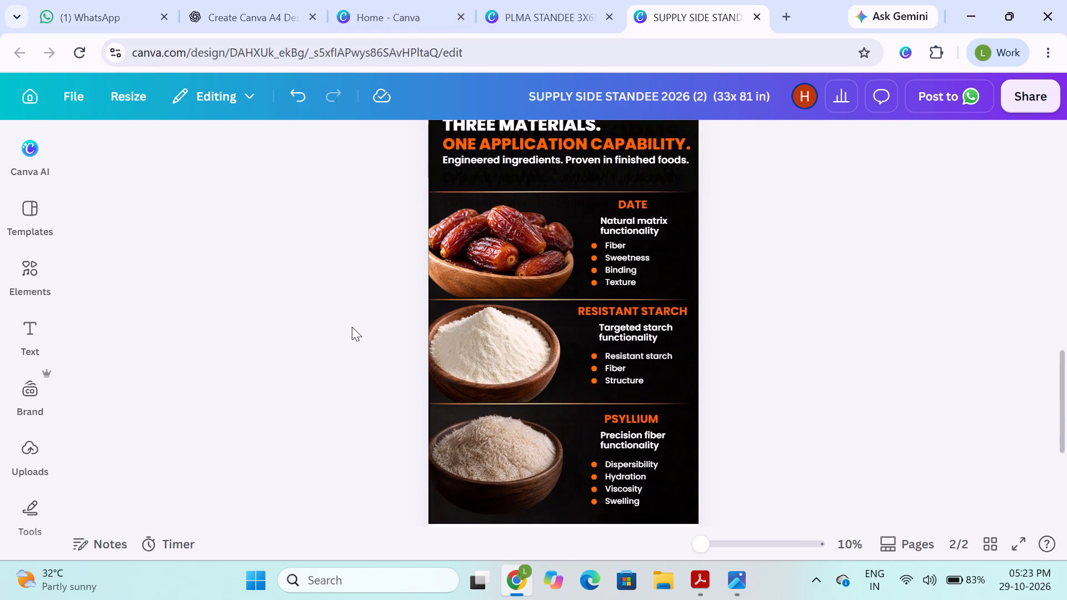
scroll(352, 327, "down", 1)
scroll(447, 305, "down", 1)
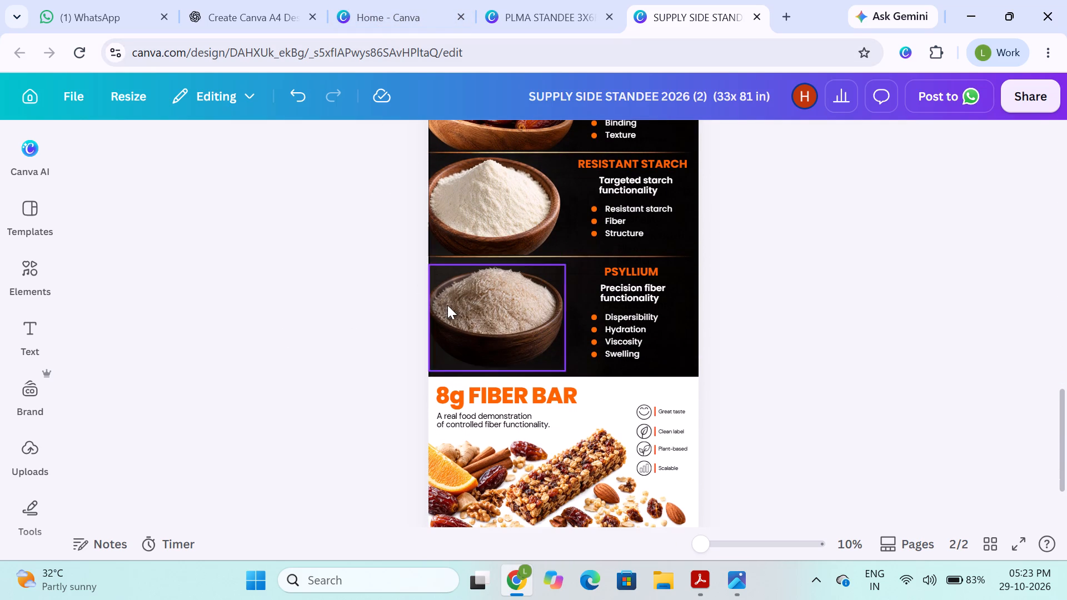
left_click(348, 311)
Reopen the Charya's flyer from the recent designs on the home page.
left_click(535, 0)
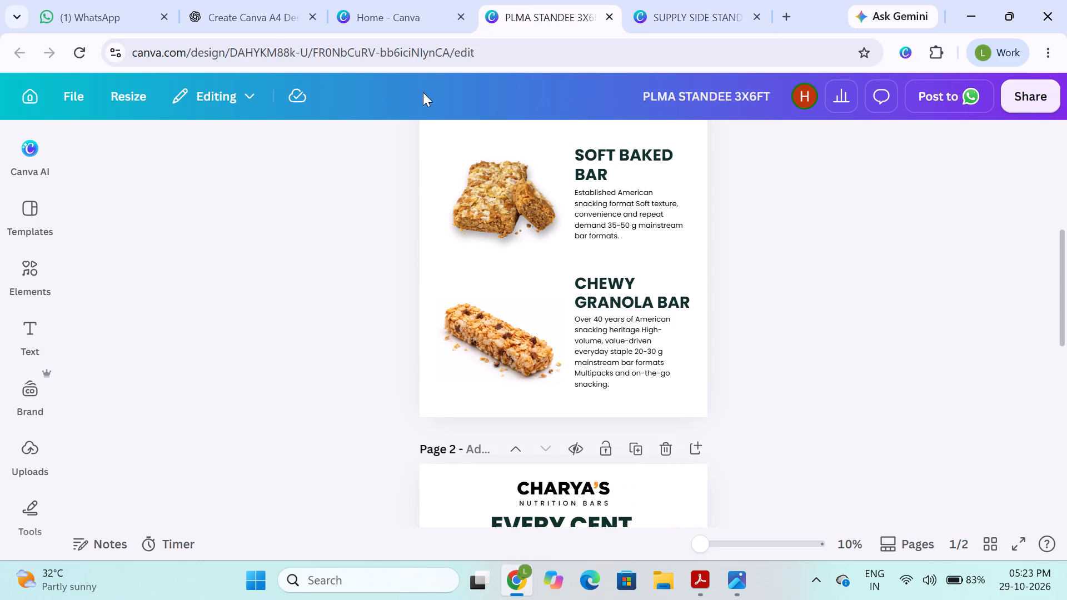
left_click(383, 28)
scroll(380, 178, "up", 2)
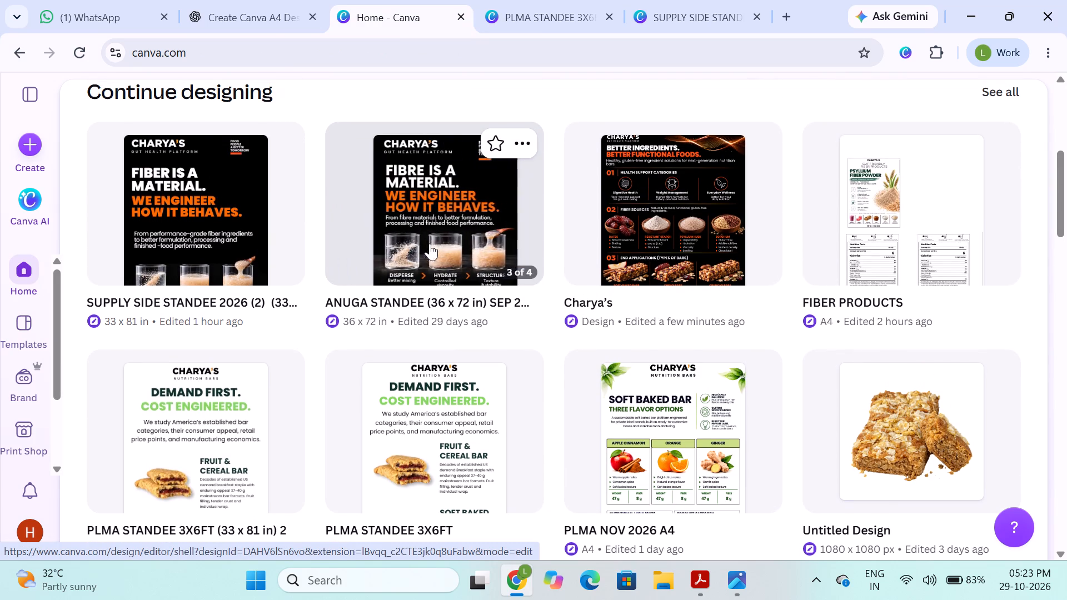
left_click_drag(430, 243, 608, 234)
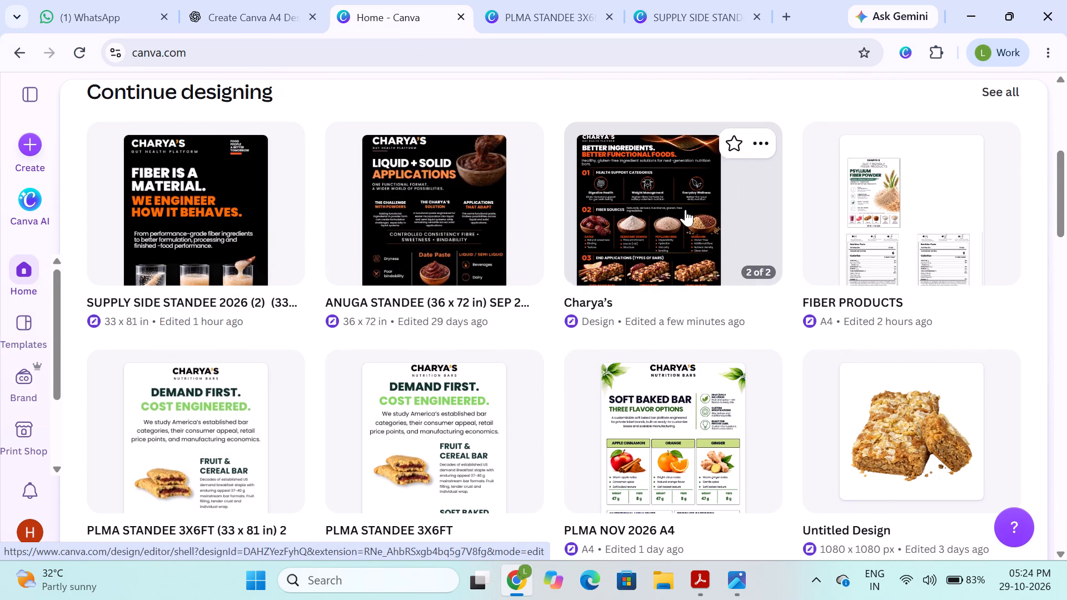
left_click(653, 240)
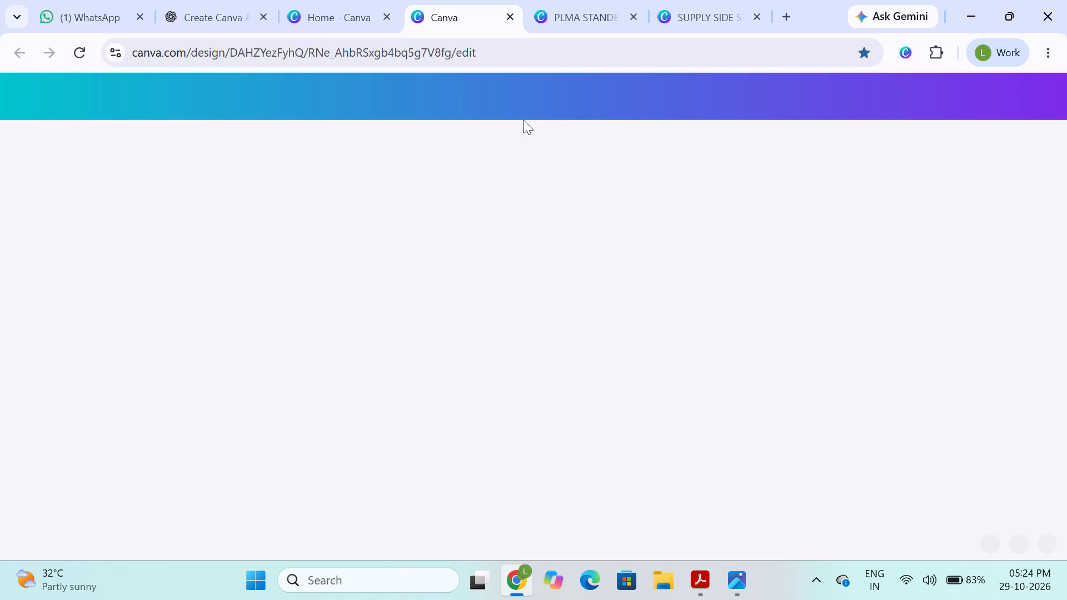
left_click(594, 14)
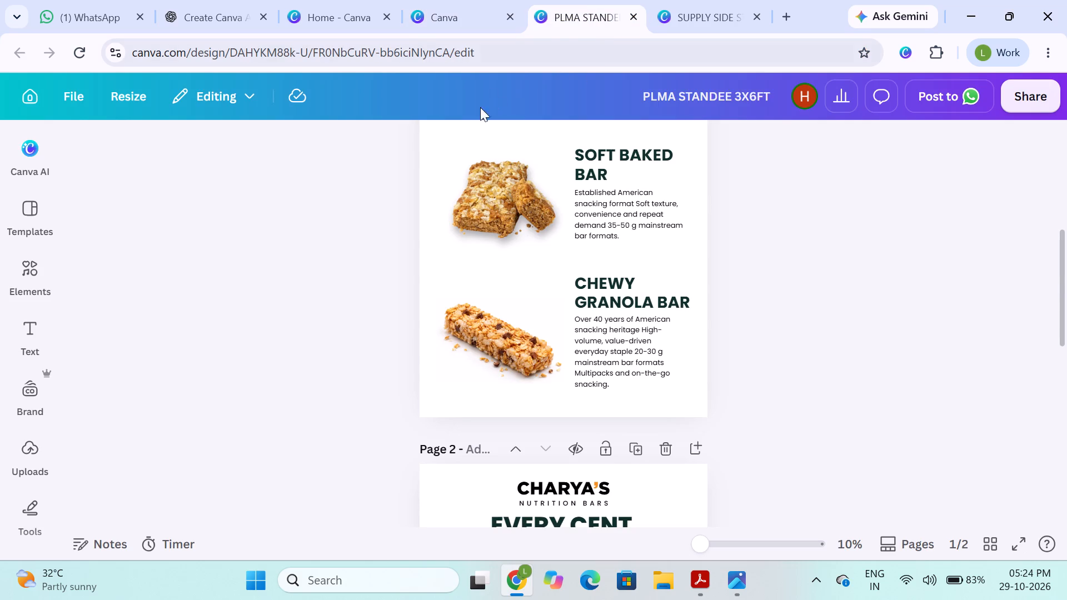
left_click(454, 4)
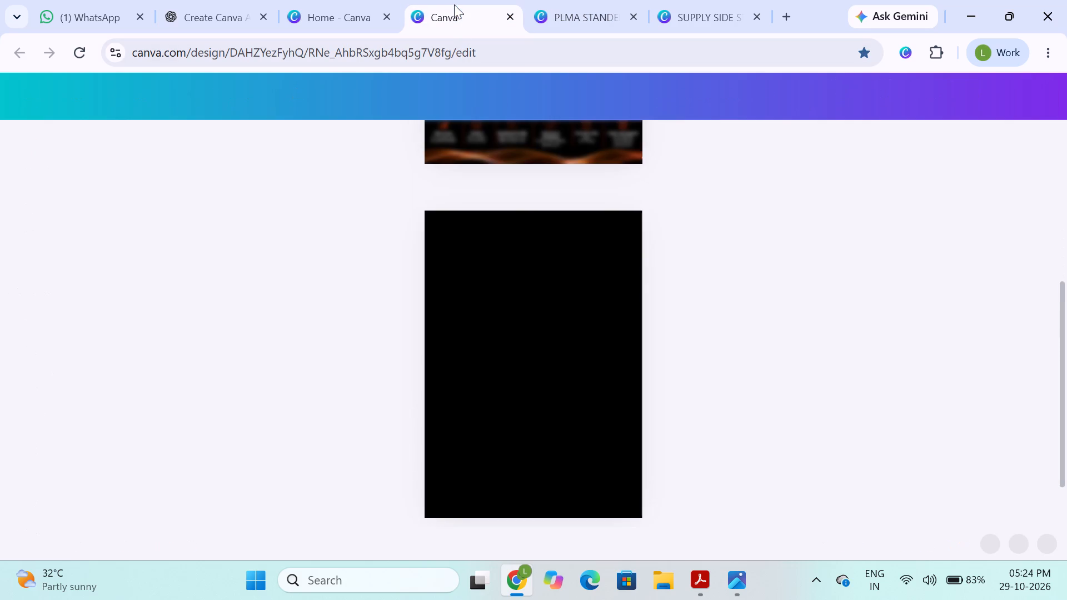
Compare the flyer's END APPLICATIONS bar images with the soft baked and chewy granola bar images in the PLMA STANDEE 3X6FT design.
scroll(431, 222, "up", 2)
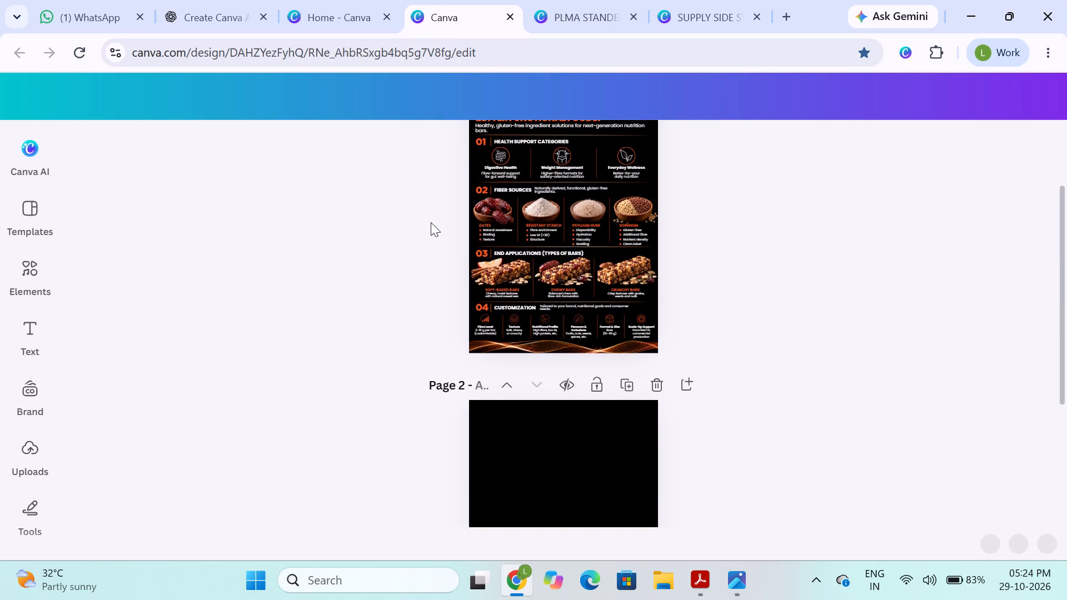
scroll(431, 222, "up", 2)
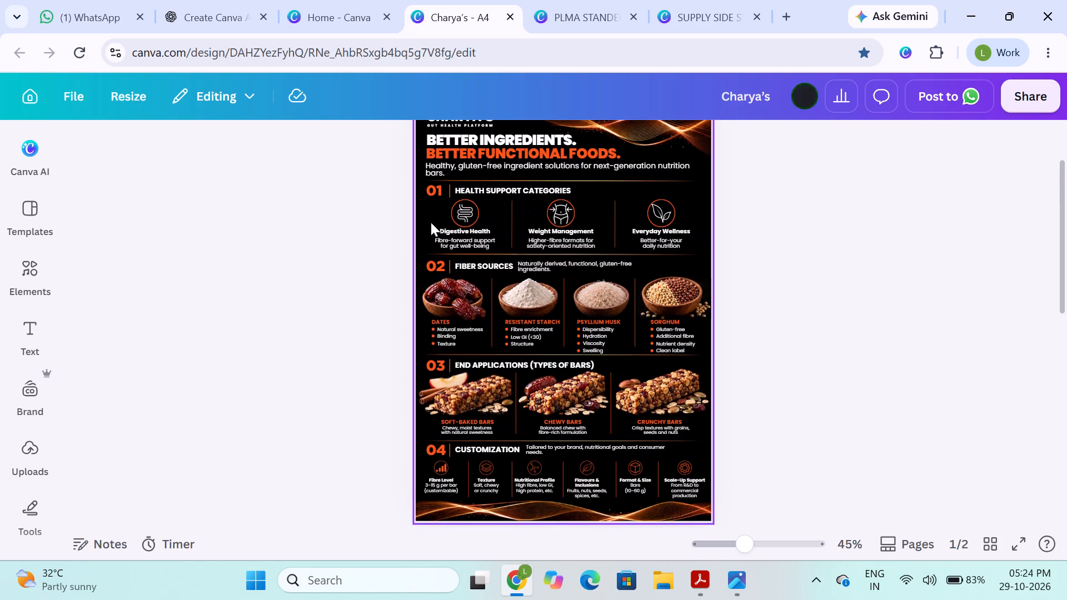
left_click(316, 247)
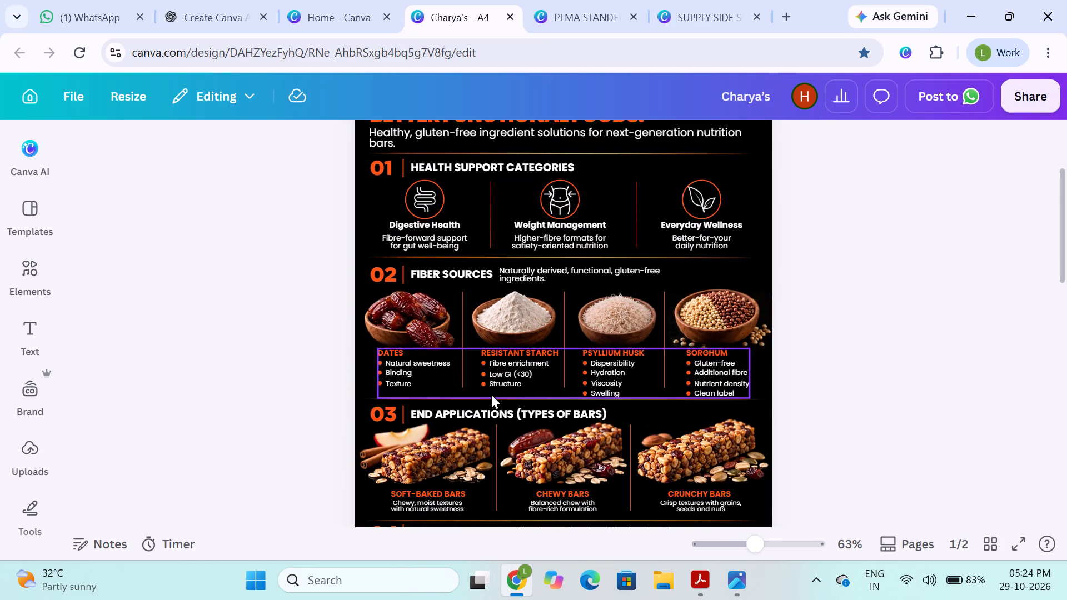
scroll(505, 405, "down", 1)
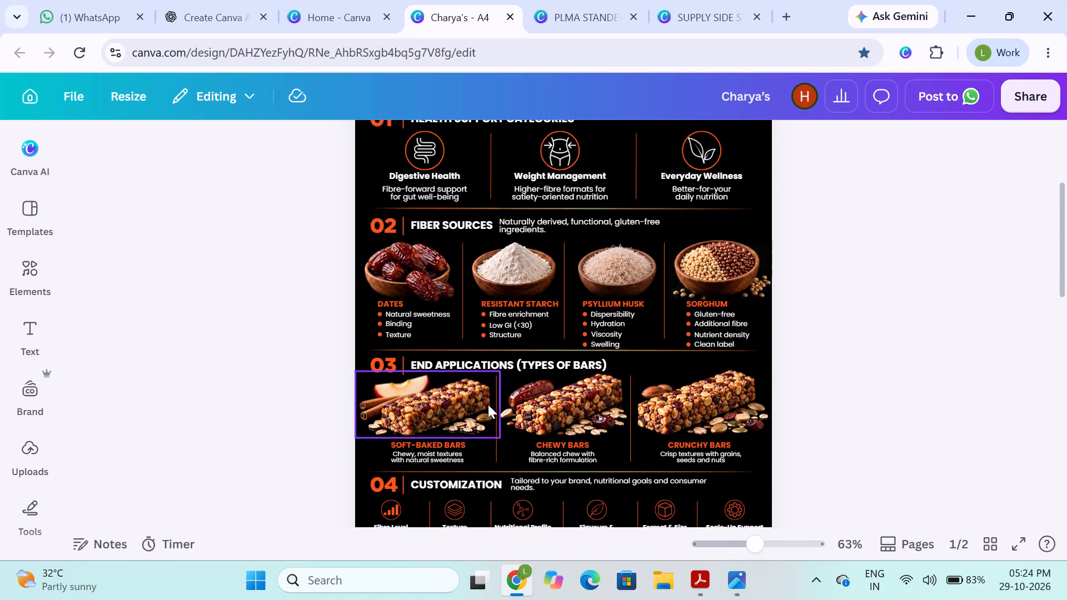
left_click(562, 387)
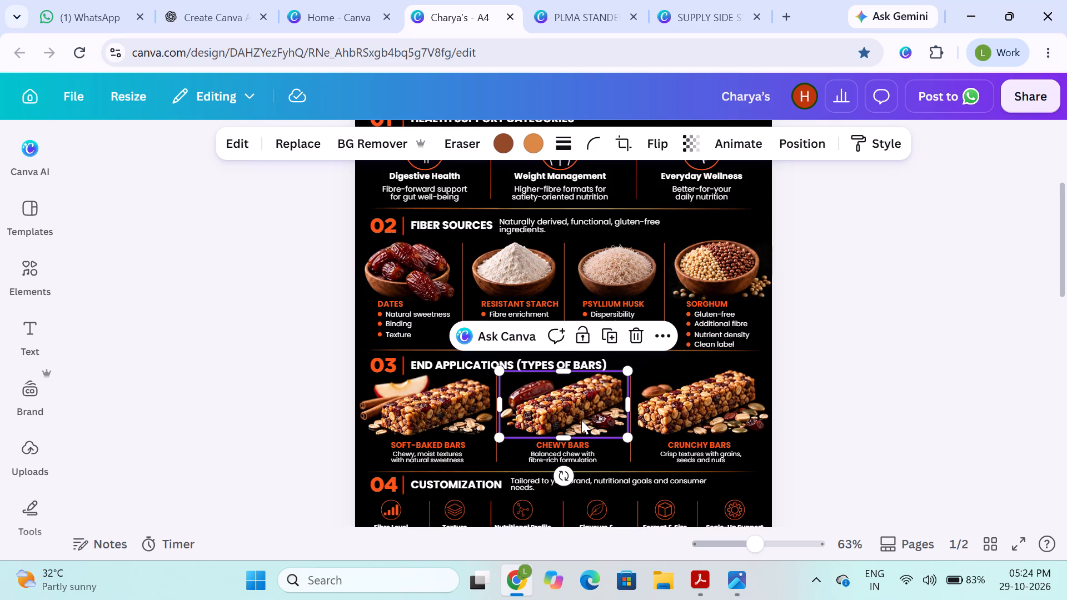
left_click(547, 16)
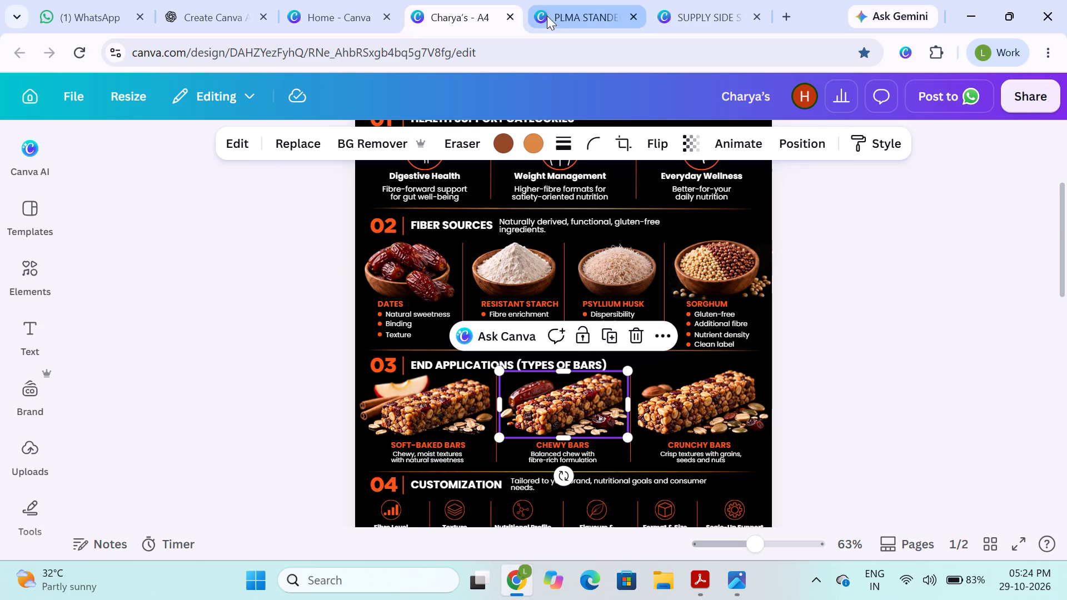
left_click(533, 214)
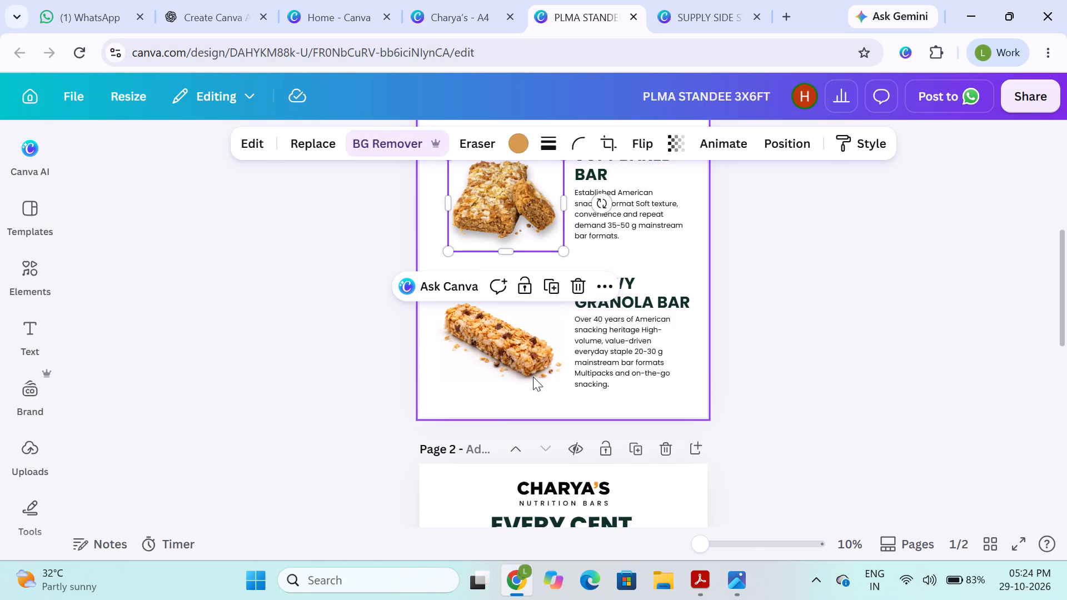
left_click(533, 376)
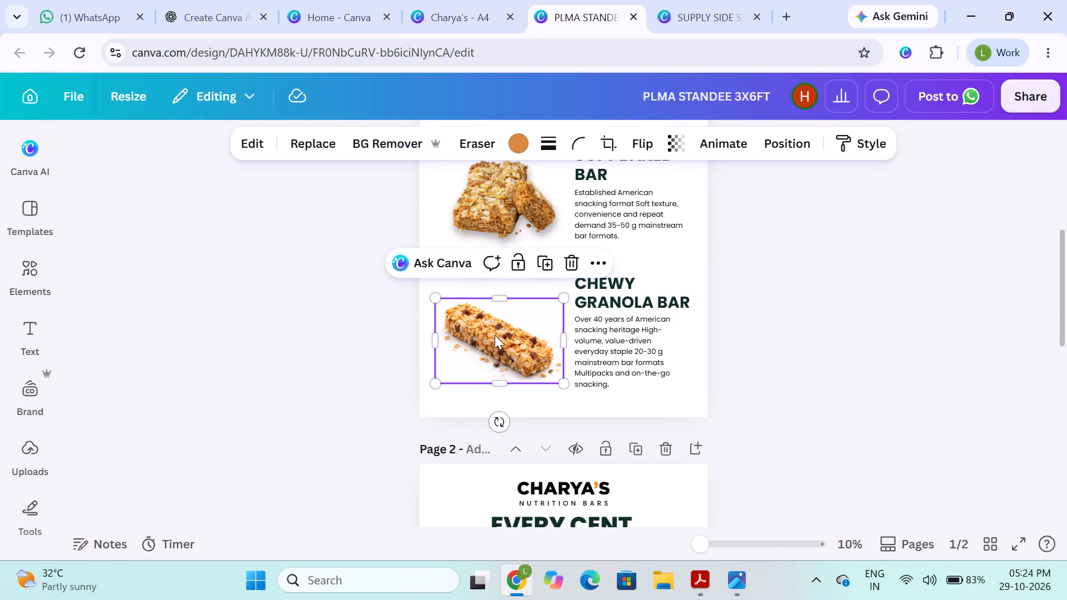
left_click(335, 383)
scroll(556, 276, "up", 3)
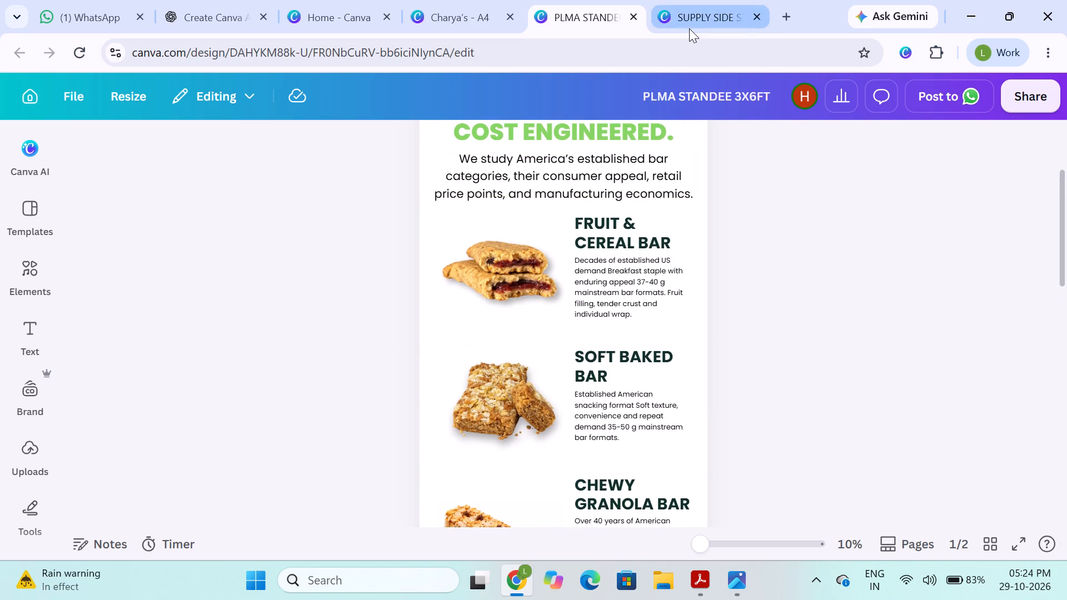
scroll(491, 488, "down", 2)
left_click(495, 412)
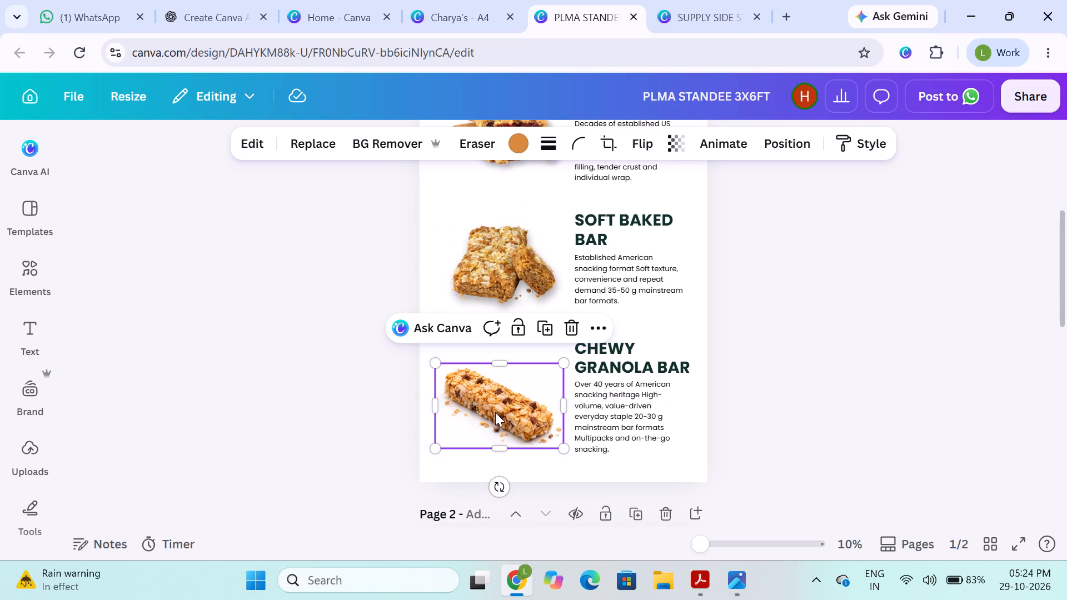
left_click(440, 15)
left_click(289, 393)
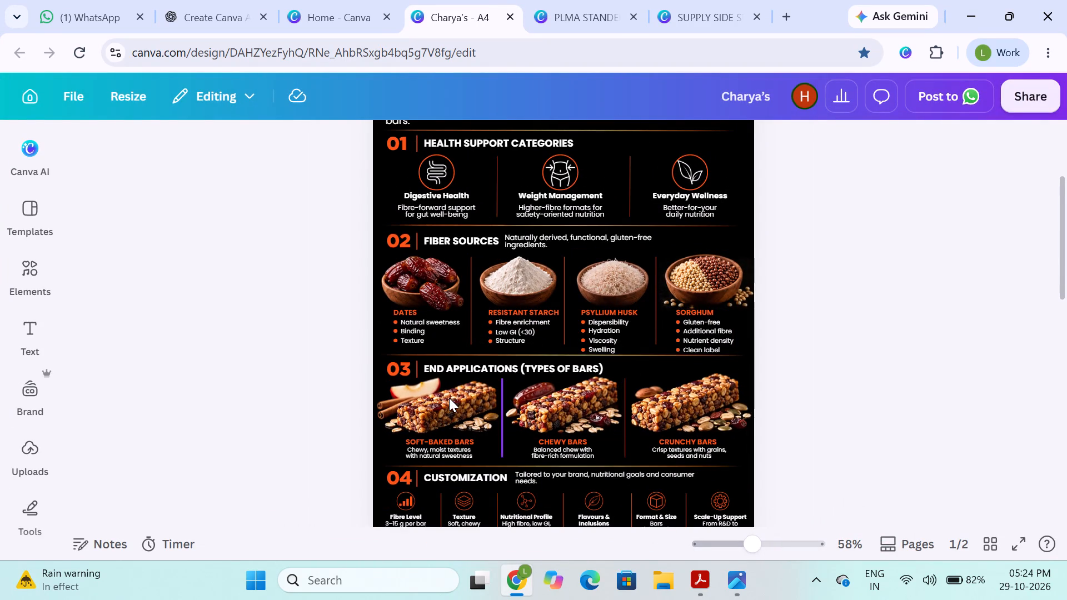
left_click(449, 398)
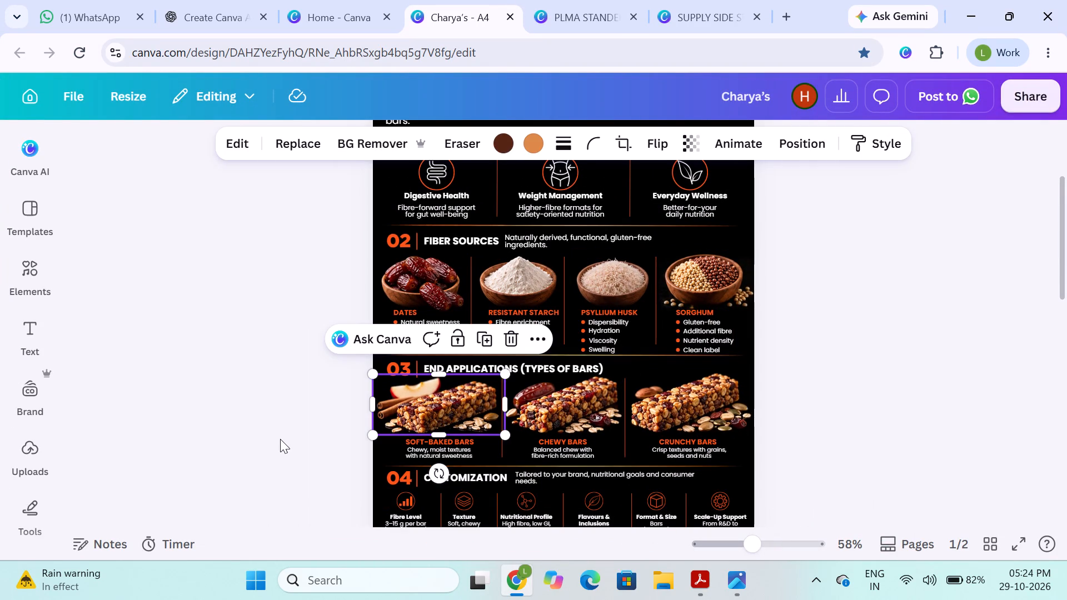
left_click(565, 15)
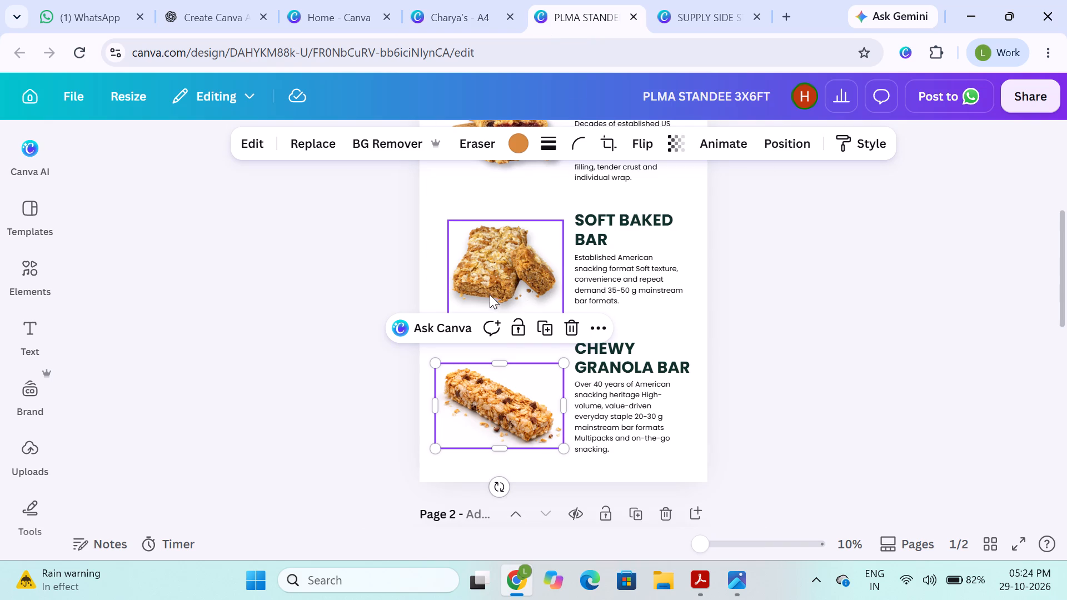
left_click(493, 291)
left_click(498, 419)
Examine the psyllium and 8g FIBER BAR images in the SUPPLY SIDE STANDEE 2026 (2) design and browse the uploaded images for bar pictures.
left_click(667, 17)
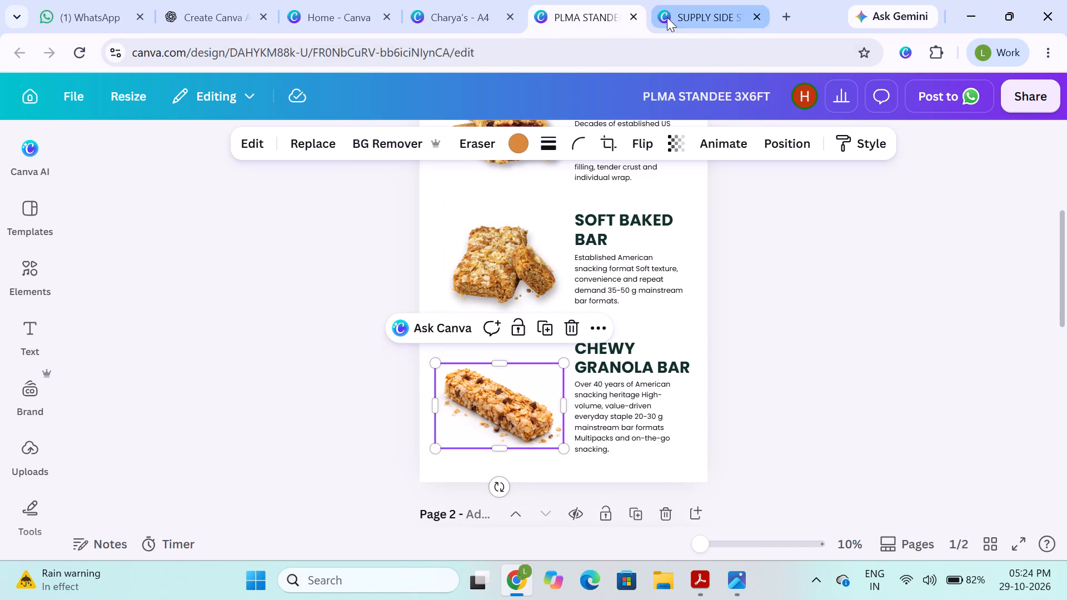
left_click(369, 342)
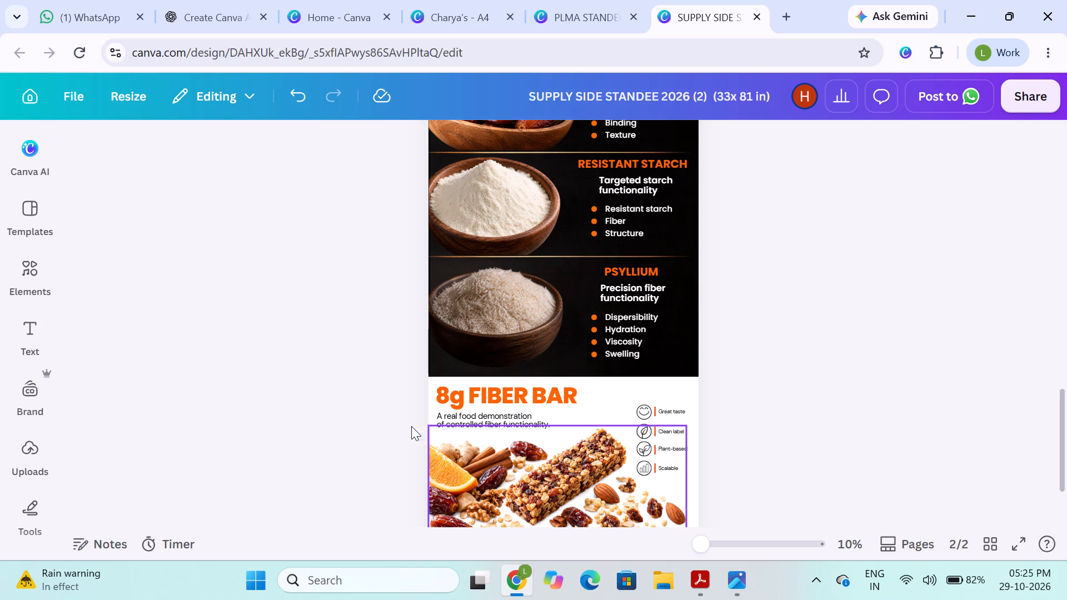
left_click(271, 376)
left_click(239, 251)
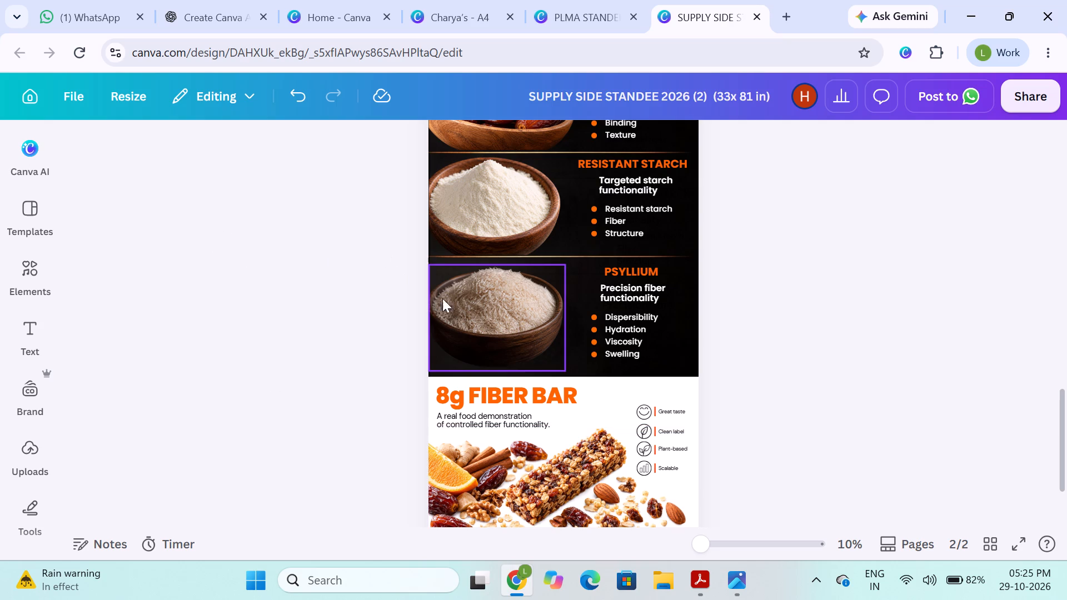
left_click(498, 317)
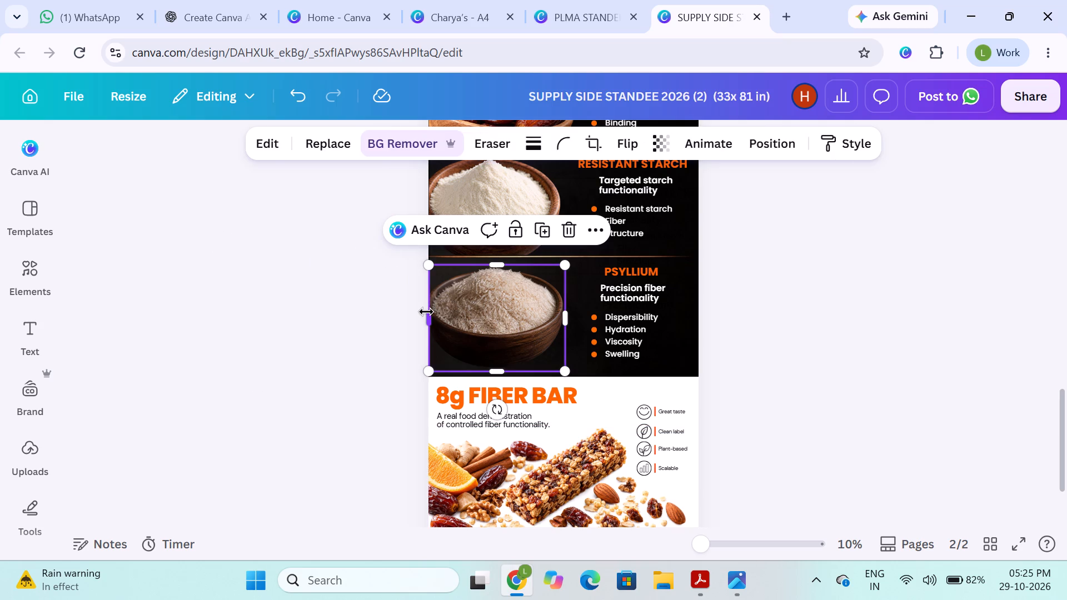
left_click(407, 305)
left_click(482, 297)
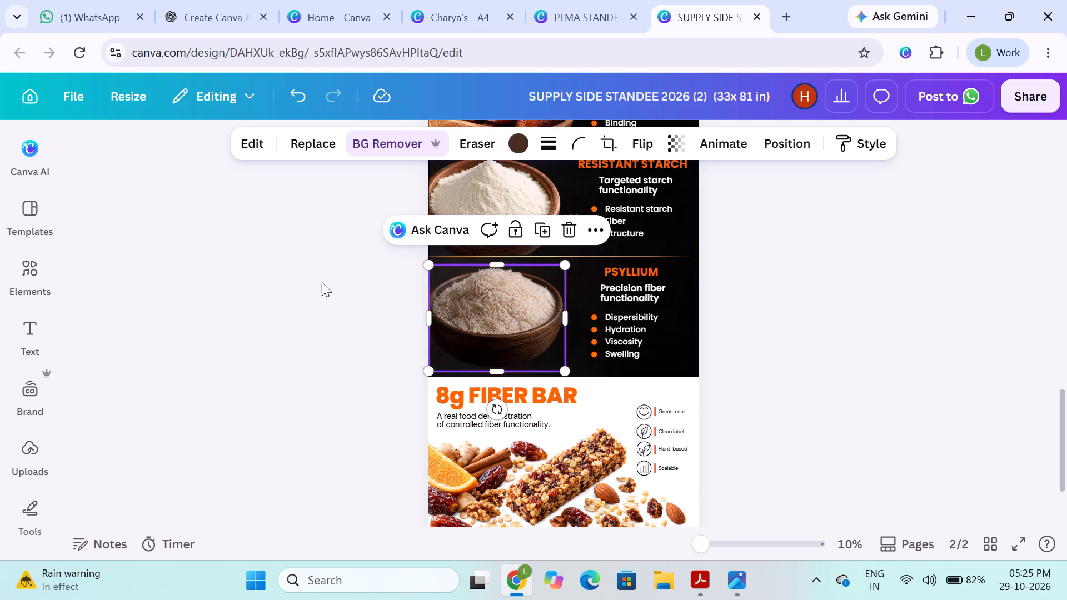
left_click(322, 282)
left_click(37, 441)
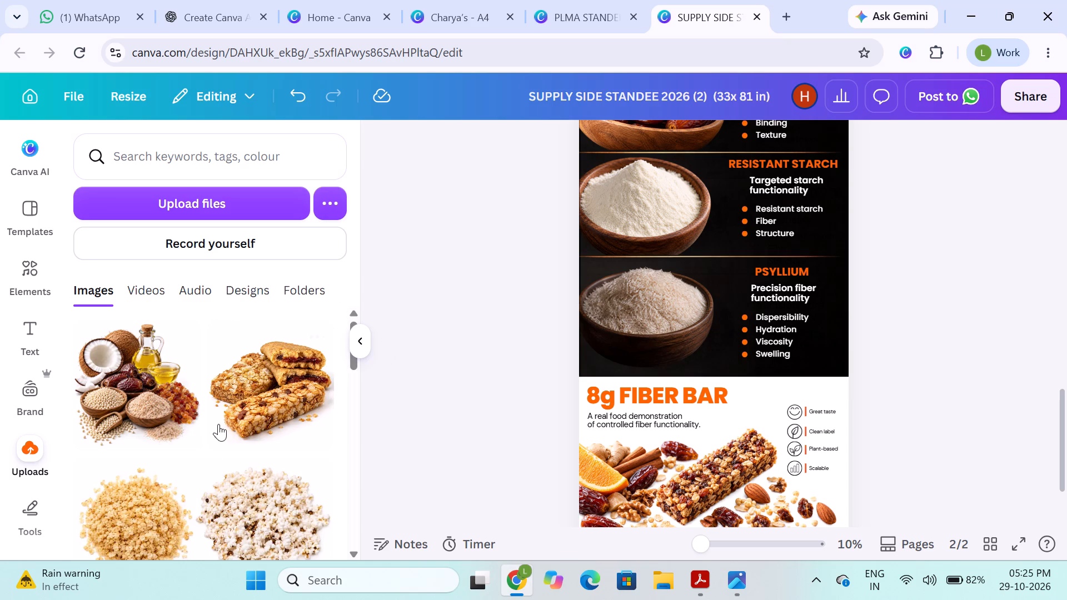
scroll(220, 423, "down", 3)
scroll(198, 481, "down", 3)
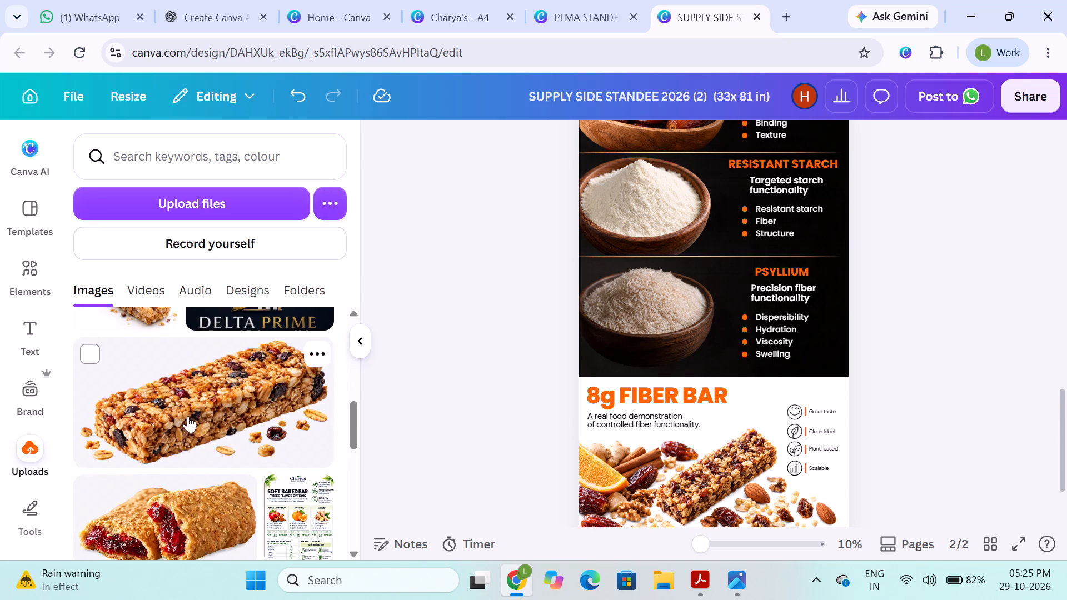
scroll(192, 406, "down", 2)
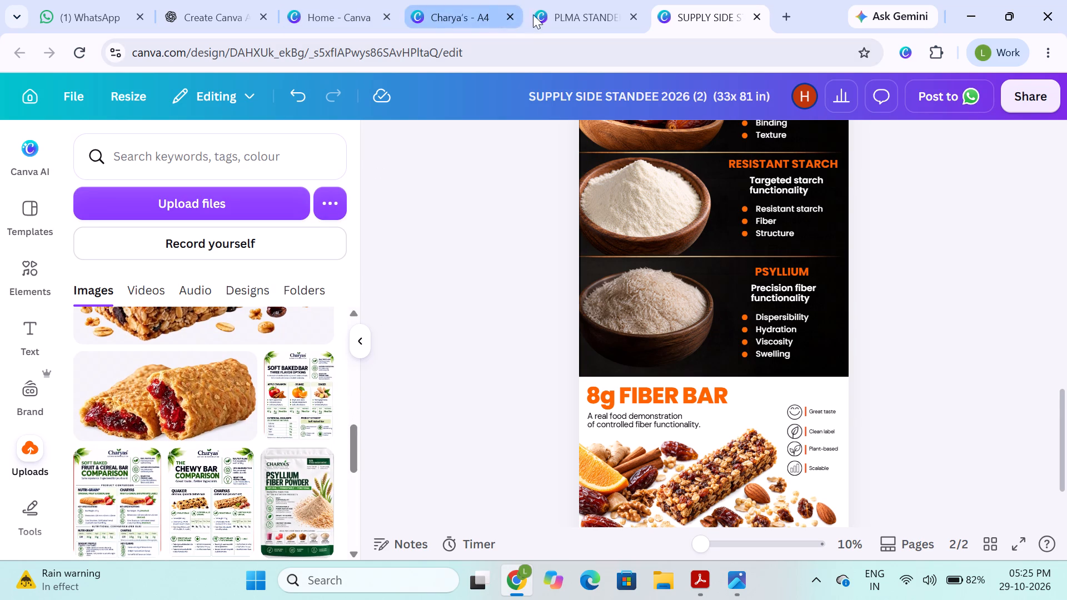
Return to the Charya's flyer and insert the uploaded chocolate-chip granola bar image with the white background on page 1.
left_click(547, 5)
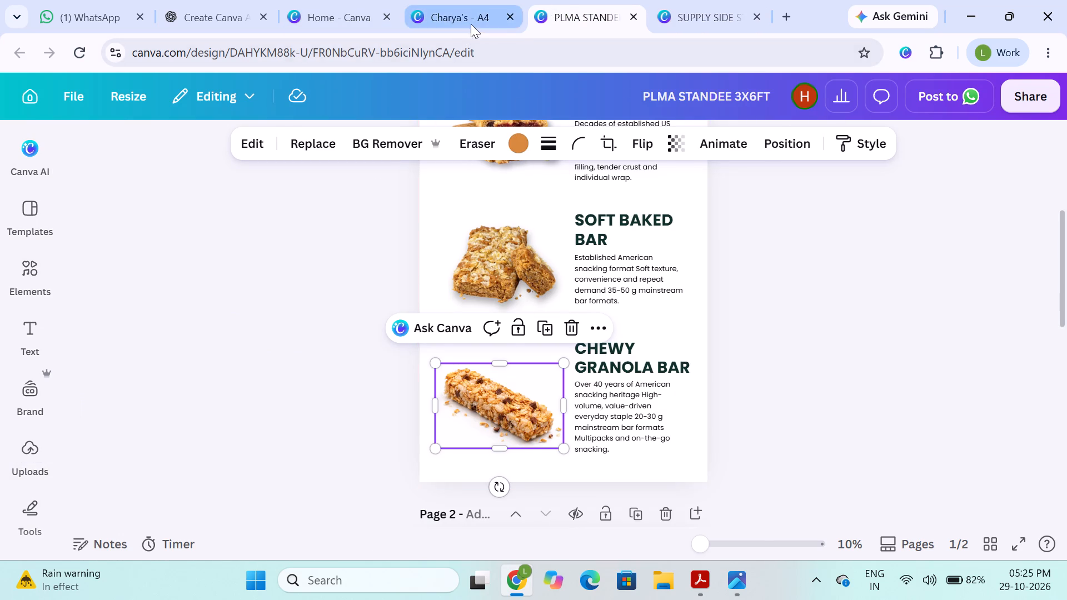
left_click(471, 24)
left_click(549, 416)
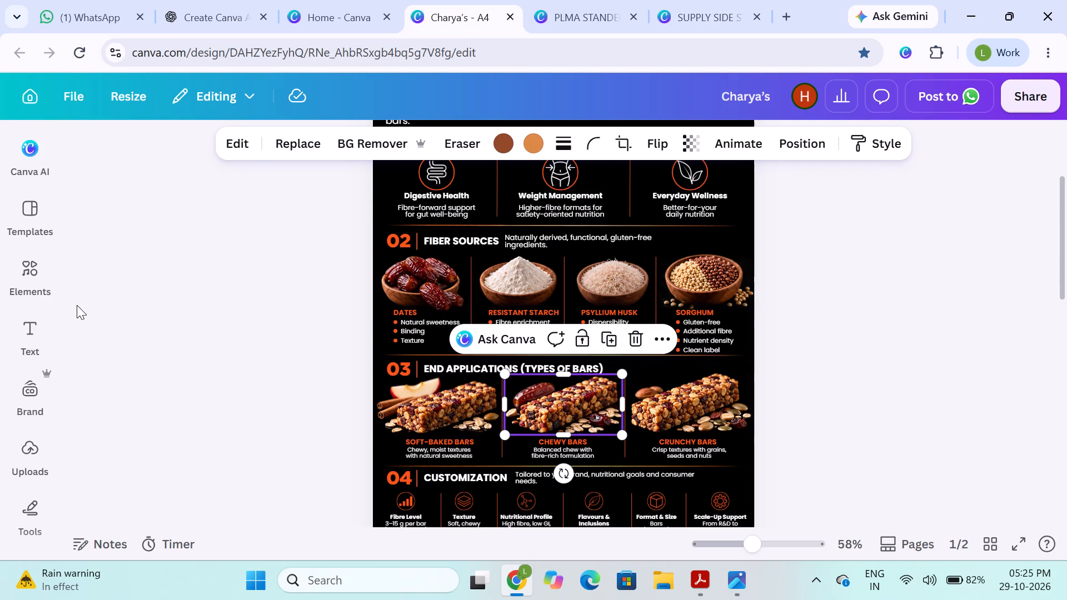
left_click(32, 452)
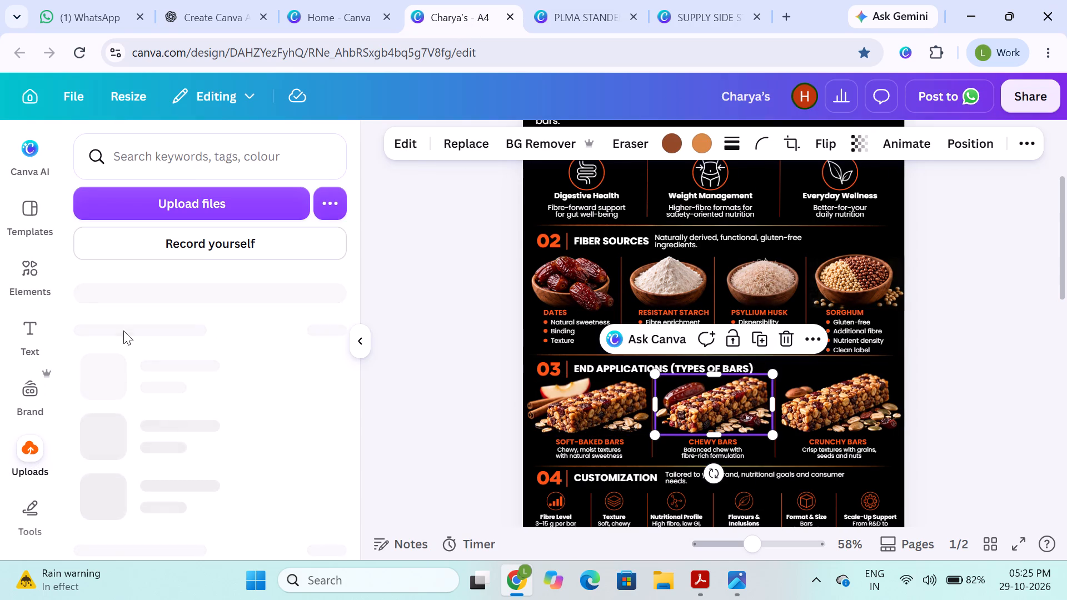
scroll(218, 423, "down", 1)
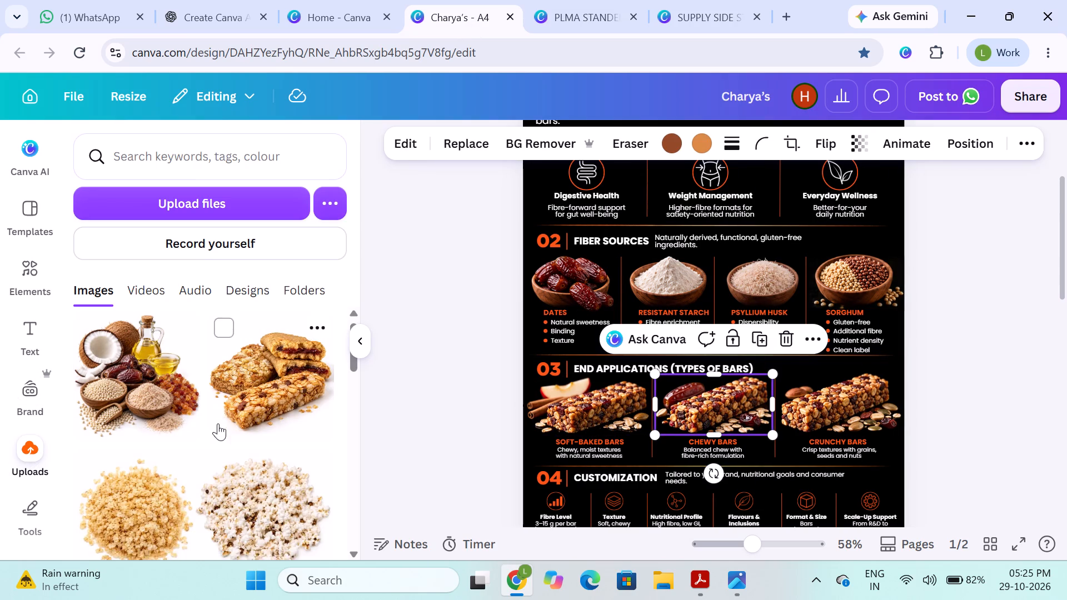
scroll(218, 423, "down", 1)
scroll(212, 378, "up", 1)
scroll(267, 371, "down", 2)
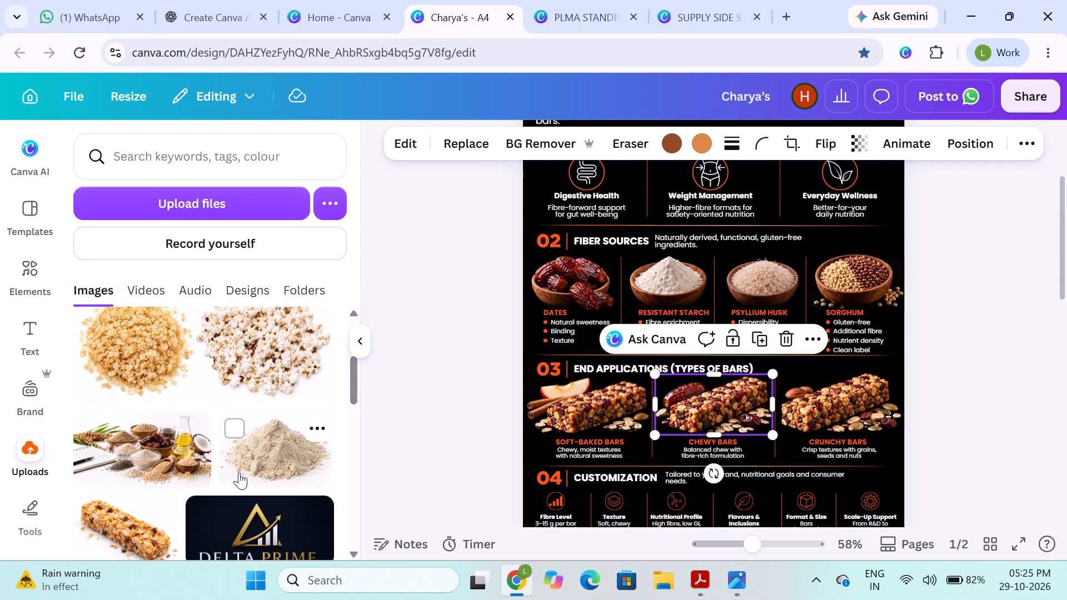
scroll(222, 477, "down", 3)
scroll(54, 408, "up", 1)
scroll(186, 434, "up", 1)
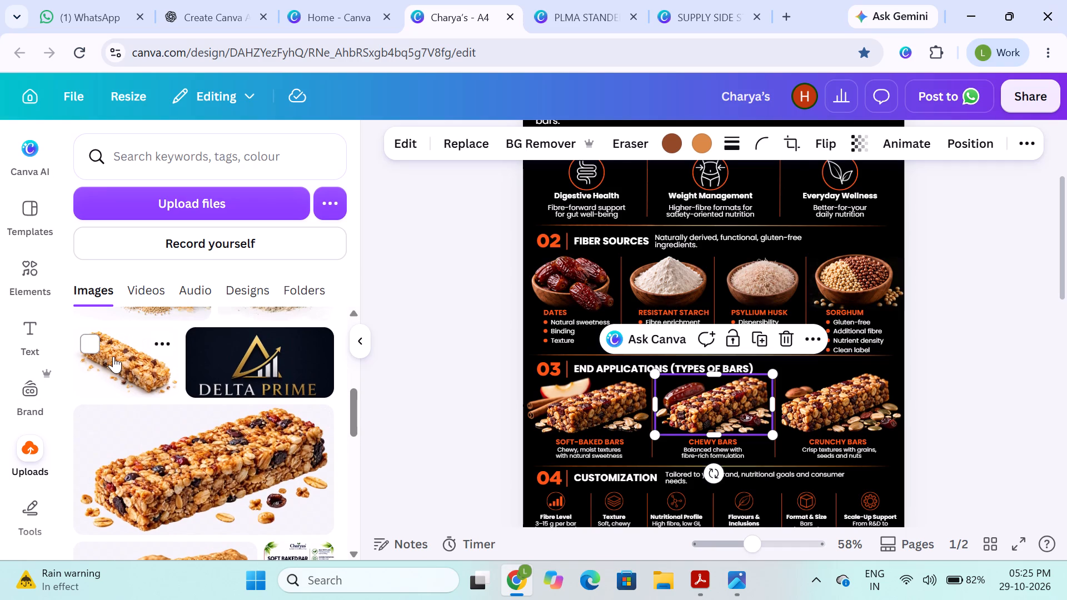
scroll(113, 356, "down", 2)
scroll(151, 358, "up", 1)
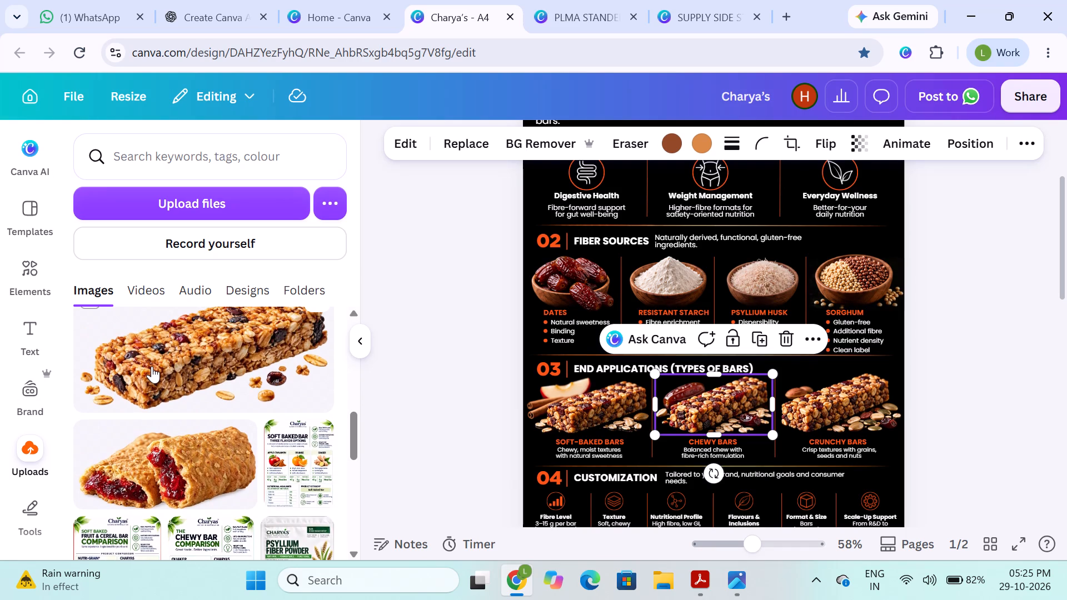
scroll(152, 366, "up", 2)
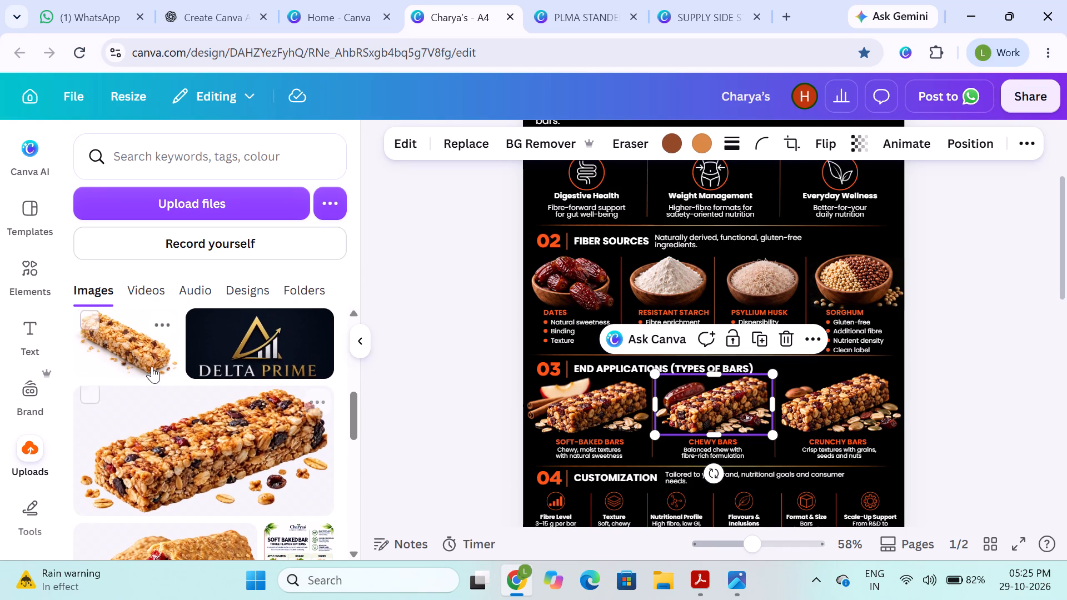
scroll(146, 357, "up", 1)
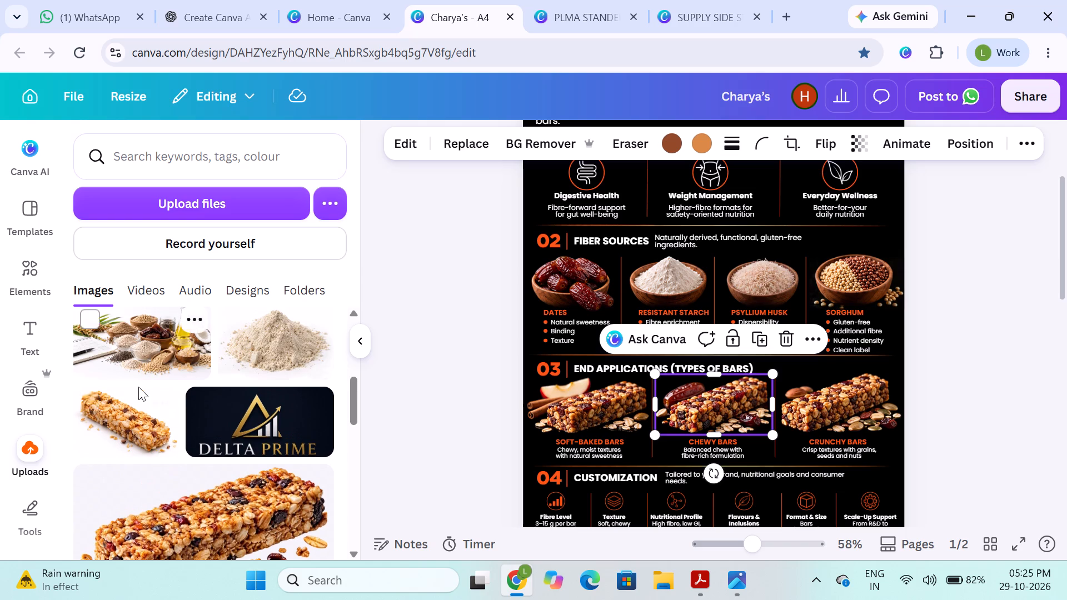
left_click(131, 402)
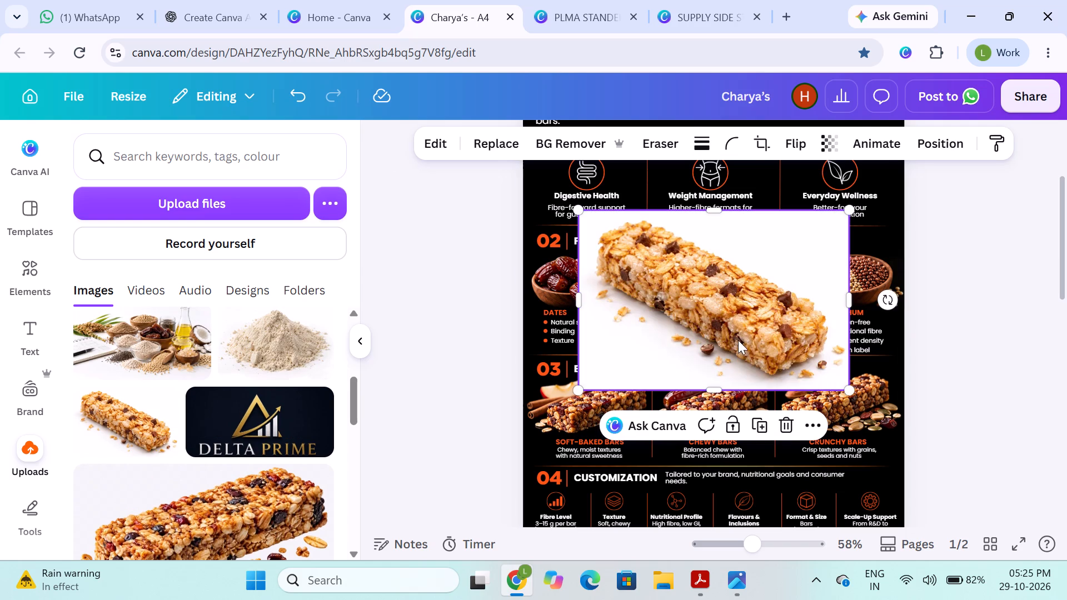
Remove the background of the inserted granola bar image and flip it horizontally.
left_click(541, 146)
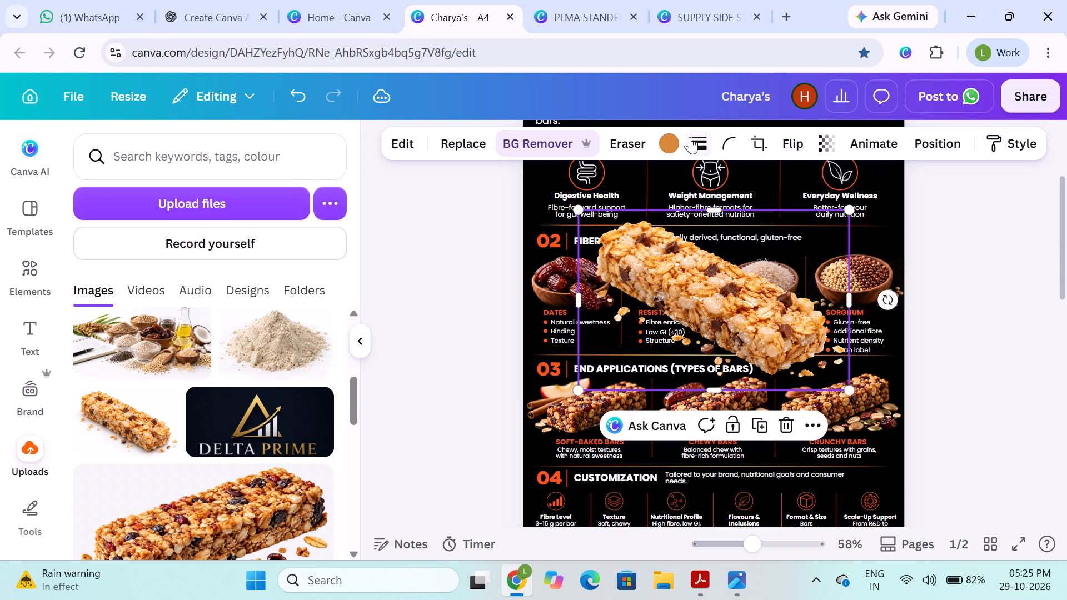
left_click(784, 138)
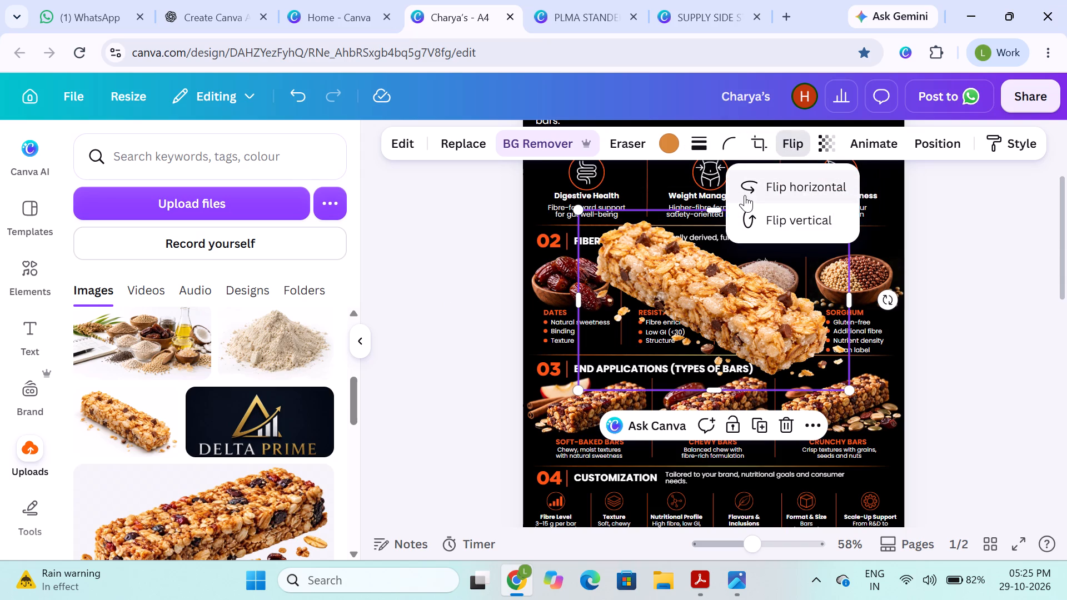
left_click(745, 195)
left_click(365, 327)
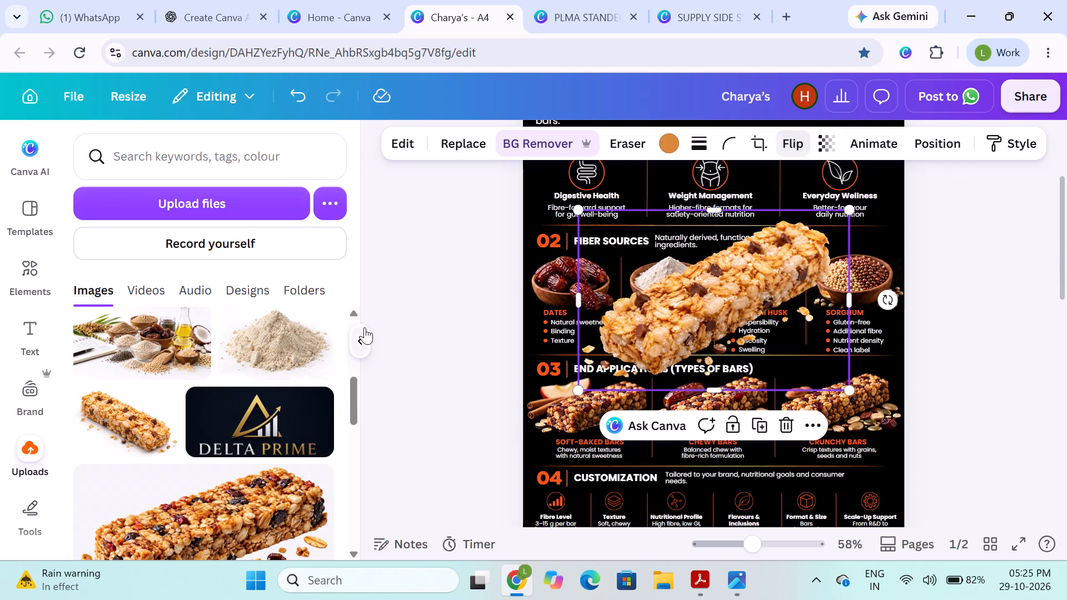
Delete the existing bar image above the CHEWY BARS label in the END APPLICATIONS section.
left_click(308, 367)
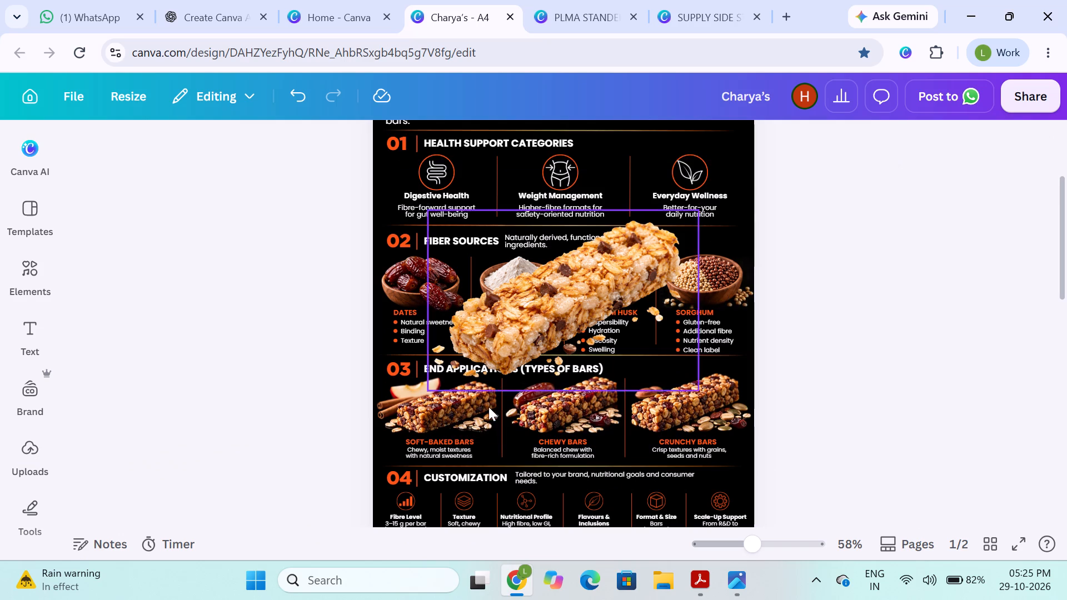
left_click(535, 403)
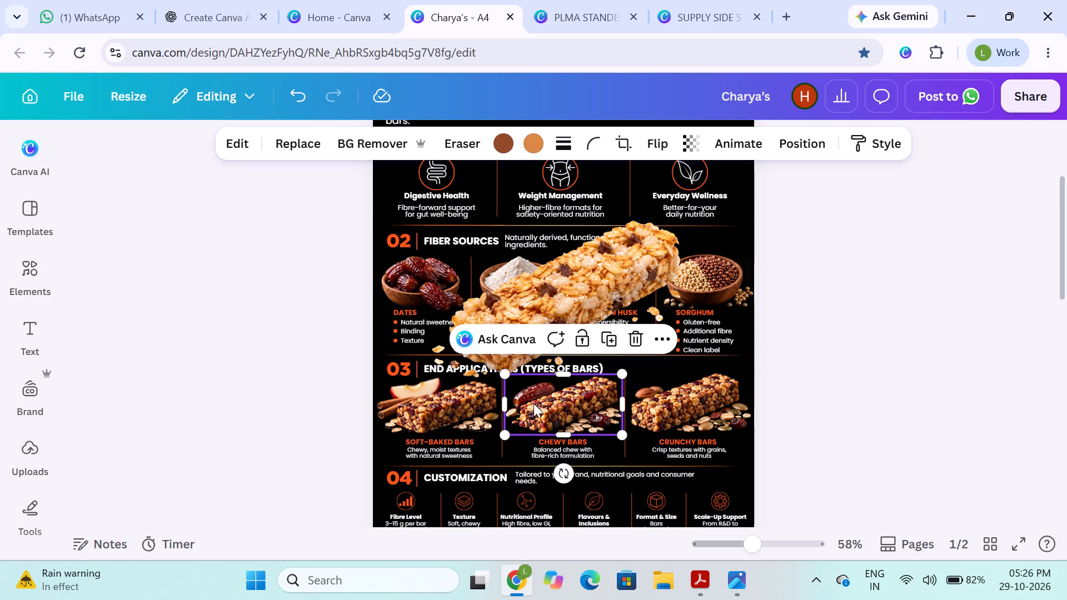
key("BackSpace")
Scale down the chocolate-chip granola bar image and centre it above the CHEWY BARS label.
left_click(615, 326)
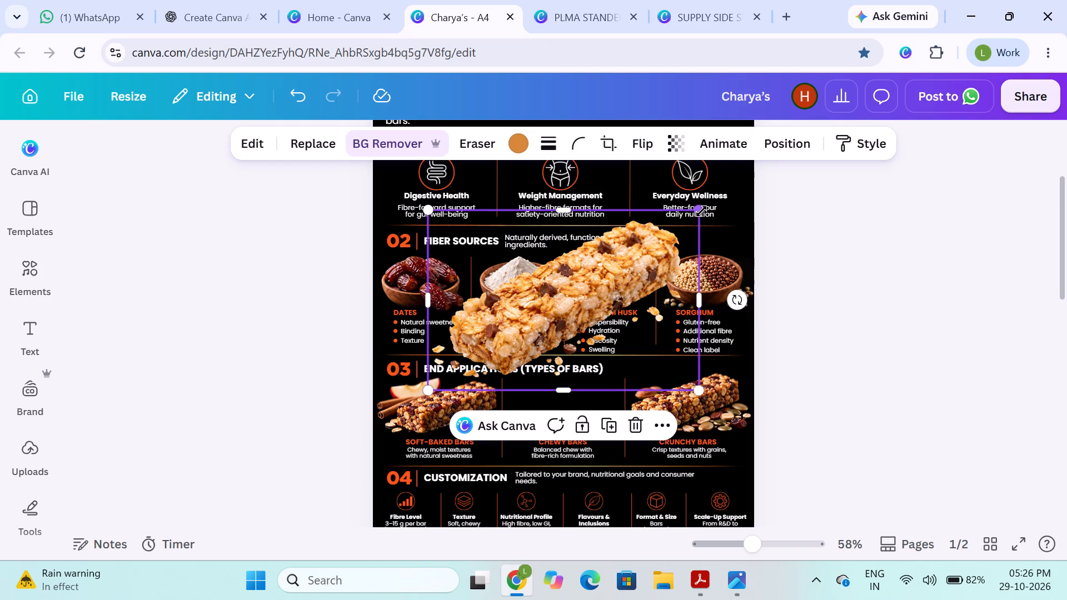
left_click_drag(701, 211, 550, 391)
left_click_drag(481, 365, 562, 403)
left_click_drag(554, 400, 560, 414)
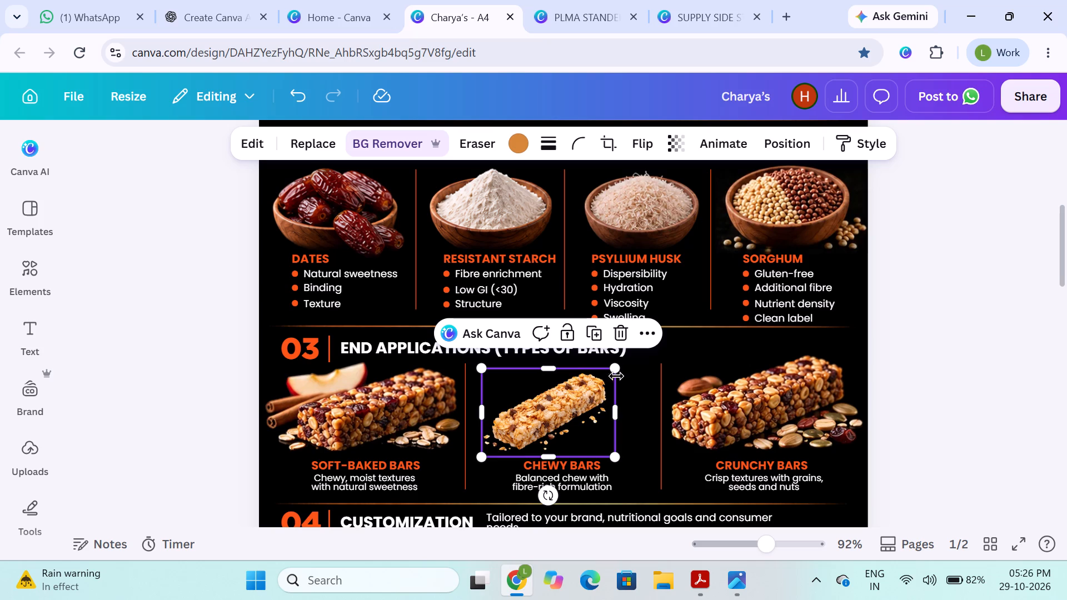
left_click_drag(616, 367, 633, 355)
left_click_drag(571, 400, 580, 404)
left_click(577, 405)
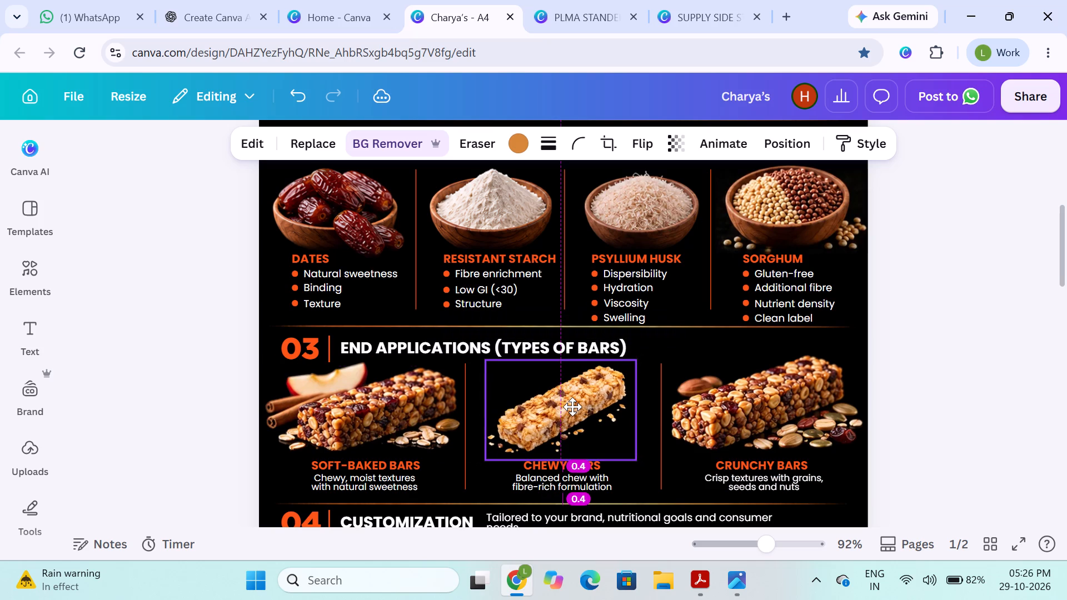
left_click(975, 369)
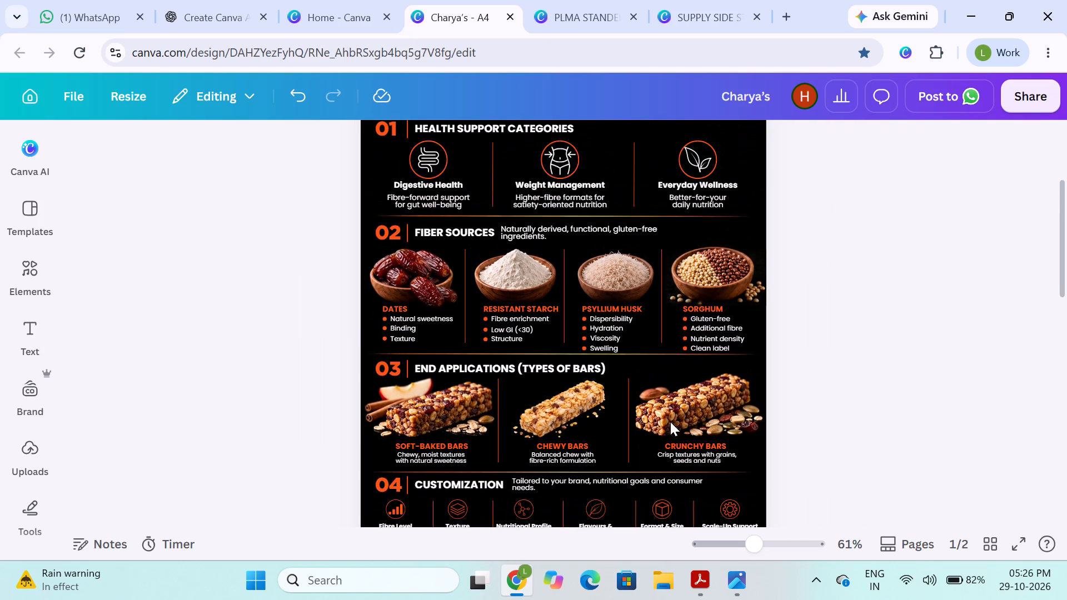
Browse the uploaded images, folders and designs for a bar picture suited to SOFT-BAKED BARS.
left_click(427, 438)
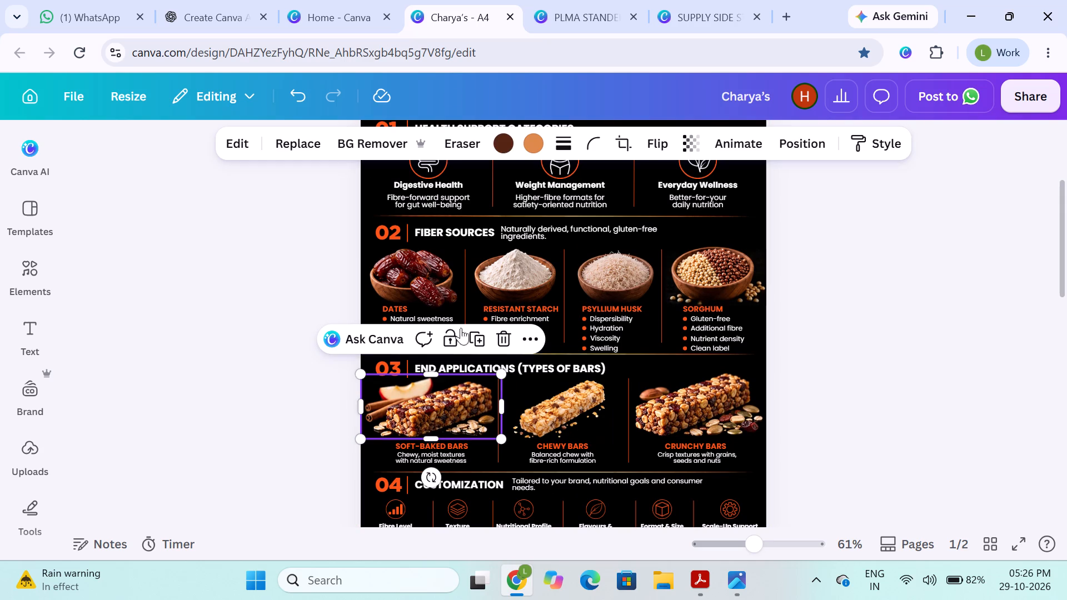
left_click(42, 443)
scroll(189, 407, "down", 3)
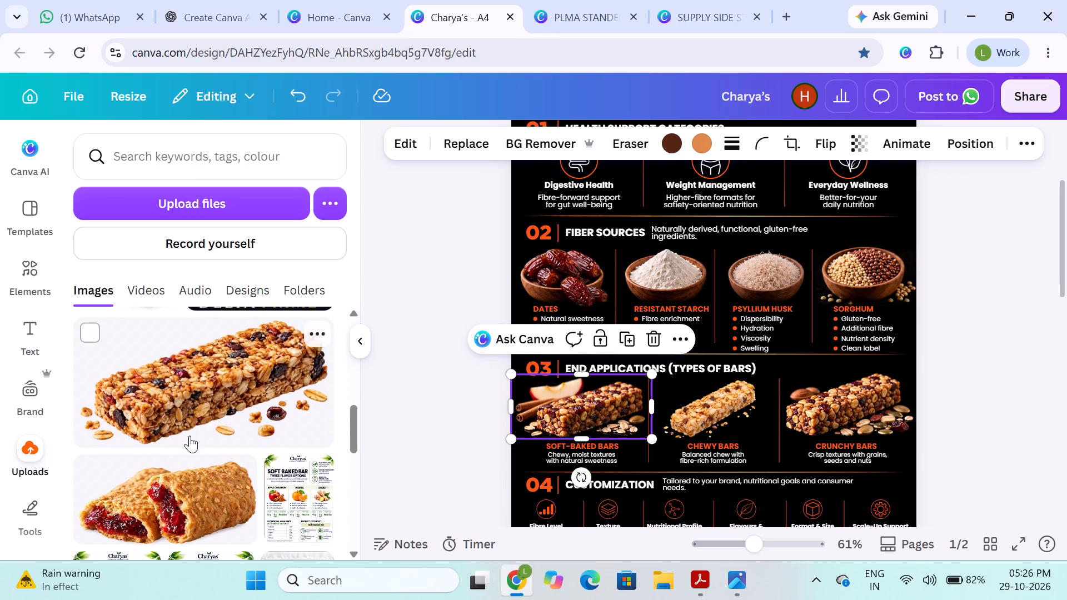
scroll(190, 453, "down", 4)
scroll(254, 505, "down", 1)
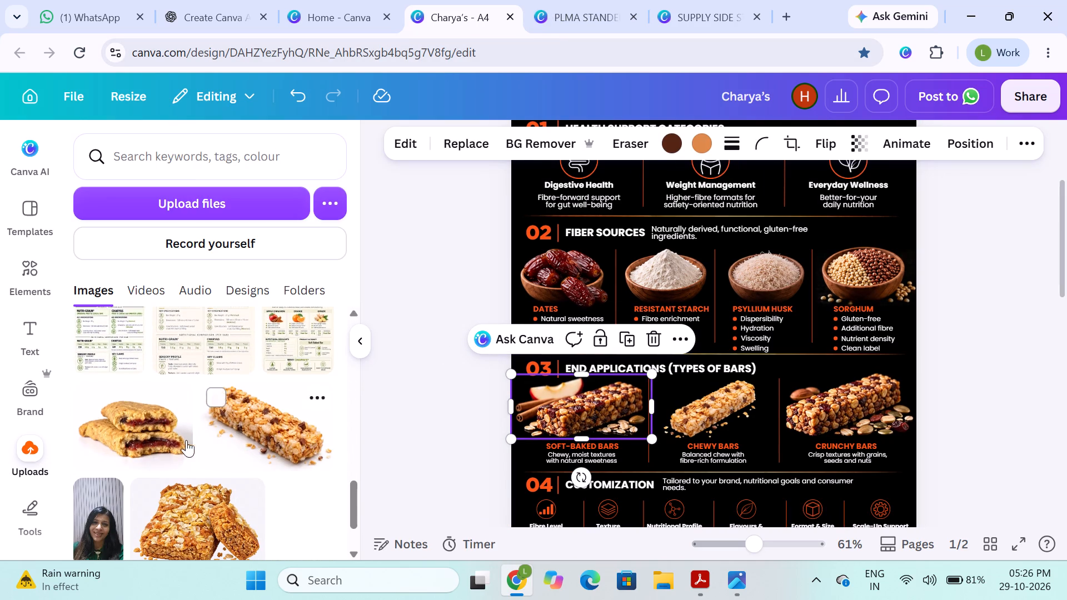
scroll(248, 478, "down", 1)
scroll(206, 444, "down", 1)
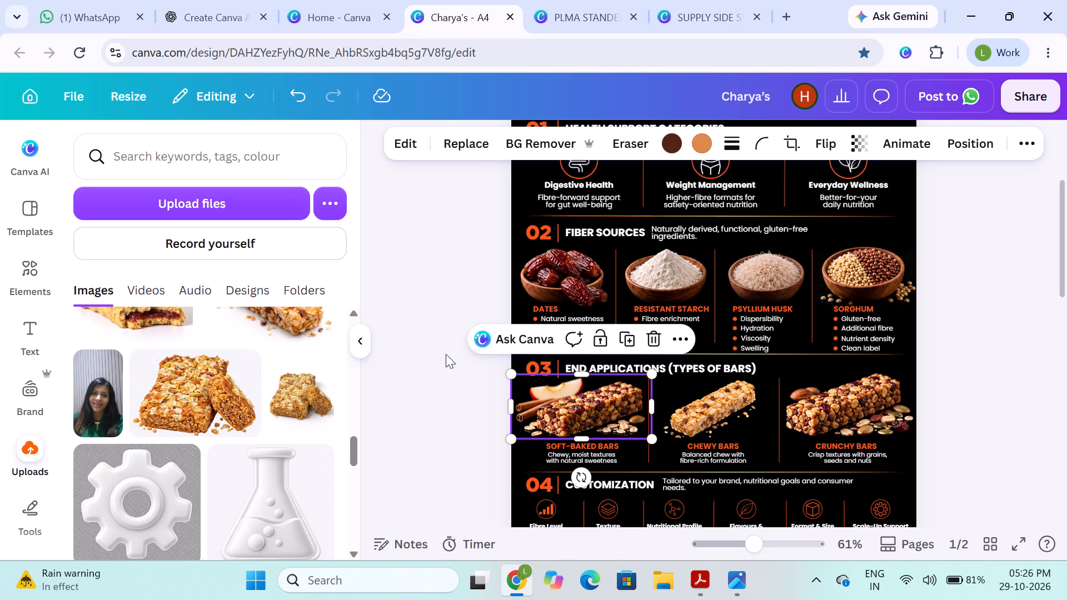
scroll(340, 378, "down", 3)
scroll(203, 473, "down", 1)
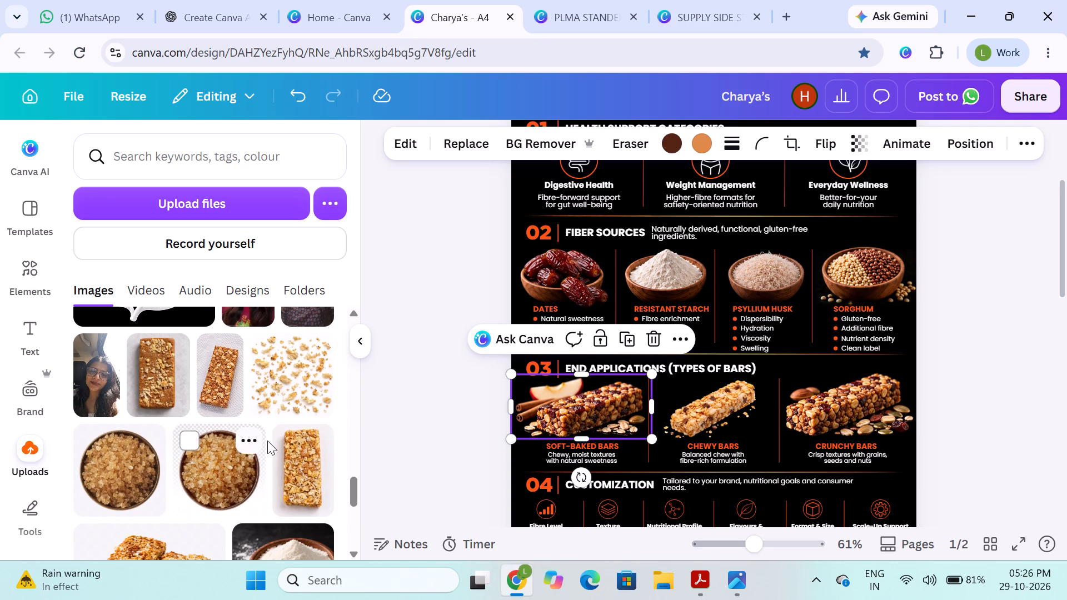
scroll(292, 469, "down", 1)
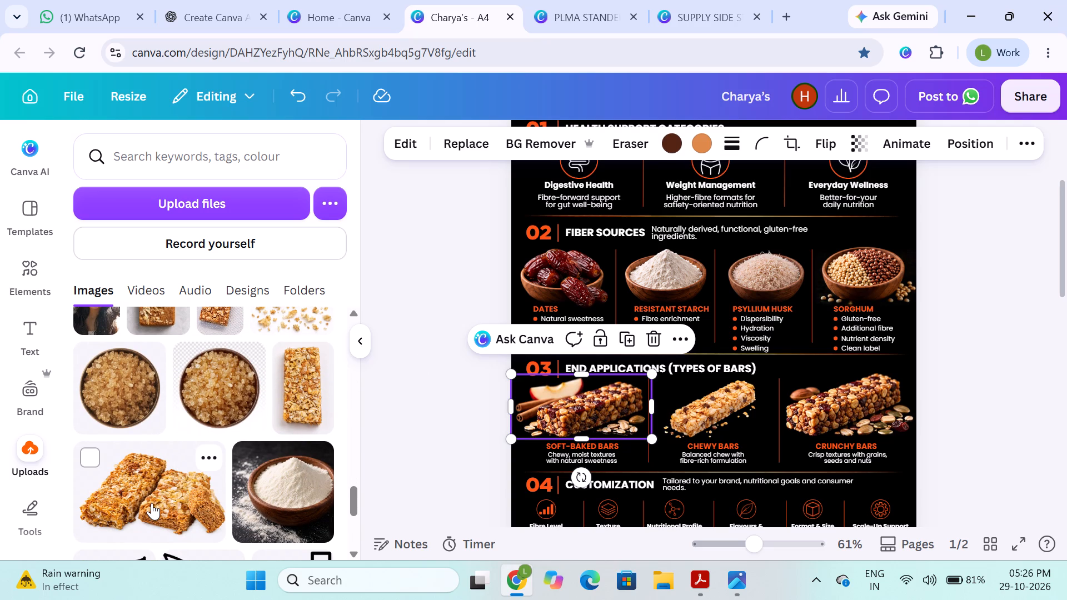
scroll(152, 503, "down", 2)
scroll(278, 385, "up", 1)
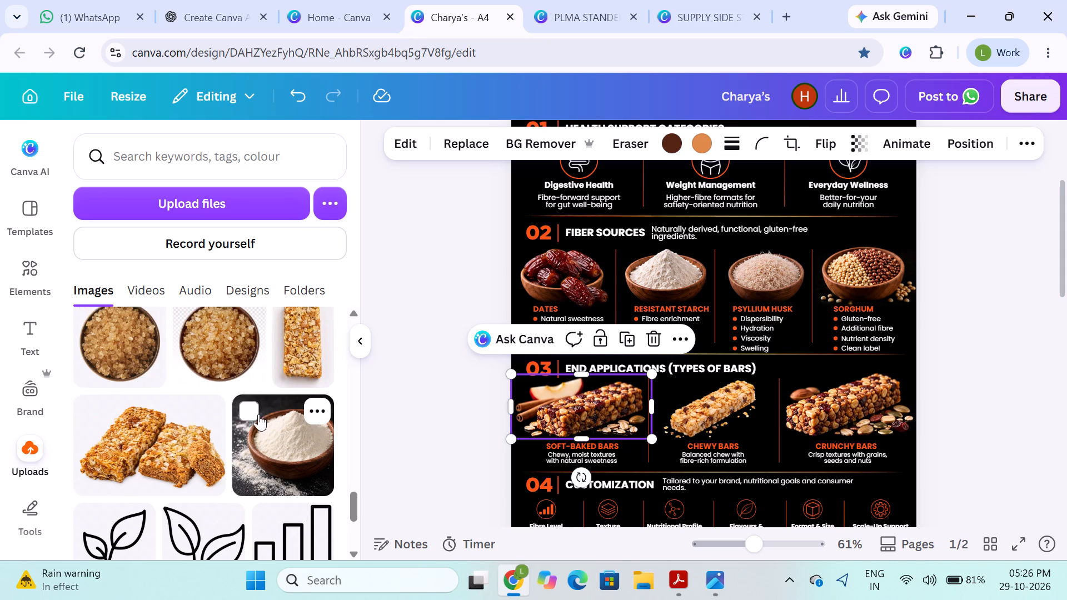
scroll(271, 464, "up", 2)
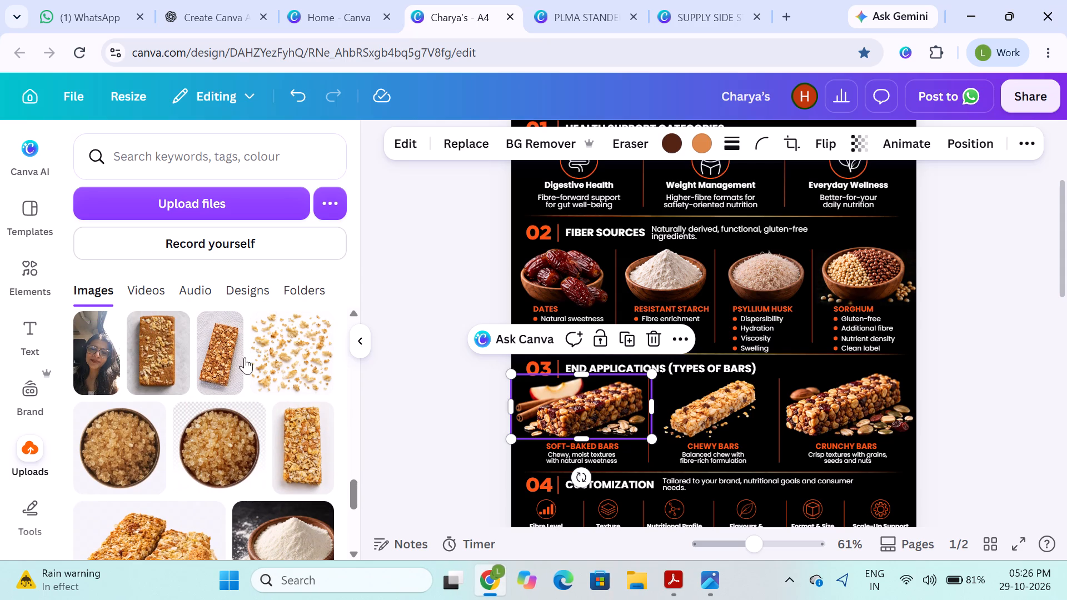
scroll(161, 456, "down", 3)
scroll(215, 452, "down", 1)
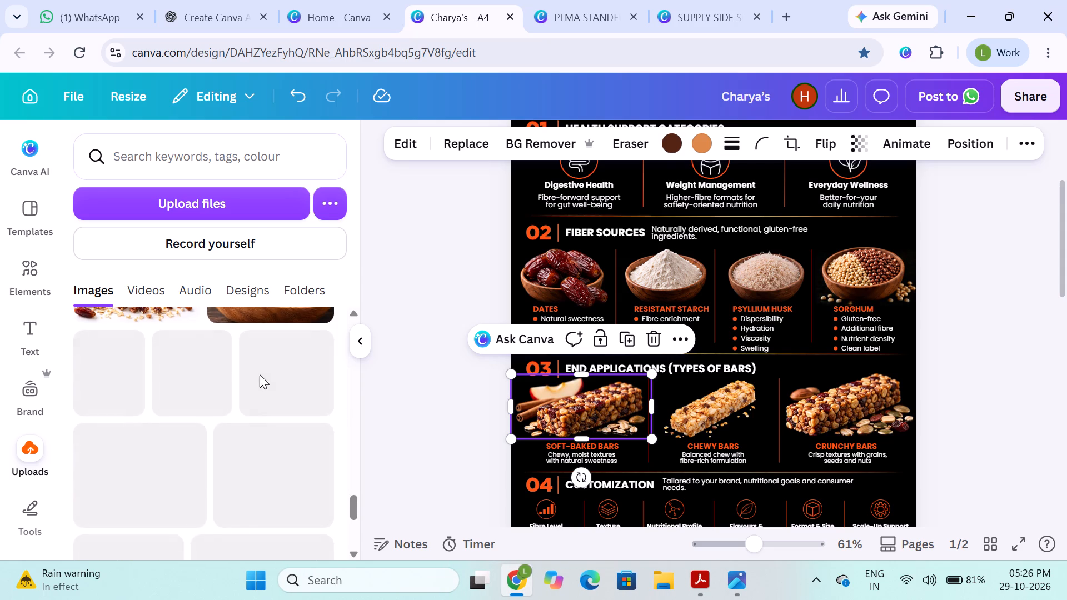
scroll(261, 371, "up", 2)
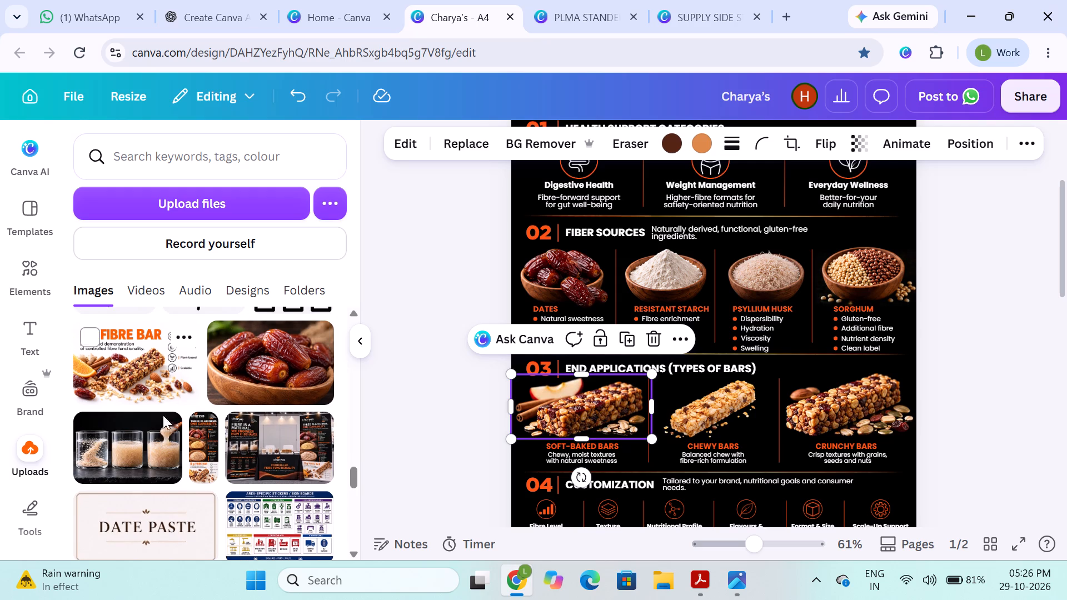
scroll(206, 464, "down", 1)
scroll(162, 481, "down", 2)
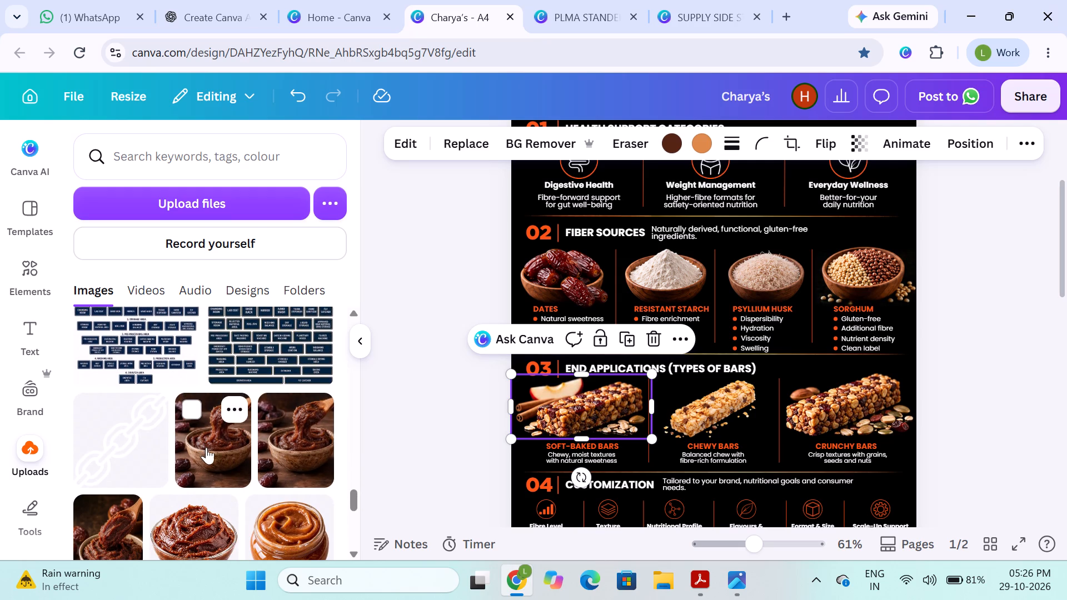
scroll(208, 482, "down", 1)
scroll(266, 481, "down", 2)
scroll(205, 452, "down", 1)
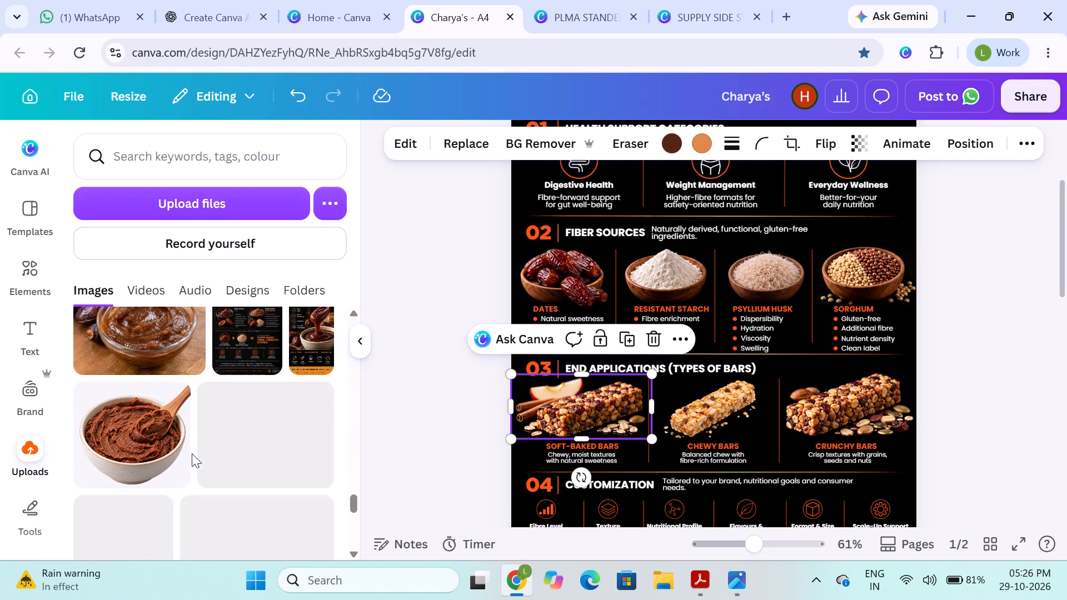
scroll(192, 453, "down", 13)
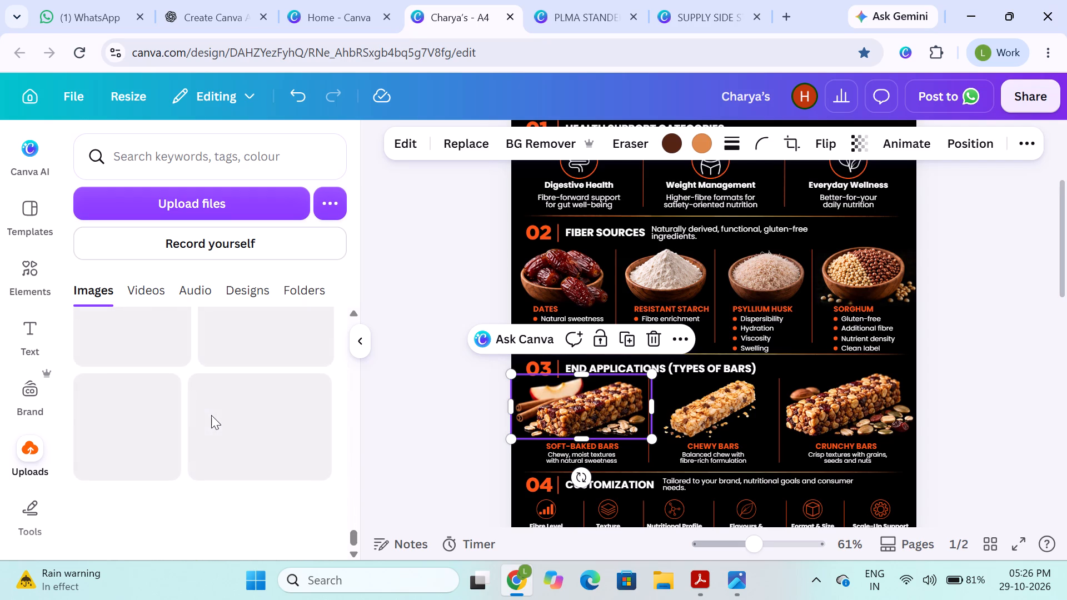
left_click(310, 294)
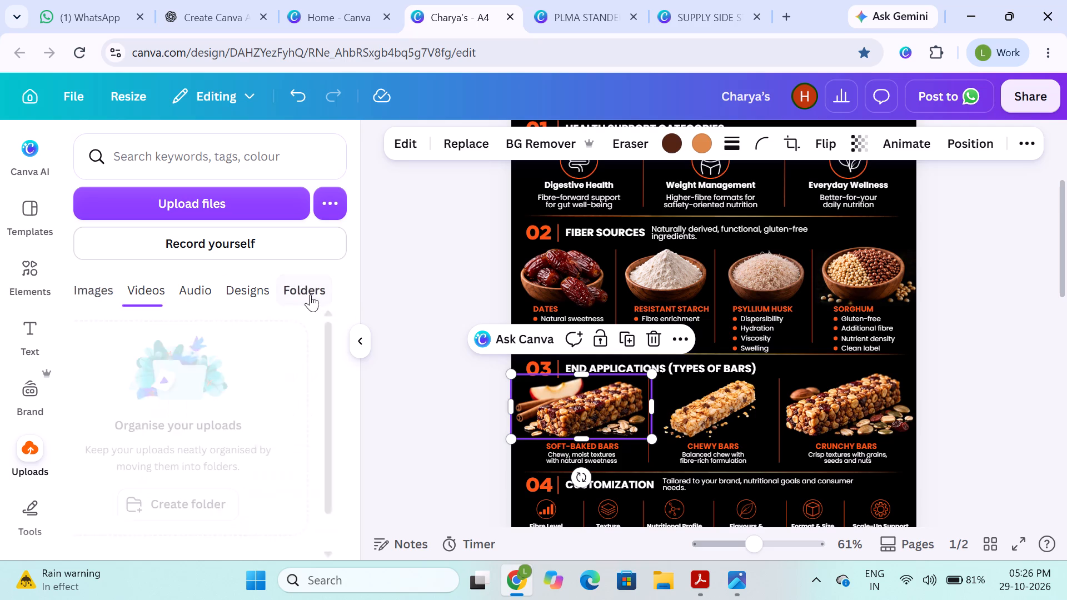
scroll(209, 464, "down", 4)
left_click(258, 284)
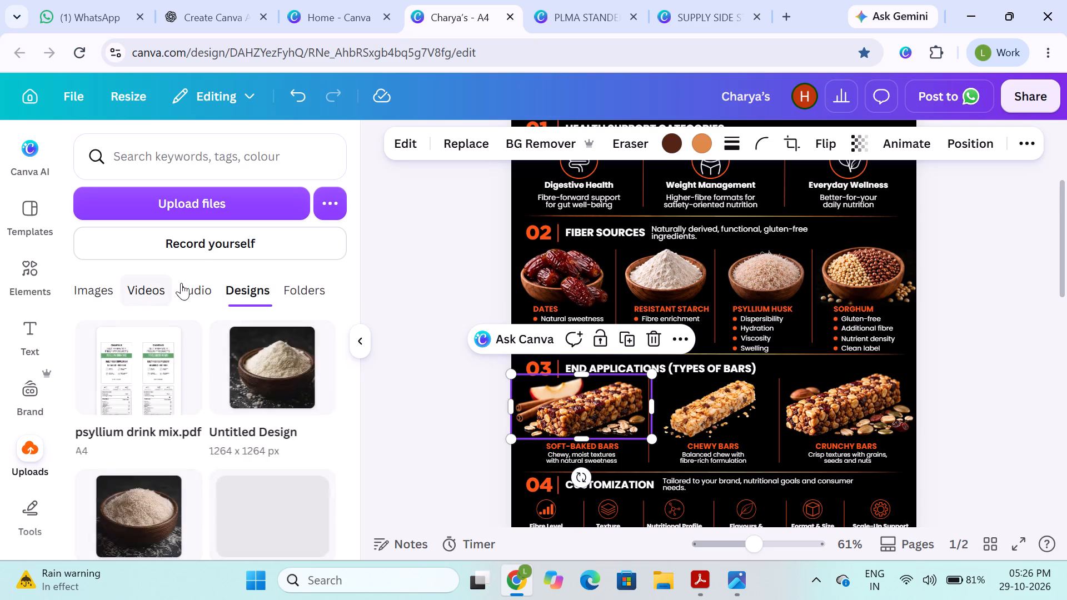
left_click(181, 283)
left_click(154, 287)
left_click(332, 201)
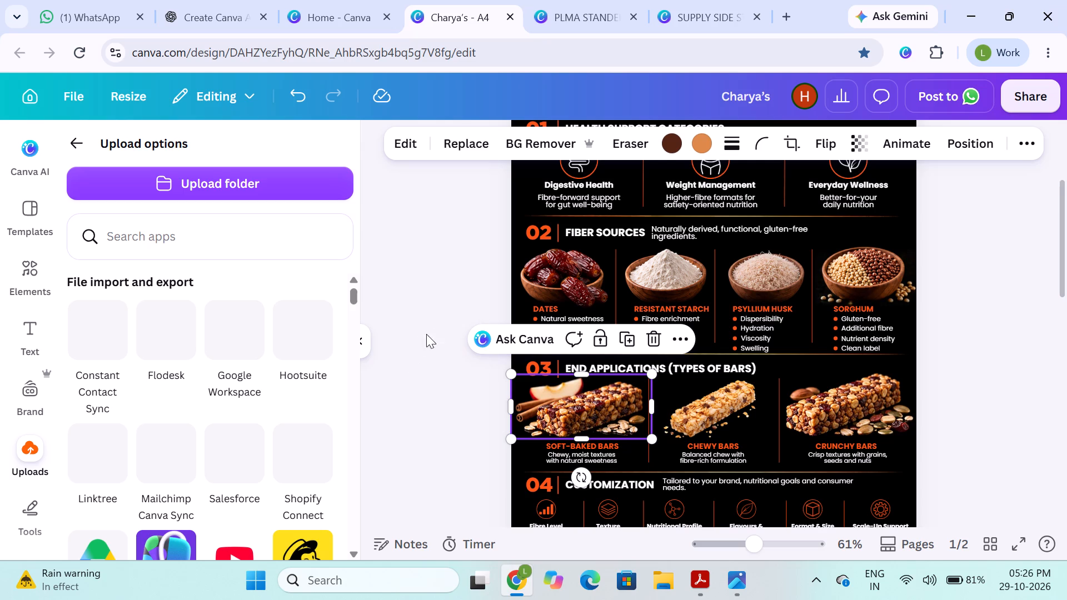
left_click(400, 339)
Copy the SOFT BAKED BAR image from the PLMA STANDEE 3X6FT design into page 1 of the Charya's flyer.
left_click(597, 19)
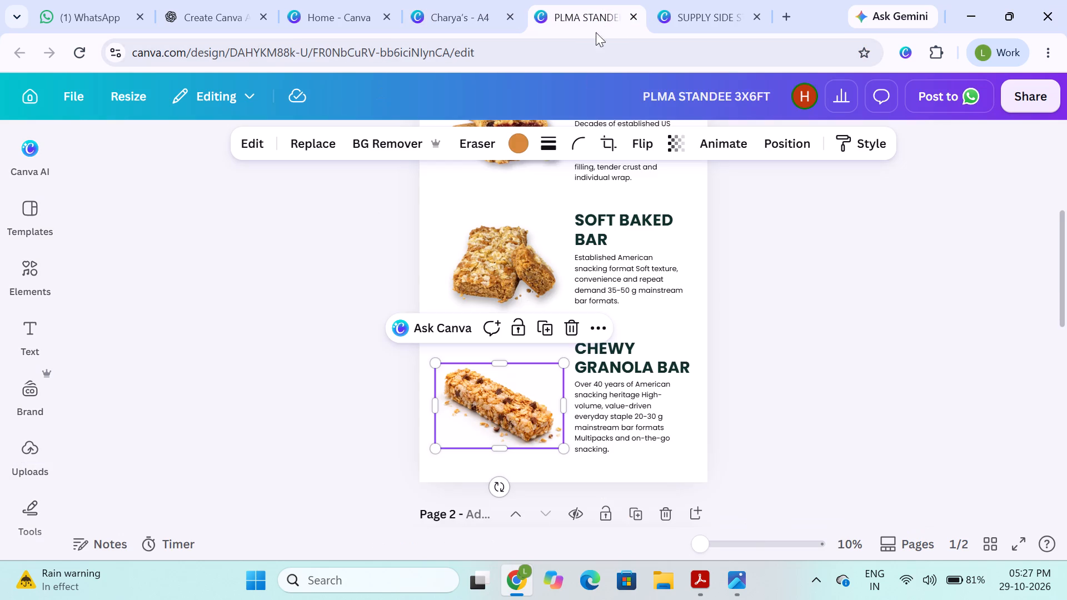
left_click(287, 323)
left_click(488, 272)
left_click(313, 329)
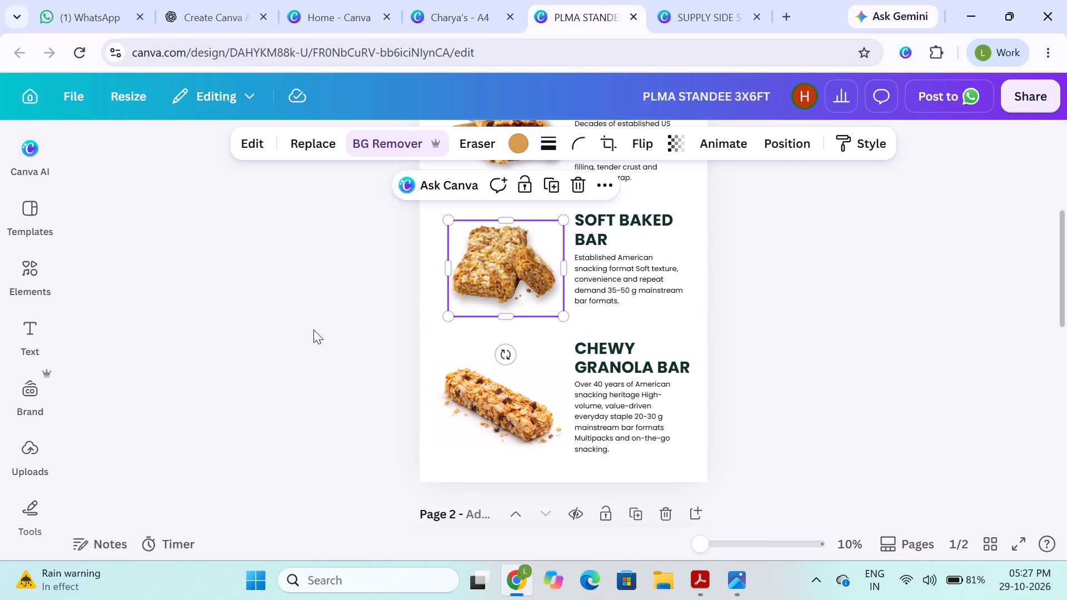
left_click(457, 276)
key("ctrl+c")
left_click(670, 20)
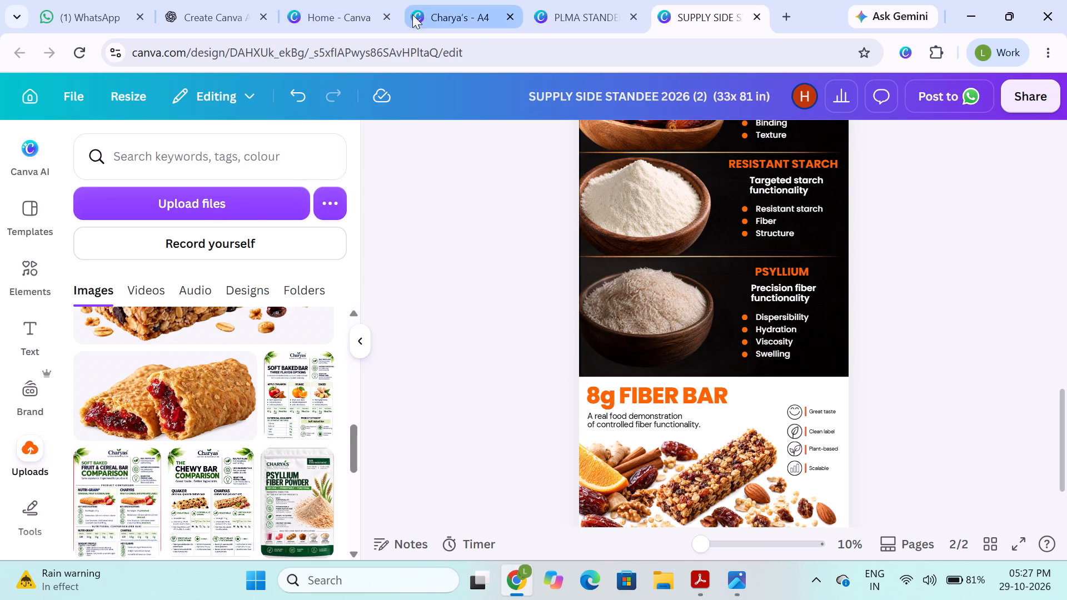
left_click(420, 9)
key("ctrl+v")
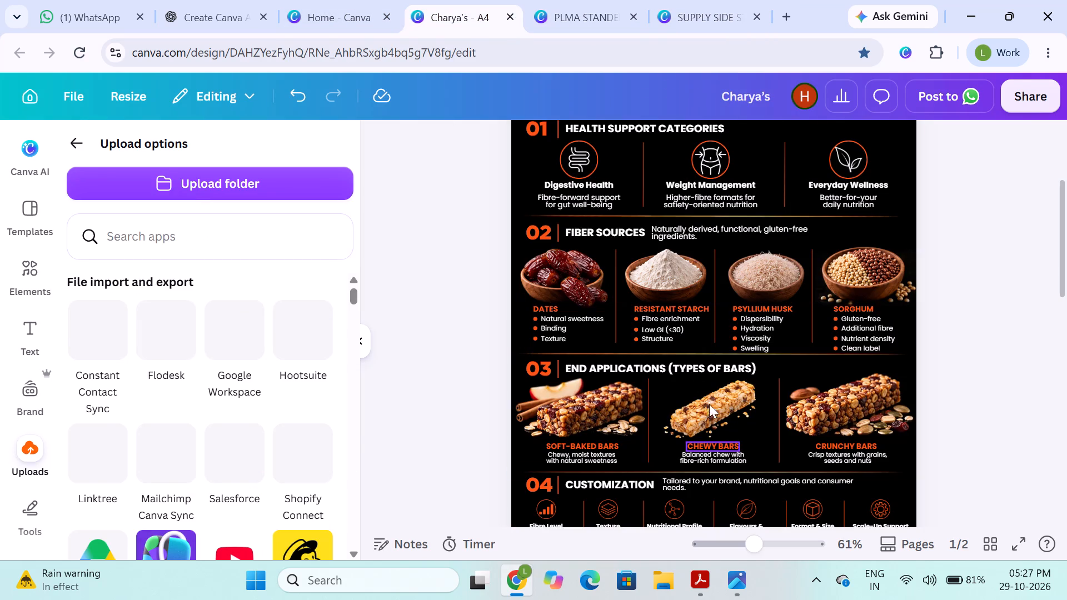
Shrink the pasted soft baked bar image and move it down to the END APPLICATIONS section.
scroll(651, 278, "up", 1)
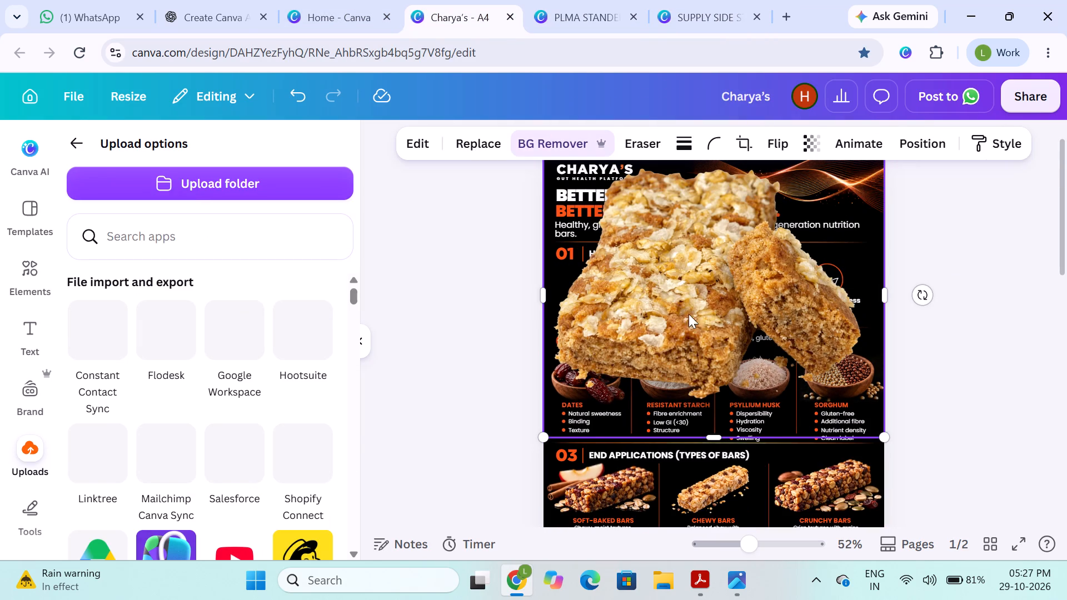
scroll(714, 291, "up", 1)
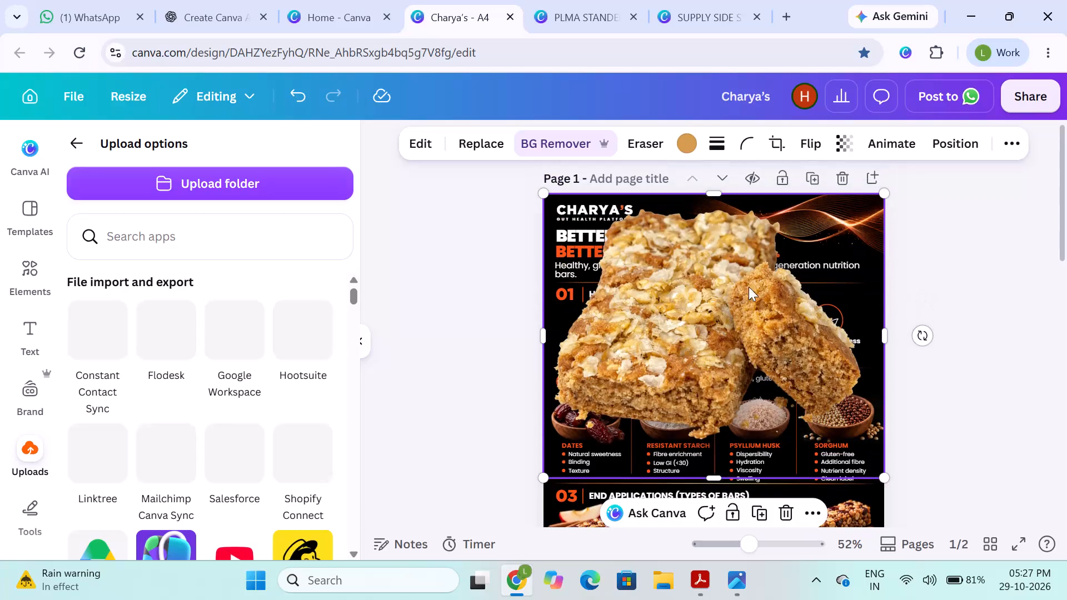
left_click_drag(886, 193, 690, 397)
scroll(600, 409, "down", 2)
left_click_drag(600, 409, 710, 363)
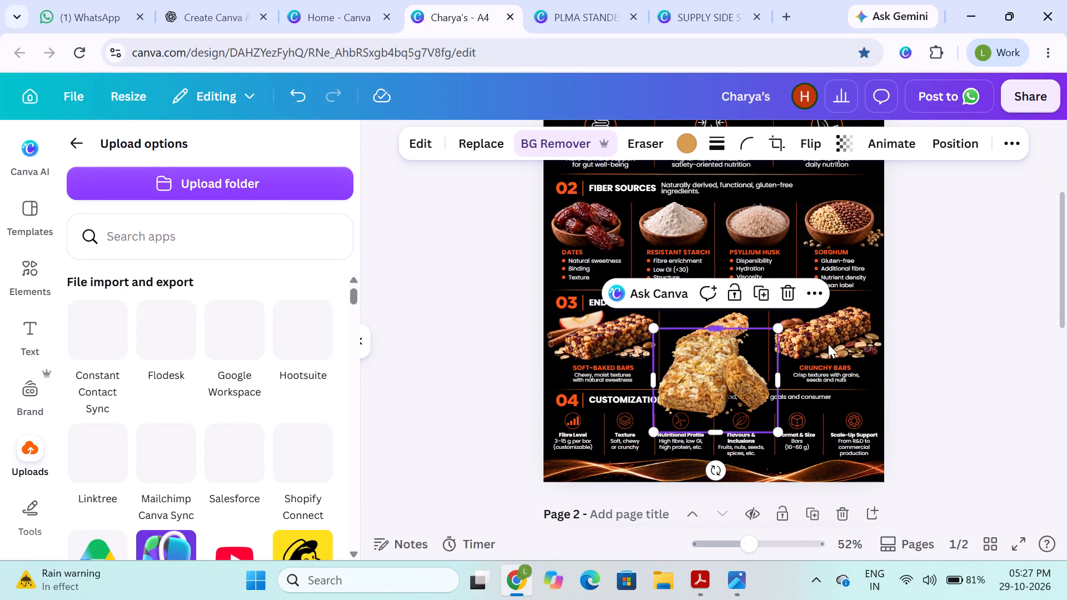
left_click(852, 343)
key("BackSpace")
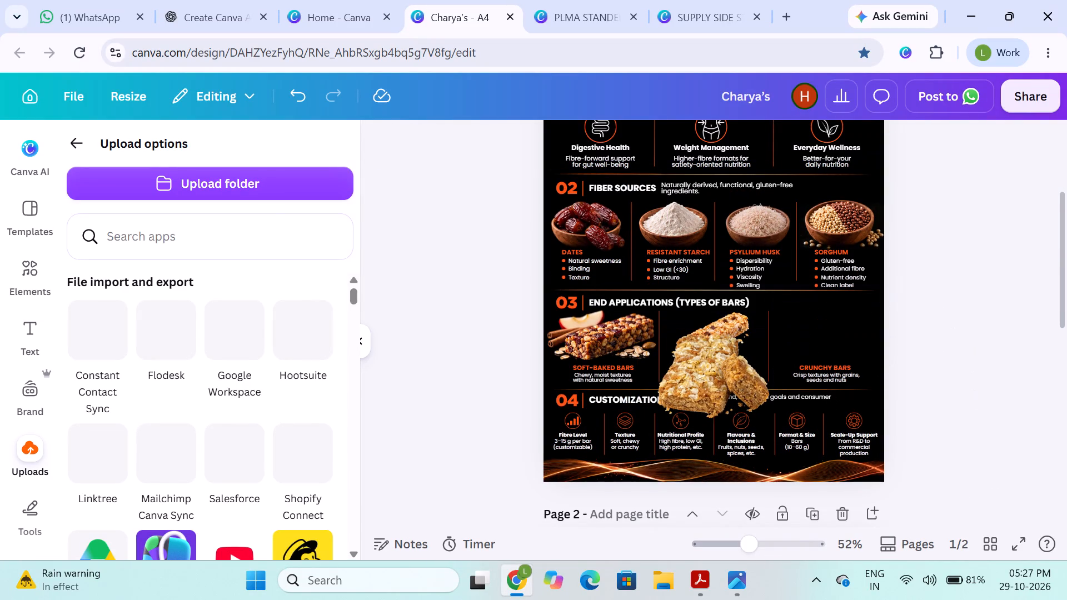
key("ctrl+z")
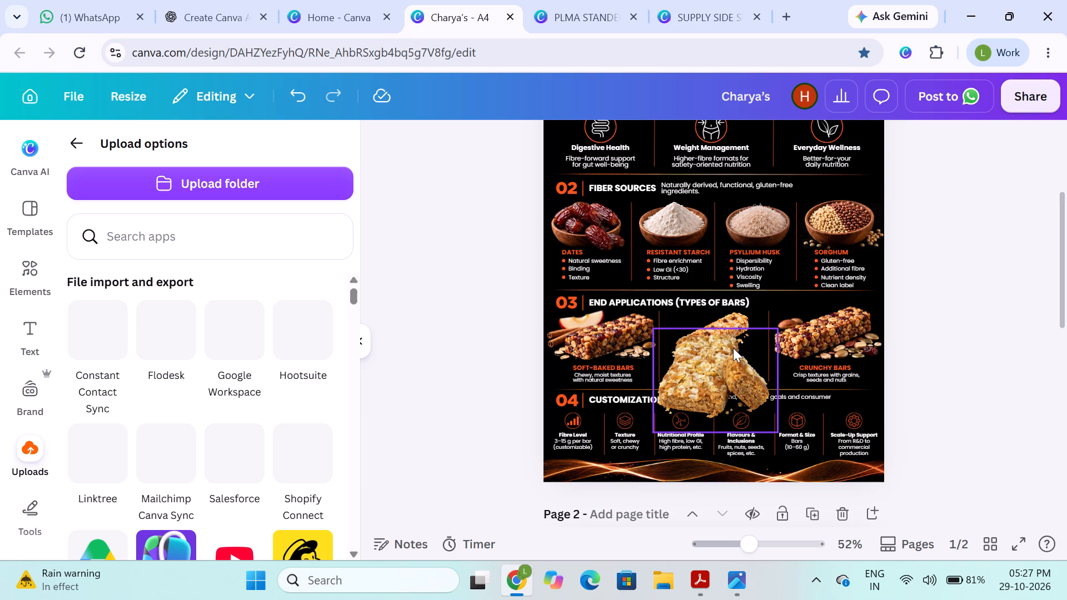
Delete the existing bar image with apple and cinnamon above the SOFT-BAKED BARS label.
left_click(604, 347)
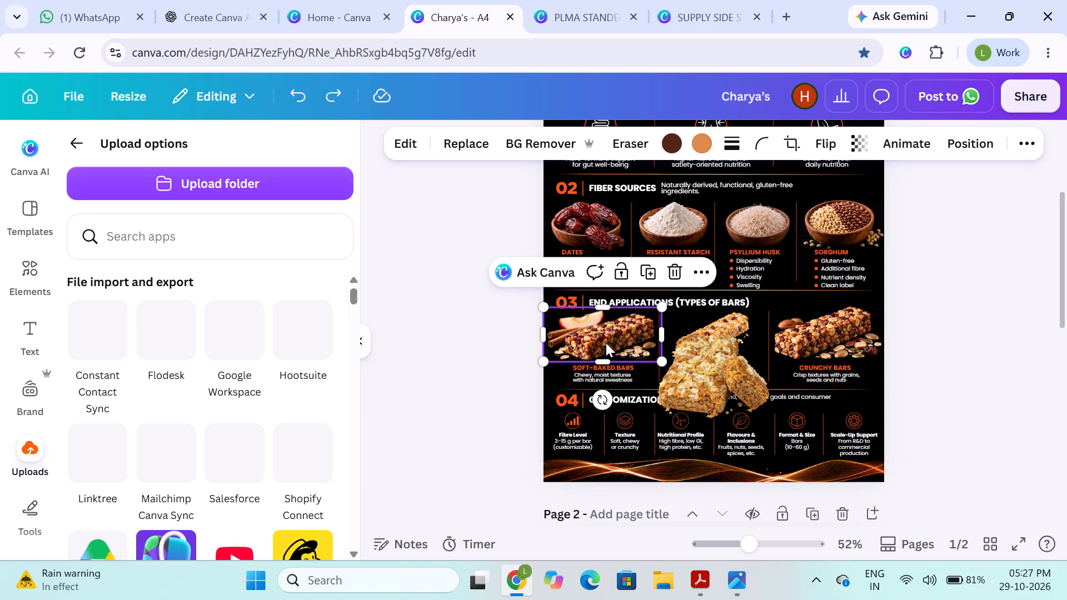
key("BackSpace")
Shrink the pasted soft baked bar image and place it above the SOFT-BAKED BARS label.
left_click(735, 393)
left_click_drag(777, 331, 704, 396)
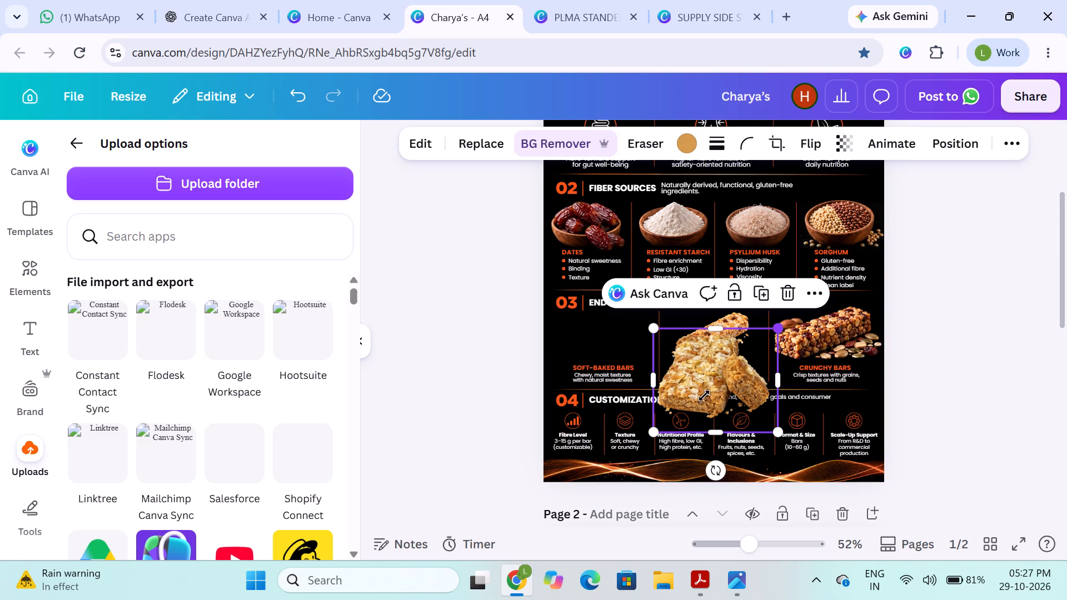
left_click_drag(704, 396, 699, 402)
left_click_drag(676, 409, 611, 340)
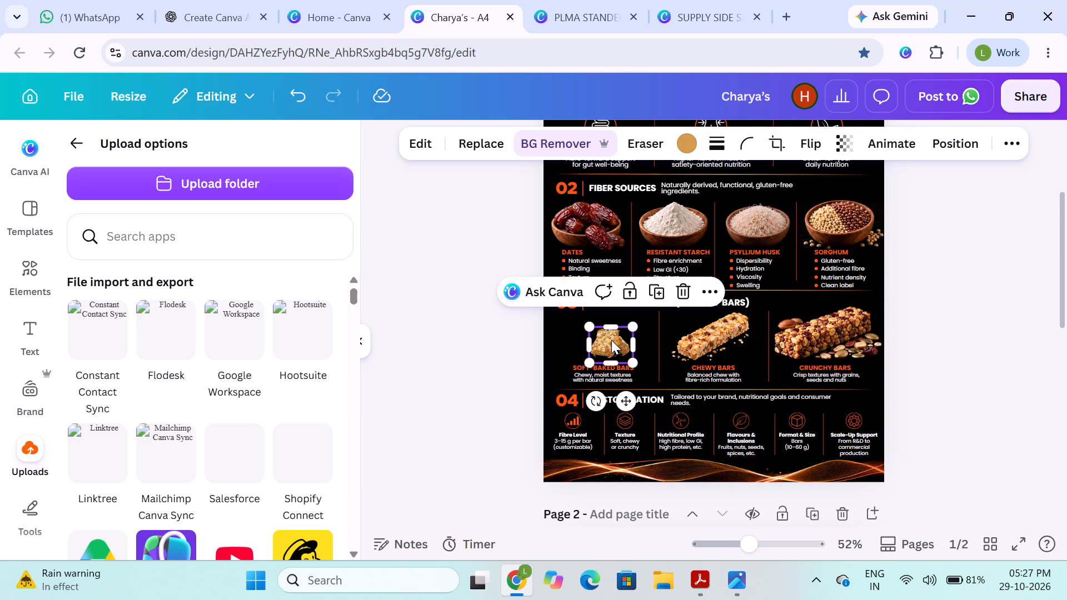
left_click_drag(509, 346, 476, 337)
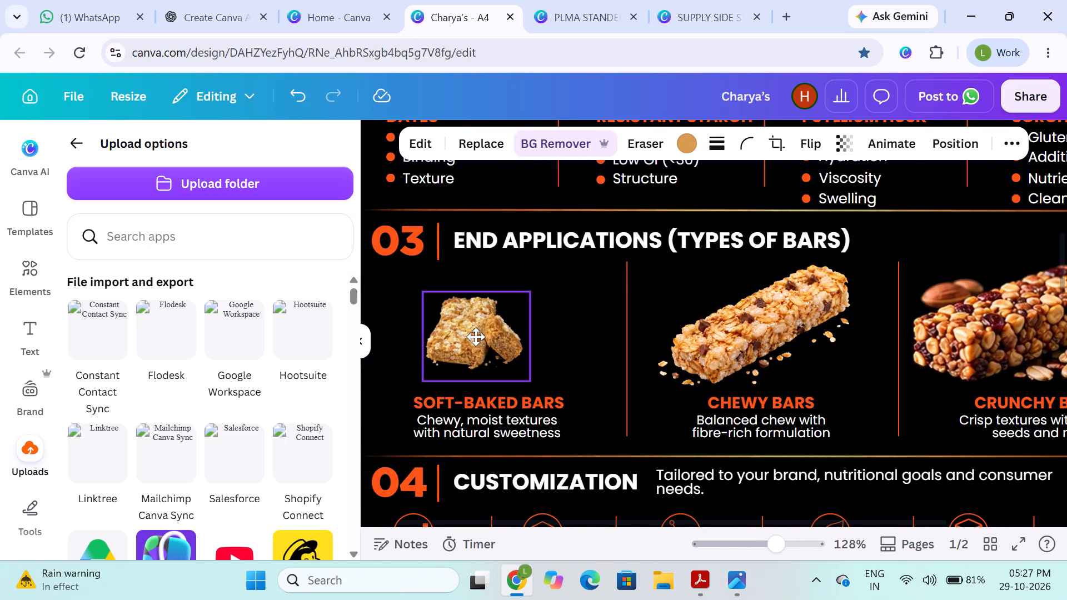
left_click_drag(476, 337, 491, 338)
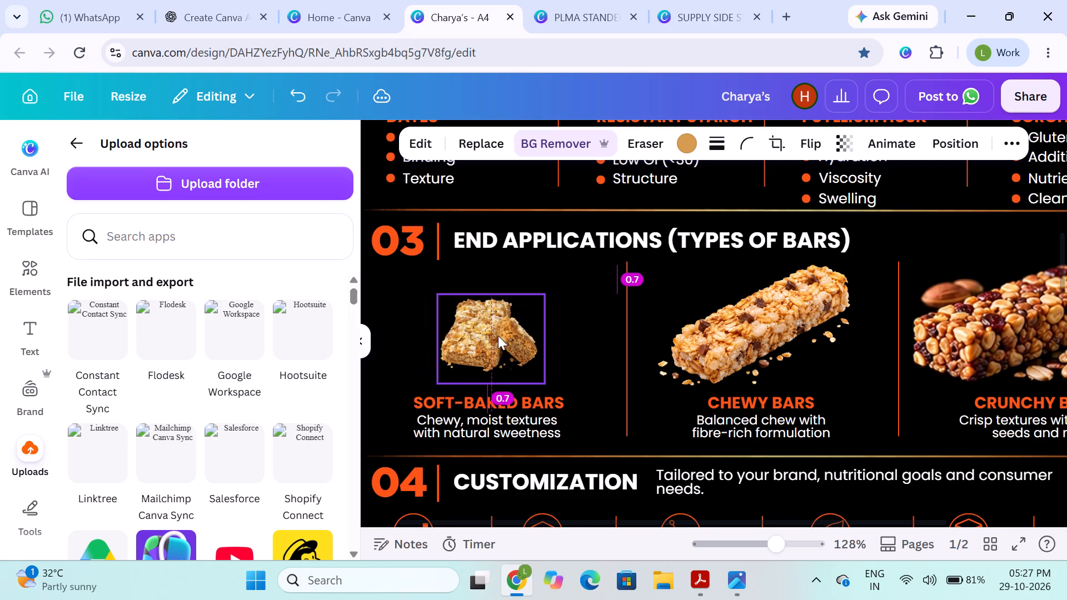
Enlarge the soft-baked bar image slightly and centre it over its label in the END APPLICATIONS section.
left_click_drag(549, 296, 585, 268)
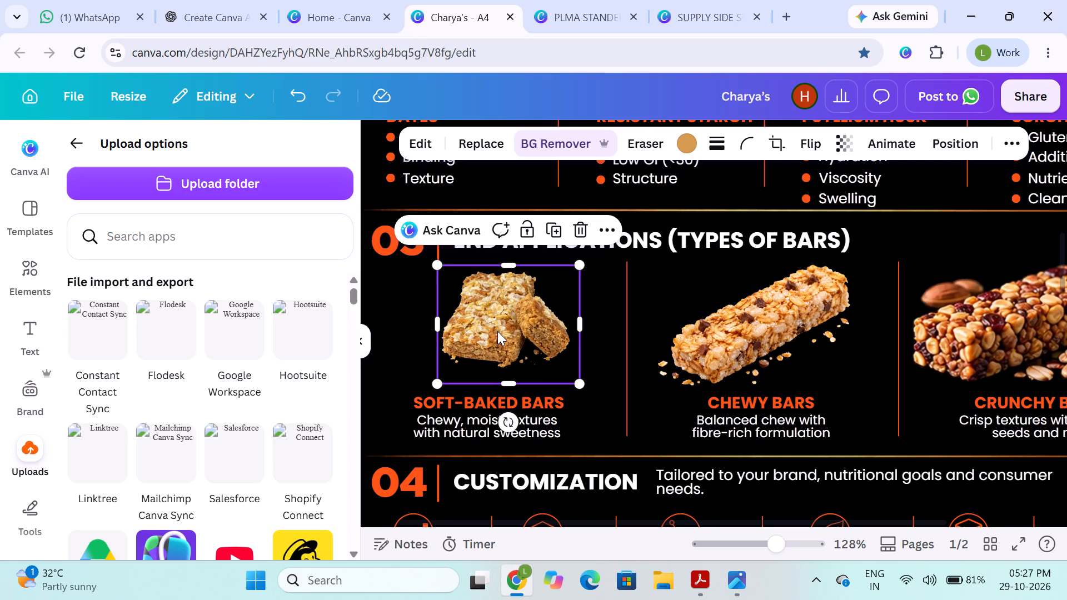
left_click_drag(497, 331, 485, 334)
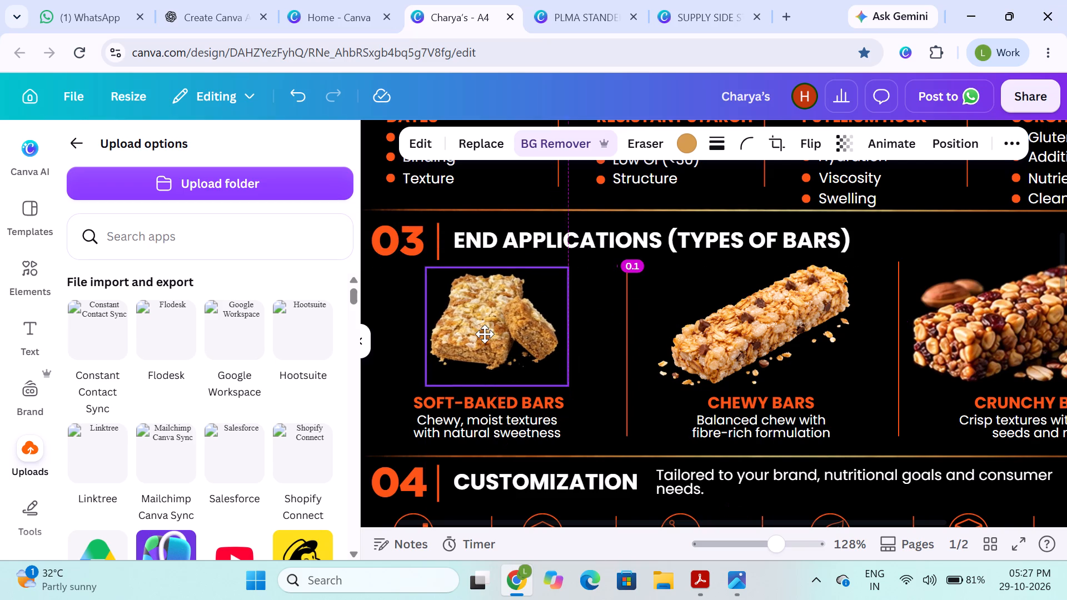
left_click_drag(485, 334, 480, 333)
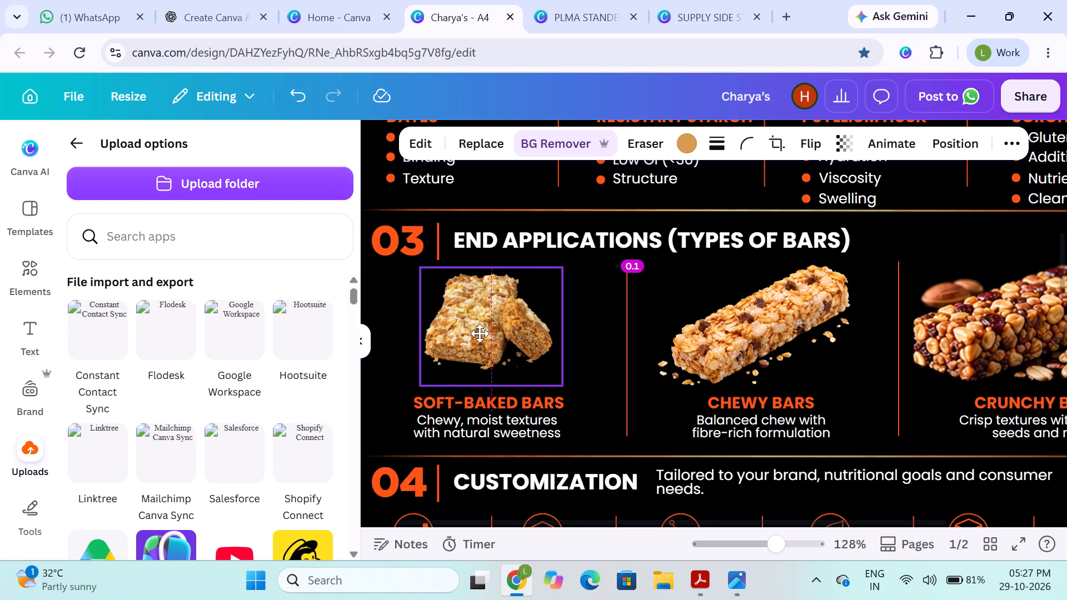
left_click_drag(480, 333, 478, 333)
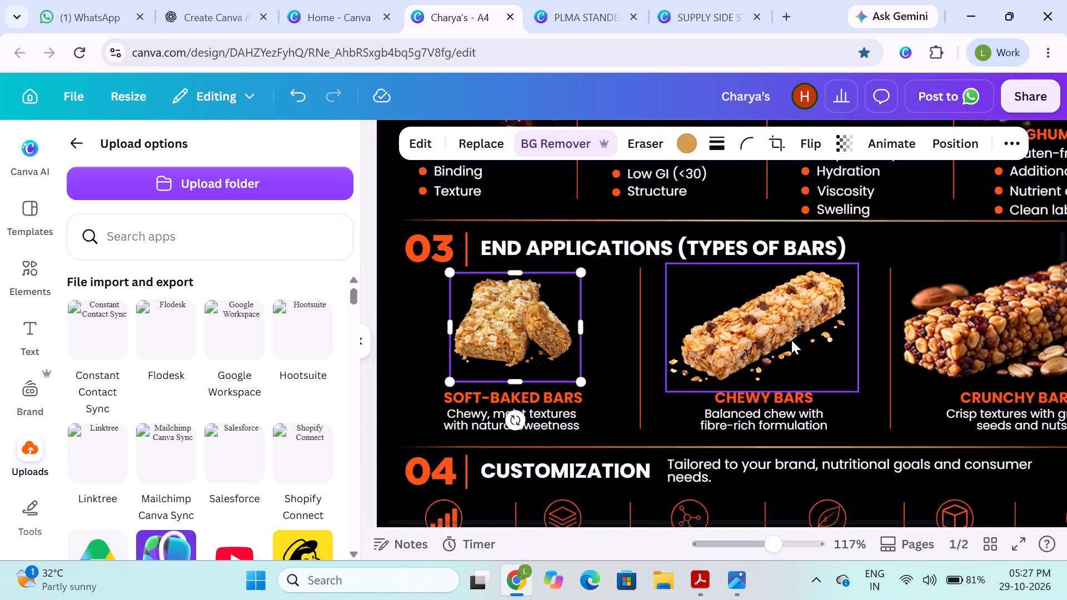
Crop the empty strip off the bottom of the soft-baked bar image and nudge the image down towards its label.
left_click(411, 323)
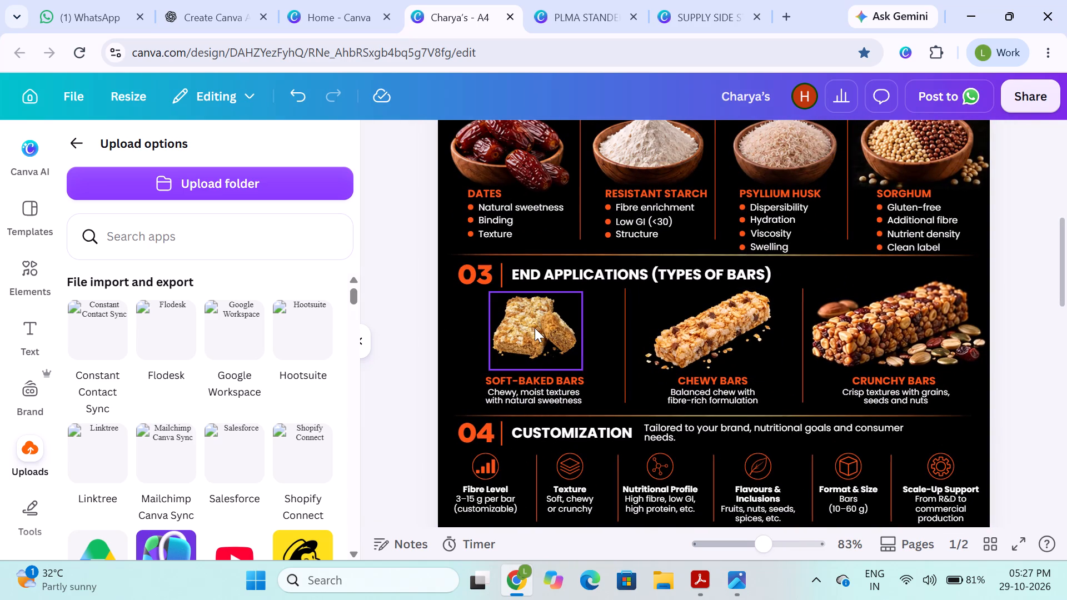
left_click(535, 328)
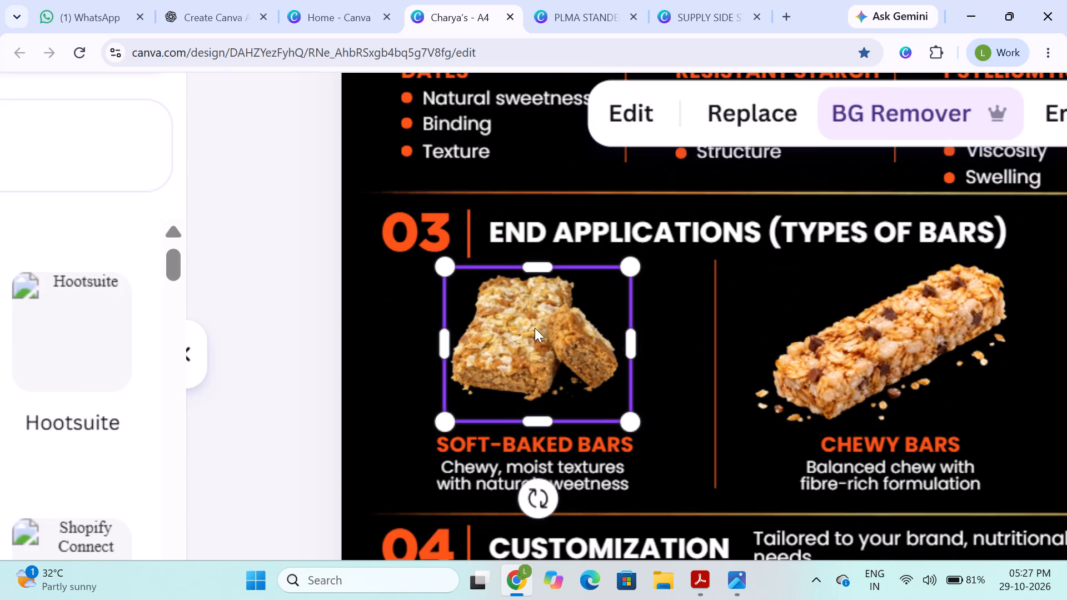
left_click_drag(531, 429, 530, 422)
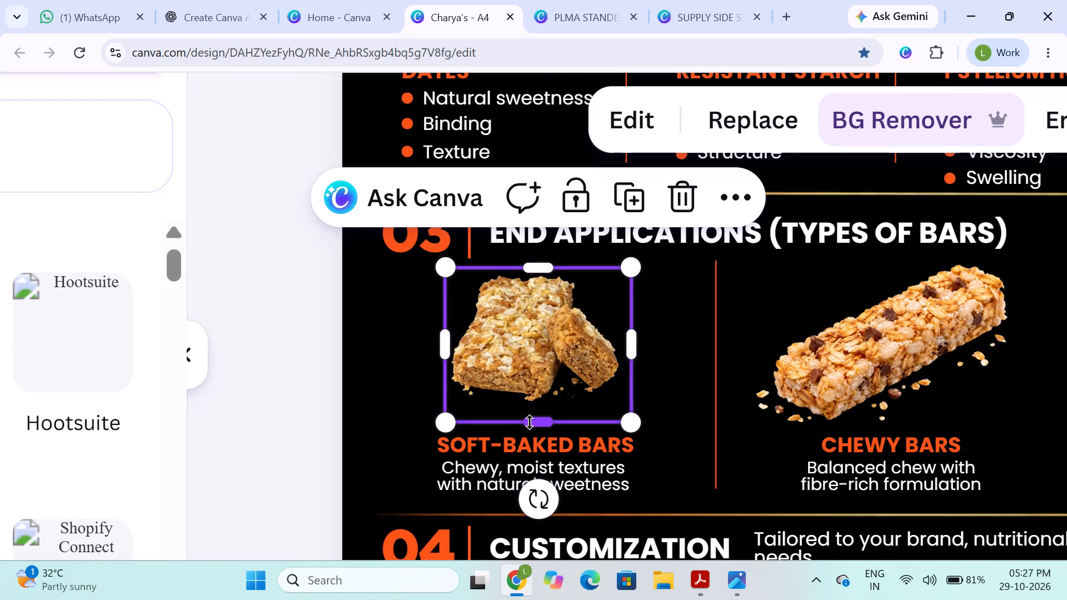
left_click_drag(530, 422, 530, 416)
left_click(533, 292)
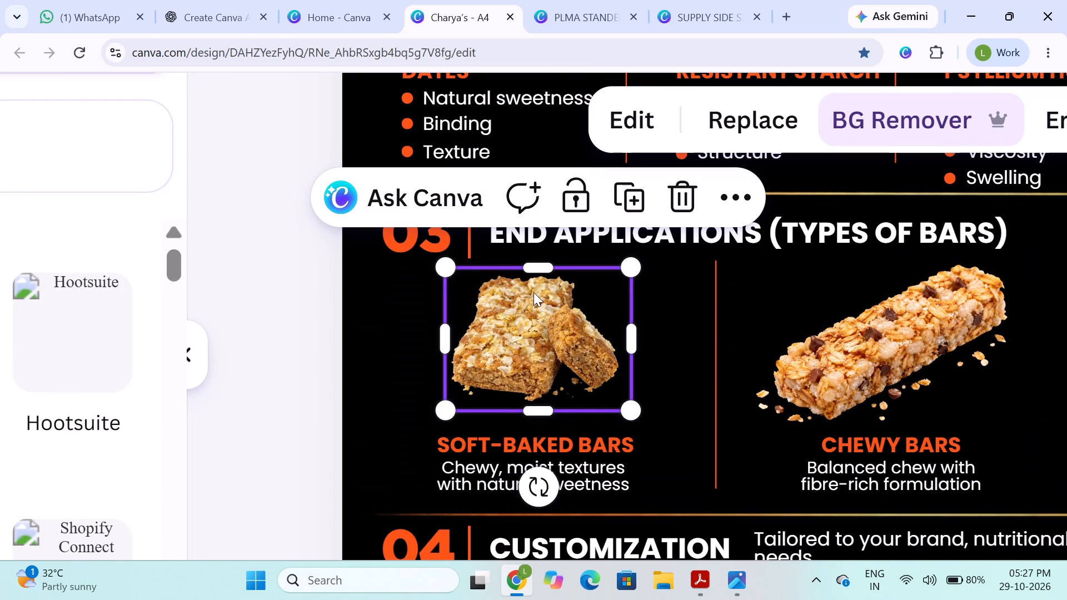
key("Down")
left_click(532, 299)
key("Down")
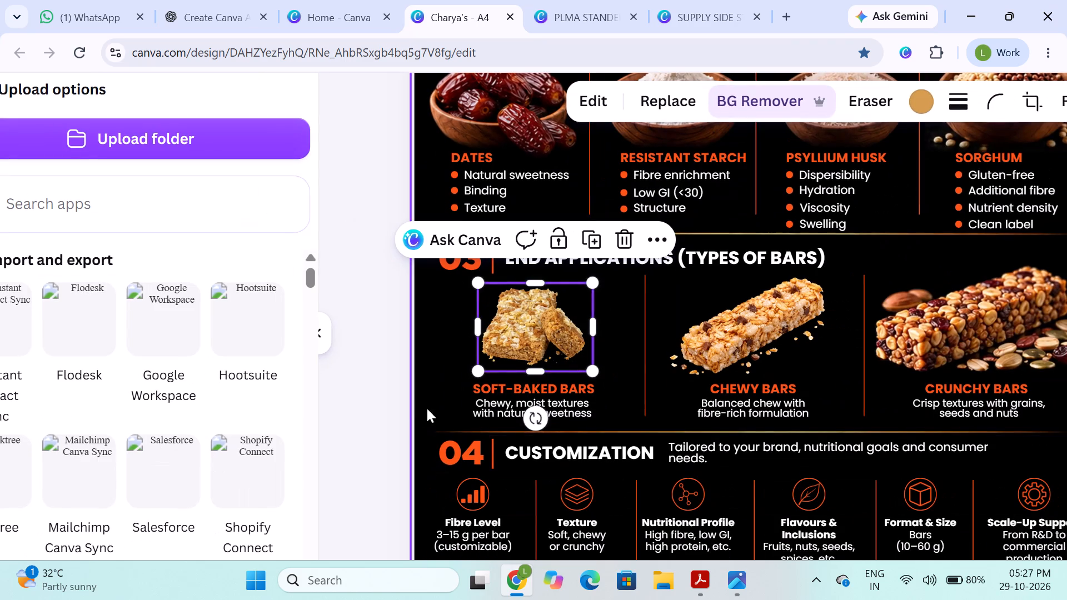
left_click(375, 395)
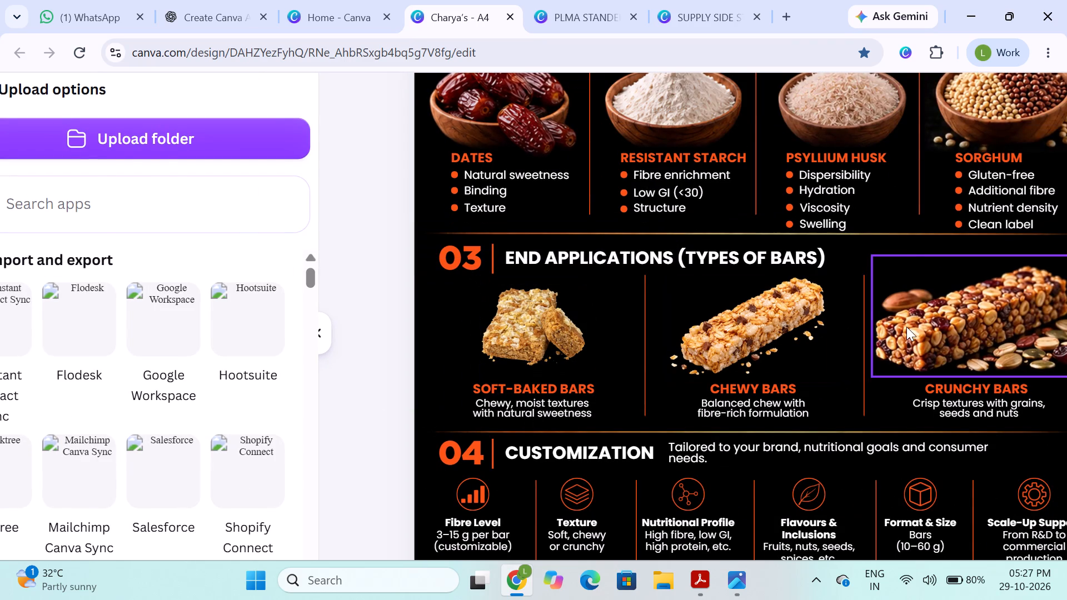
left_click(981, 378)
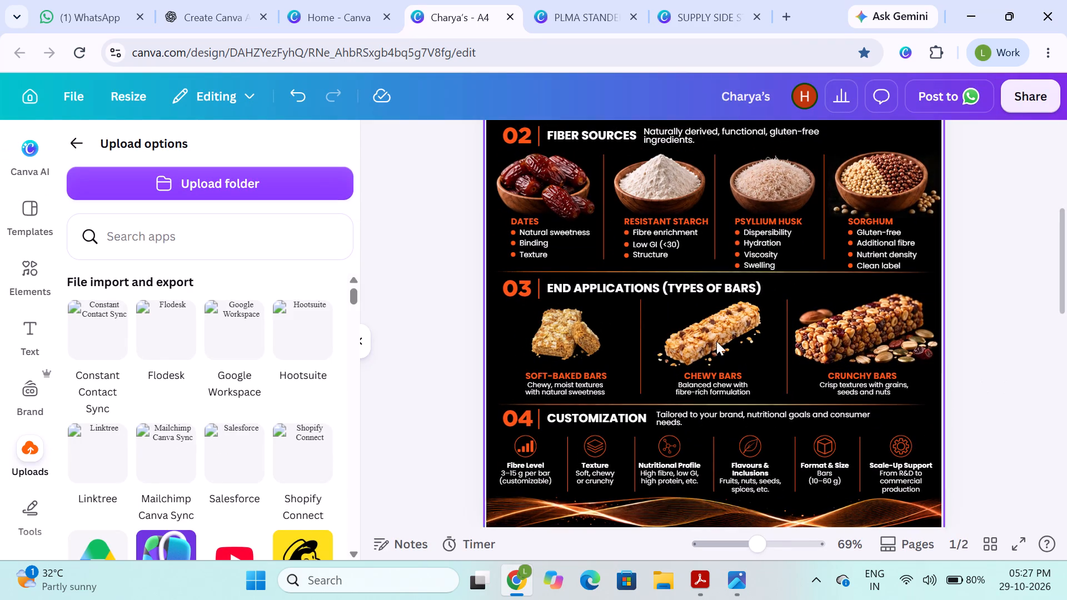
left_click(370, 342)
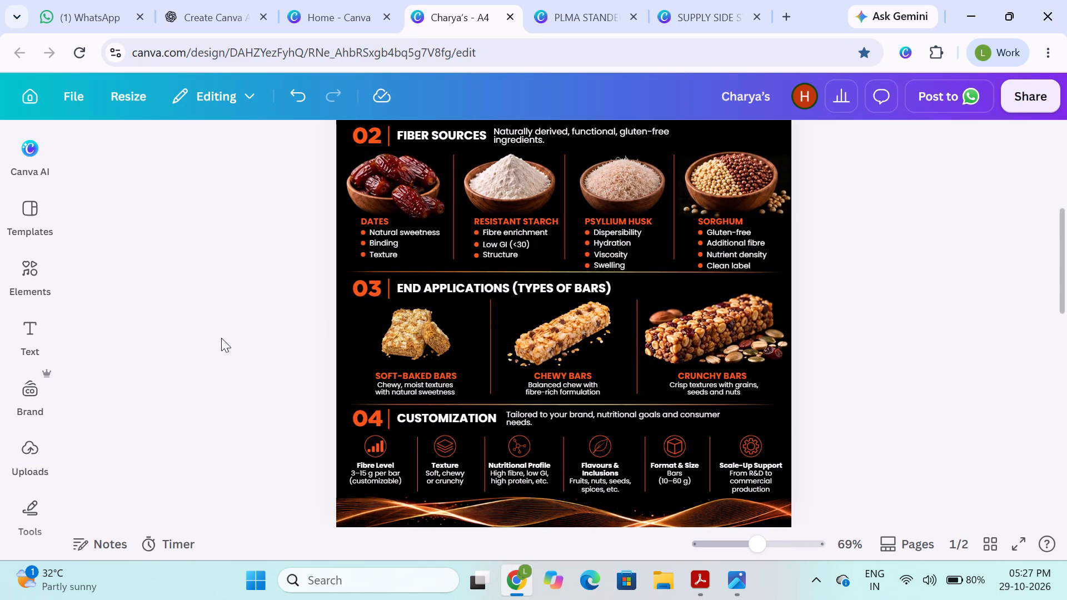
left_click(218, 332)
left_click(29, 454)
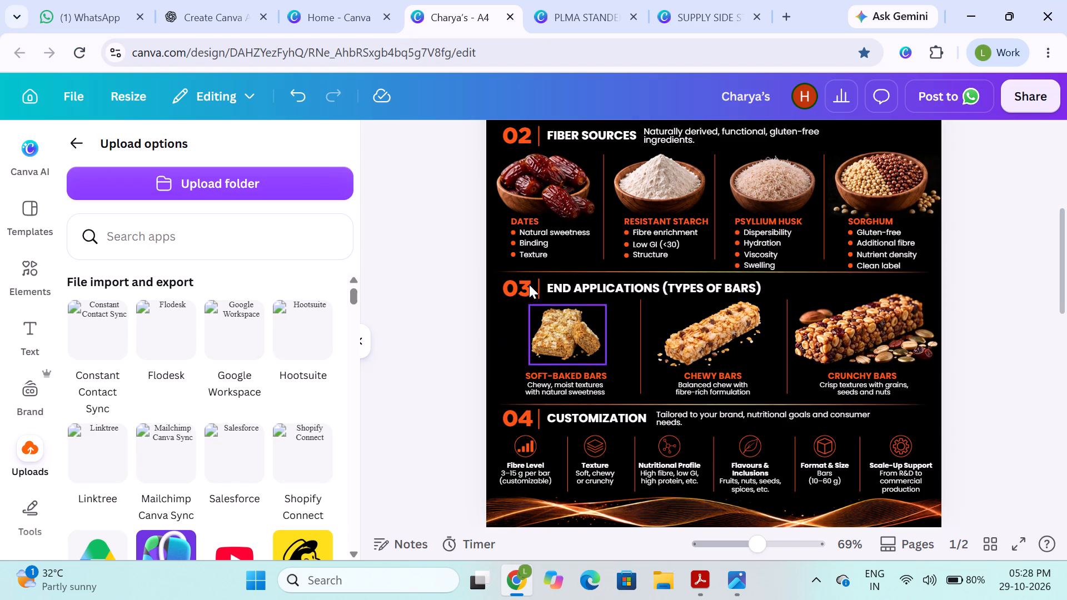
Switch to the PLMA STANDEE 3X6FT design, look over its first page and close the design.
left_click(576, 16)
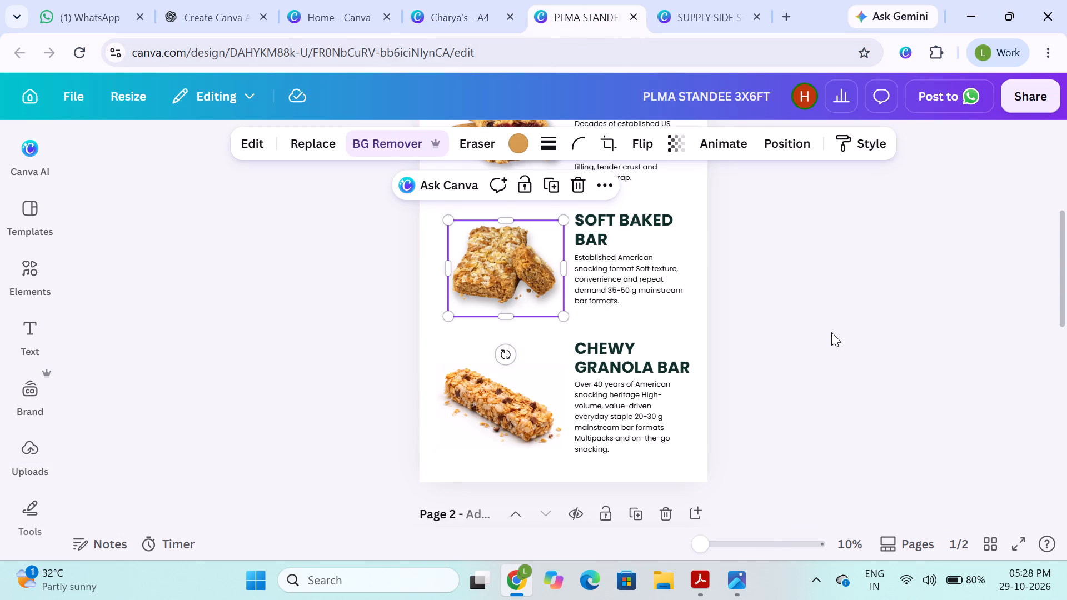
left_click(832, 332)
scroll(660, 359, "up", 2)
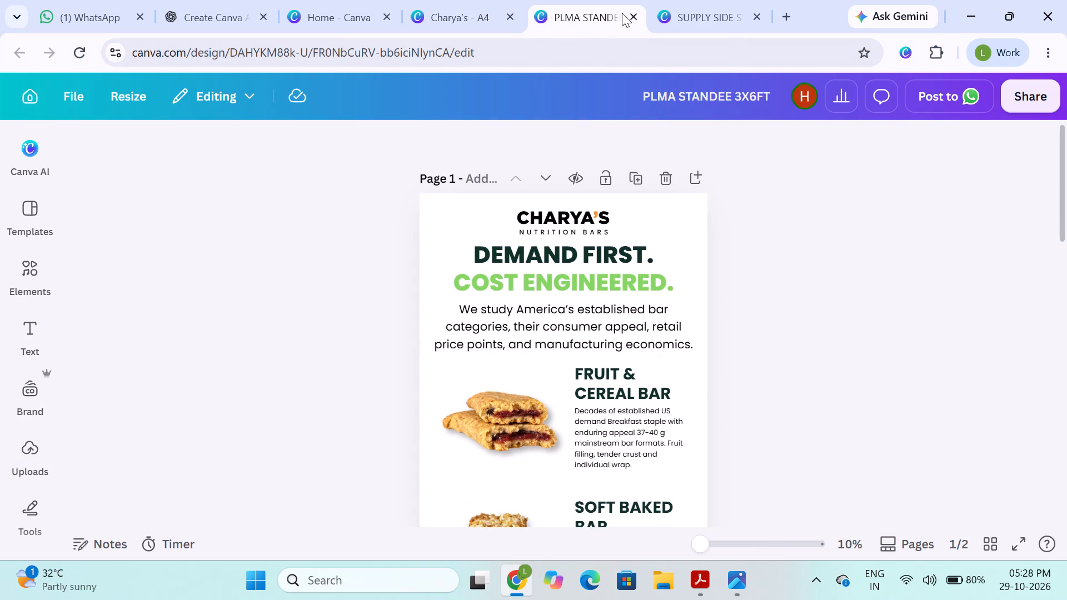
left_click(630, 12)
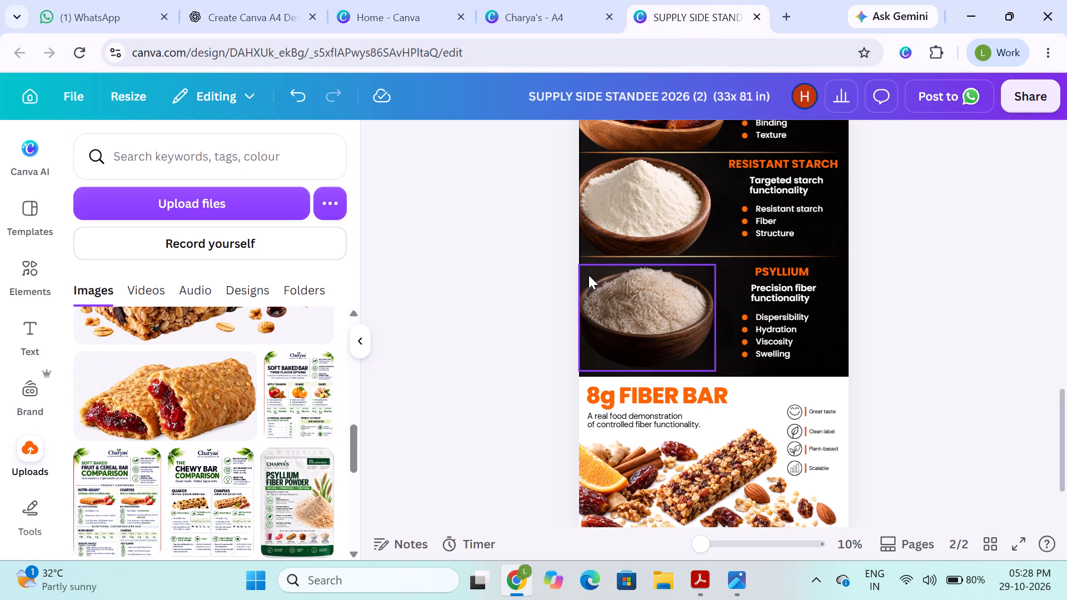
Browse the uploaded images in the SUPPLY SIDE STANDEE 2026 design for other suitable bar pictures.
left_click(513, 338)
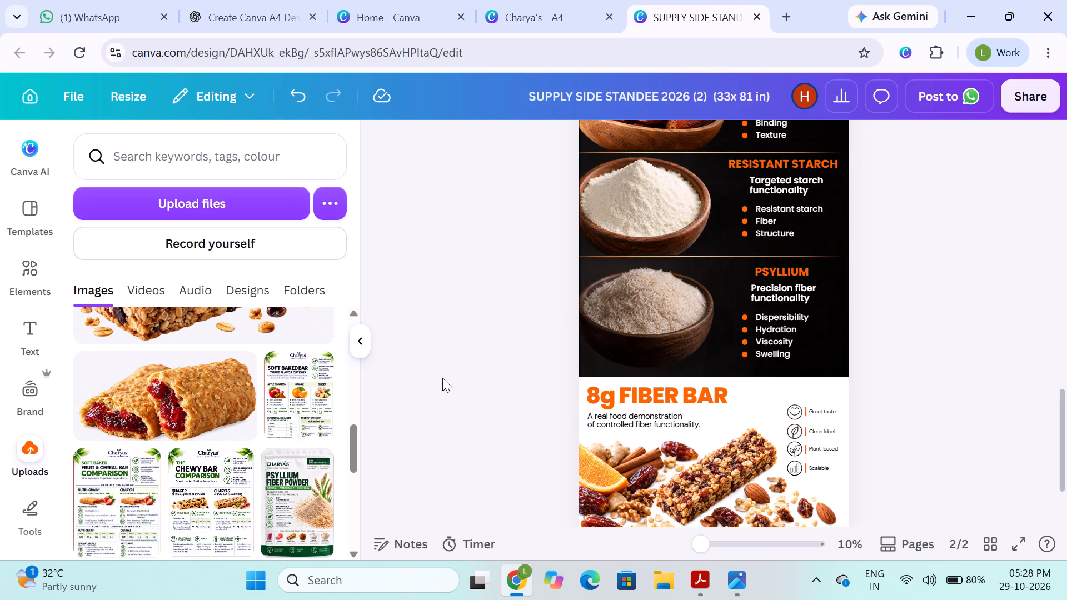
left_click(442, 378)
scroll(201, 388, "up", 3)
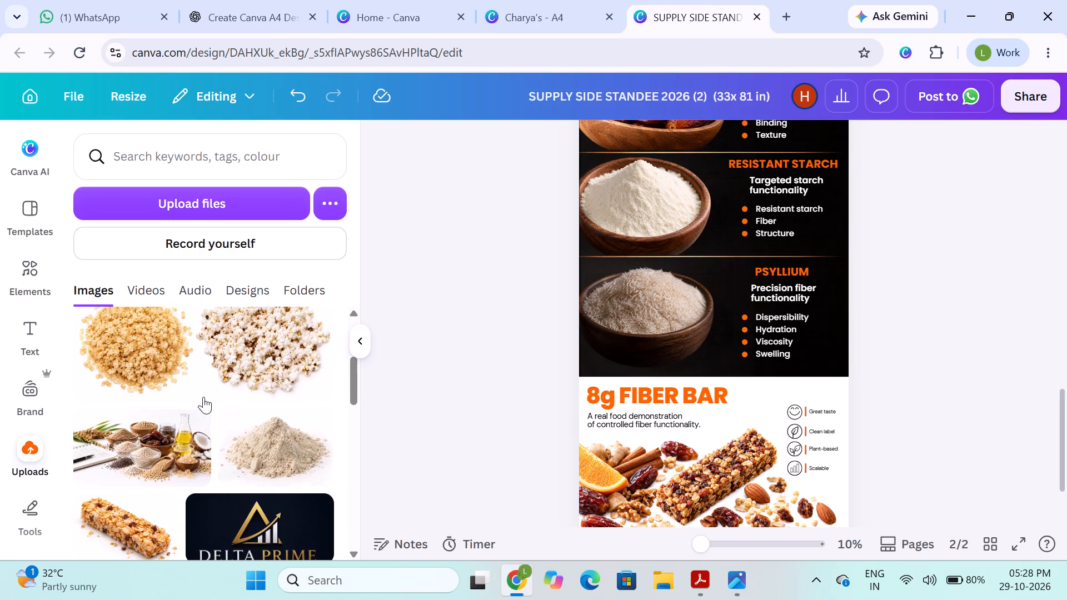
scroll(203, 397, "up", 3)
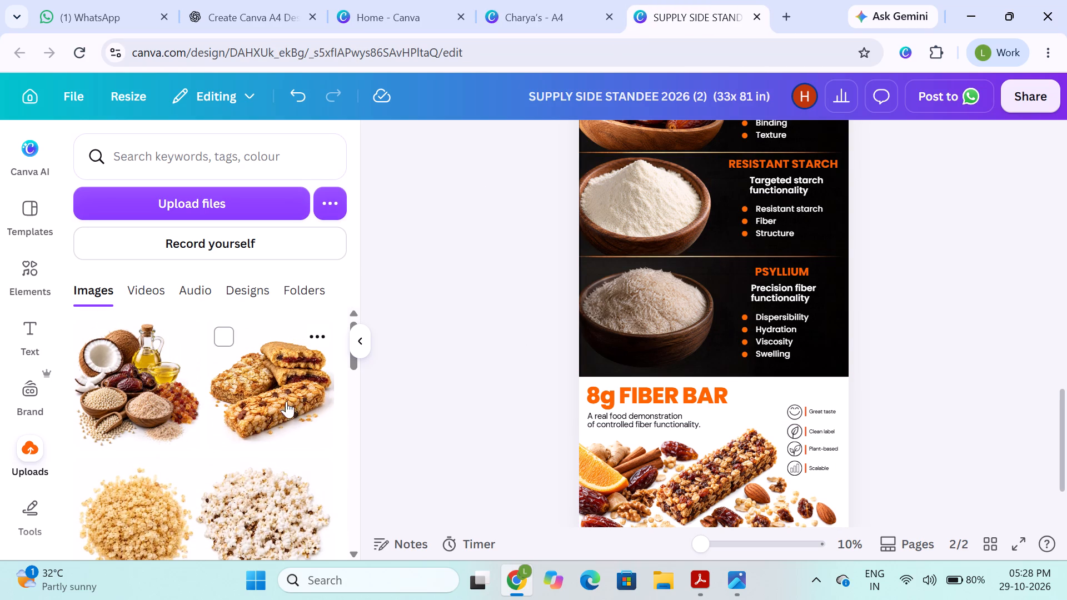
scroll(284, 402, "down", 5)
scroll(230, 442, "down", 1)
scroll(200, 486, "down", 2)
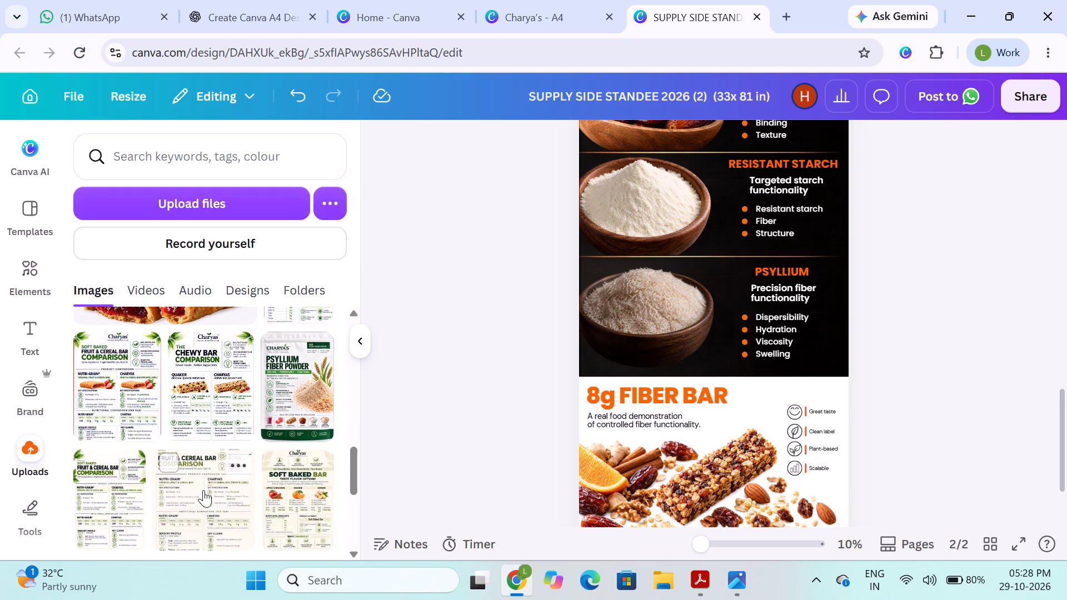
scroll(238, 425, "down", 4)
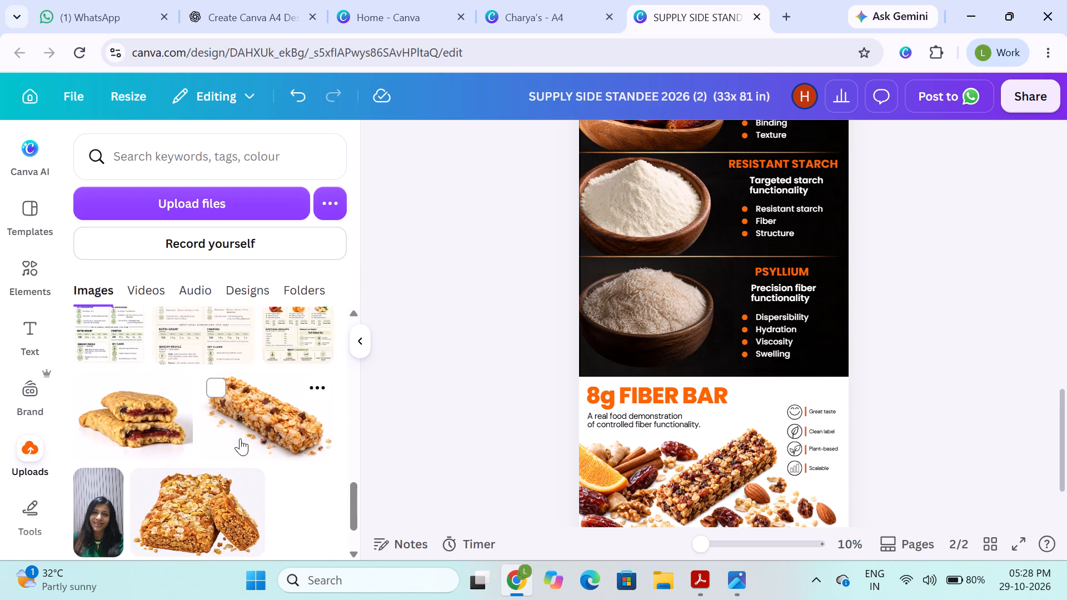
scroll(240, 438, "down", 1)
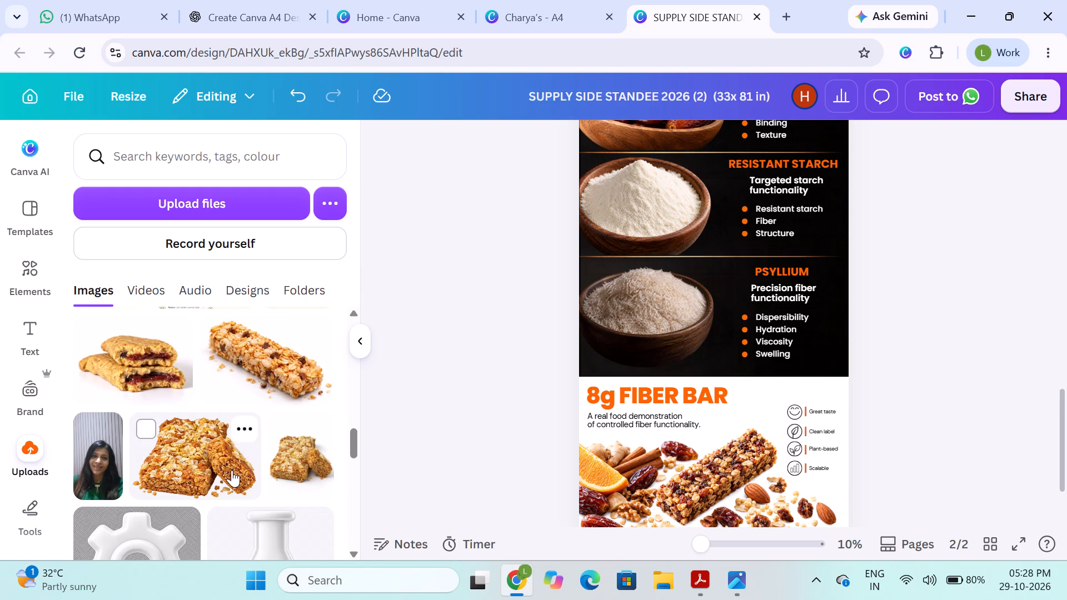
scroll(324, 457, "down", 6)
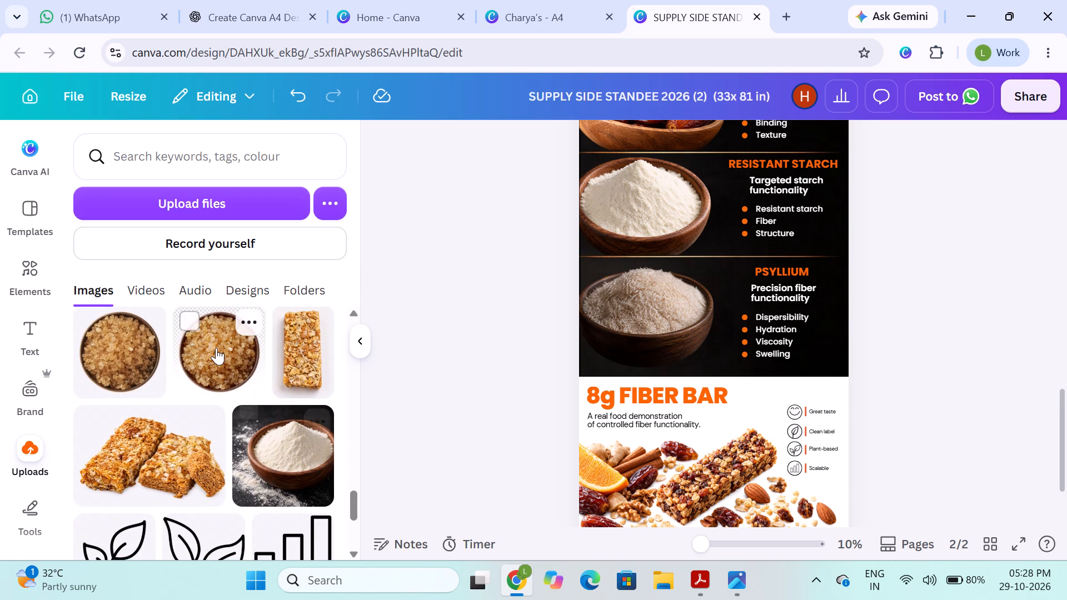
scroll(303, 352, "up", 1)
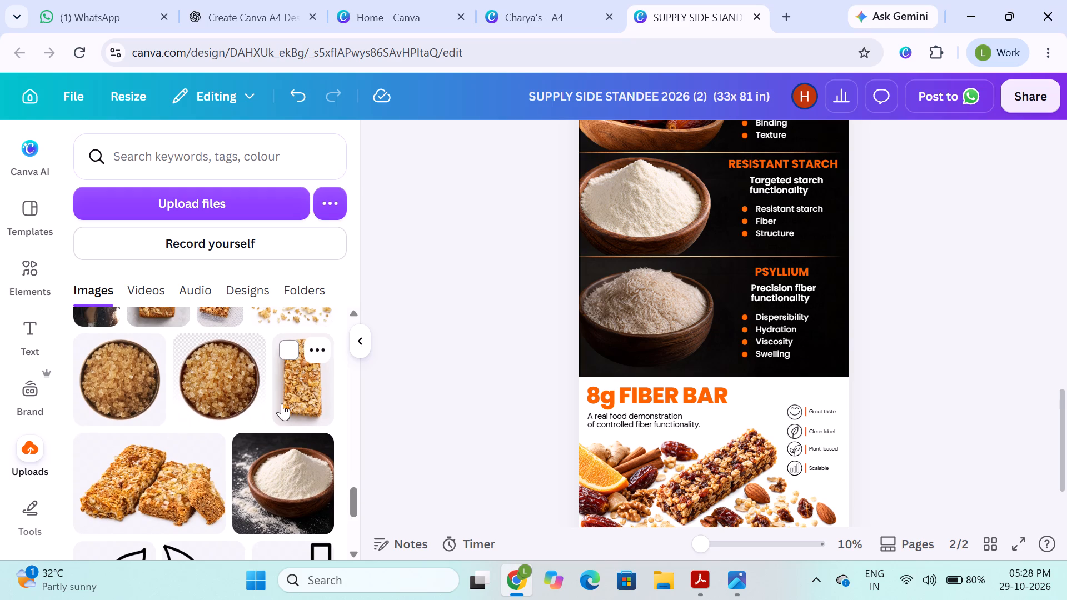
scroll(282, 403, "up", 1)
scroll(164, 372, "down", 4)
scroll(199, 418, "down", 1)
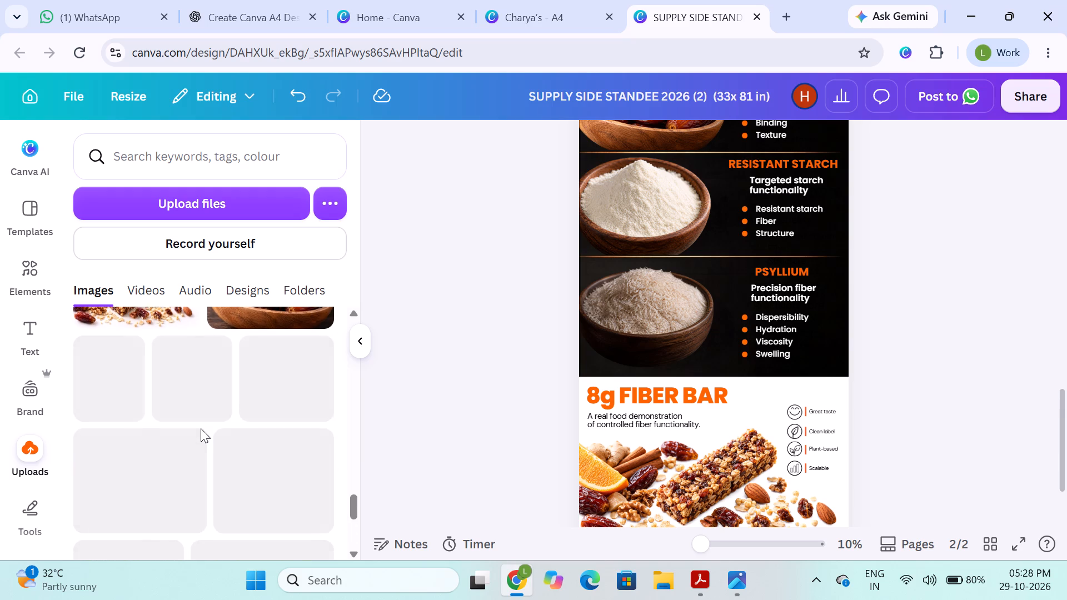
scroll(201, 428, "down", 1)
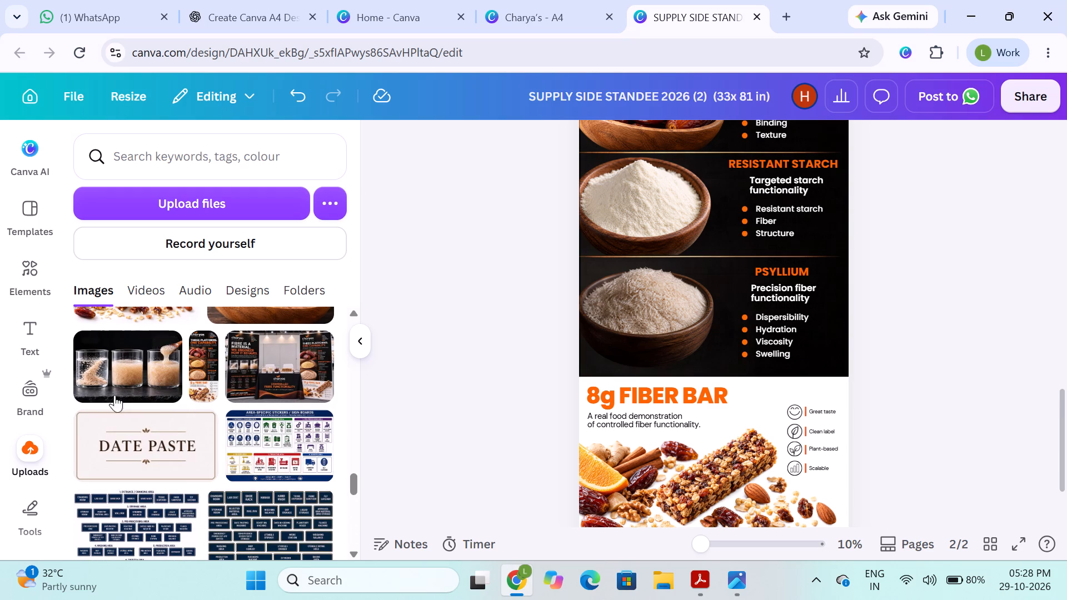
left_click(356, 350)
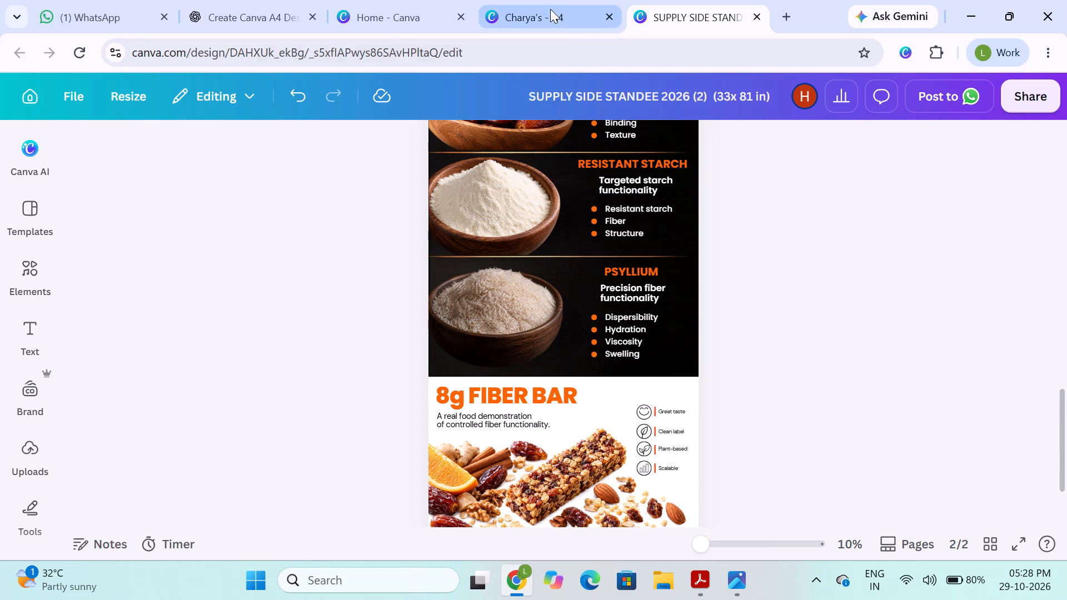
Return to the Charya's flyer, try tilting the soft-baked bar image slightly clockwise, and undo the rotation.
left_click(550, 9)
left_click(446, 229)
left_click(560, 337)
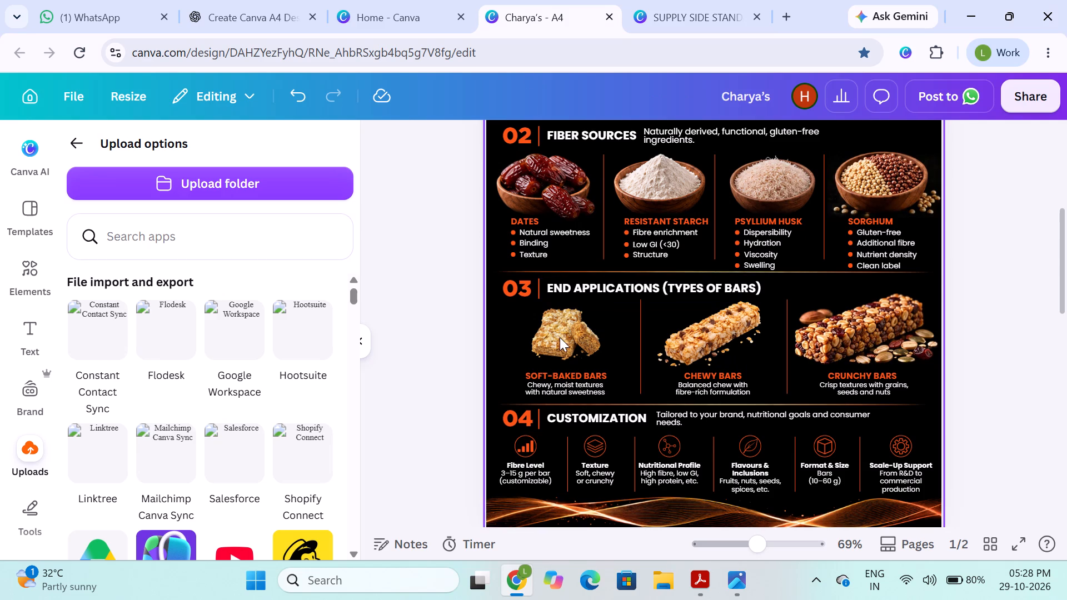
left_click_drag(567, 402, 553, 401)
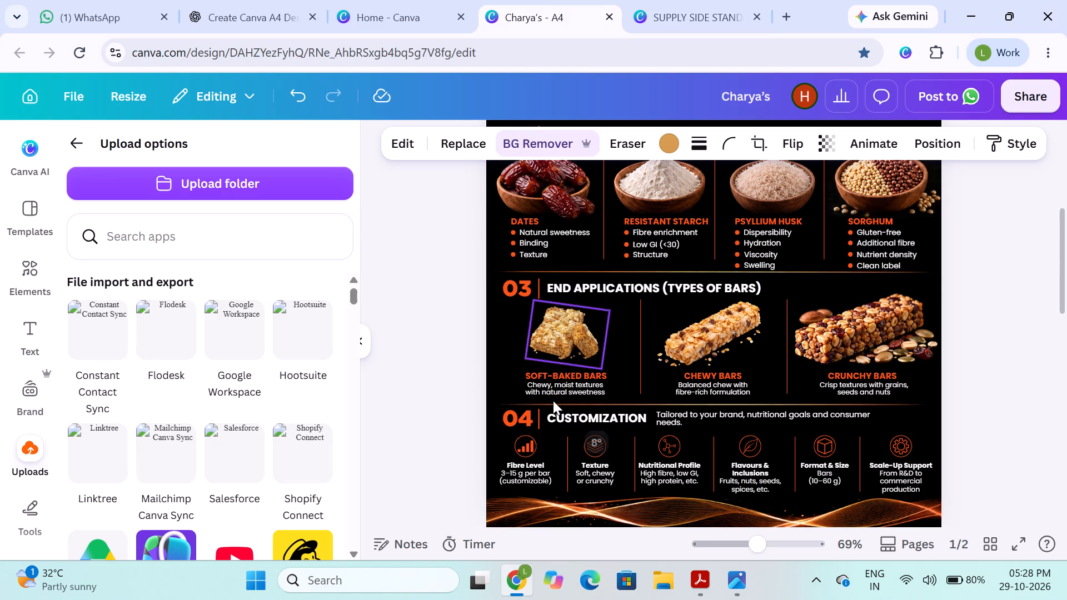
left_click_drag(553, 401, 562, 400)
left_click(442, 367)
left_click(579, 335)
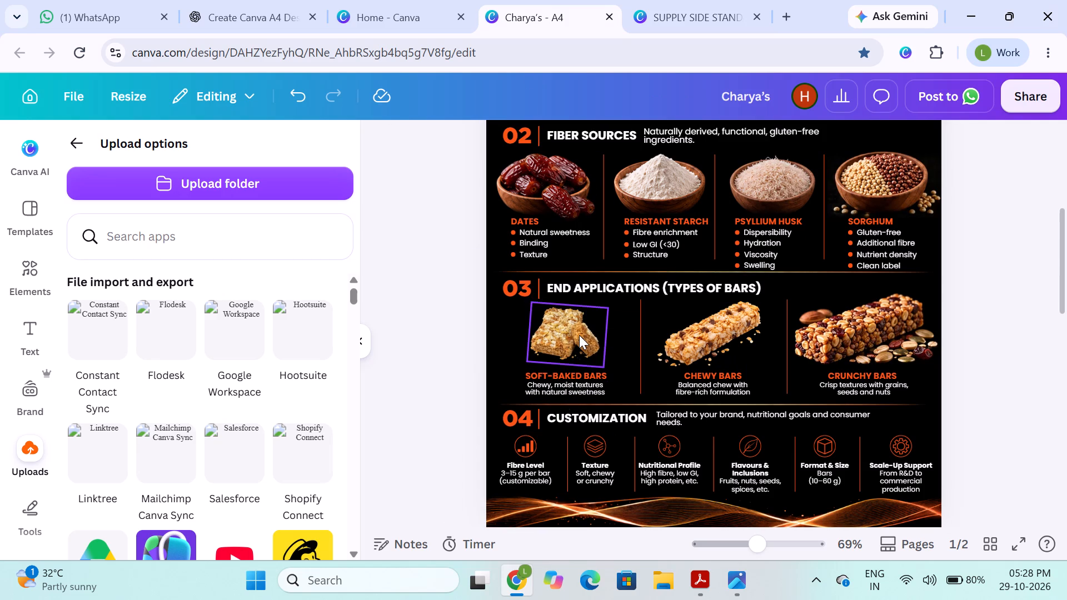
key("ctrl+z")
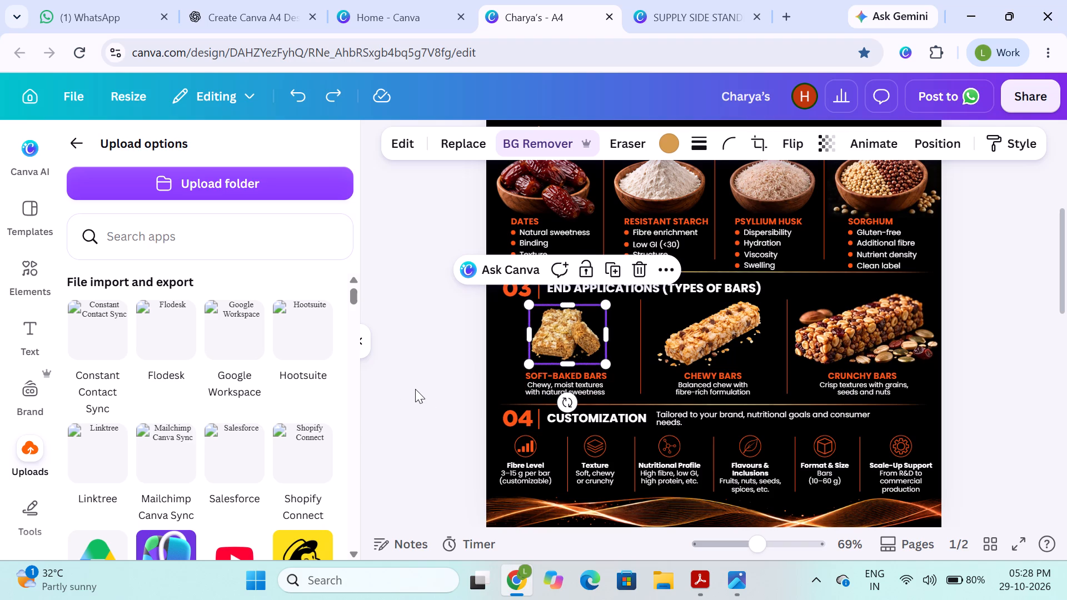
Undo the last move of the soft-baked bar image and nudge it slightly down and to the left above its label.
key("ctrl+z")
left_click(417, 388)
left_click(586, 340)
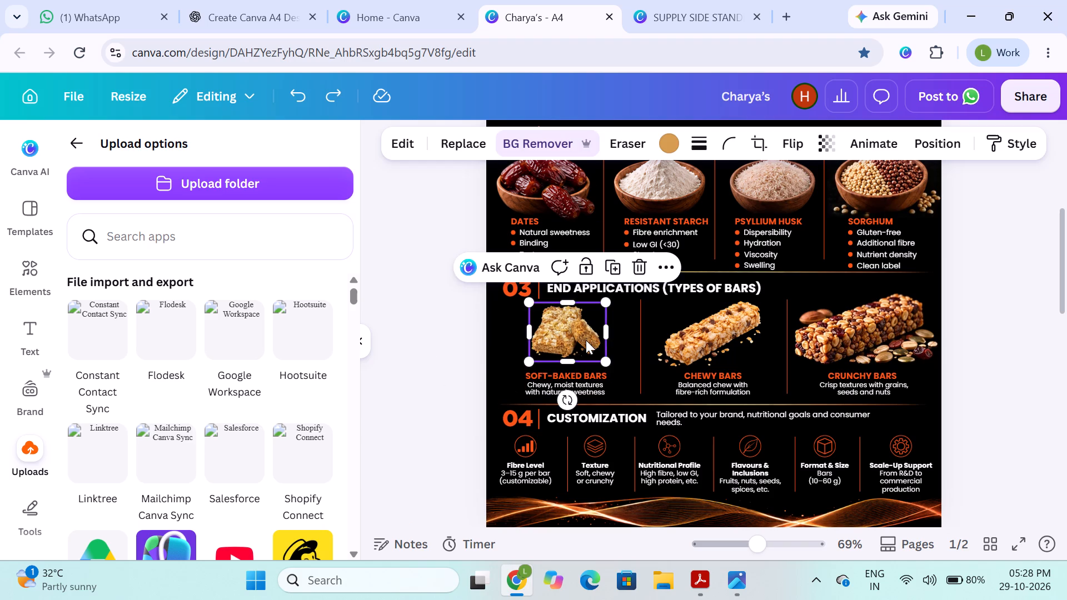
key("Down")
key("Left")
key("Right")
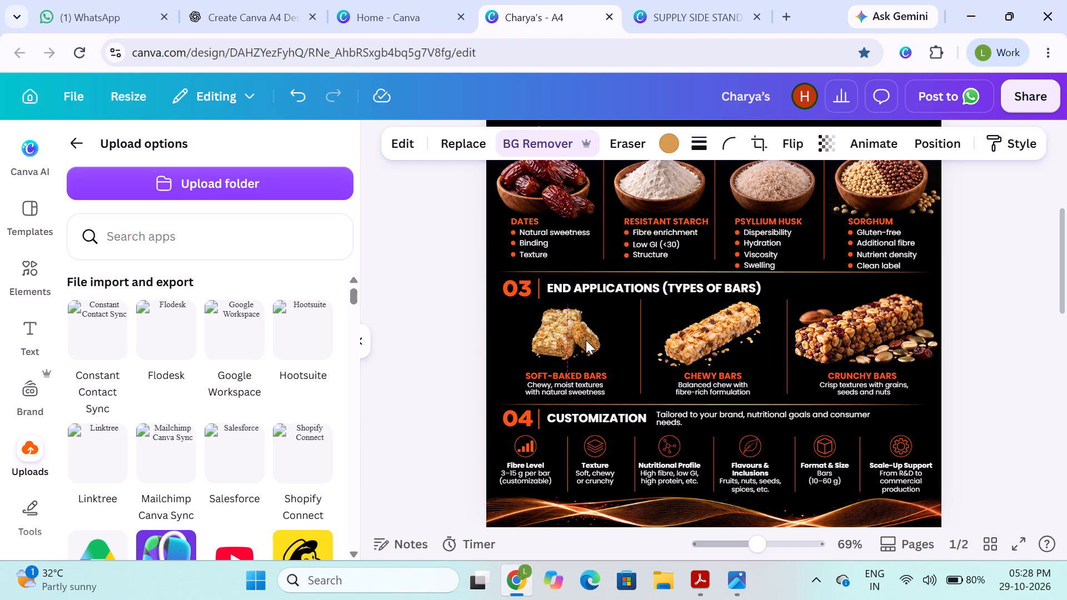
key("Left")
key("Down")
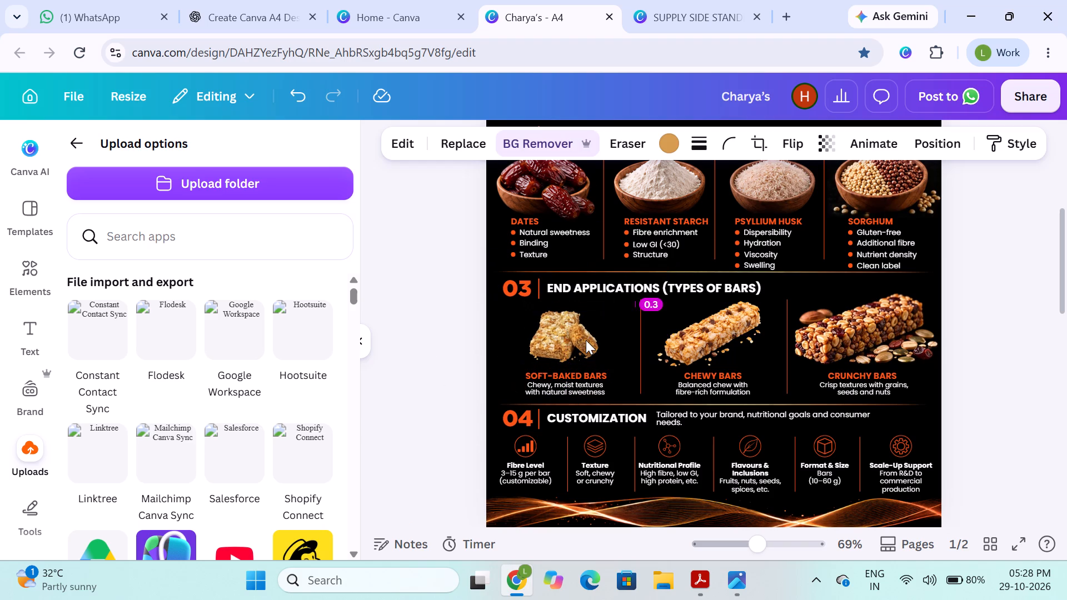
key("Up")
left_click(399, 381)
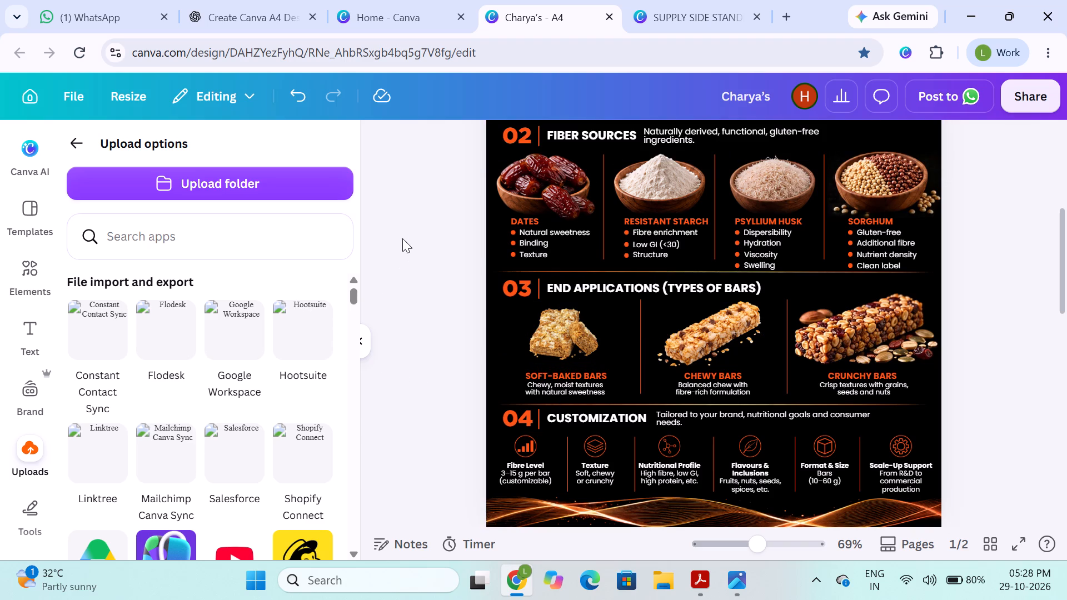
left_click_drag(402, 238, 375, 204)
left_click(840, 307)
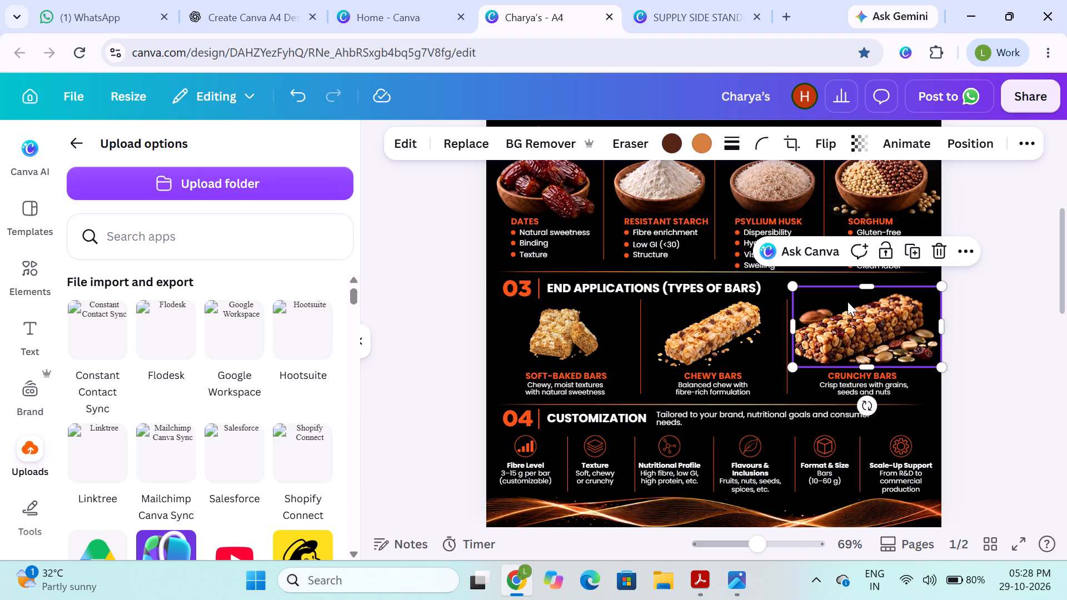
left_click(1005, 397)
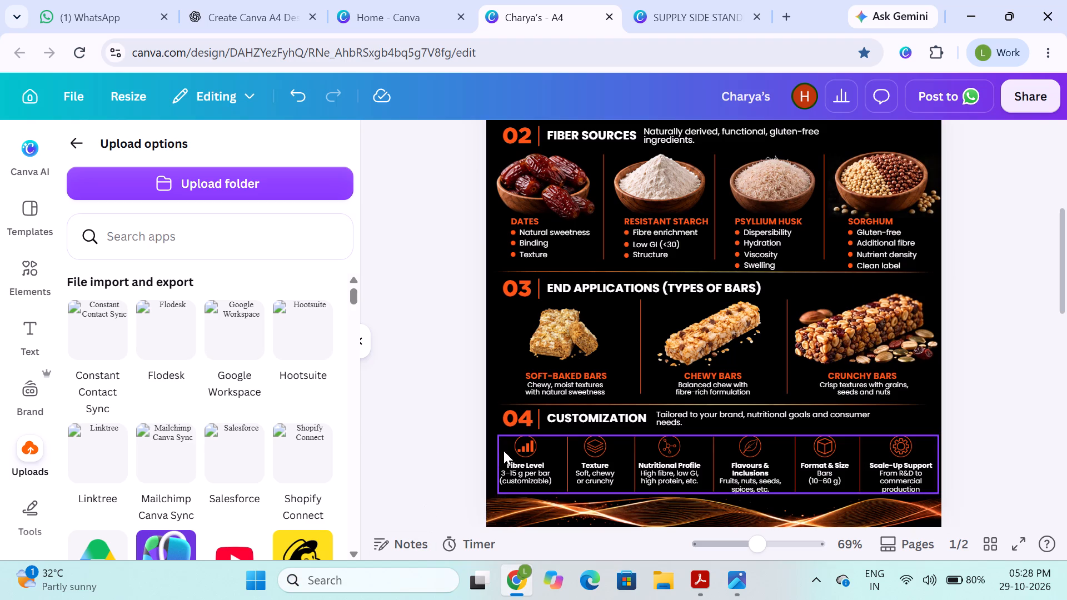
Fine-tune the vertical position of the grouped icon row in the CUSTOMIZATION section with small nudges up and down.
left_click_drag(413, 451, 955, 481)
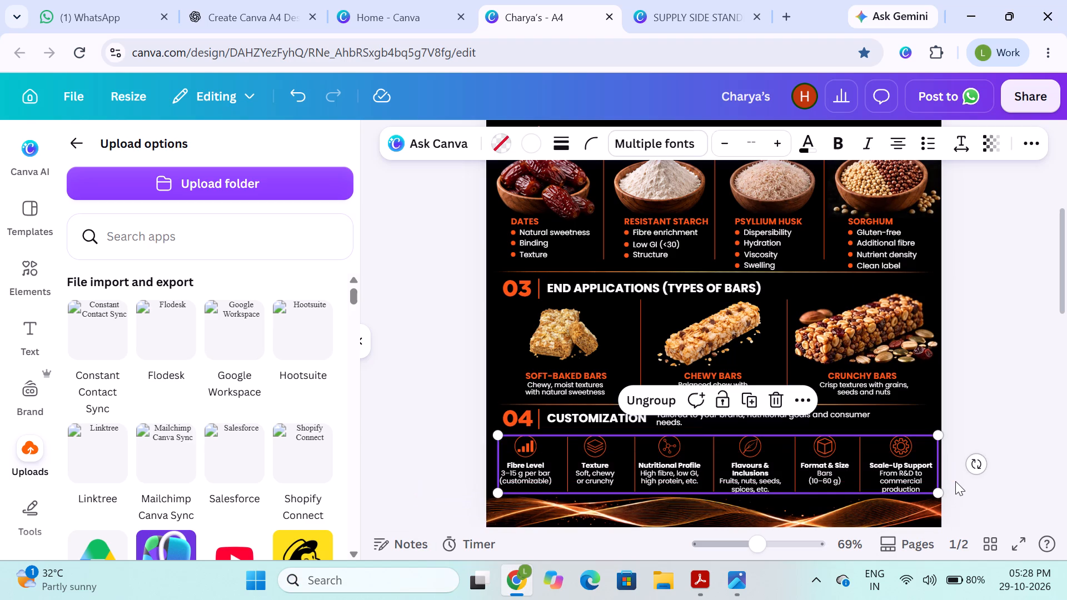
key("Up")
key("Up")
key("Down")
key("Down")
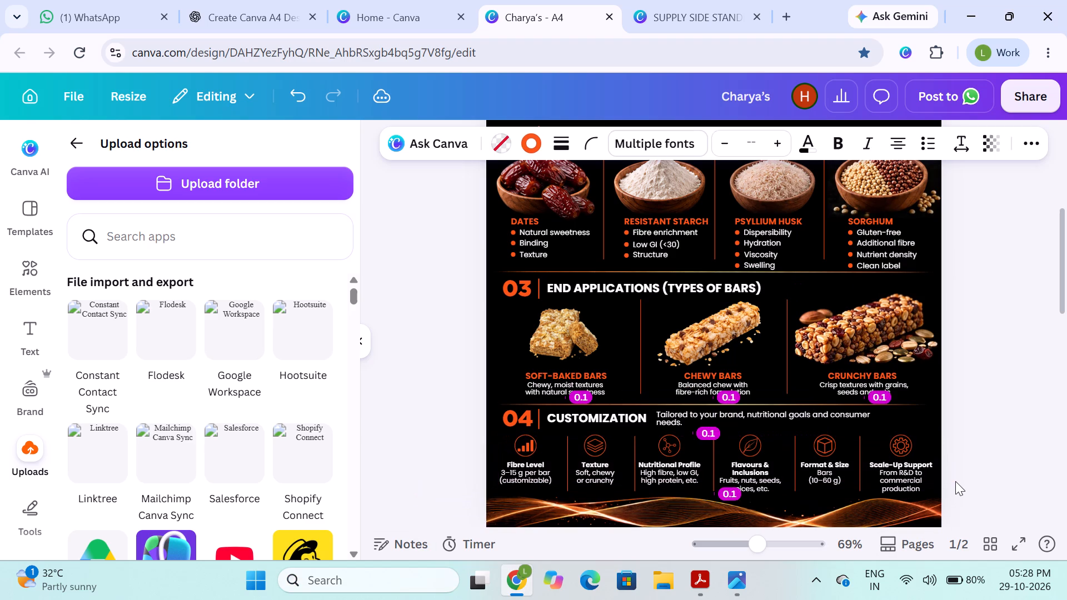
key("Up")
key("Down")
left_click(450, 442)
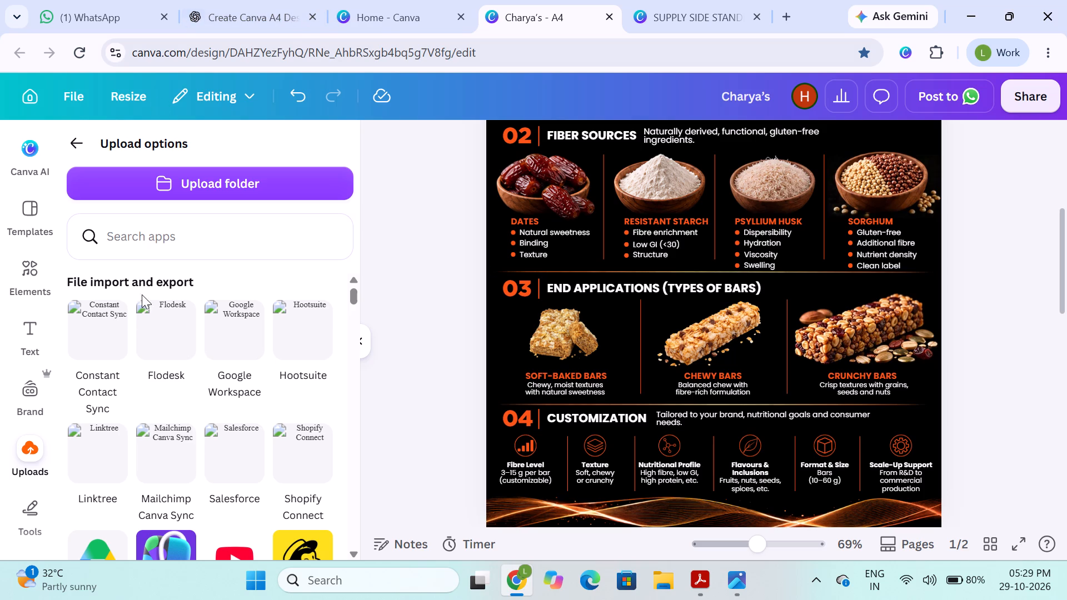
Leave the upload options and browse the uploaded images and the available side tools for more source pictures.
left_click(109, 237)
left_click(84, 142)
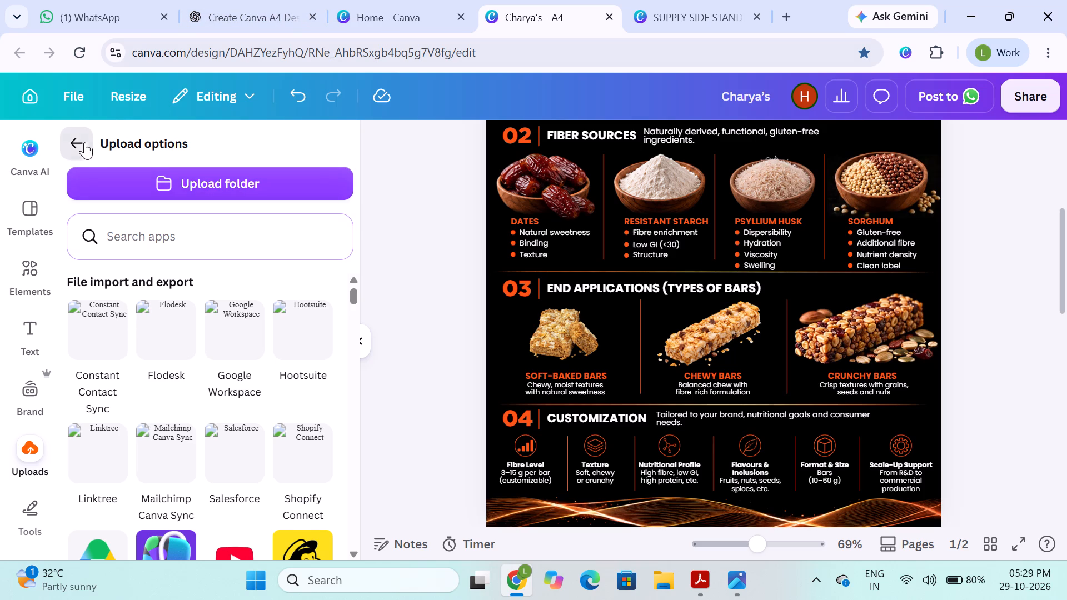
scroll(224, 396, "down", 5)
scroll(224, 396, "up", 1)
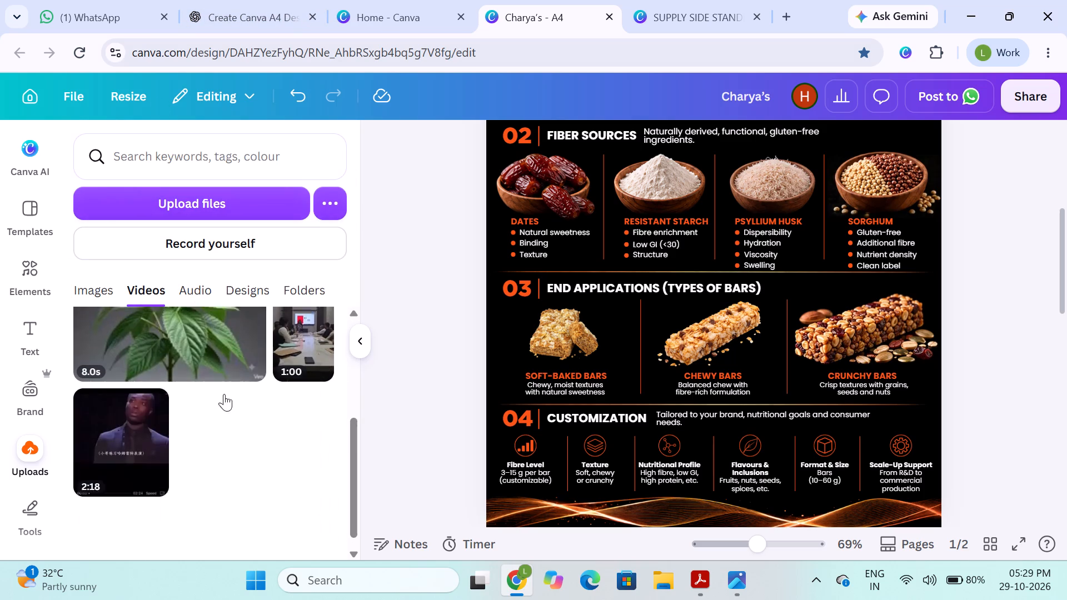
scroll(224, 394, "up", 2)
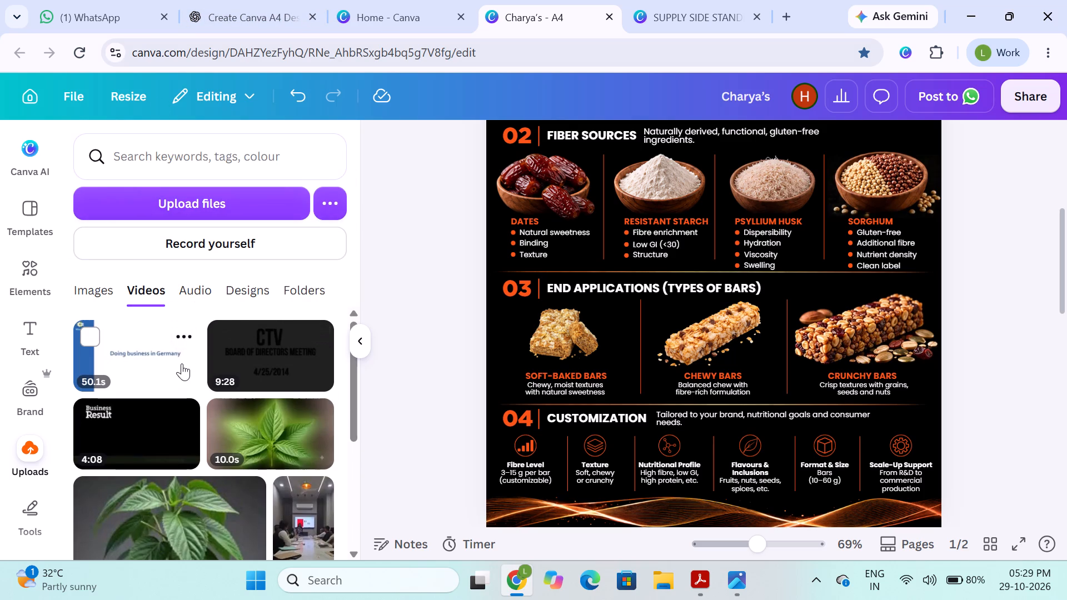
left_click(106, 282)
scroll(34, 463, "down", 3)
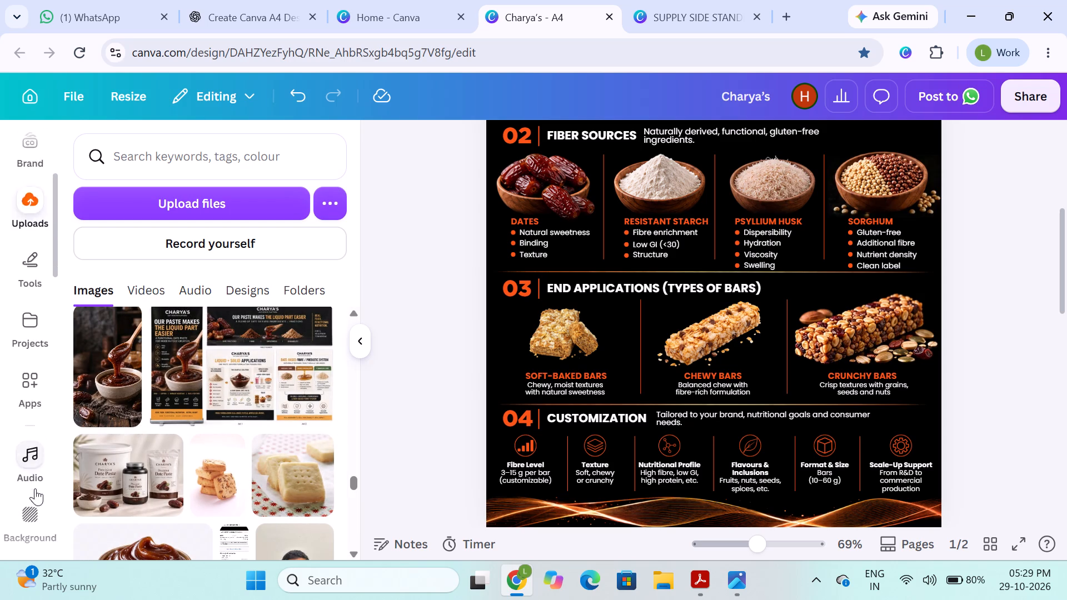
scroll(35, 488, "down", 5)
scroll(28, 427, "down", 2)
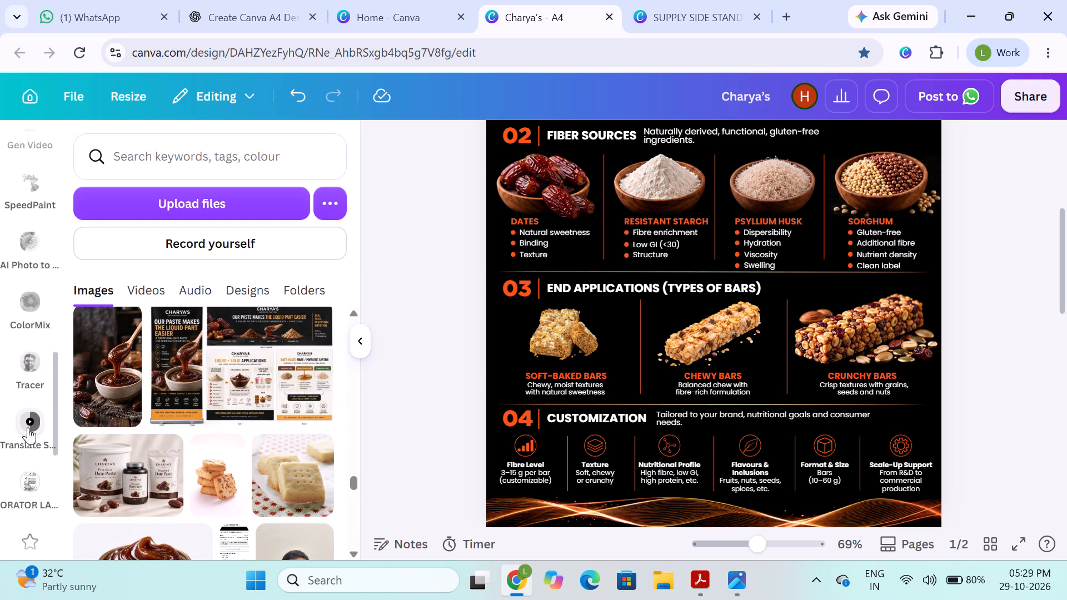
scroll(29, 429, "down", 10)
scroll(0, 338, "up", 2)
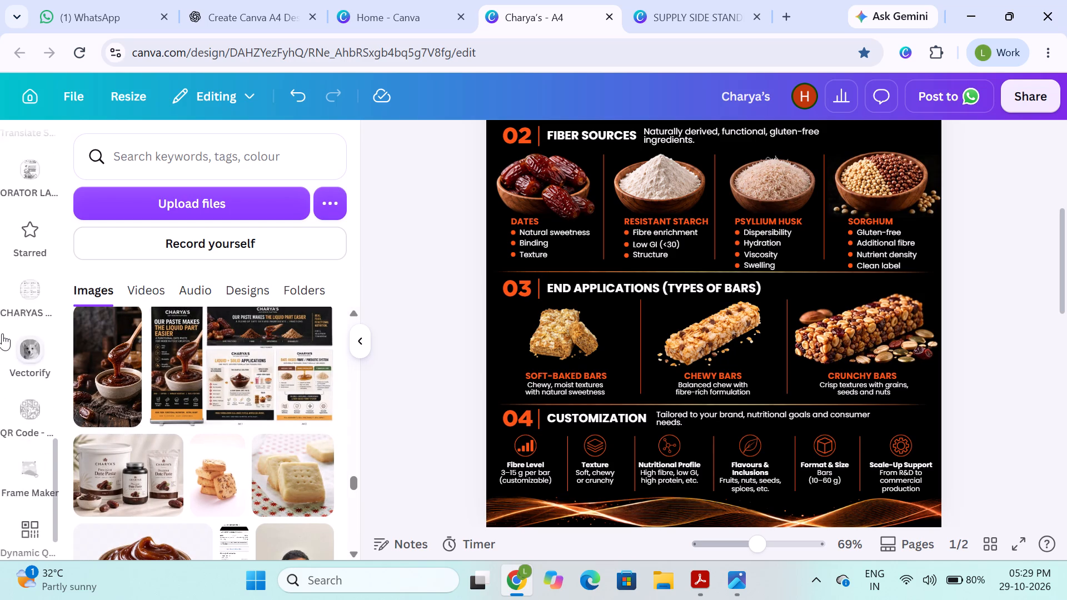
scroll(2, 333, "up", 1)
scroll(28, 272, "up", 3)
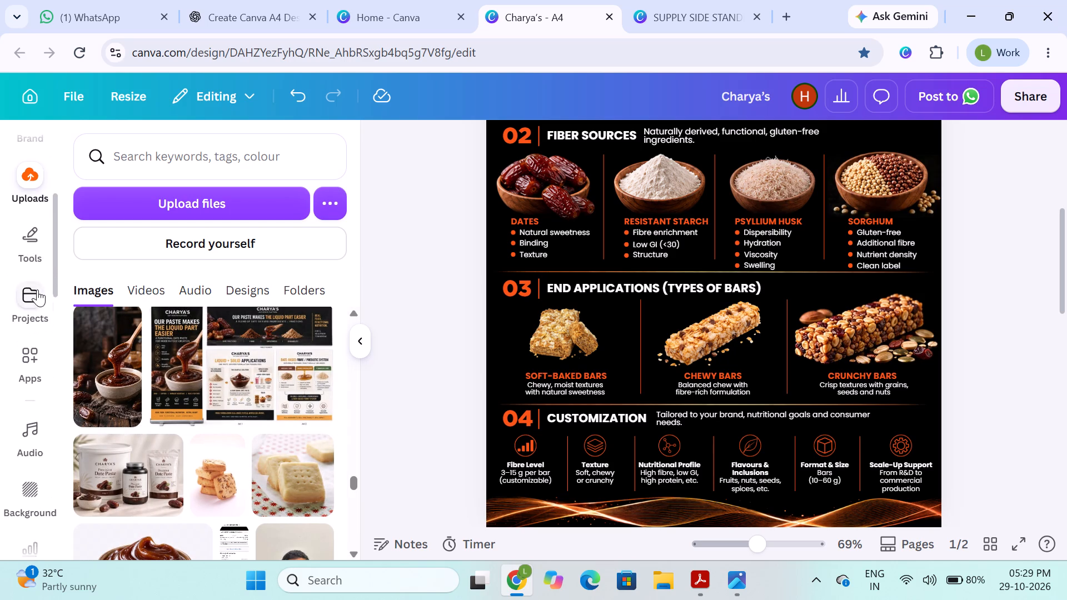
Open the saved projects and move two of the duplicate white blossom on blue sky images to the Trash.
left_click(34, 271)
left_click(34, 326)
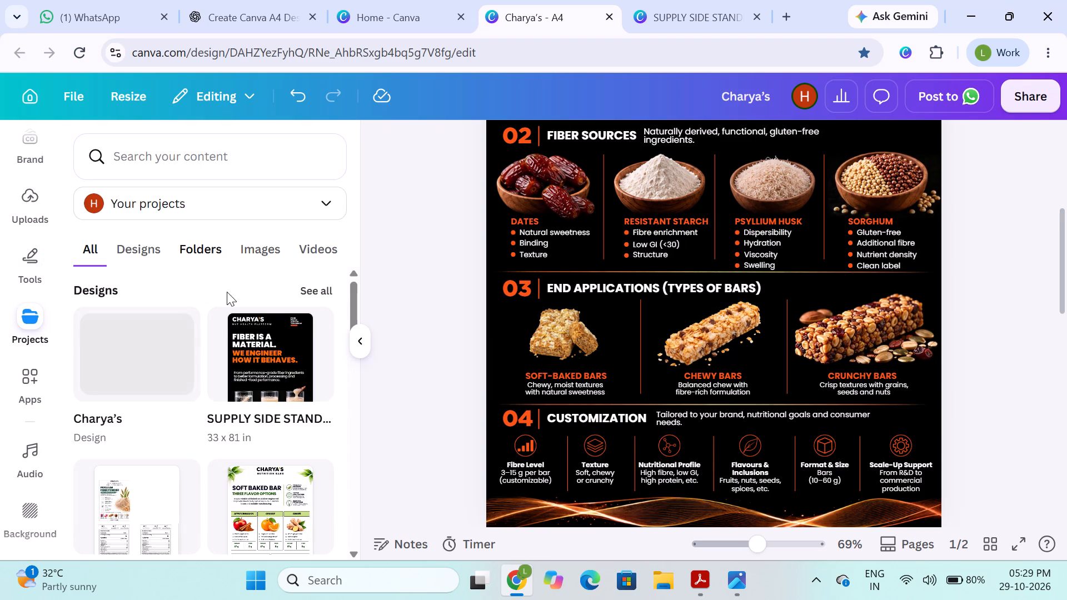
scroll(202, 376, "down", 1)
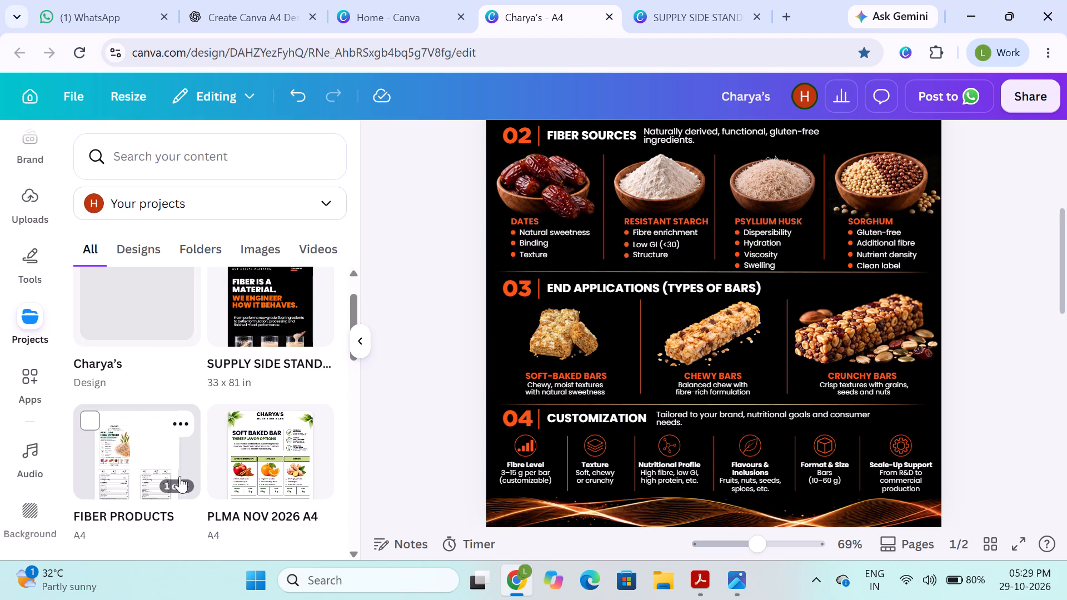
scroll(230, 468, "down", 3)
scroll(173, 474, "down", 3)
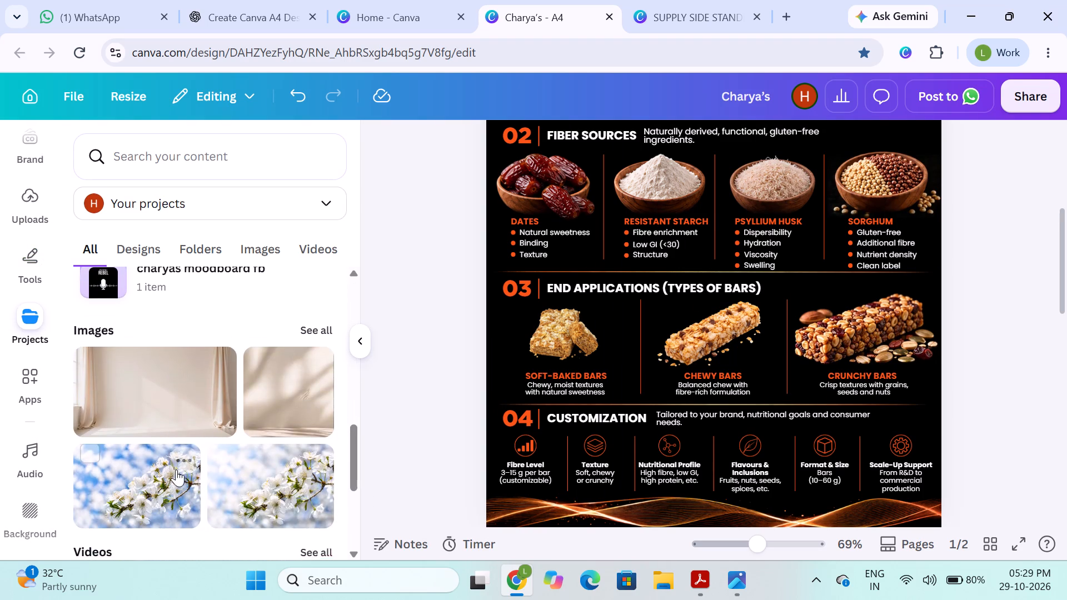
scroll(205, 414, "down", 3)
scroll(295, 329, "up", 1)
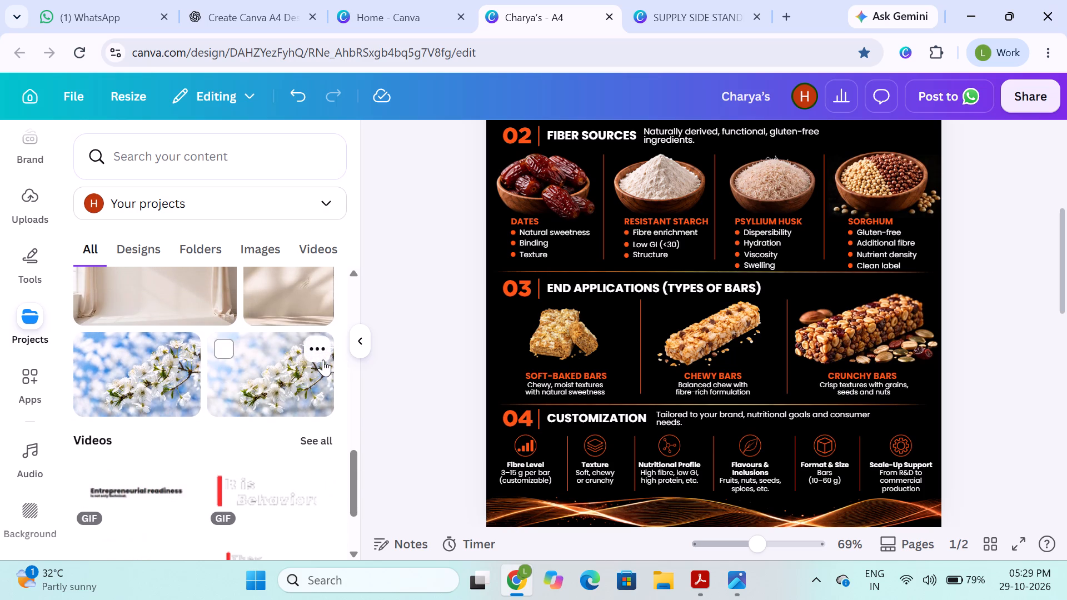
left_click(317, 350)
left_click(383, 525)
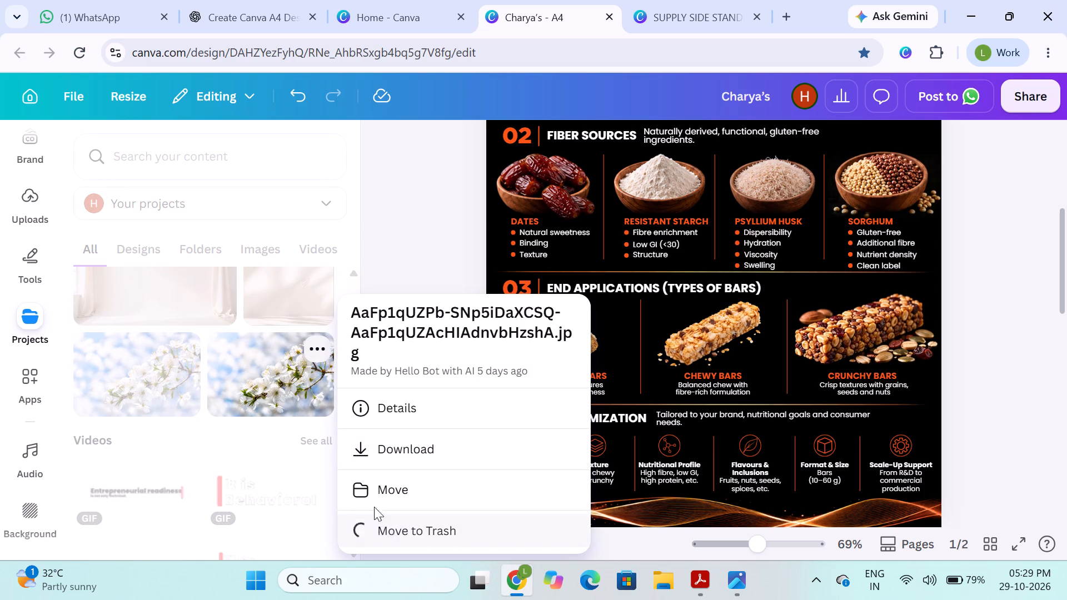
scroll(286, 378, "up", 1)
left_click(316, 374)
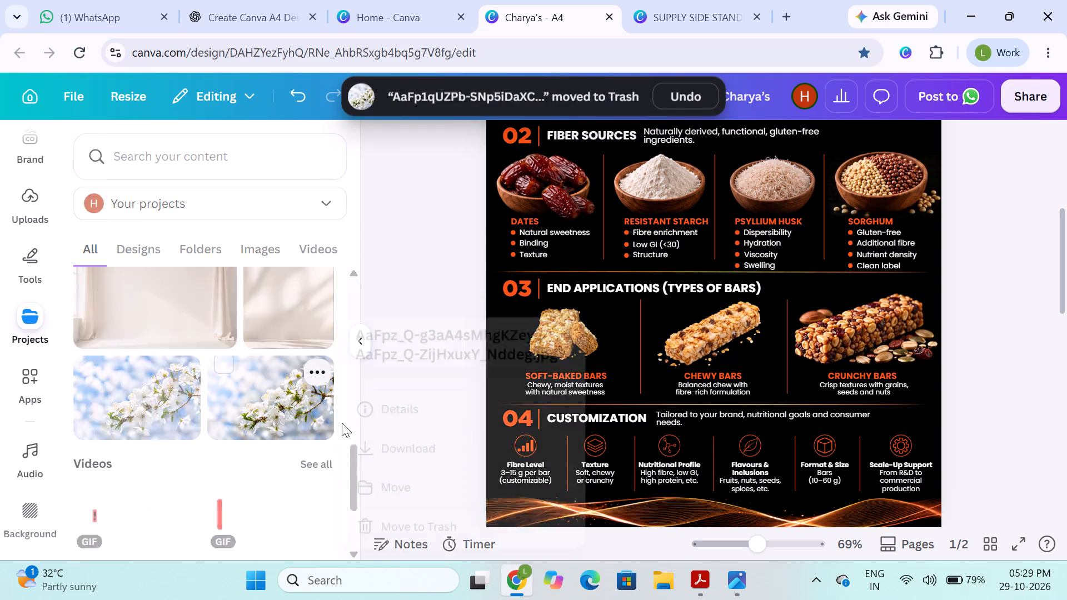
left_click(401, 524)
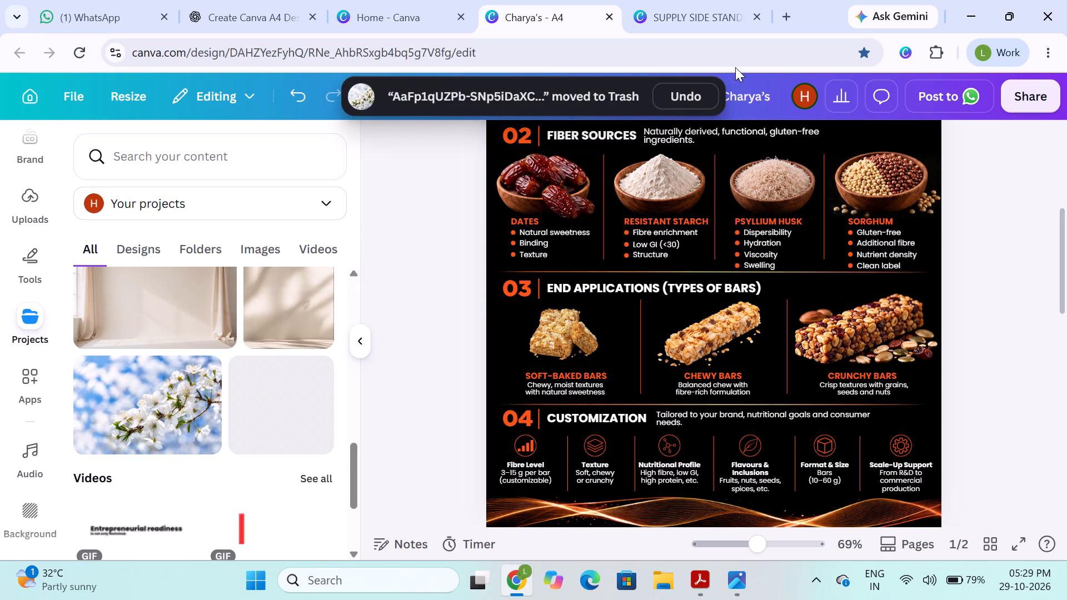
Move the white petals, the remaining white blossom and the beige shadowed wall images from the projects to the Trash.
left_click(317, 370)
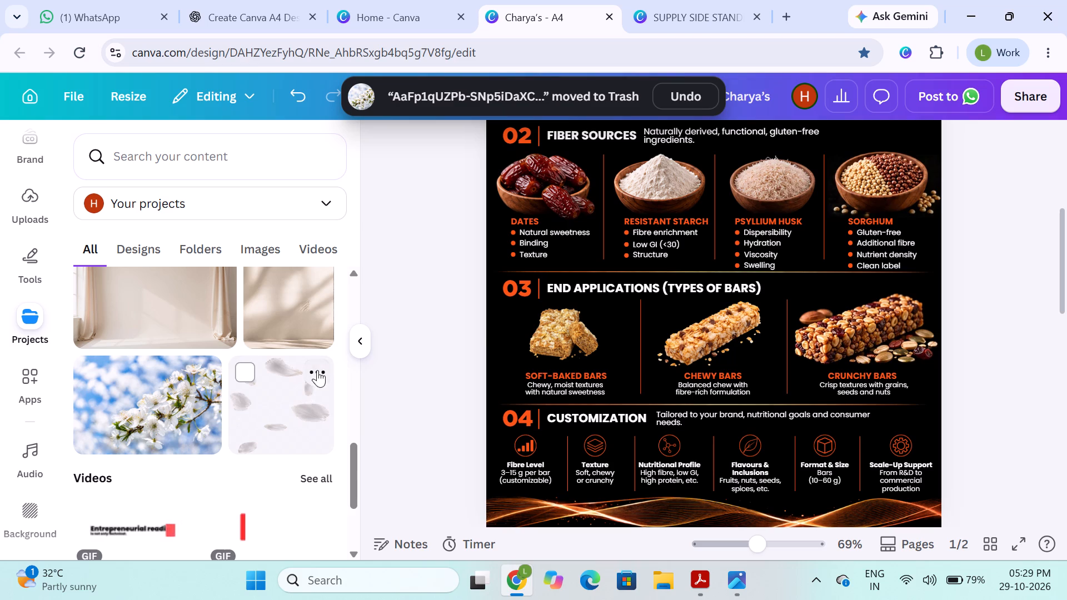
left_click(365, 529)
scroll(216, 393, "up", 1)
left_click(211, 387)
left_click(293, 523)
scroll(253, 318, "up", 1)
left_click(319, 333)
left_click(336, 522)
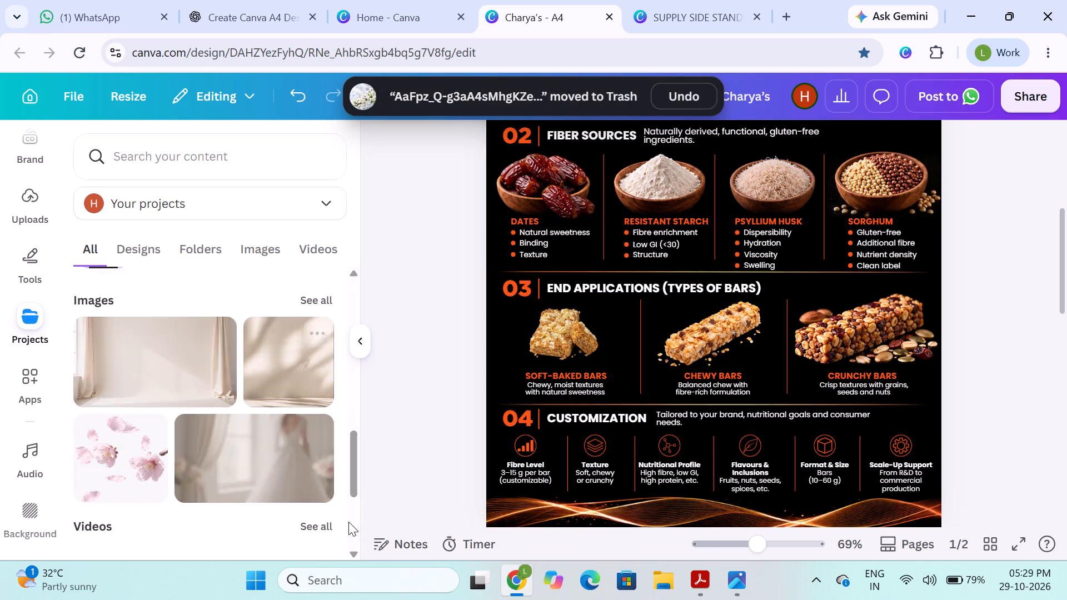
left_click(321, 337)
left_click(372, 530)
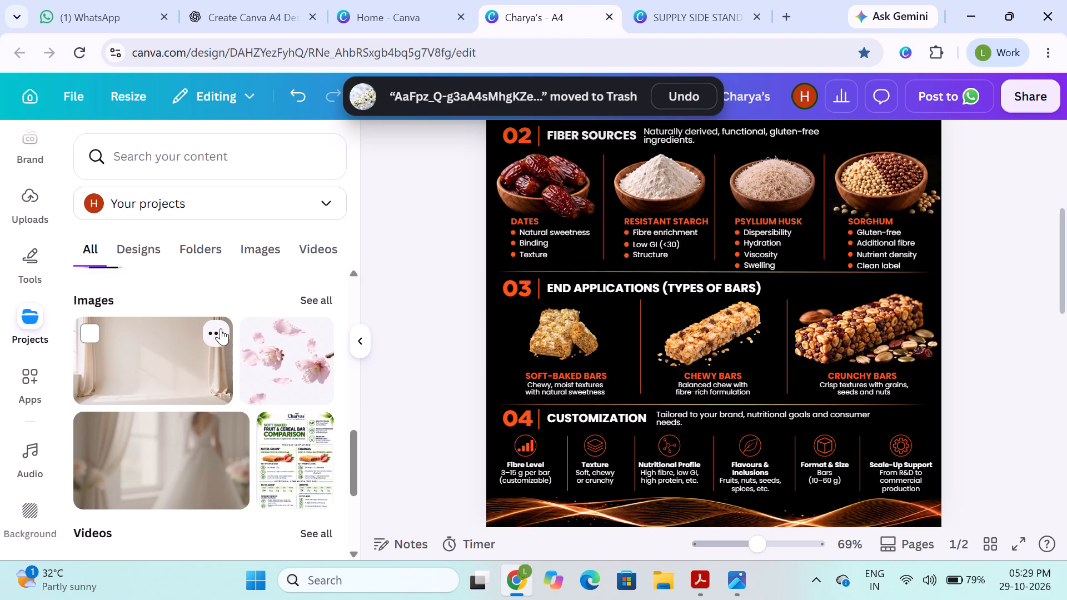
Move the beige curtain room, blurred white dress and pink blossom images from the projects to the Trash.
left_click(209, 330)
left_click(266, 515)
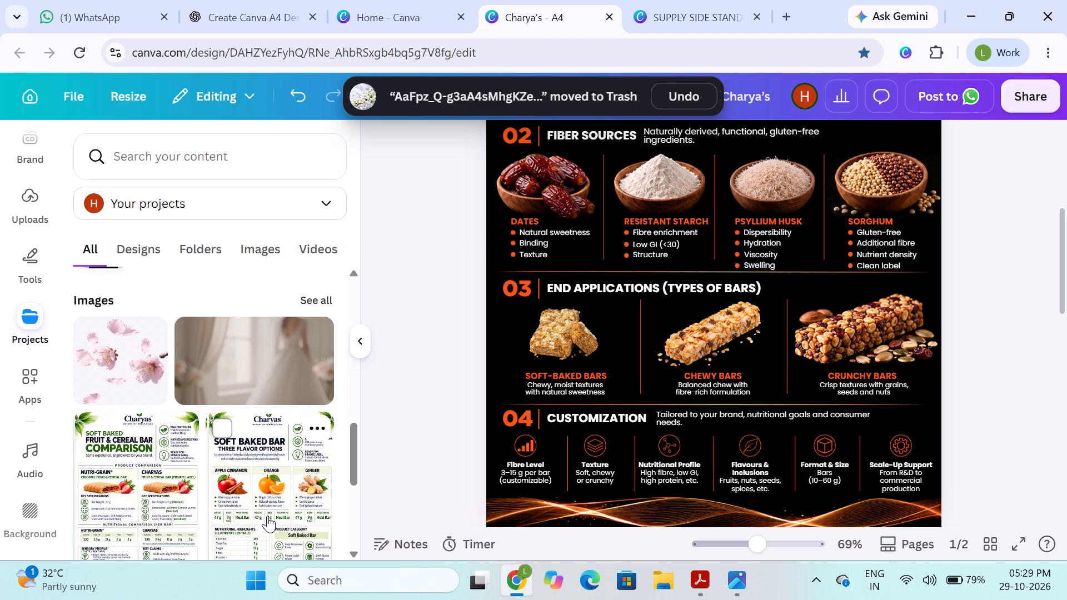
left_click(321, 337)
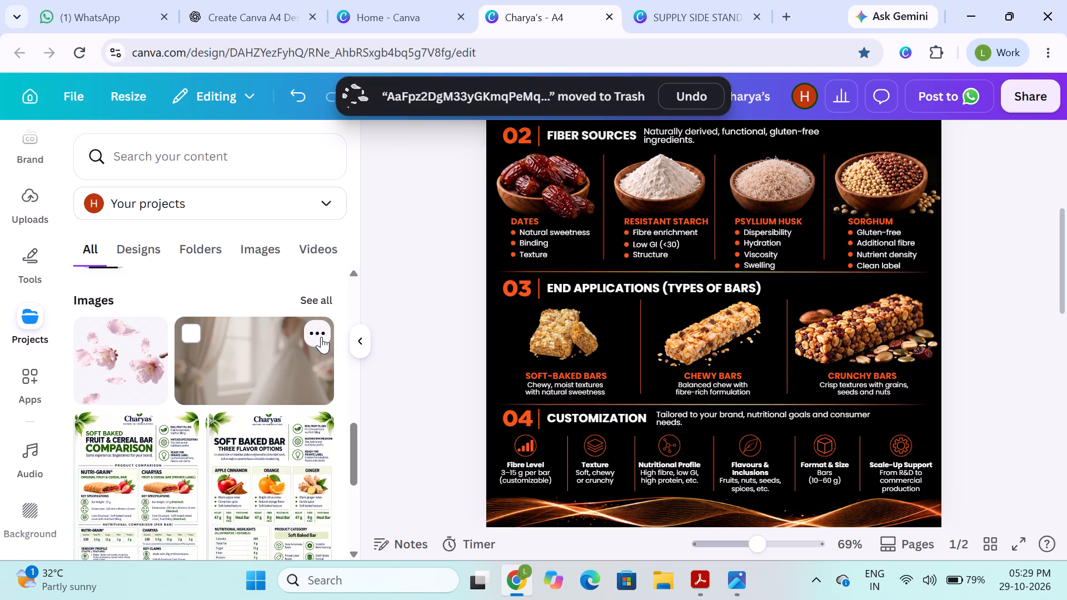
left_click(386, 537)
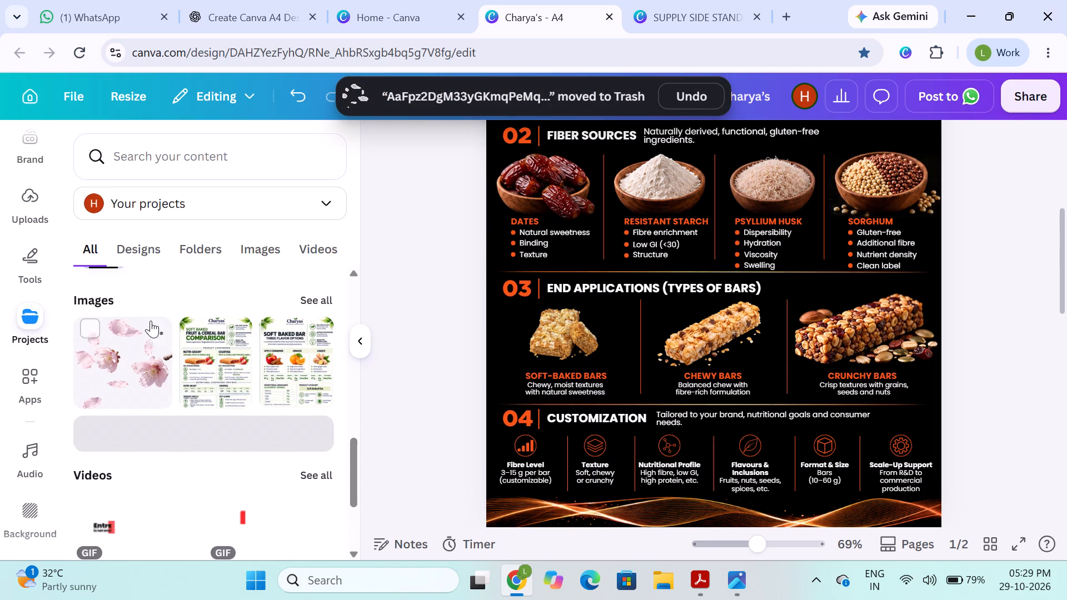
left_click(155, 329)
left_click(227, 524)
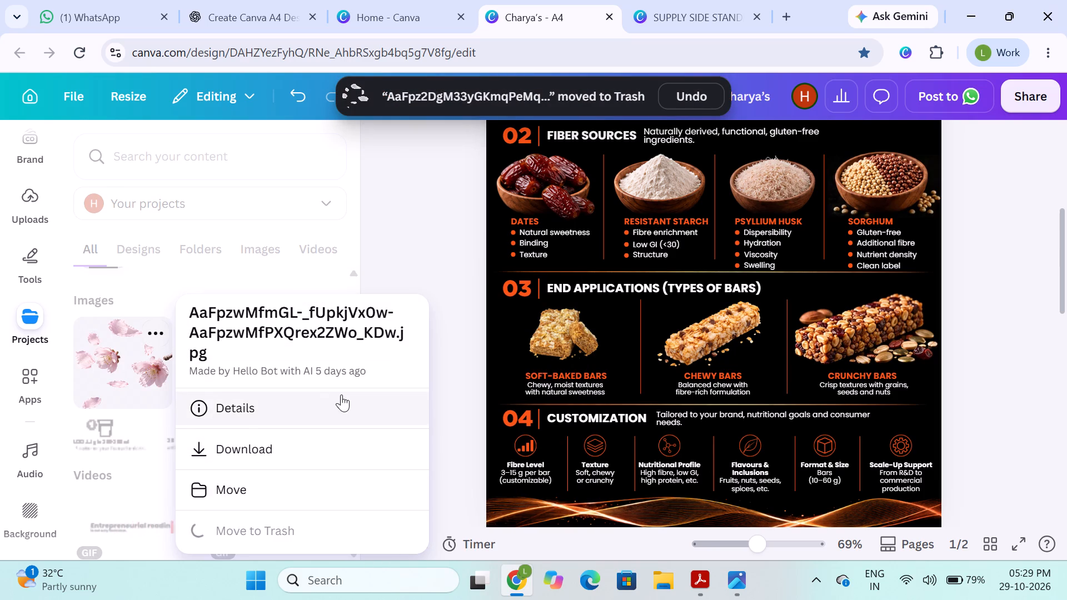
left_click(406, 367)
From the saved project images, add the psyllium husk, white powder and dates bowl photos to the flyer page.
scroll(219, 359, "down", 3)
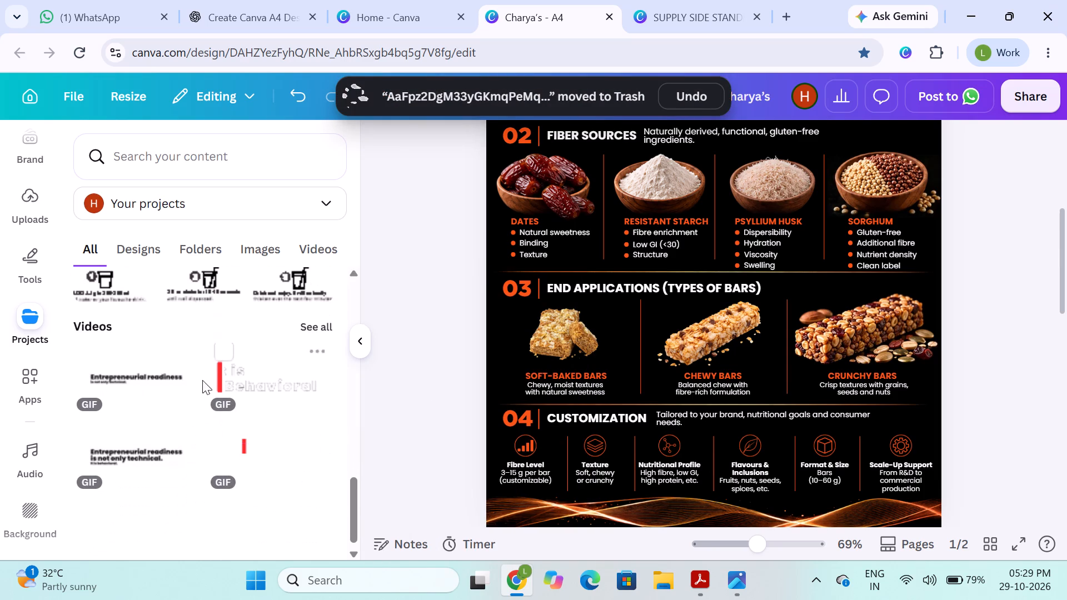
scroll(200, 391, "down", 2)
scroll(161, 346, "up", 4)
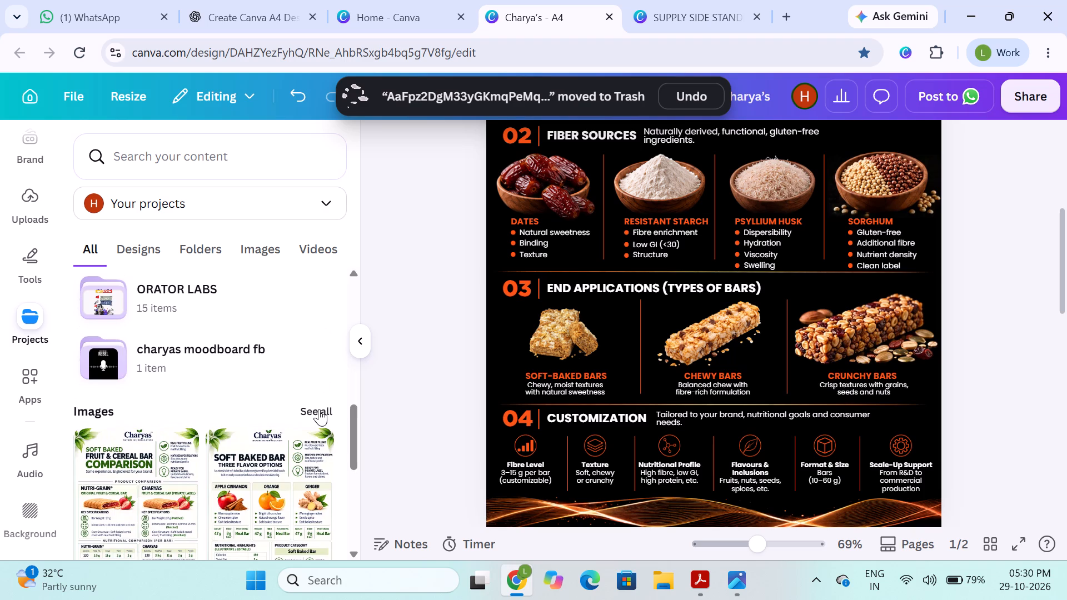
left_click(319, 409)
scroll(260, 474, "down", 5)
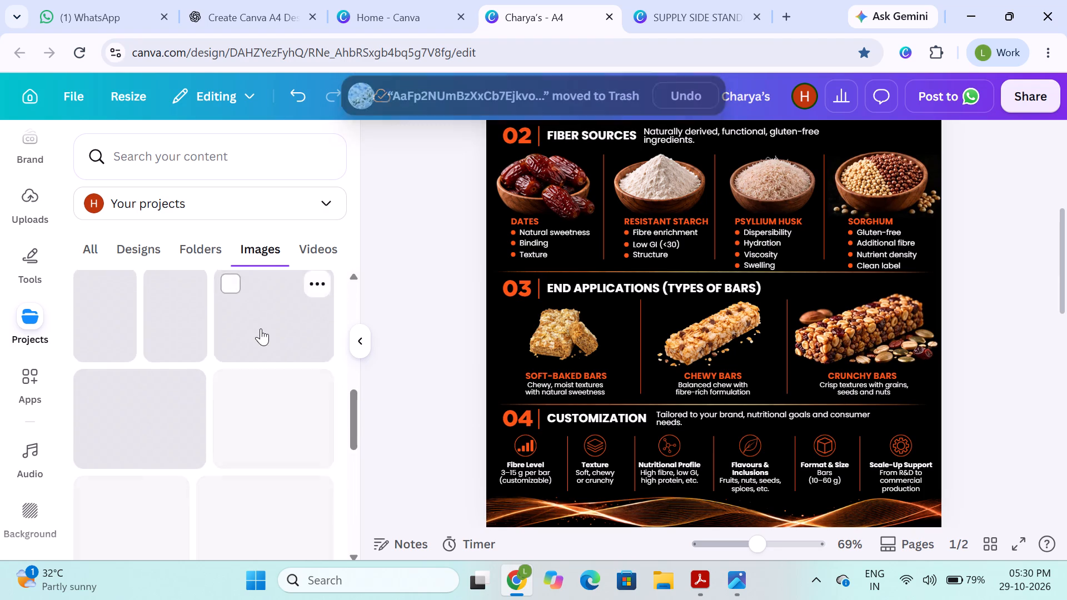
scroll(263, 324, "up", 3)
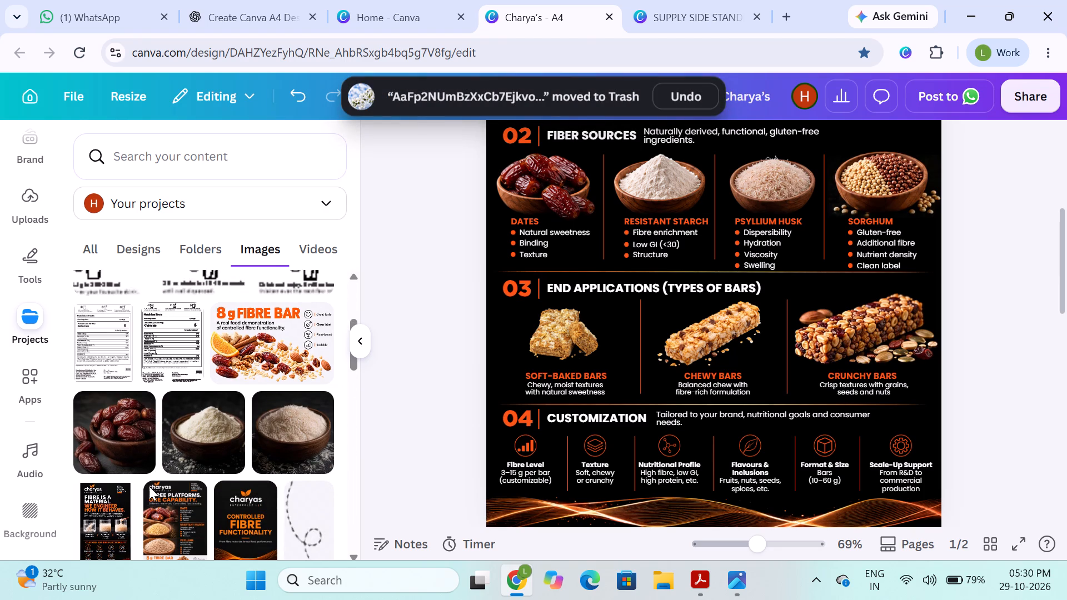
scroll(186, 419, "down", 1)
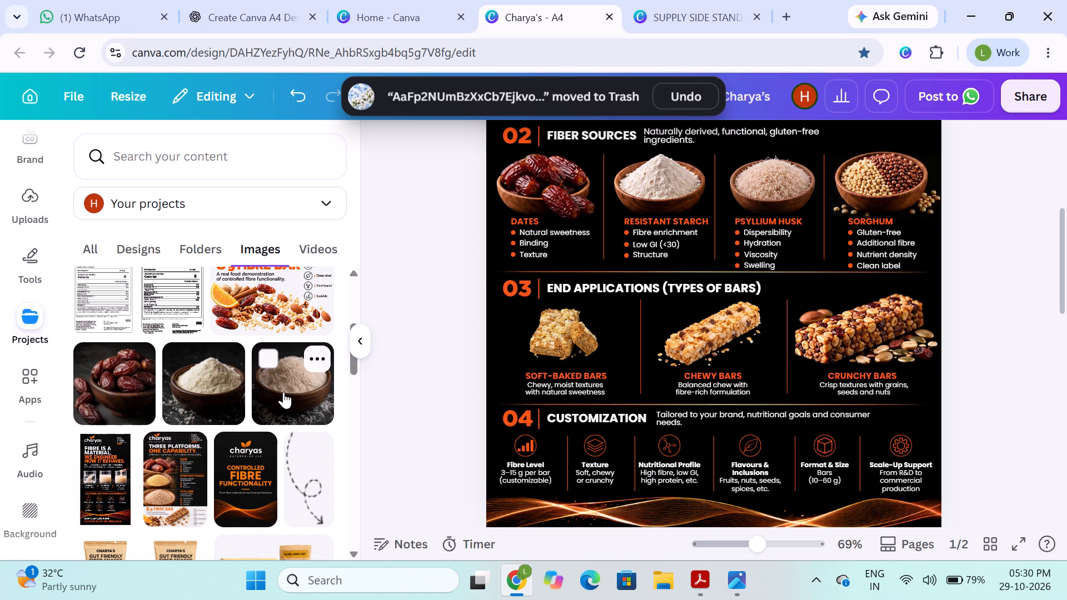
left_click(283, 392)
left_click(225, 392)
left_click(133, 390)
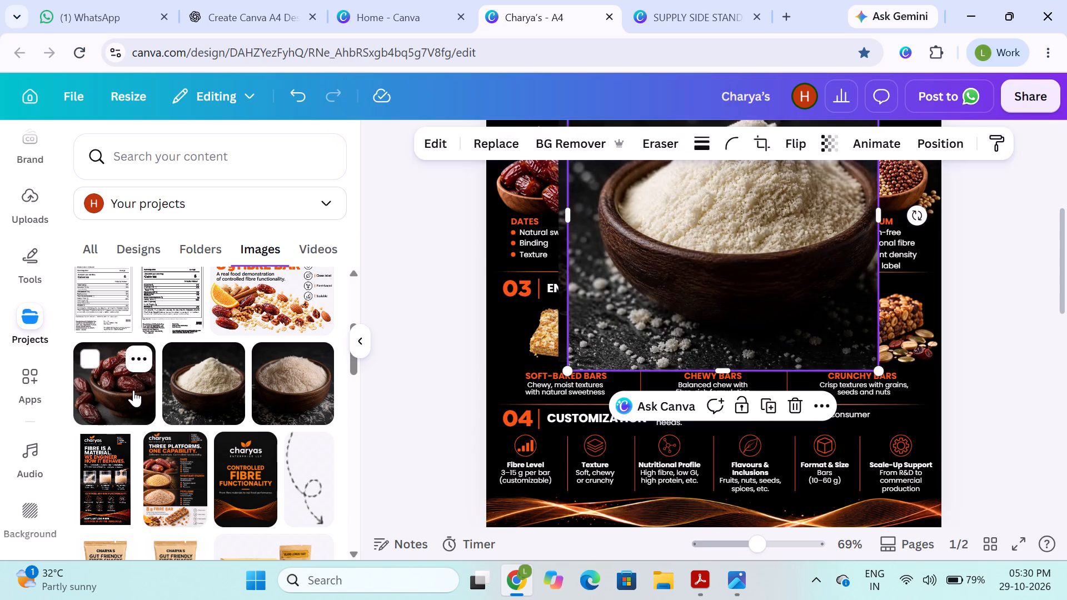
Delete the added large dates bowl photo from the page.
scroll(715, 280, "left", 1)
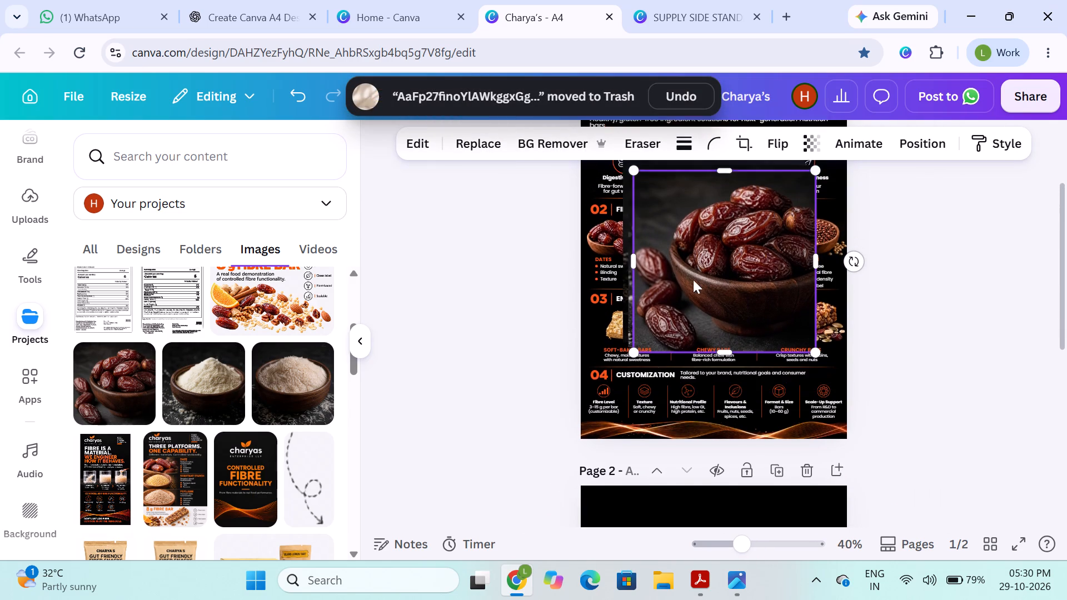
scroll(693, 279, "left", 1)
left_click(495, 289)
left_click(720, 252)
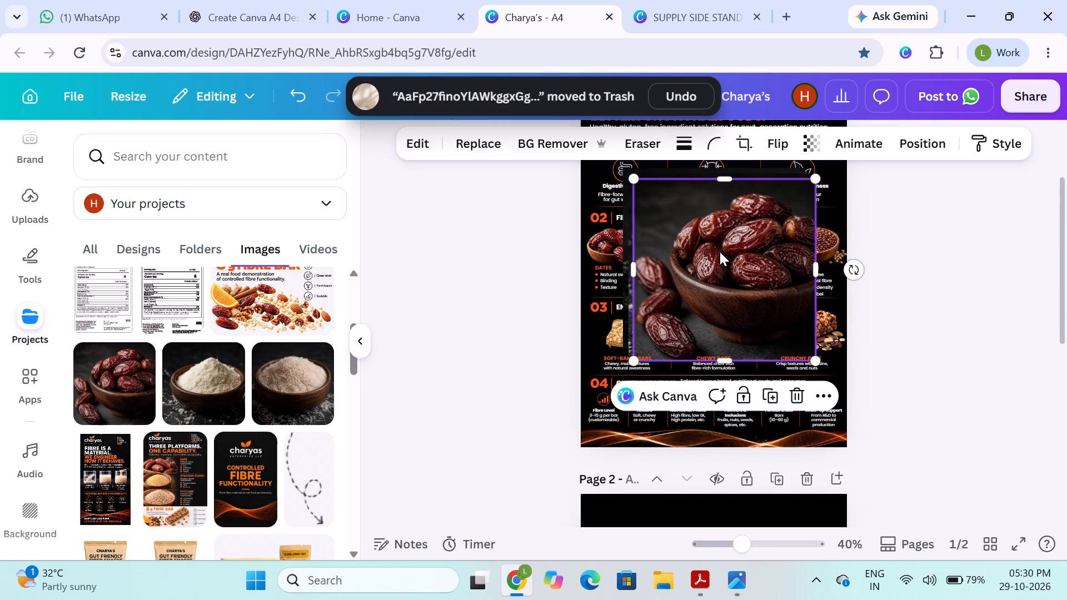
left_click_drag(826, 285, 820, 283)
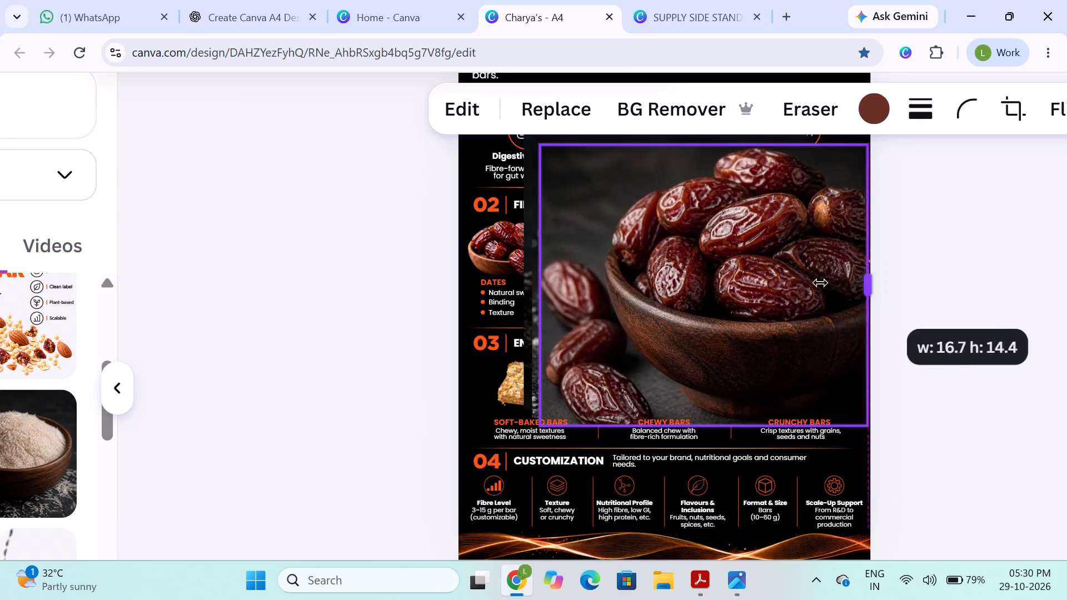
left_click_drag(820, 283, 796, 287)
key("BackSpace")
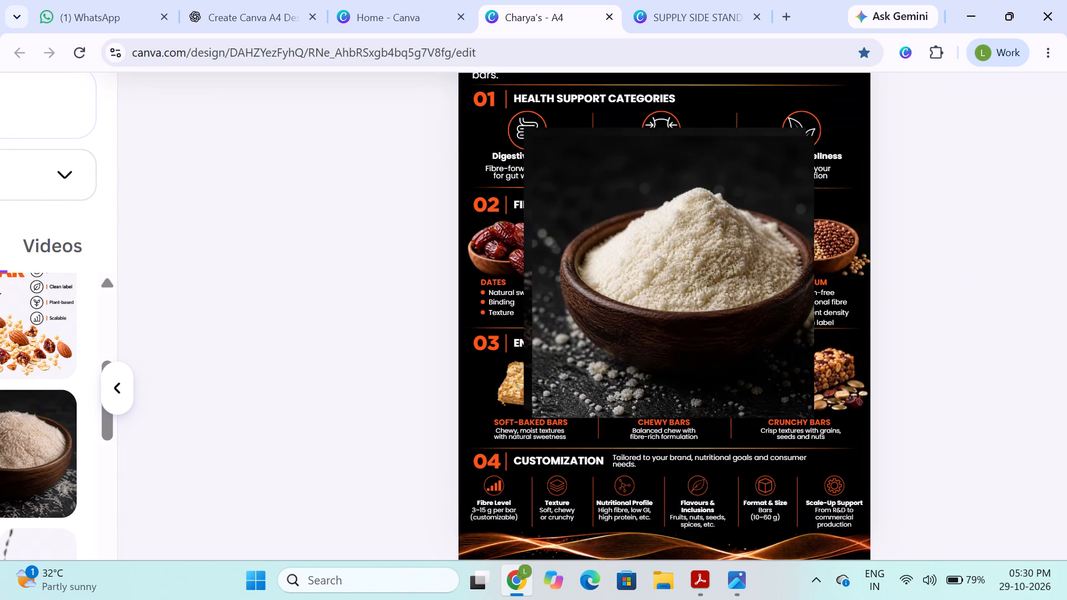
Shrink the added white powder bowl photo and move it over the soft-baked bars picture, clear of the husk bowl.
left_click(626, 282)
left_click_drag(814, 137, 725, 262)
left_click_drag(657, 313, 595, 356)
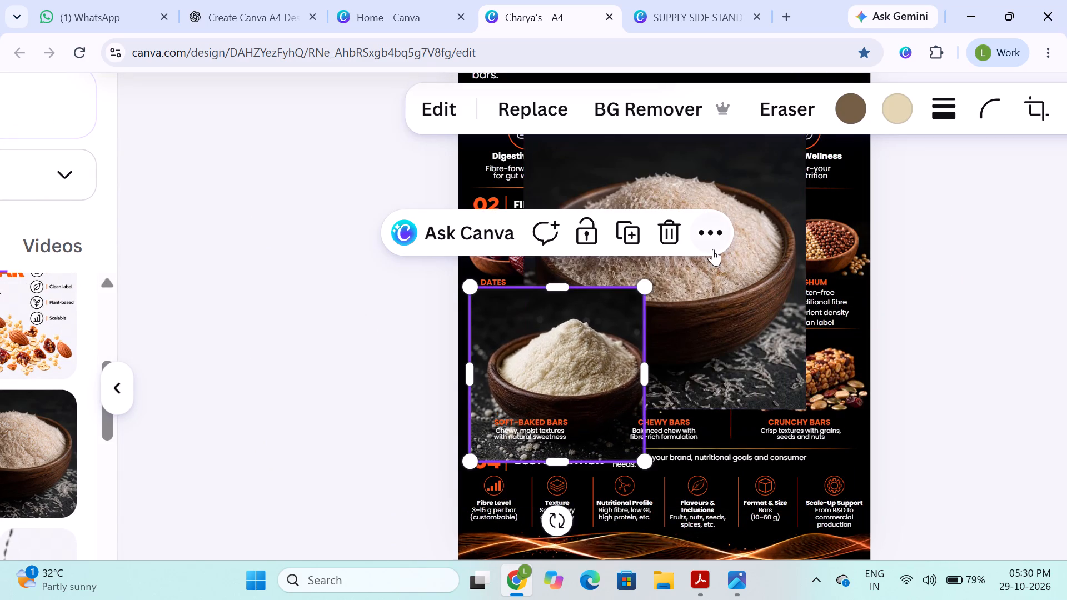
left_click(713, 249)
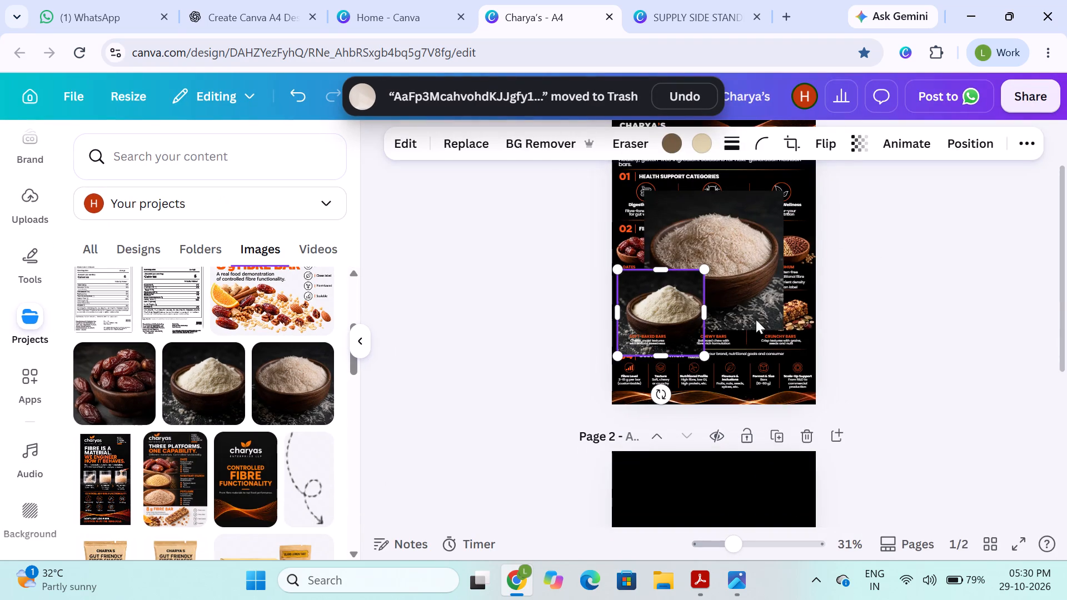
left_click(928, 285)
Remove the backgrounds from the added husk bowl and white powder bowl photos.
left_click(752, 271)
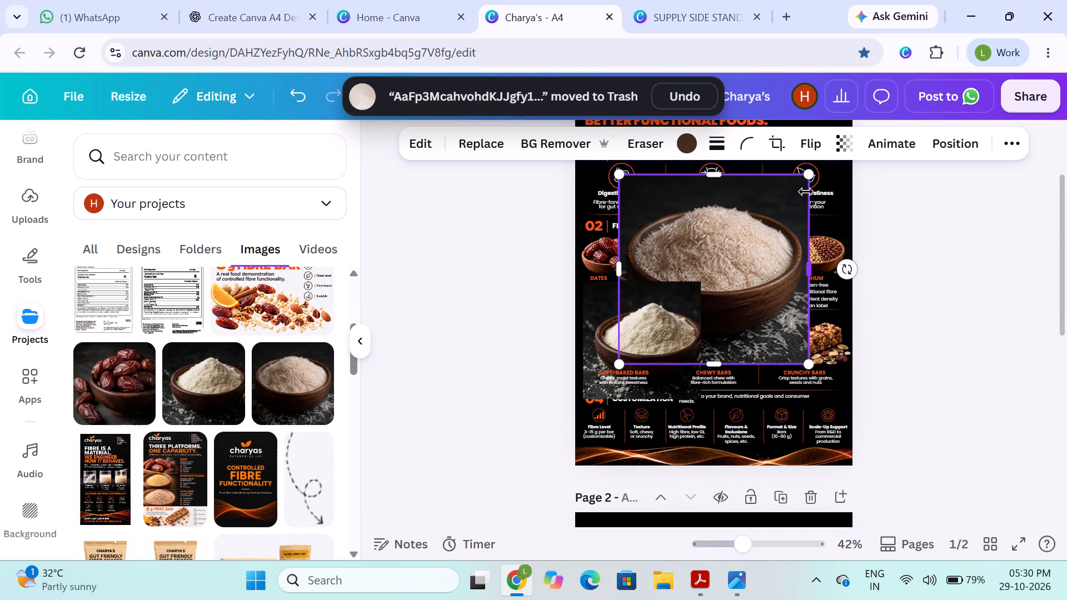
left_click(547, 148)
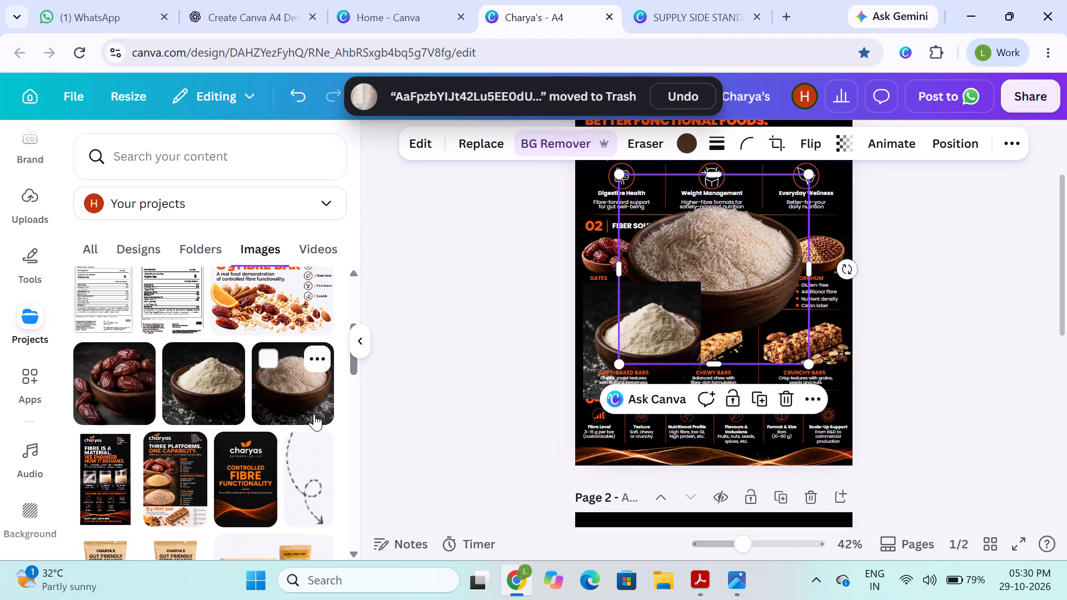
left_click(652, 324)
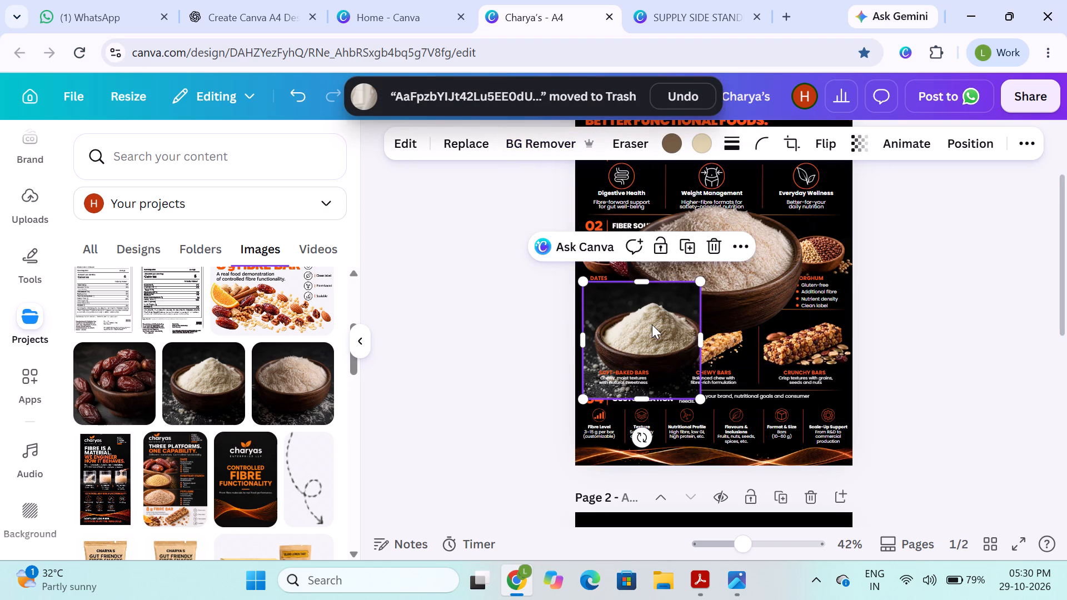
left_click(552, 138)
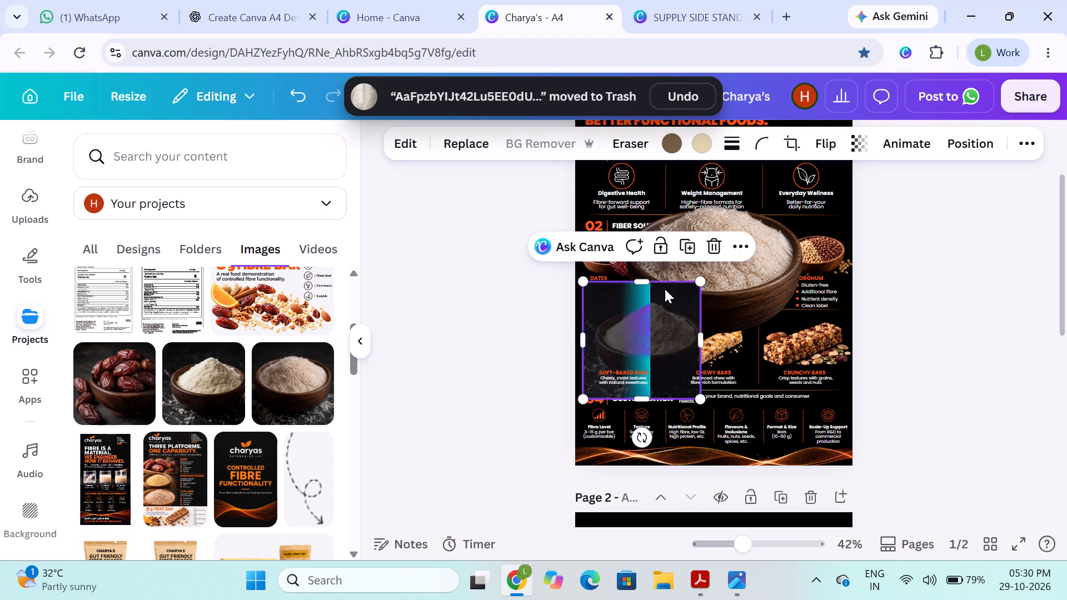
Shrink the added husk bowl, move it over the crunchy bars picture, and crop the empty margins on all four sides.
left_click(755, 264)
left_click_drag(808, 177, 751, 265)
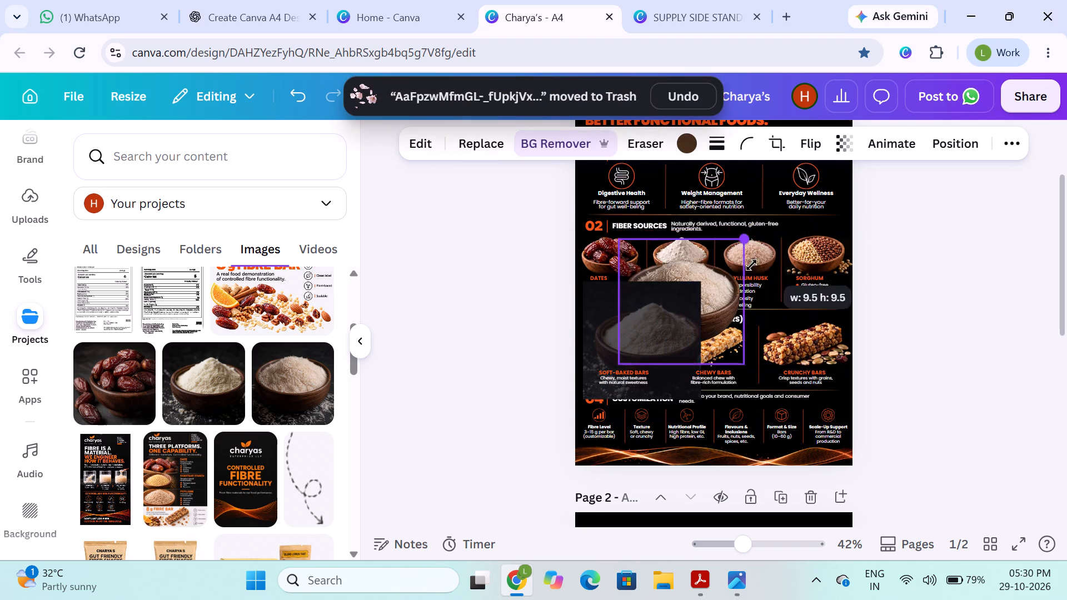
left_click_drag(751, 265, 749, 269)
left_click_drag(705, 306, 754, 294)
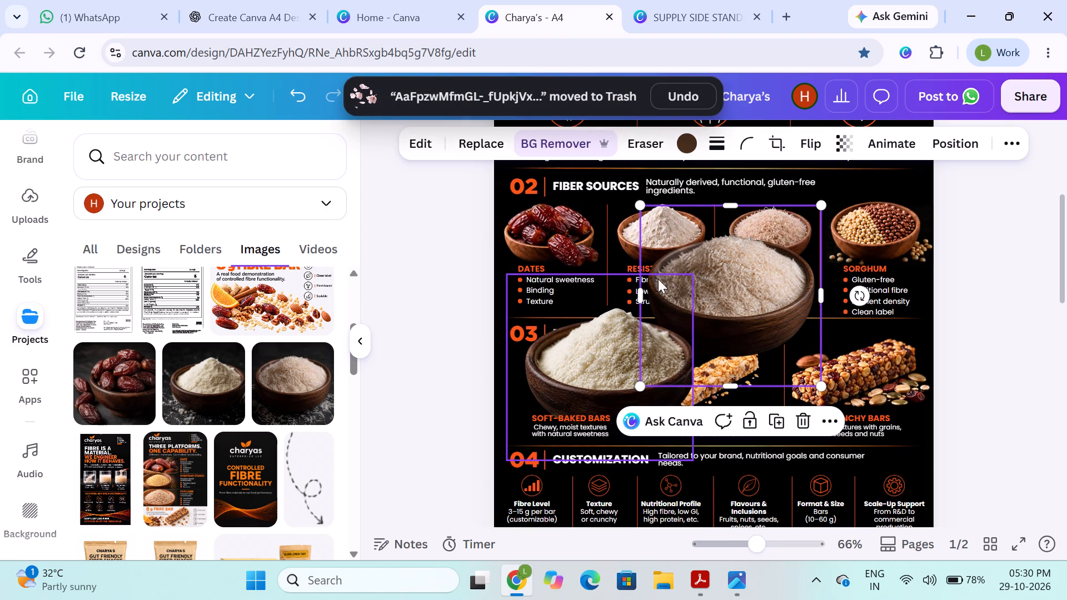
left_click_drag(737, 294, 754, 345)
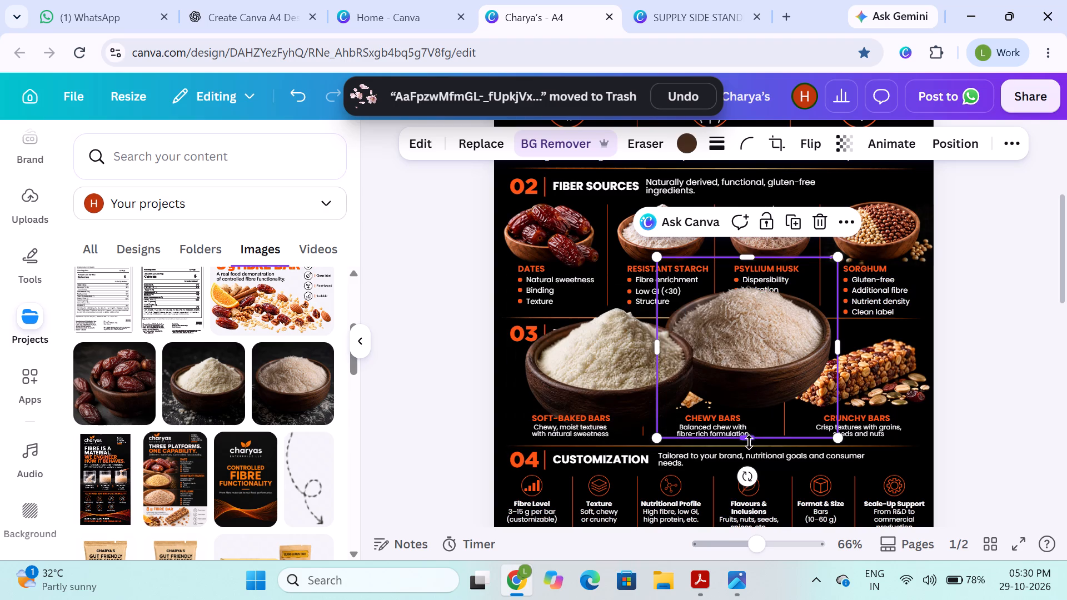
left_click_drag(749, 442, 743, 418)
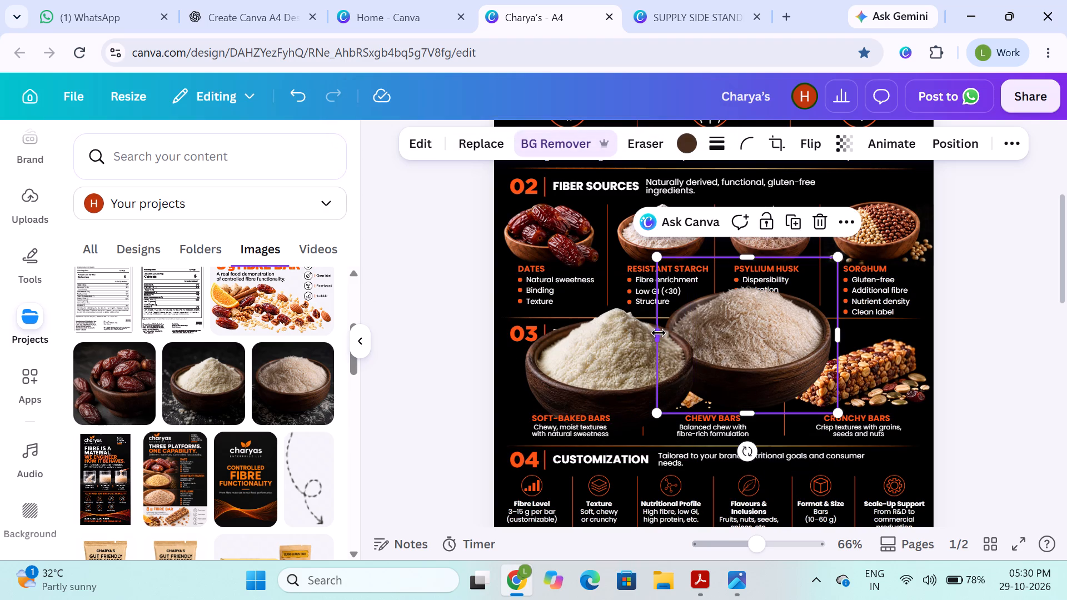
left_click_drag(729, 323, 804, 322)
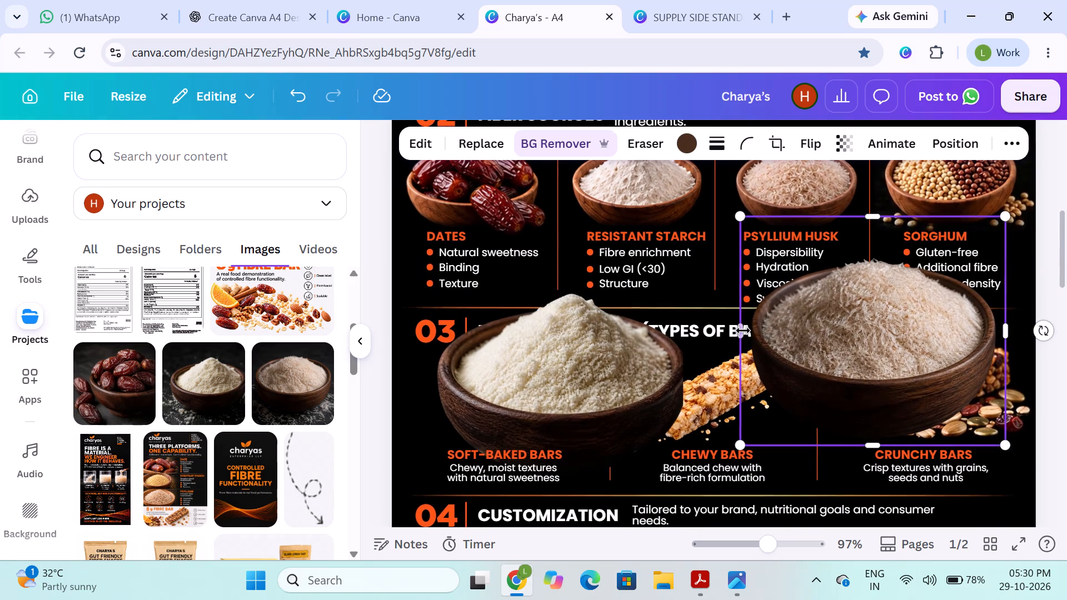
left_click_drag(739, 330, 746, 330)
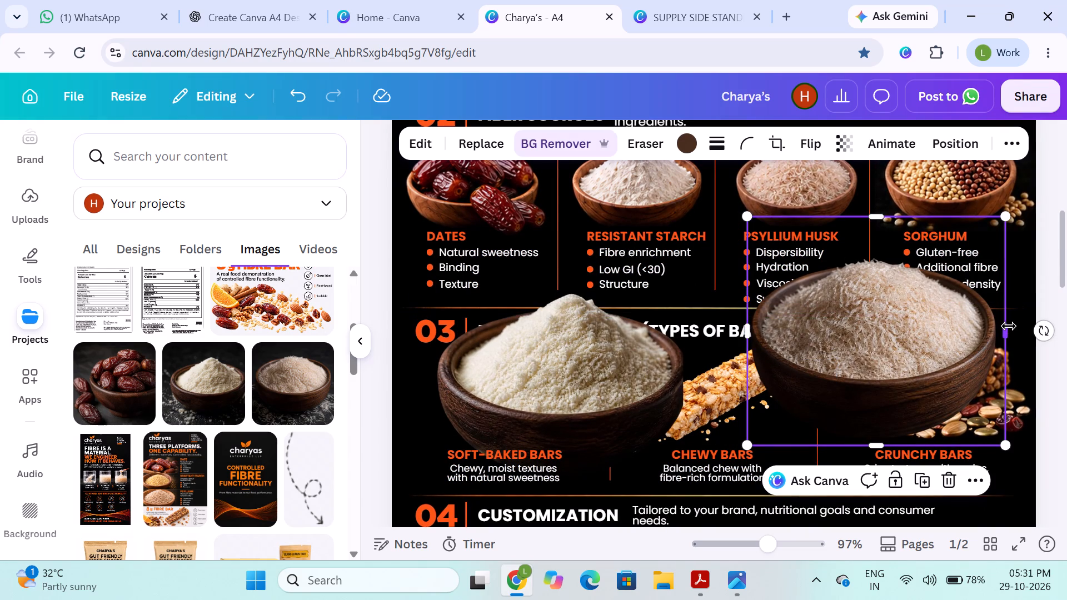
left_click_drag(1009, 326, 1004, 326)
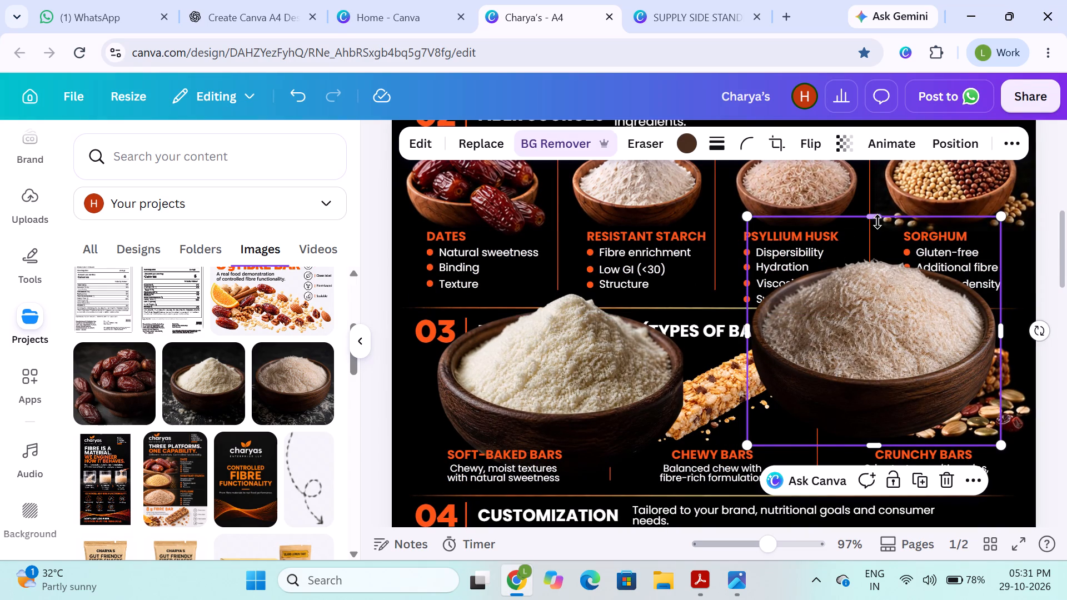
left_click_drag(877, 222, 874, 262)
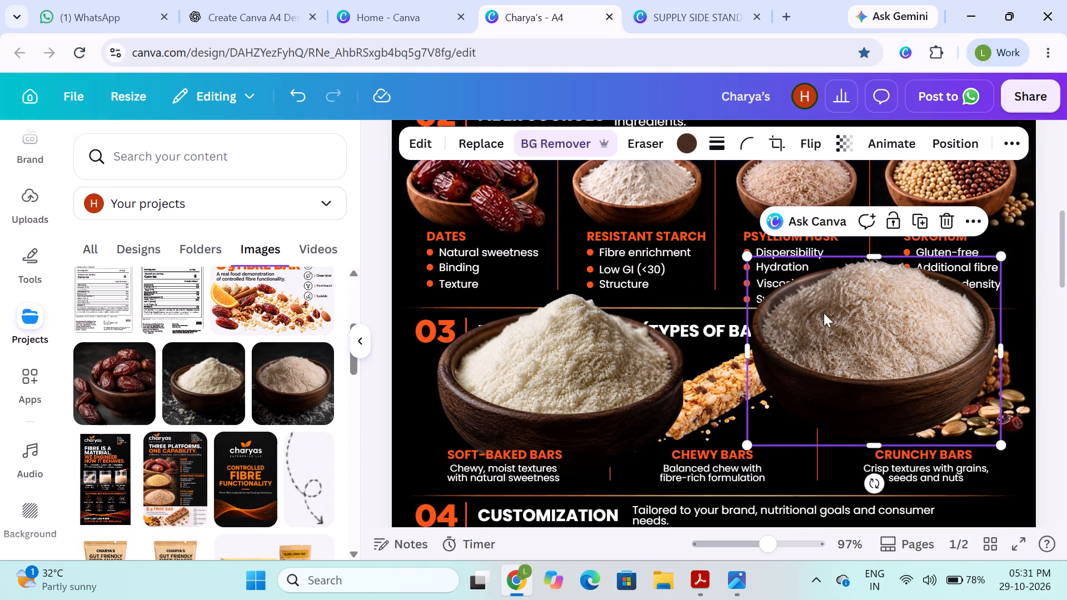
Replace the PSYLLIUM HUSK picture in FIBER SOURCES with the cut-out husk bowl, scaled down to fit above its heading.
scroll(735, 188, "up", 1)
left_click(772, 193)
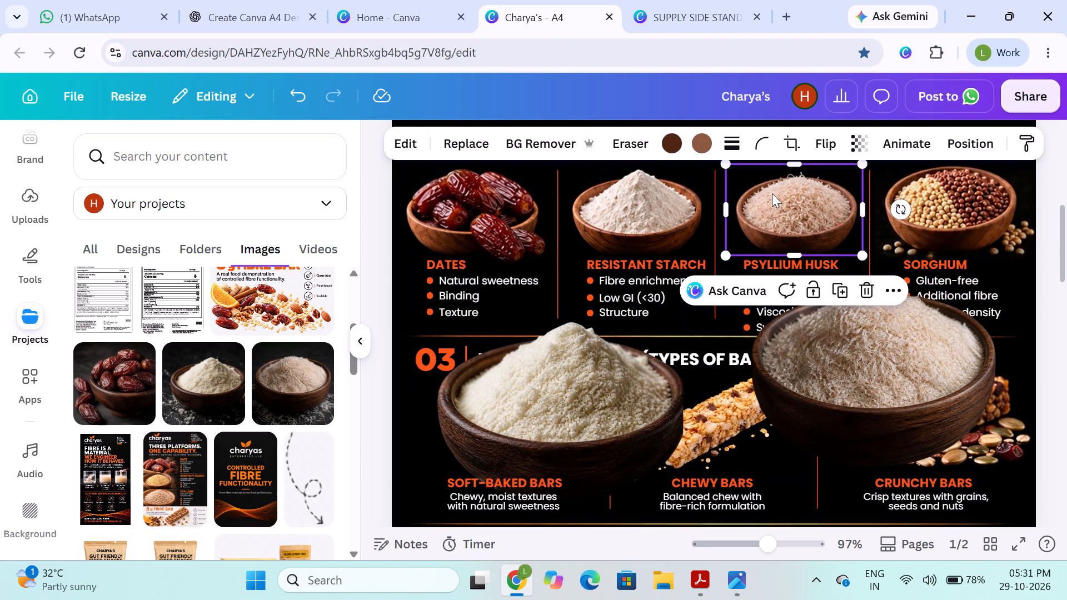
key("Delete")
left_click(857, 354)
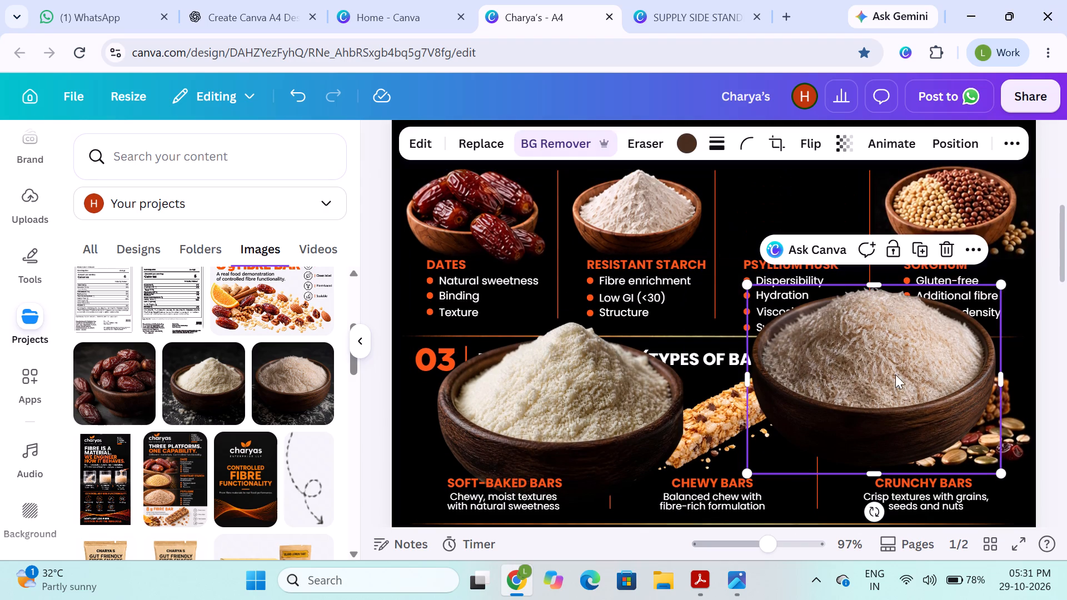
left_click_drag(1004, 283, 923, 389)
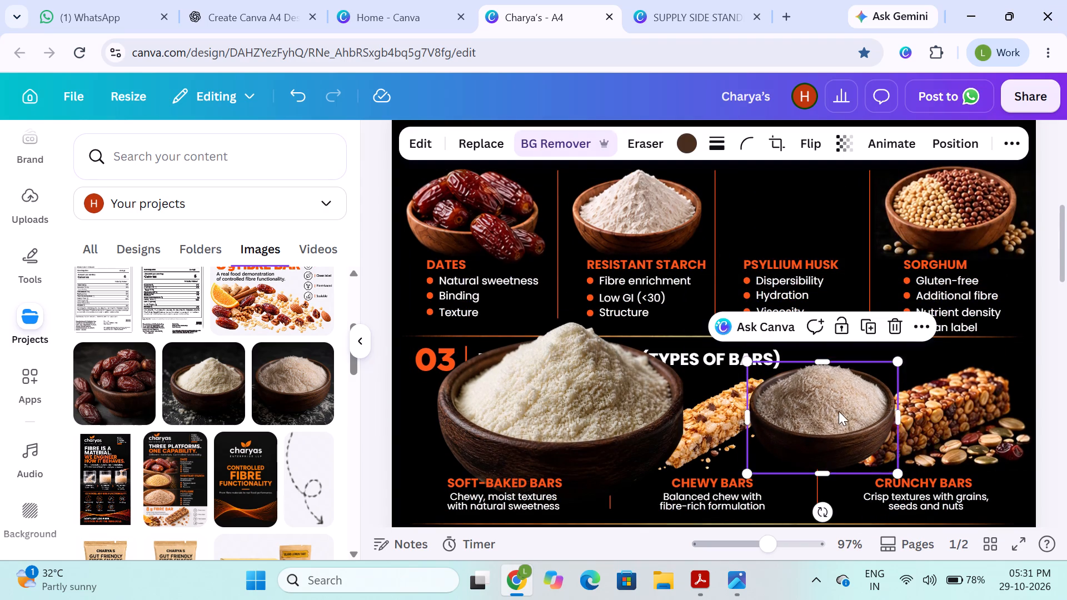
left_click_drag(839, 411, 822, 214)
scroll(822, 214, "up", 1)
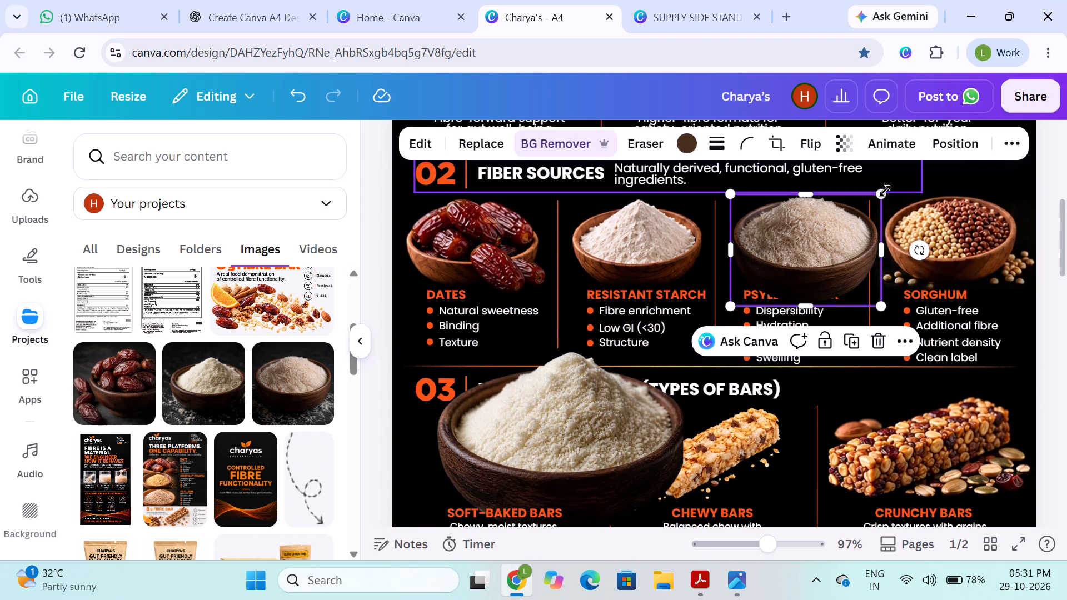
left_click_drag(885, 191, 851, 229)
left_click_drag(816, 253, 827, 230)
Shrink the cut-out white powder bowl, move it up near RESISTANT STARCH, and crop its empty bottom and side margins.
left_click(607, 377)
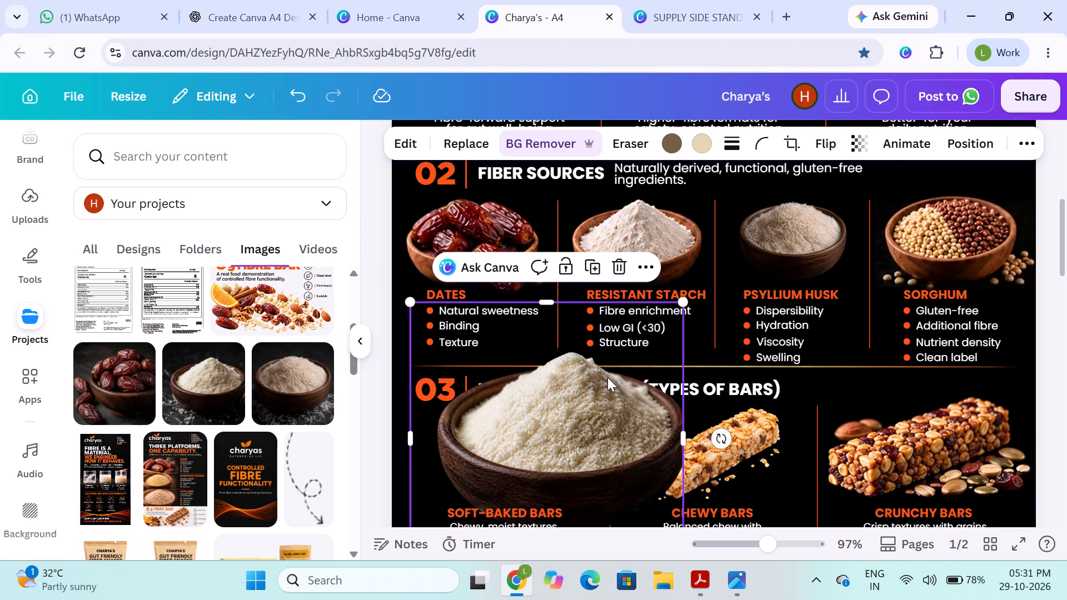
left_click_drag(684, 302, 619, 410)
left_click_drag(538, 452, 616, 321)
left_click_drag(583, 257, 585, 288)
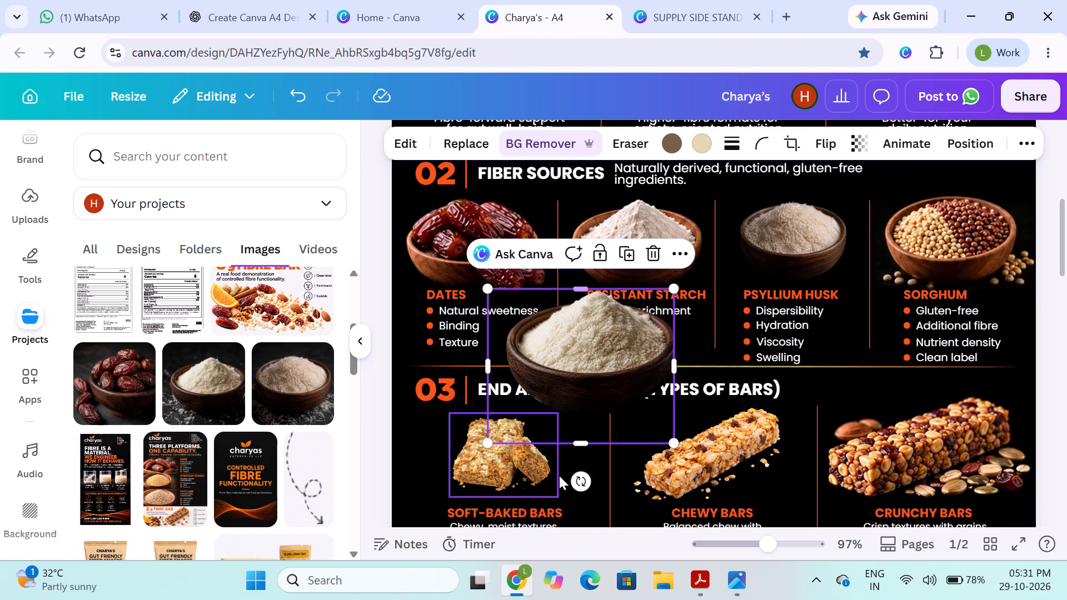
left_click_drag(577, 443, 577, 413)
left_click_drag(490, 349, 507, 349)
Delete the old white powder bowl picture above RESISTANT STARCH in FIBER SOURCES.
left_click(660, 225)
key("BackSpace")
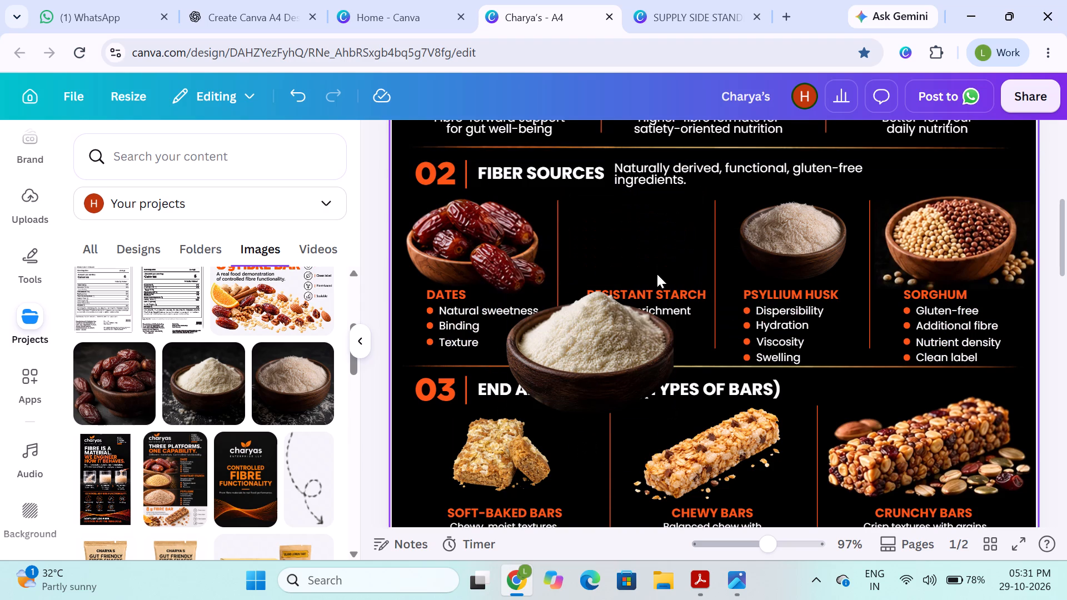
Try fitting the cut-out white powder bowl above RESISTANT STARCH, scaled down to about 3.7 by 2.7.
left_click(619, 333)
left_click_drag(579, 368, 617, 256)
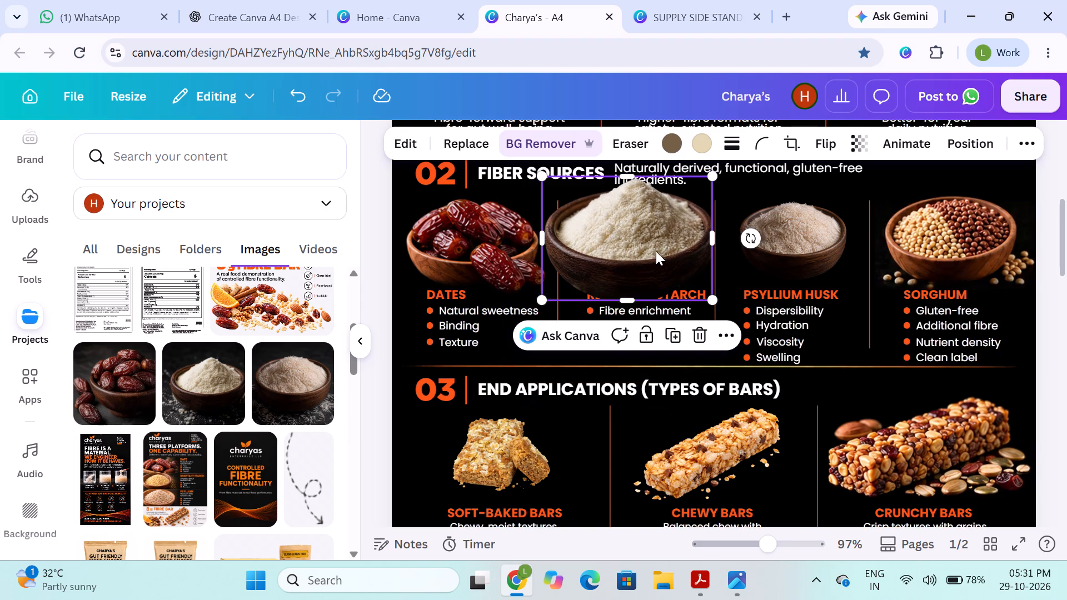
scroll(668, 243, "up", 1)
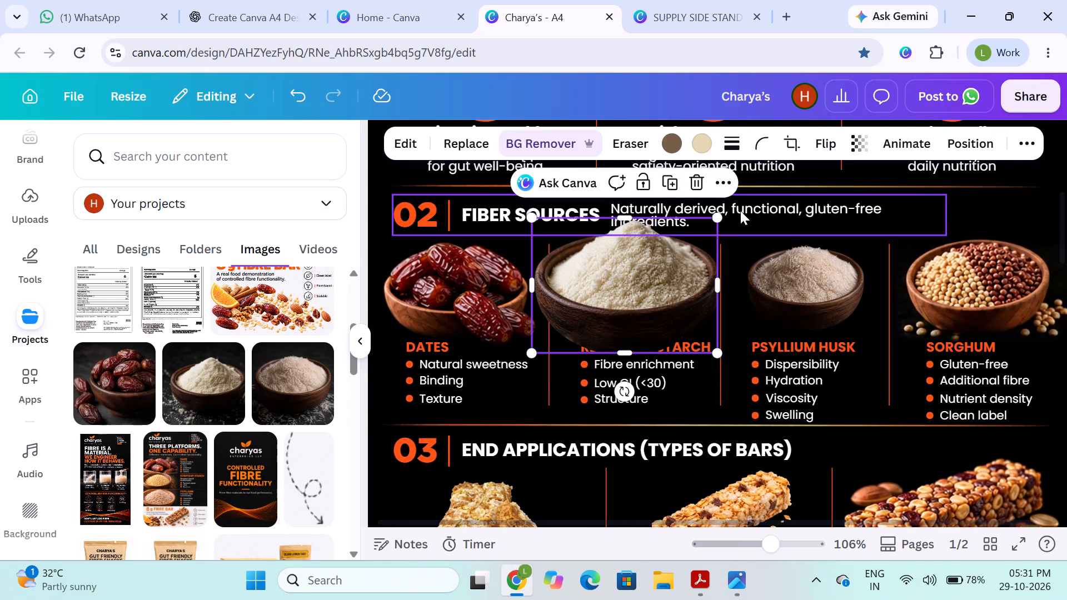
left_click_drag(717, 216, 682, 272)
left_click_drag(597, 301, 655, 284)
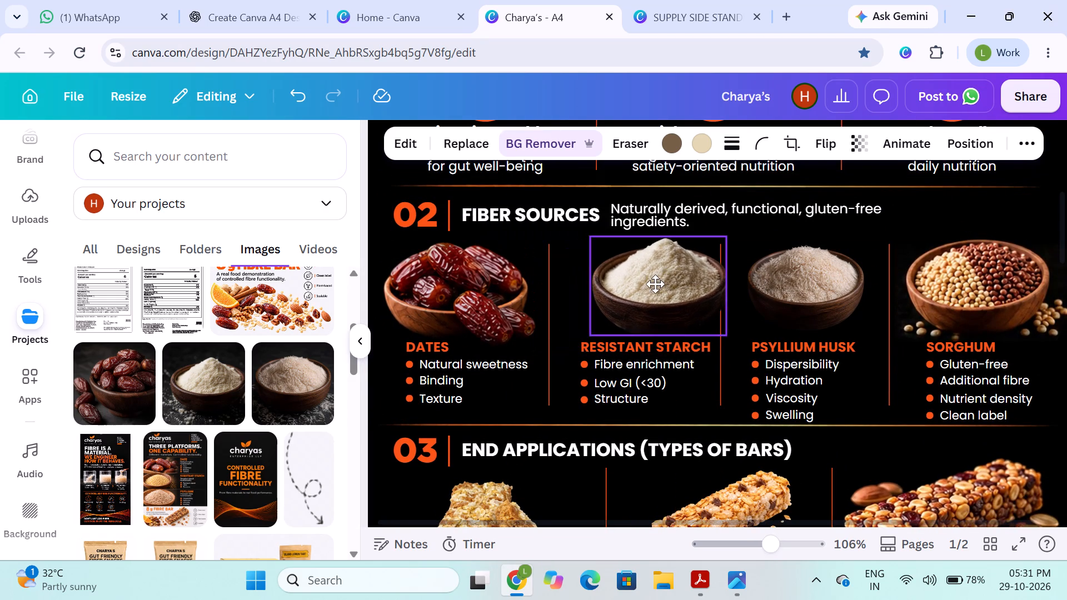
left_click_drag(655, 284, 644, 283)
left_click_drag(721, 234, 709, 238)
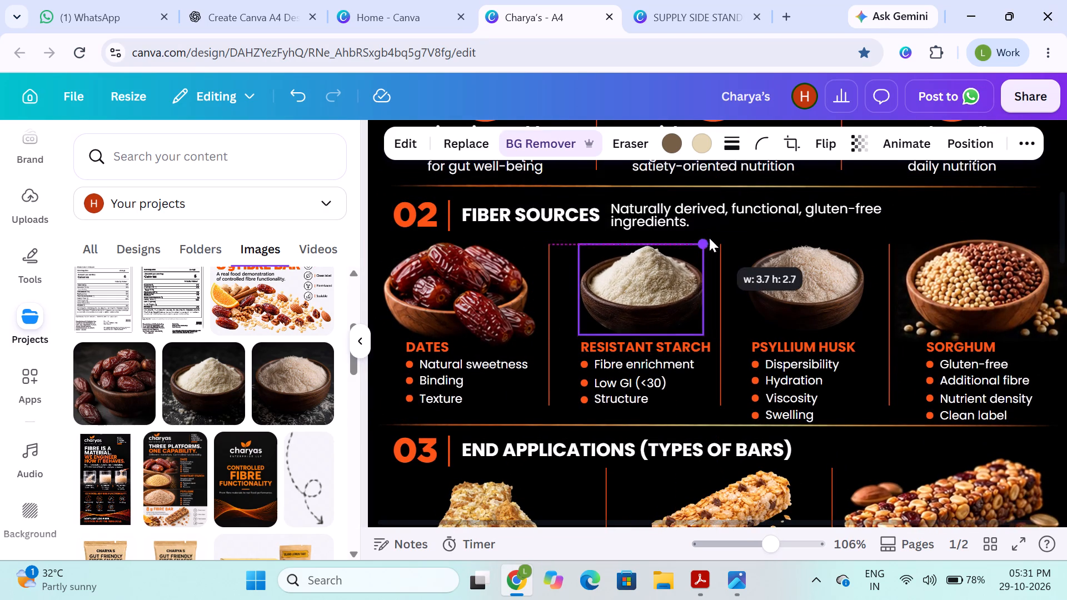
Replace the cut-out white powder bowl with the RESISTANT STARCH bowl picture copied from the SUPPLY SIDE STANDEE 2026 design.
key("BackSpace")
left_click(646, 15)
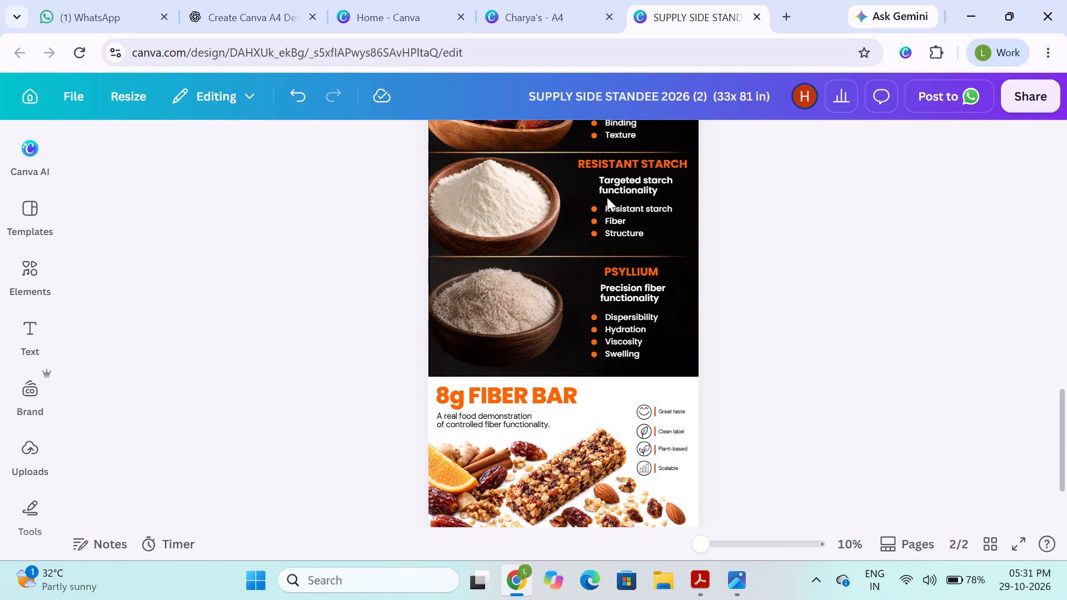
left_click(527, 204)
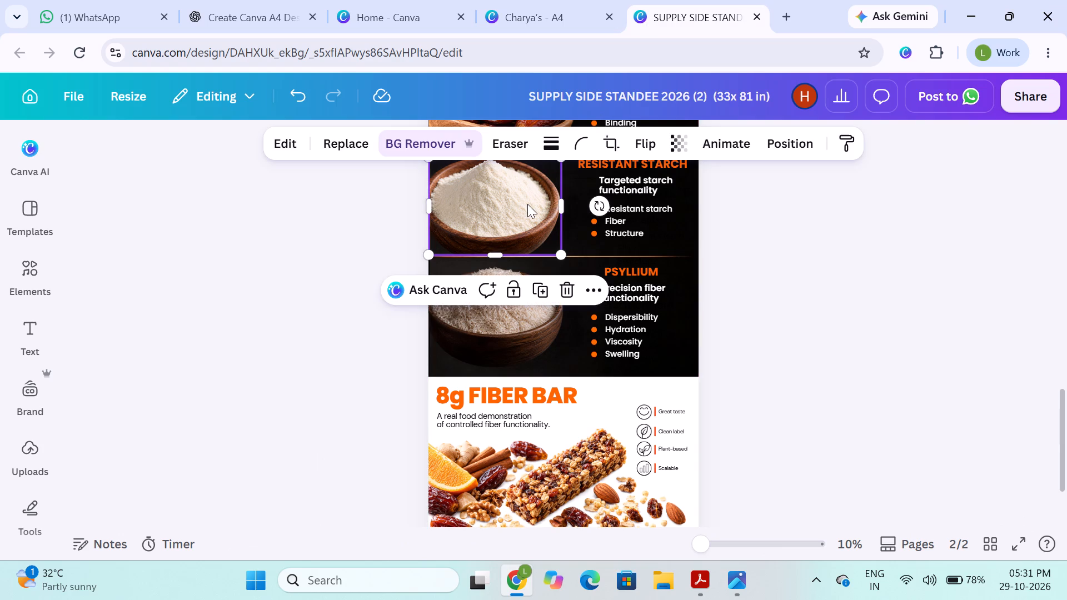
key("ctrl+c")
left_click(544, 1)
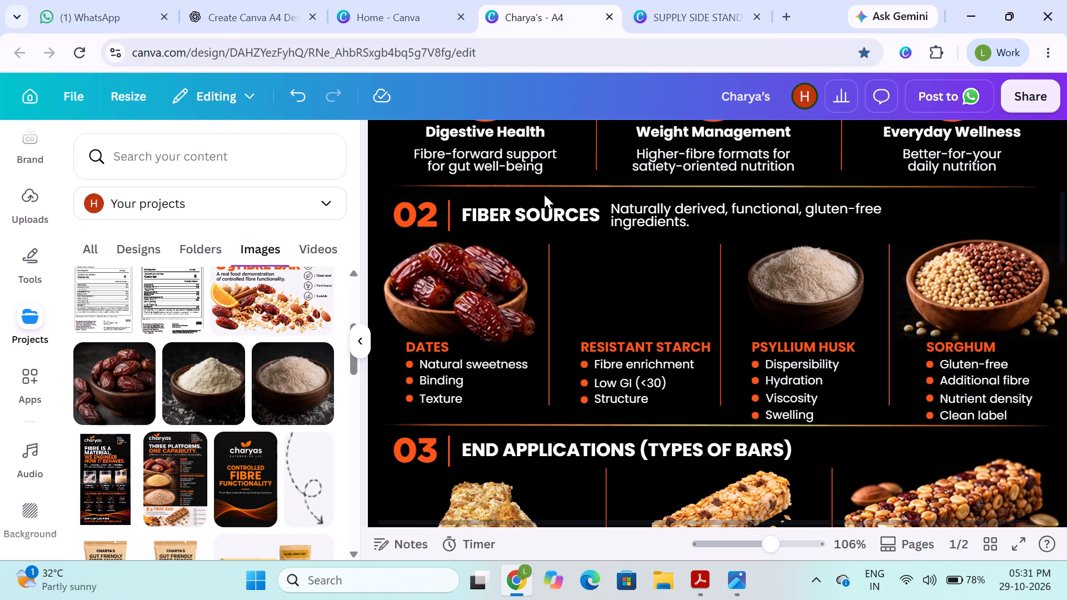
left_click(622, 311)
key("ctrl+v")
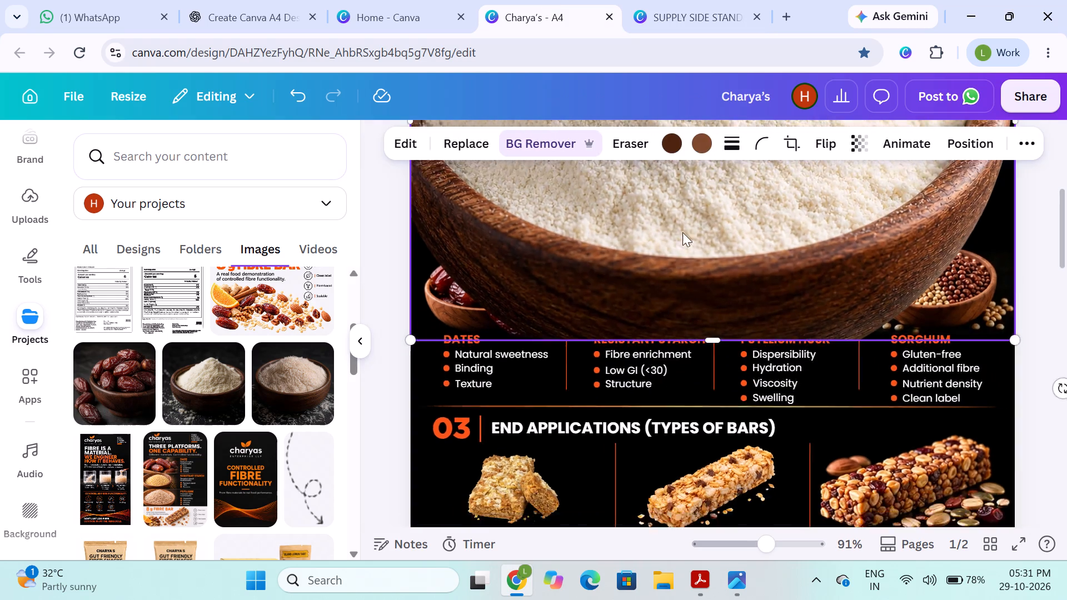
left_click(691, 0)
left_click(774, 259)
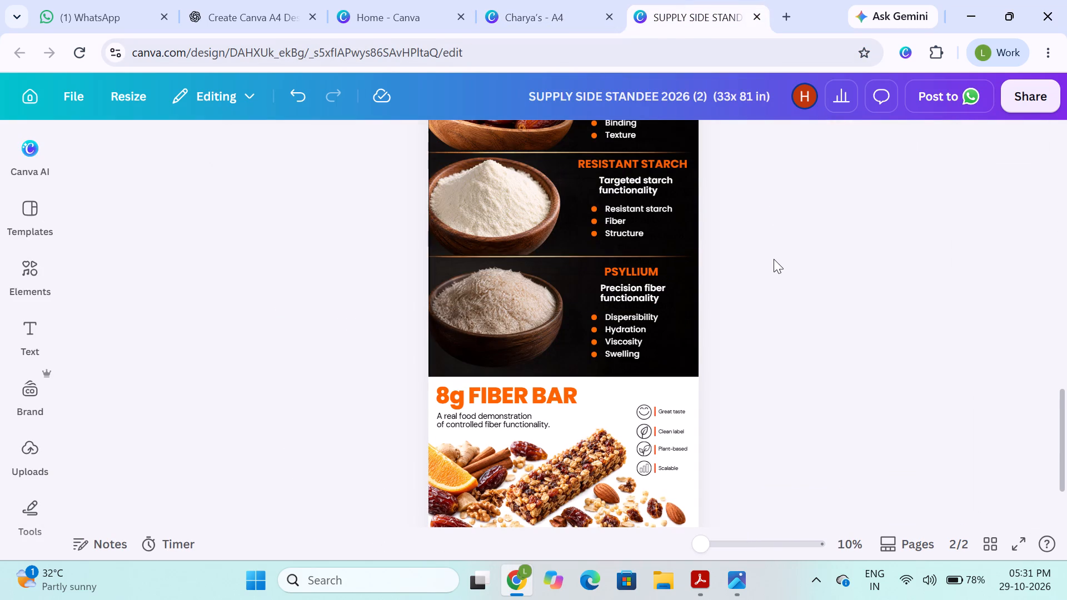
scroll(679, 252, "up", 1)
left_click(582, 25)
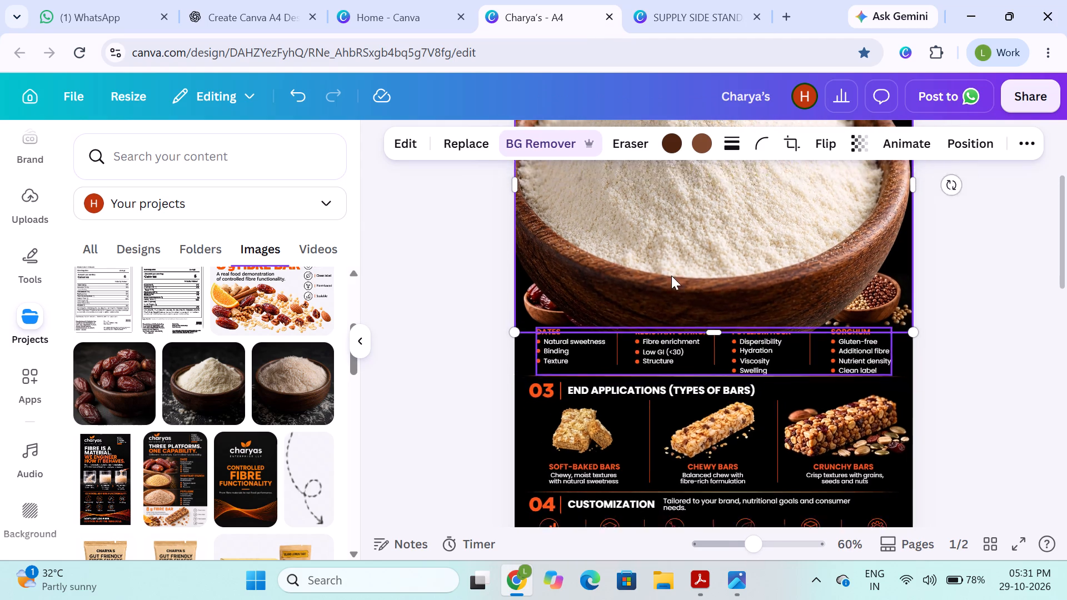
Shrink the pasted page-wide starch bowl and move it over the RESISTANT STARCH column of FIBER SOURCES.
scroll(701, 263, "up", 2)
left_click(765, 274)
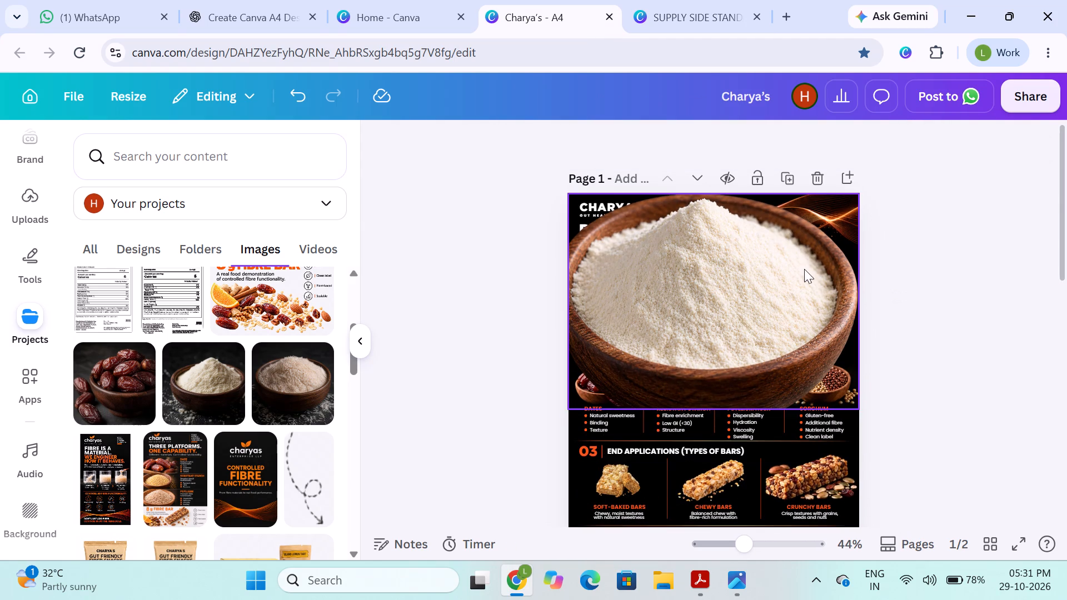
left_click(802, 272)
left_click_drag(862, 195, 722, 361)
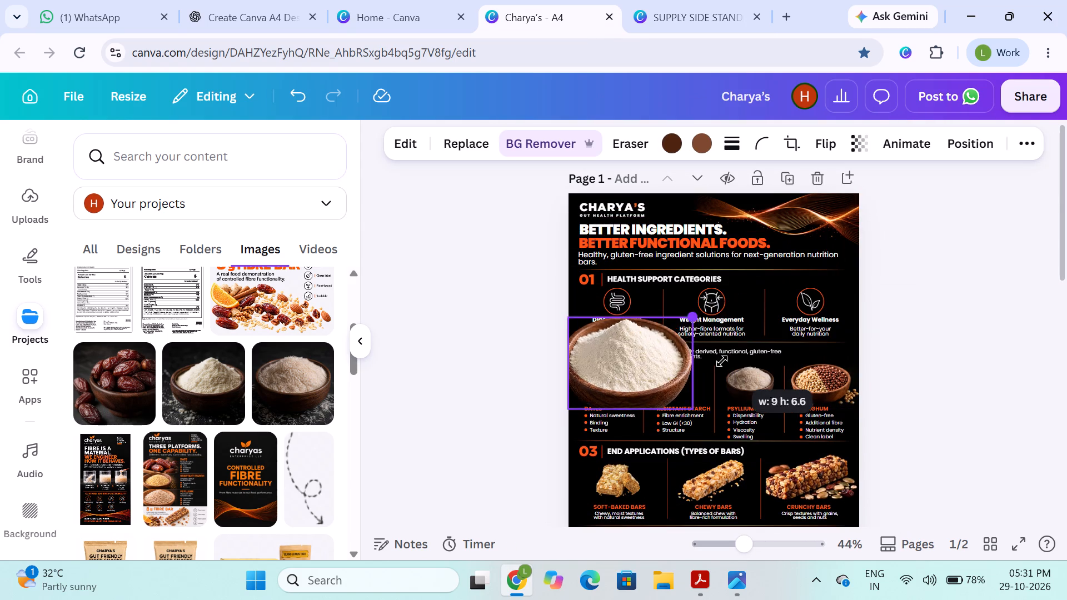
left_click_drag(722, 361, 670, 382)
left_click_drag(585, 387, 672, 363)
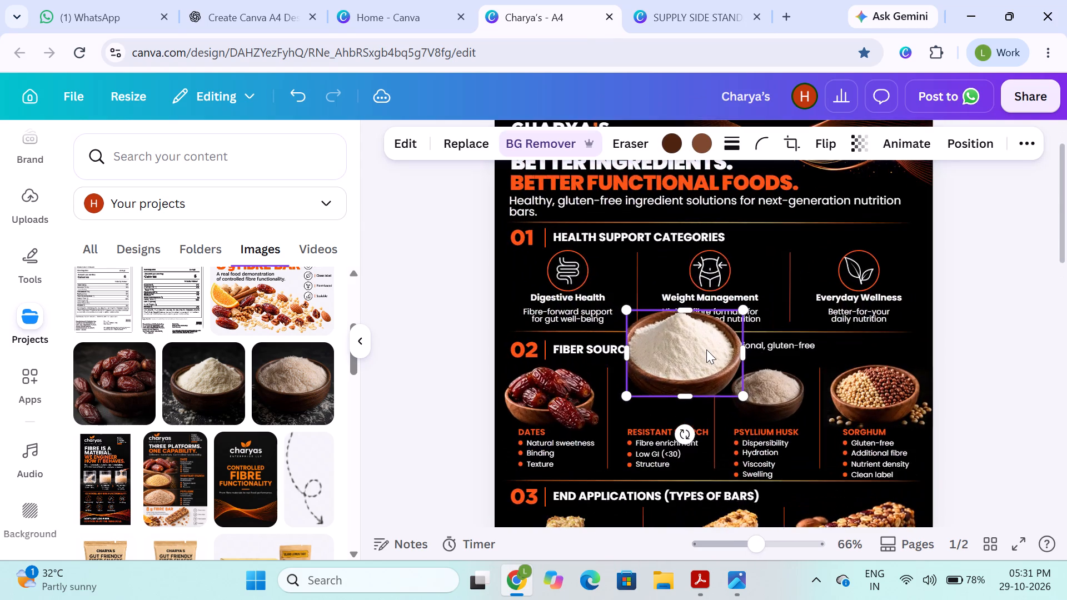
left_click_drag(692, 349, 674, 394)
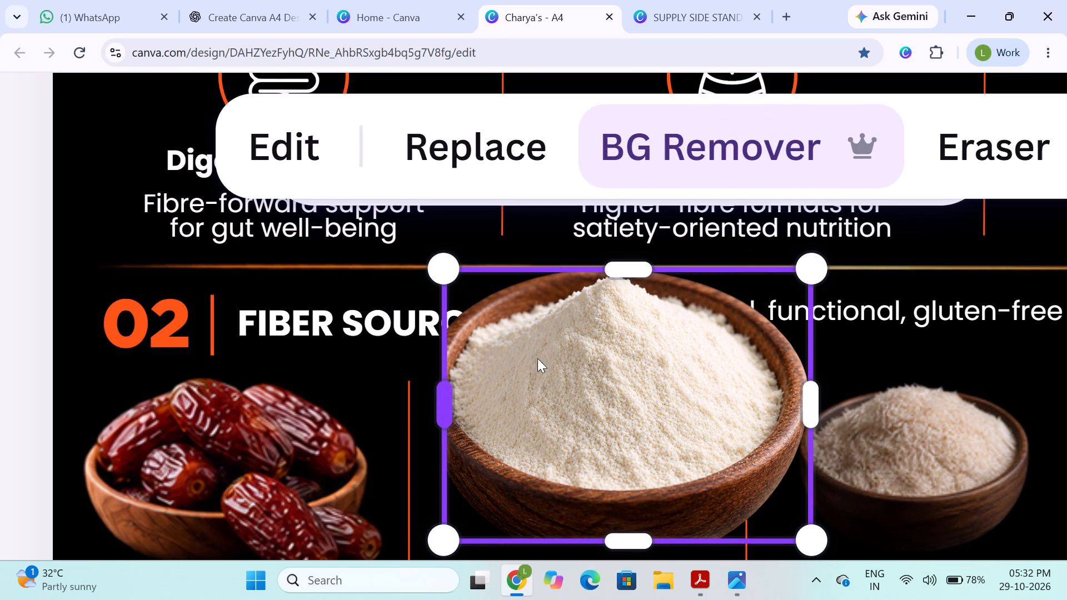
Scale the starch bowl down further and fit it between the column dividers just above the RESISTANT STARCH heading, level with the neighbouring bowls.
left_click_drag(820, 272, 745, 358)
left_click_drag(631, 403, 640, 391)
scroll(596, 399, "down", 1)
left_click_drag(616, 360, 616, 371)
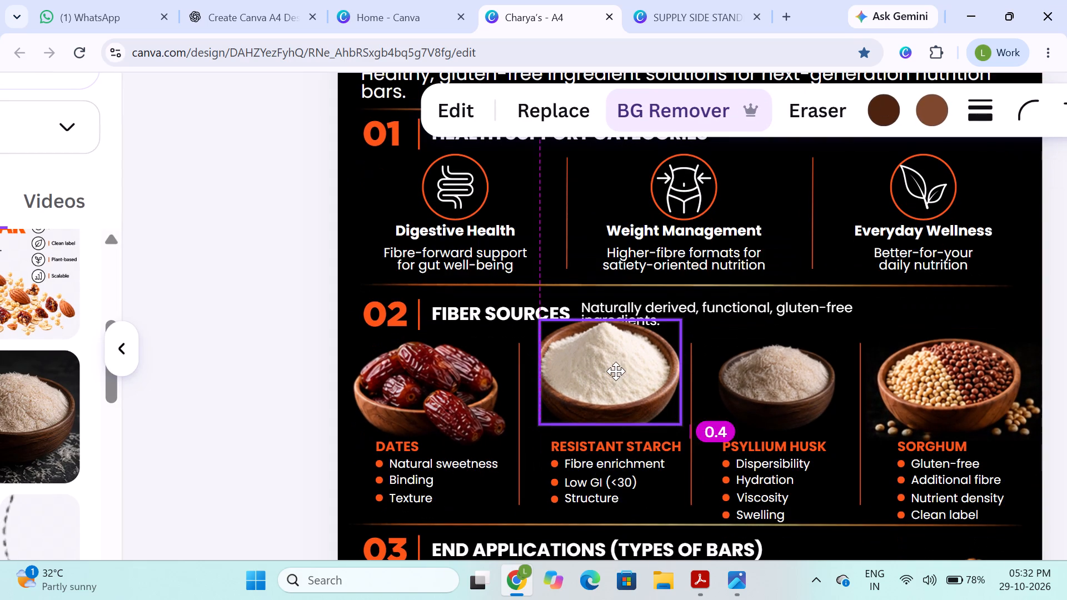
left_click_drag(616, 371, 616, 381)
left_click_drag(682, 336, 666, 351)
left_click_drag(593, 398, 605, 391)
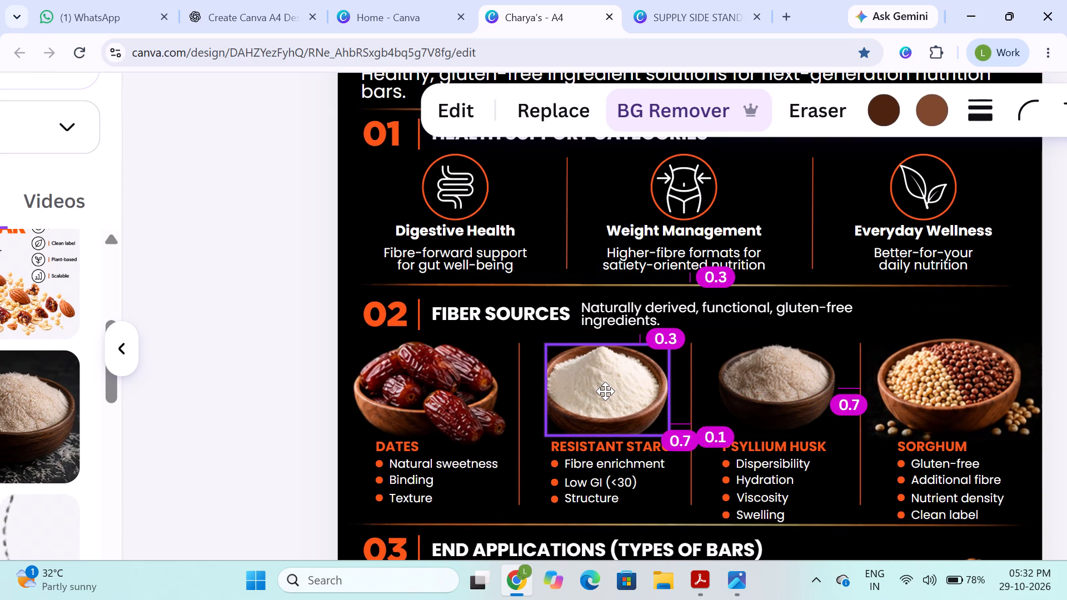
left_click_drag(605, 391, 605, 393)
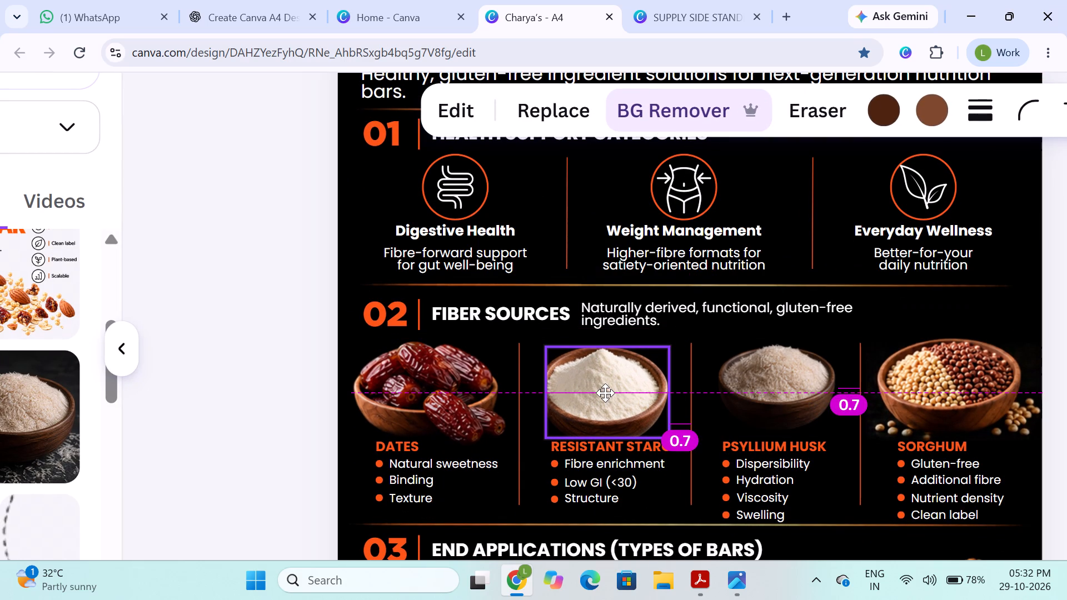
left_click_drag(605, 393, 605, 391)
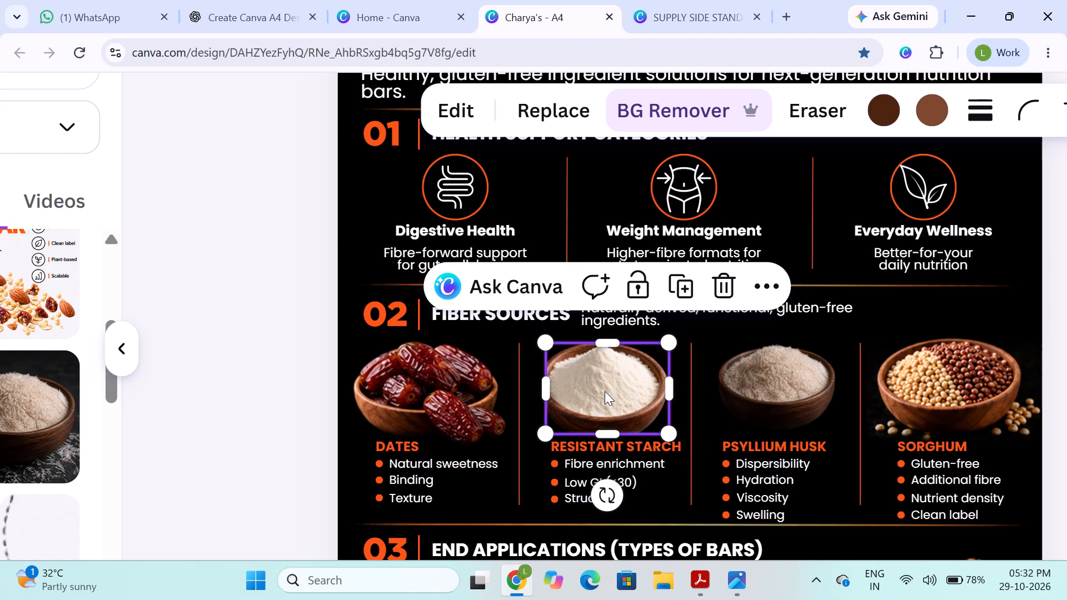
left_click(283, 368)
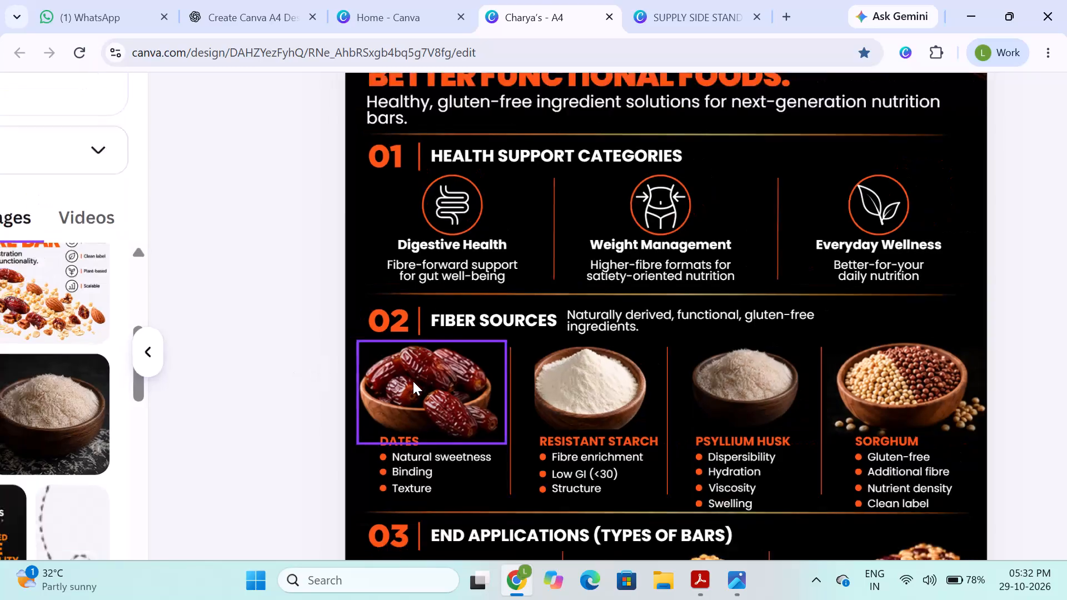
left_click(524, 354)
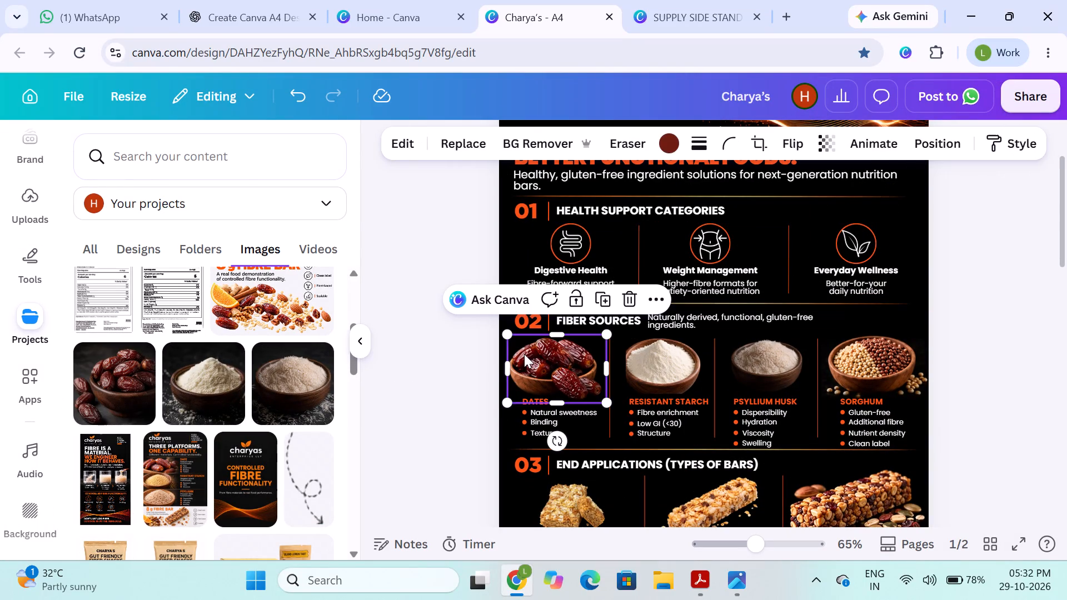
left_click(432, 372)
left_click(664, 25)
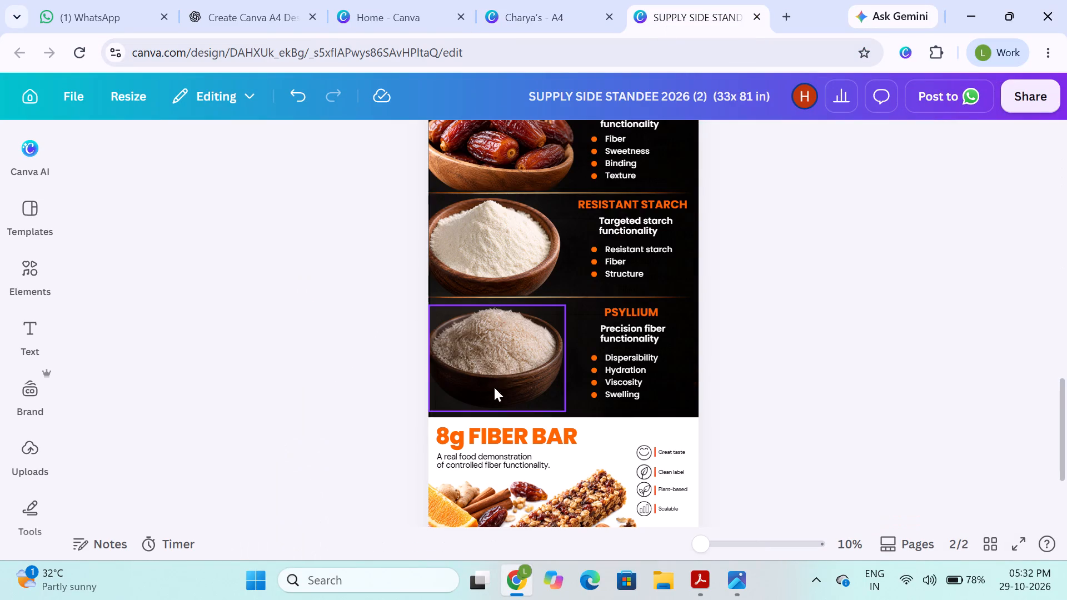
left_click(513, 163)
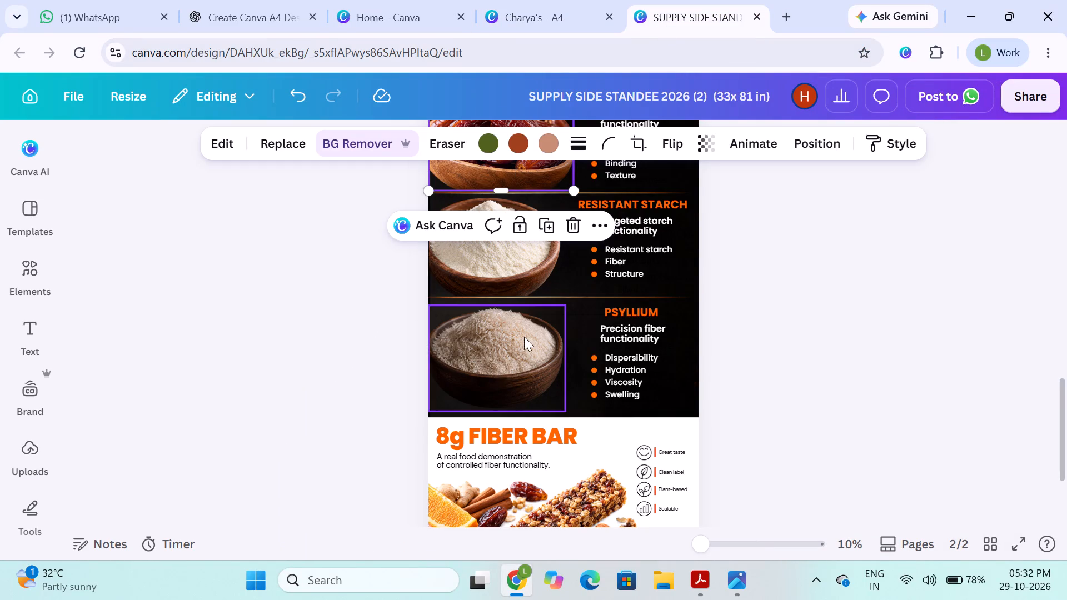
left_click(522, 344)
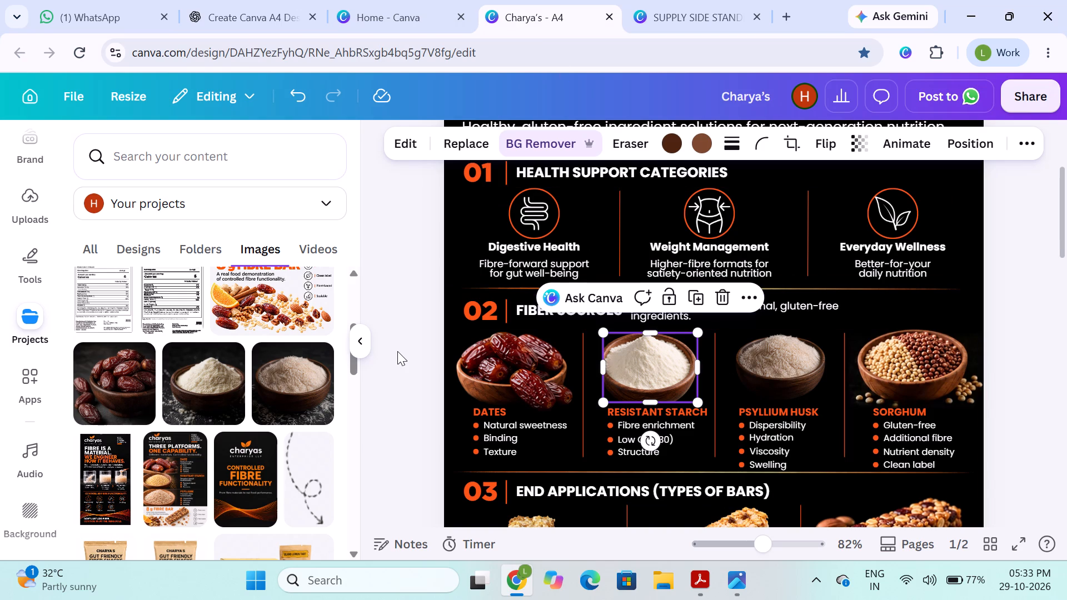
left_click(397, 351)
left_click(650, 367)
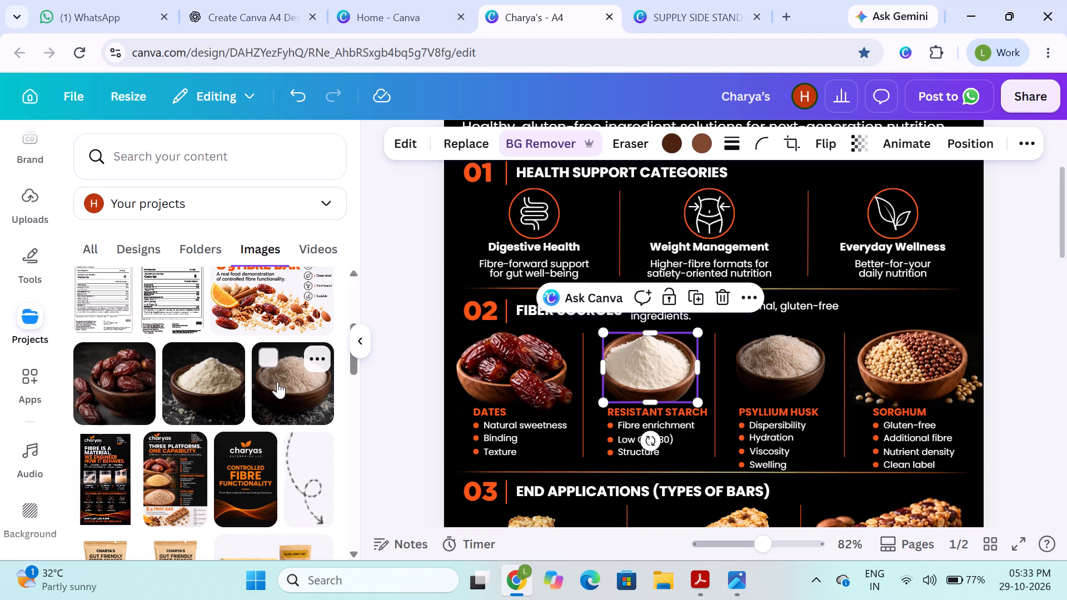
right_click(225, 348)
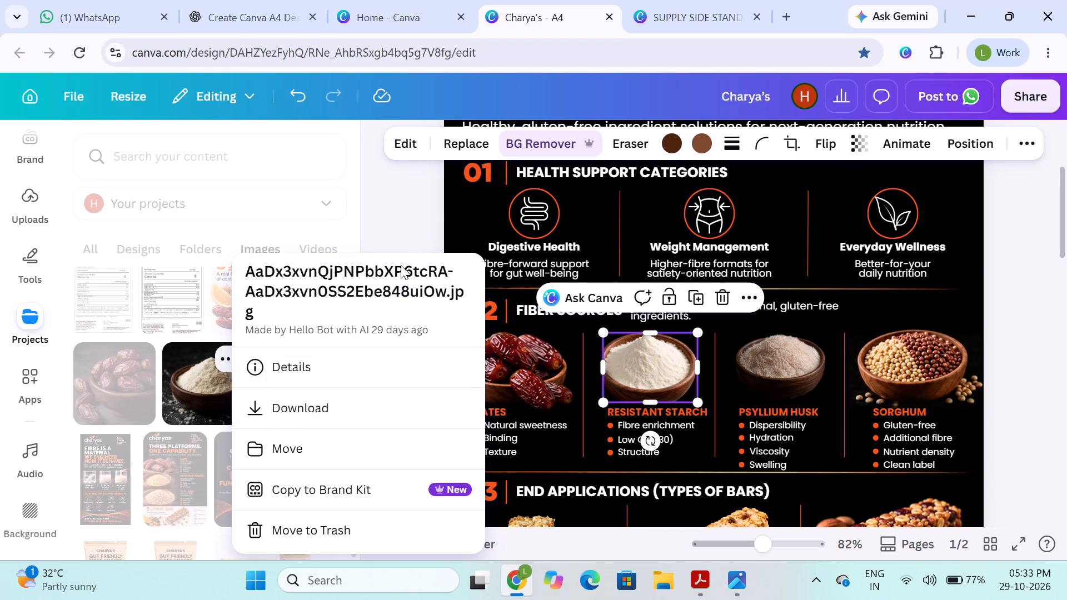
left_click(409, 221)
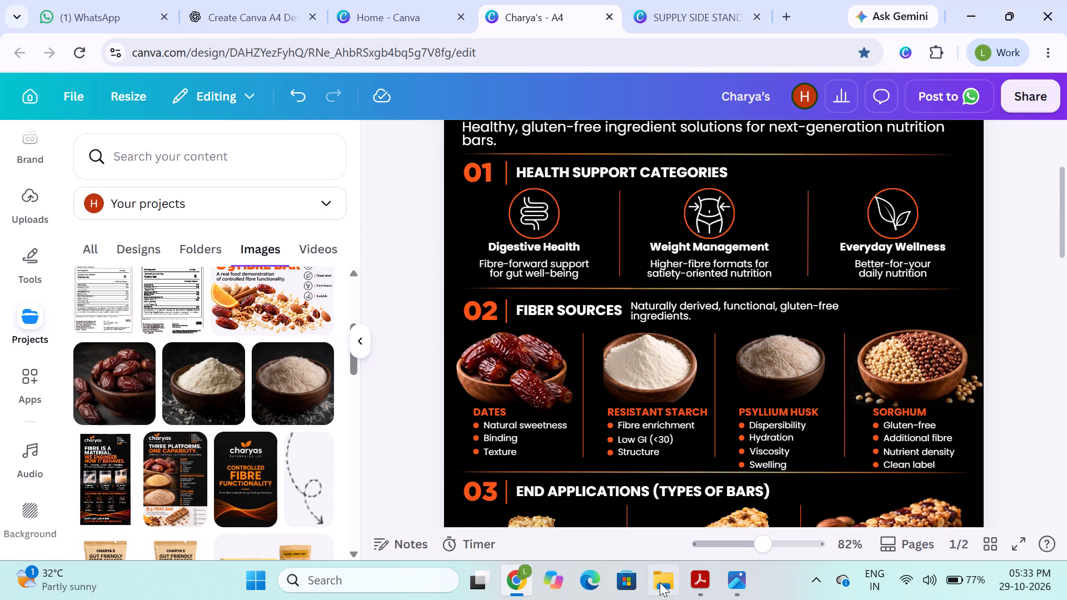
Switch to File Explorer, open the Downloads folder and look through its files for a usable ingredient bowl picture.
left_click(660, 582)
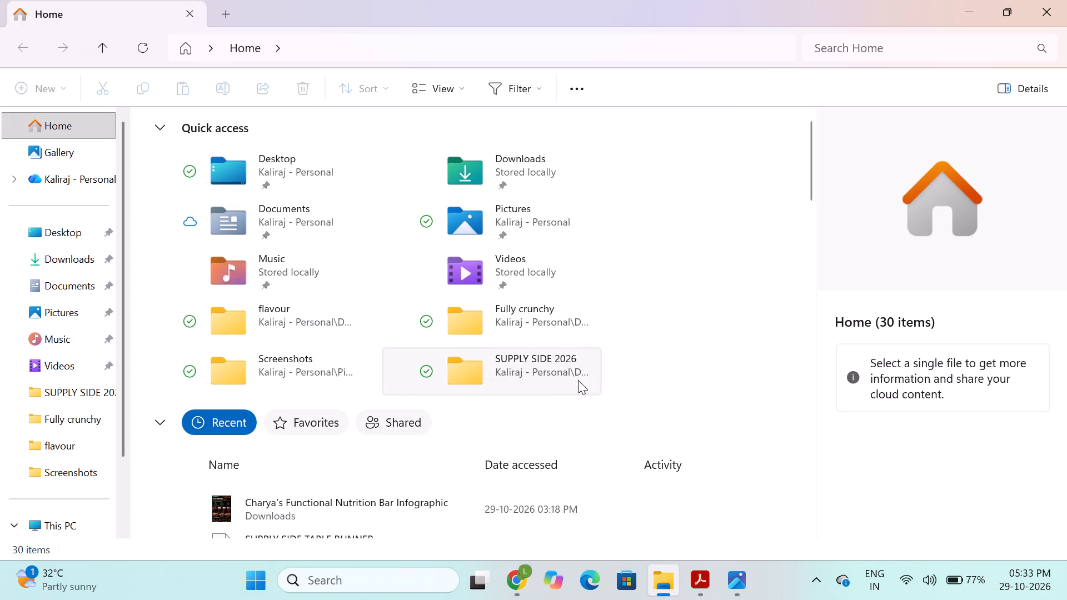
scroll(375, 426, "down", 1)
scroll(532, 88, "up", 1)
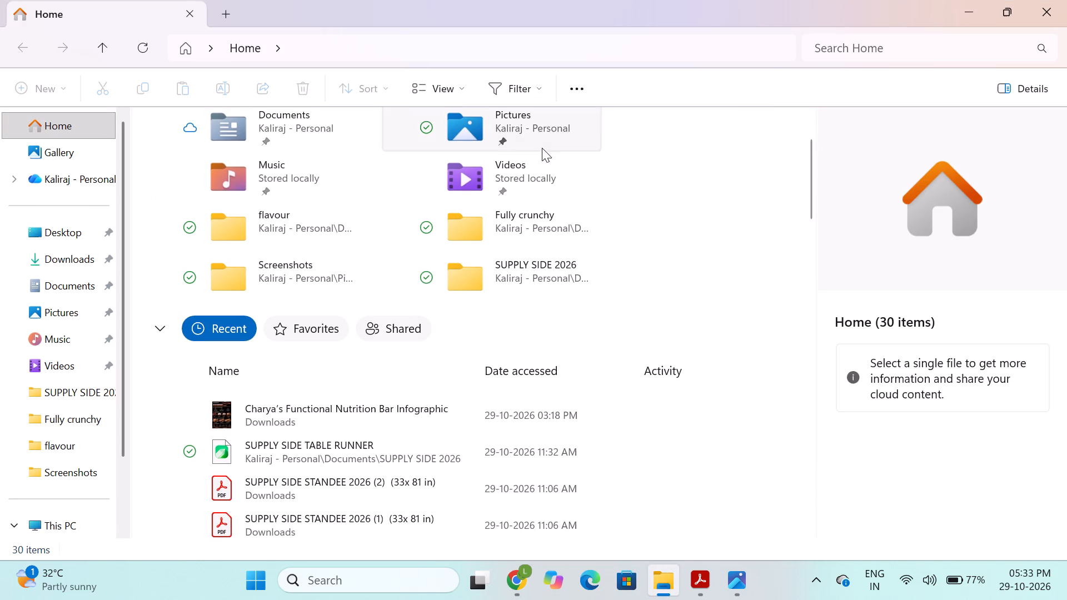
scroll(501, 215, "up", 1)
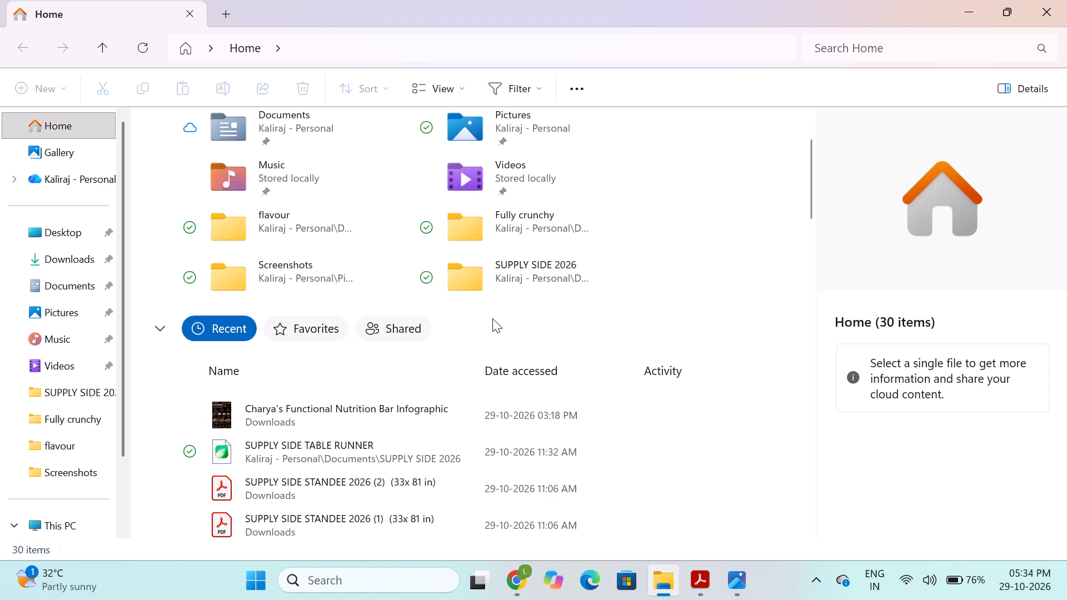
scroll(460, 294, "up", 2)
left_click(512, 172)
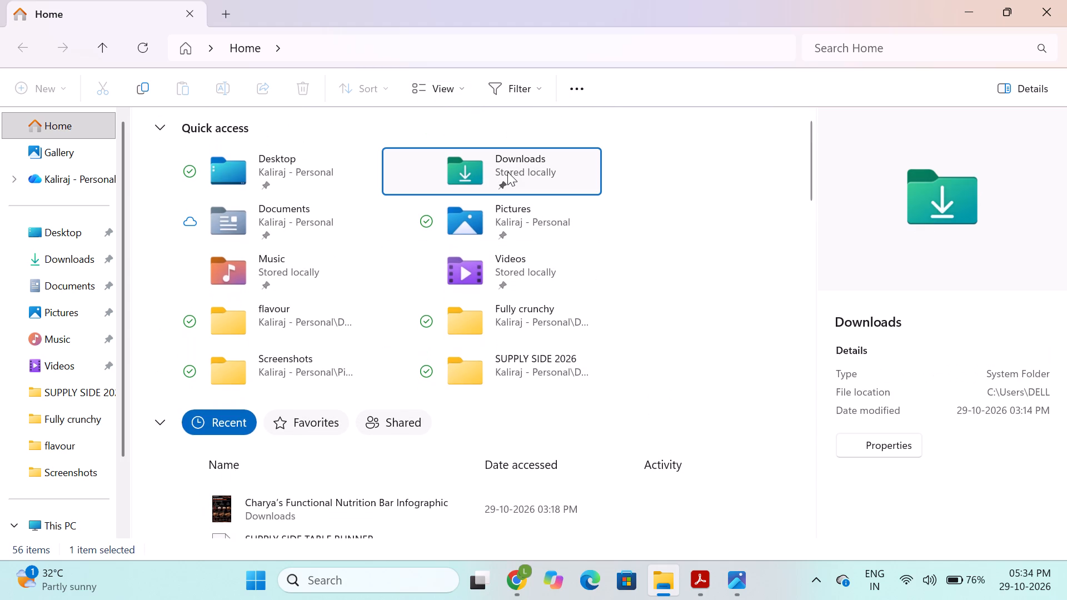
double_click(507, 172)
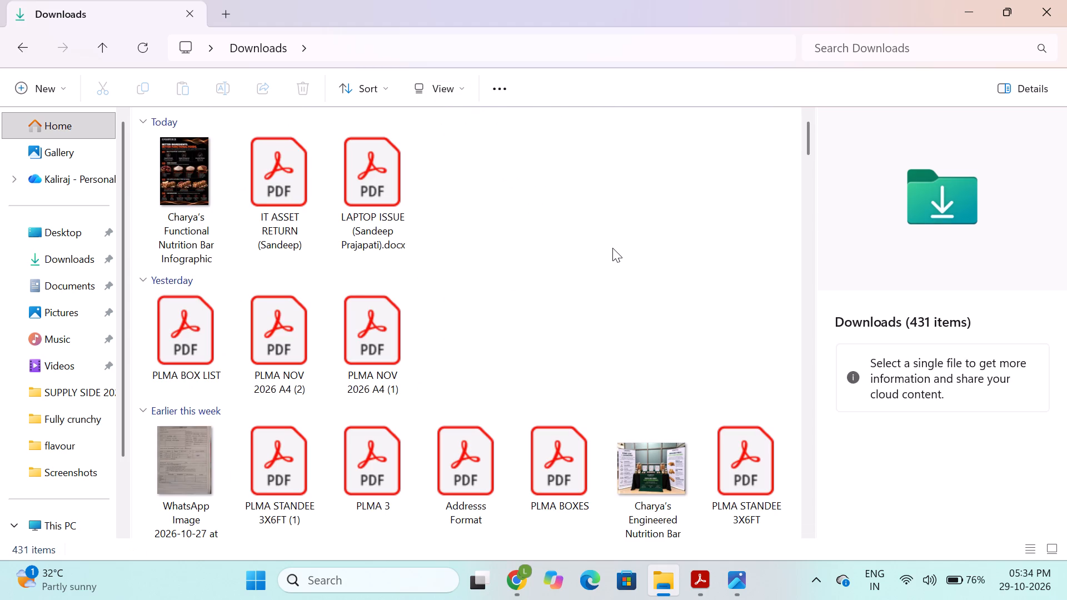
scroll(556, 323, "down", 5)
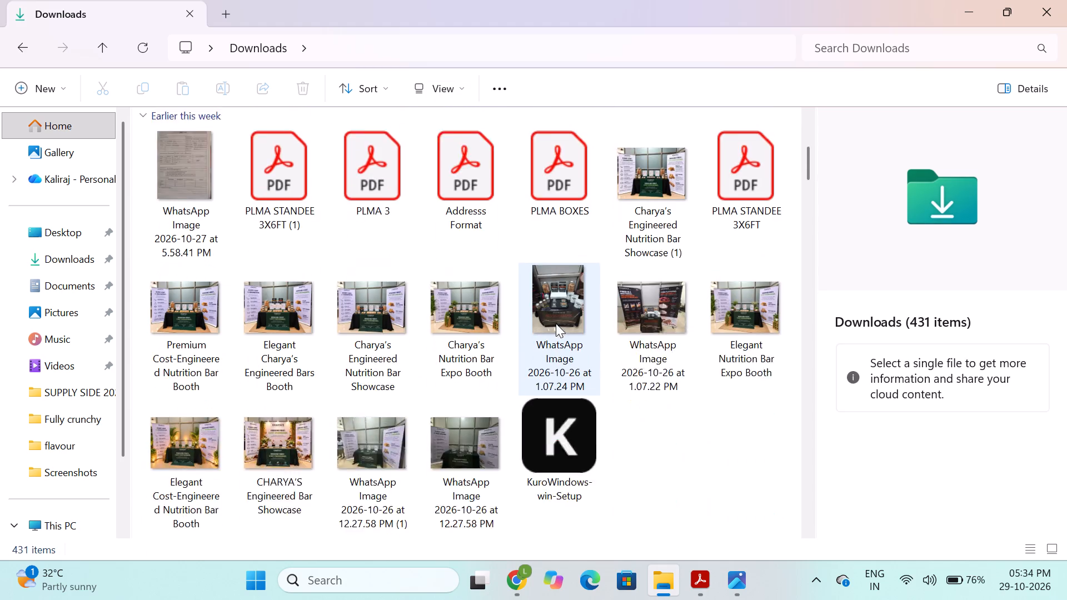
scroll(556, 323, "down", 2, "ctrl")
scroll(556, 323, "down", 3)
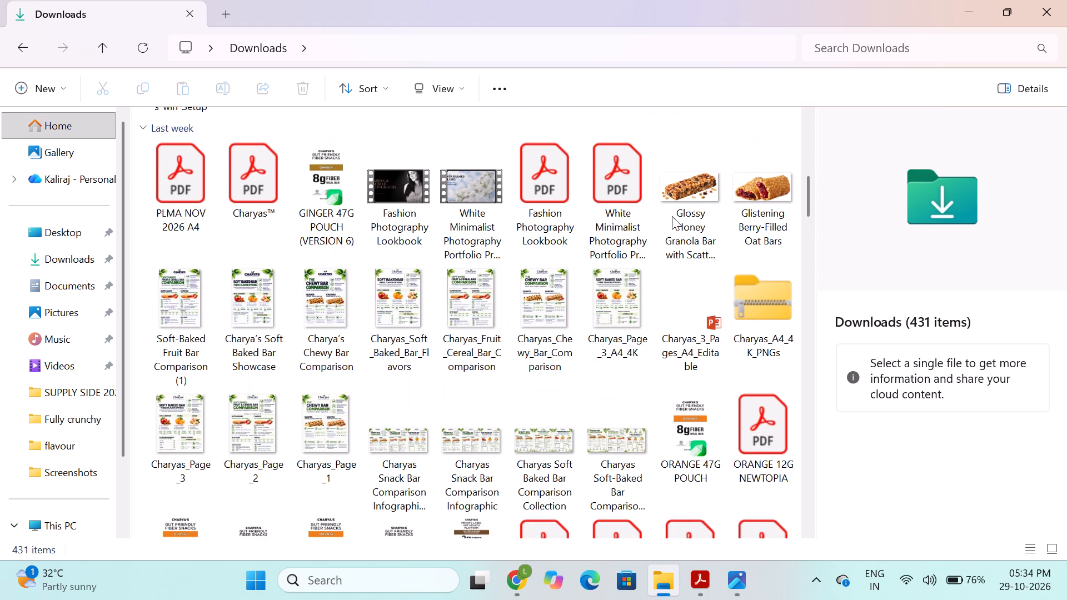
scroll(664, 224, "down", 3)
scroll(581, 342, "down", 3)
scroll(520, 397, "down", 3)
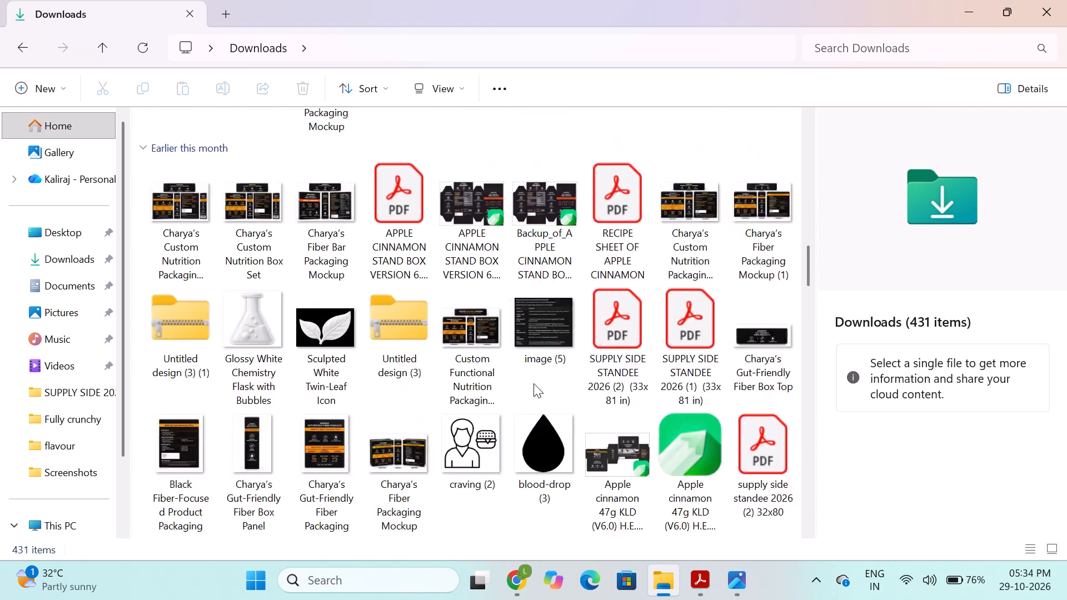
scroll(533, 383, "down", 6)
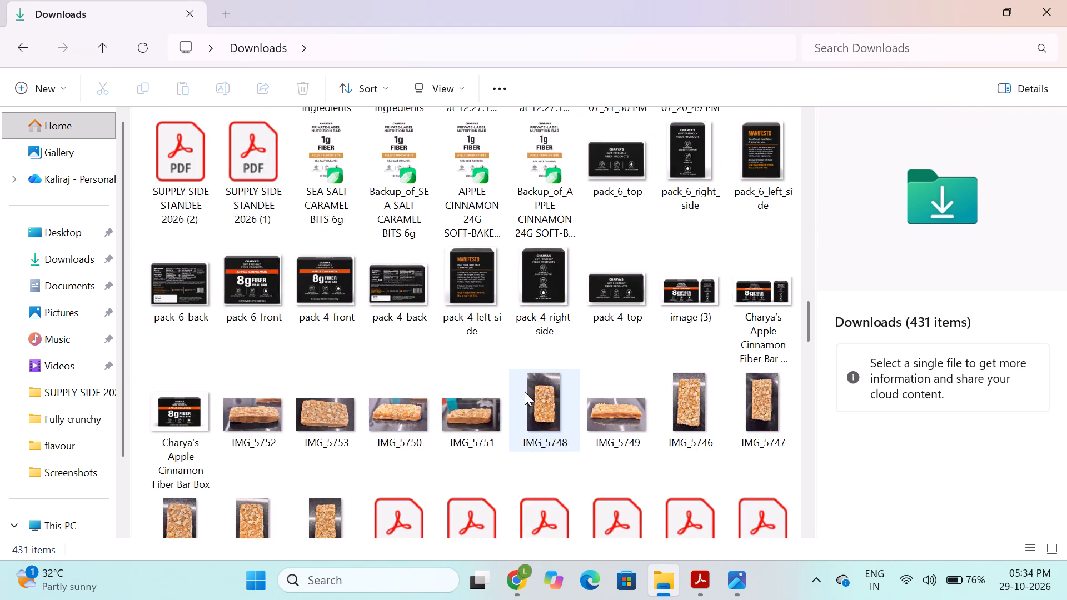
scroll(525, 392, "down", 6)
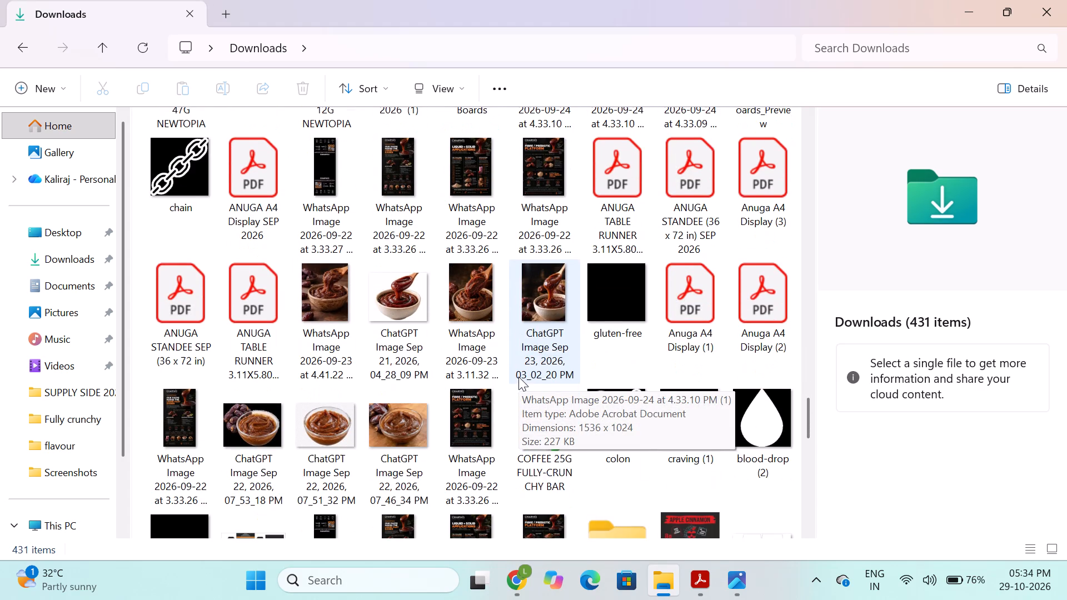
scroll(354, 337, "up", 2)
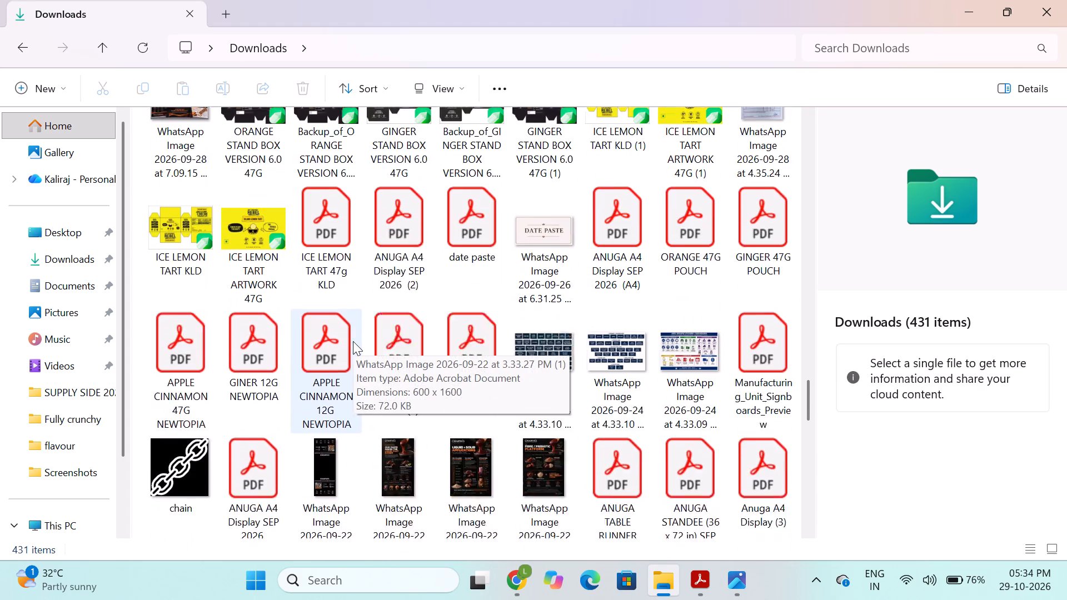
scroll(353, 341, "up", 2)
scroll(353, 341, "down", 4)
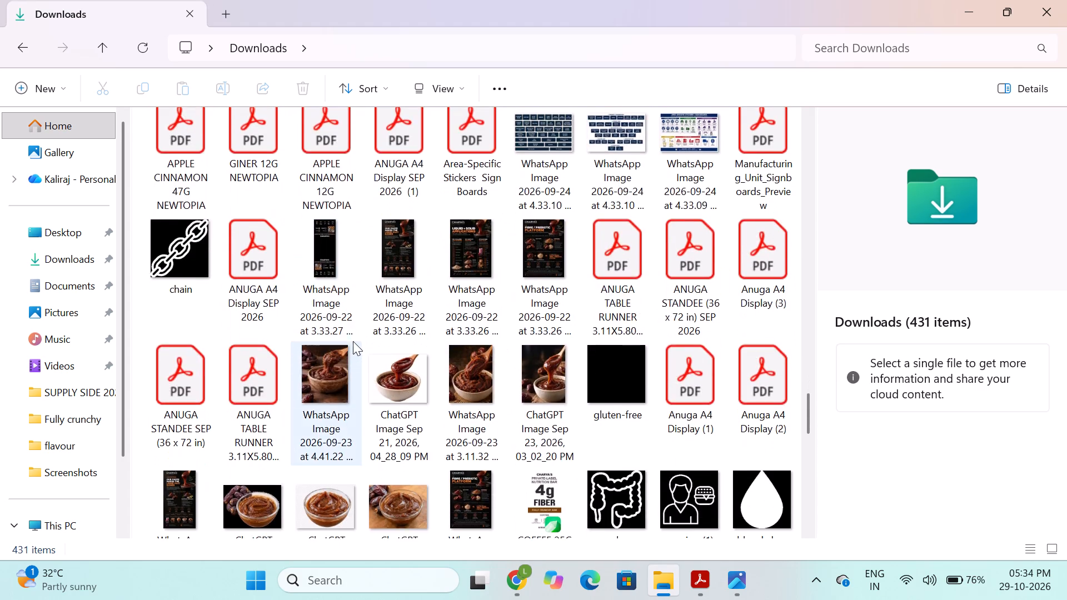
scroll(353, 341, "down", 2)
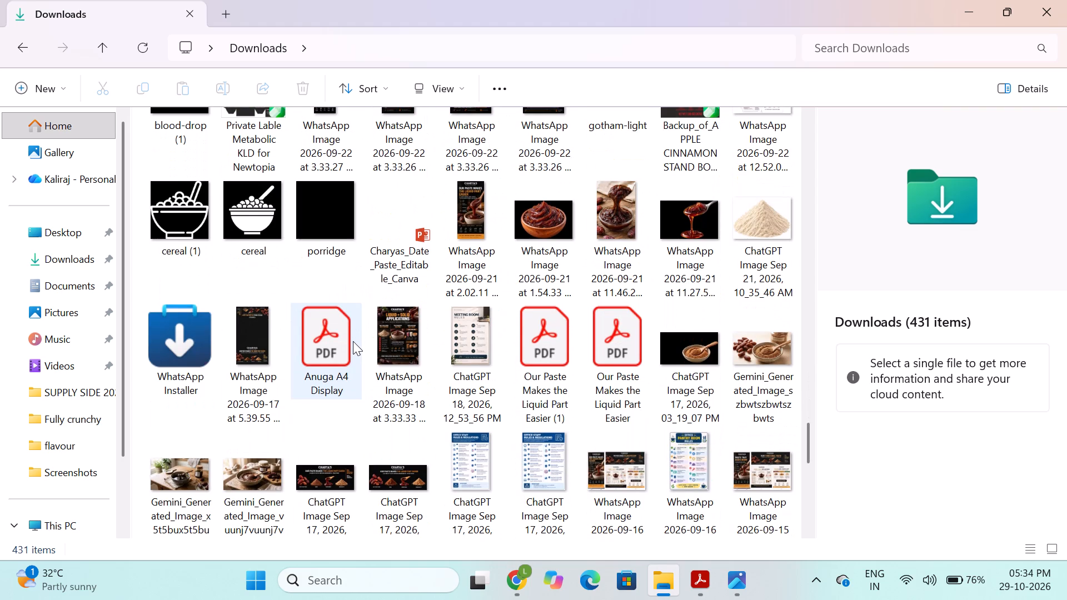
scroll(356, 341, "down", 7)
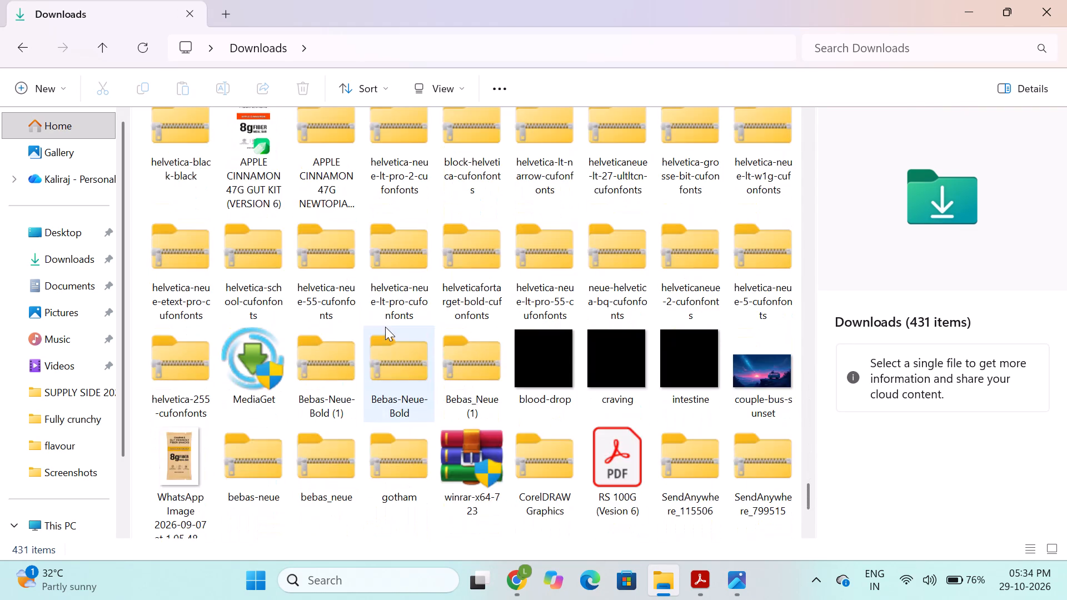
scroll(385, 327, "down", 7)
scroll(385, 327, "up", 5)
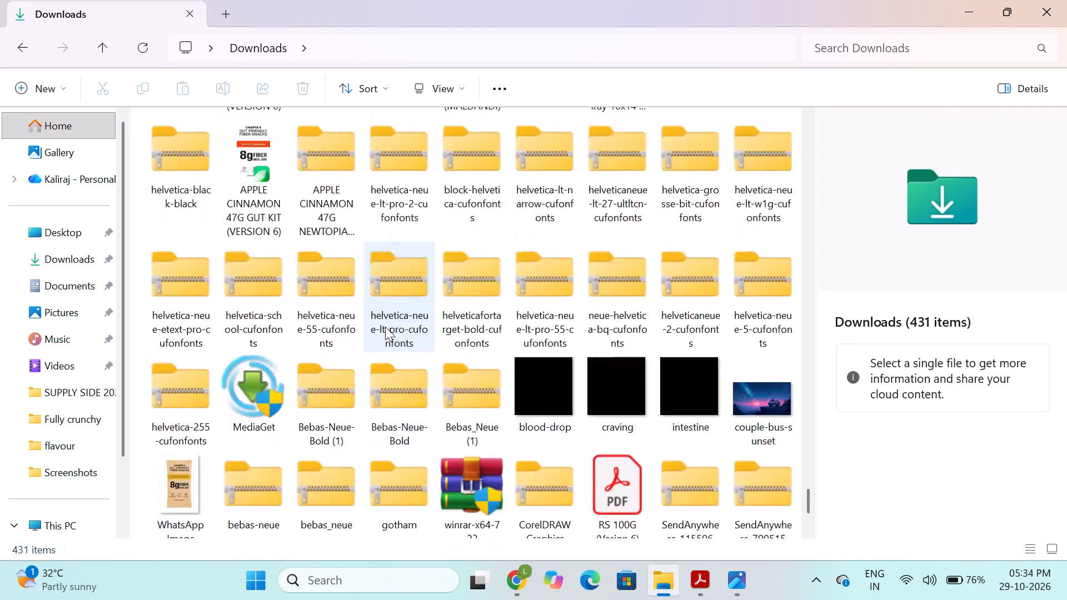
scroll(385, 327, "up", 15)
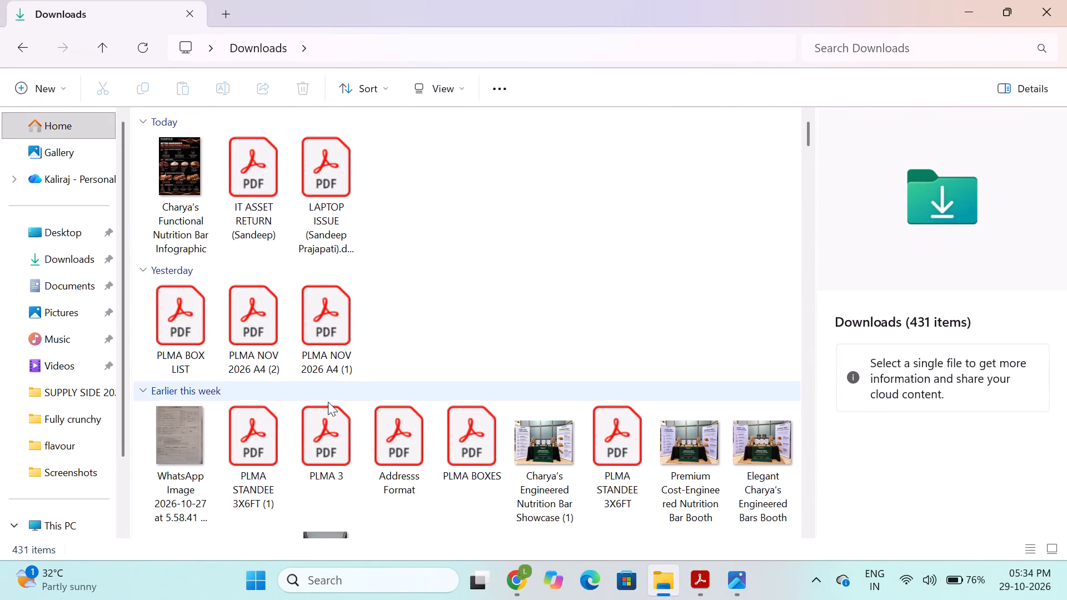
Switch back to the Charya's flyer and download the beige psyllium, white powder and dates bowl pictures from the project images.
left_click(506, 567)
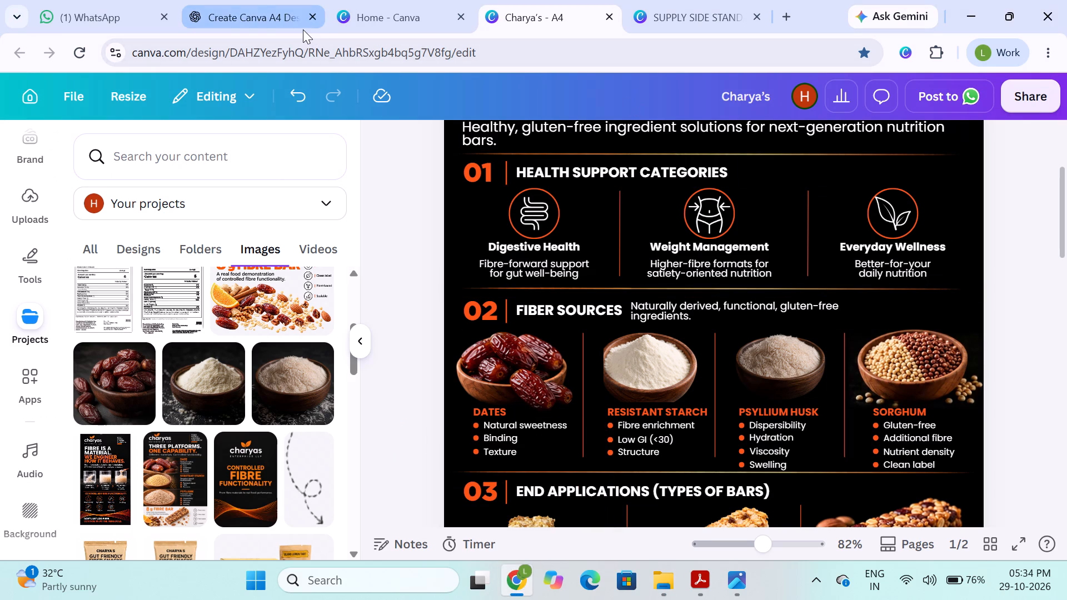
left_click(313, 362)
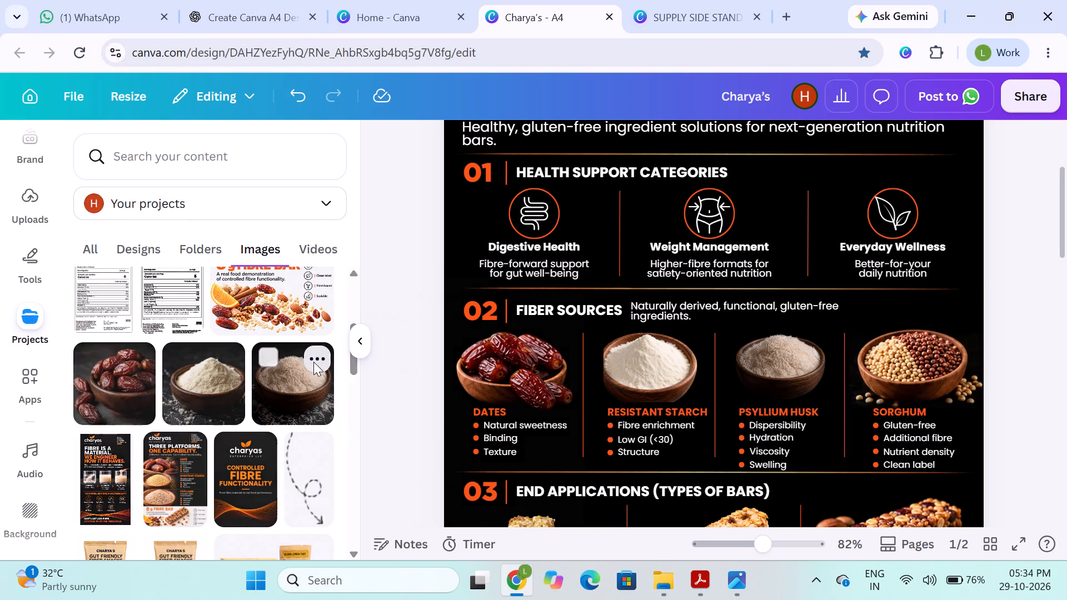
left_click(374, 416)
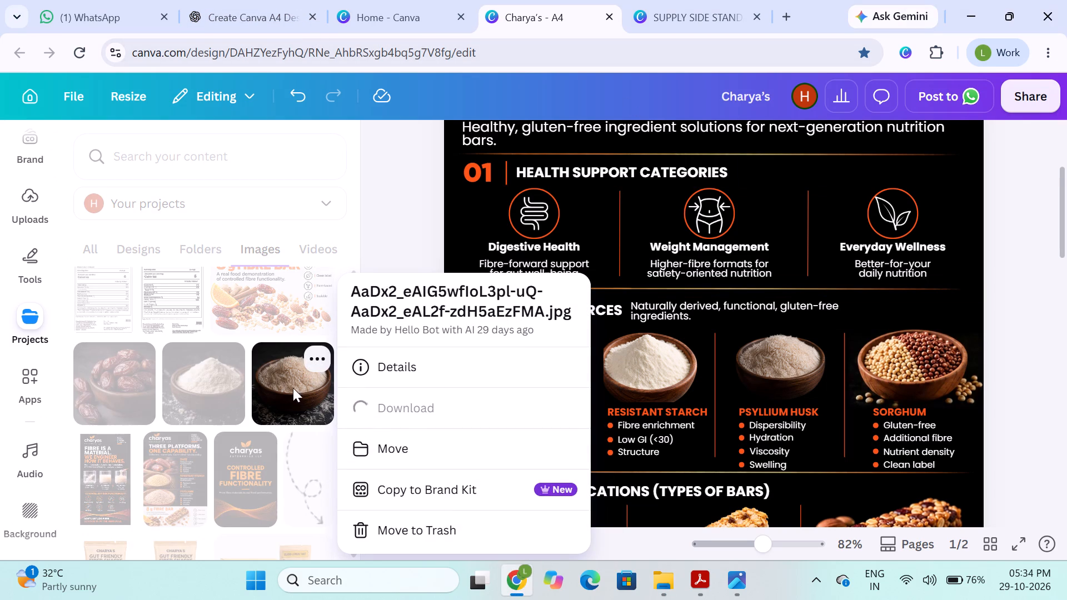
left_click(230, 359)
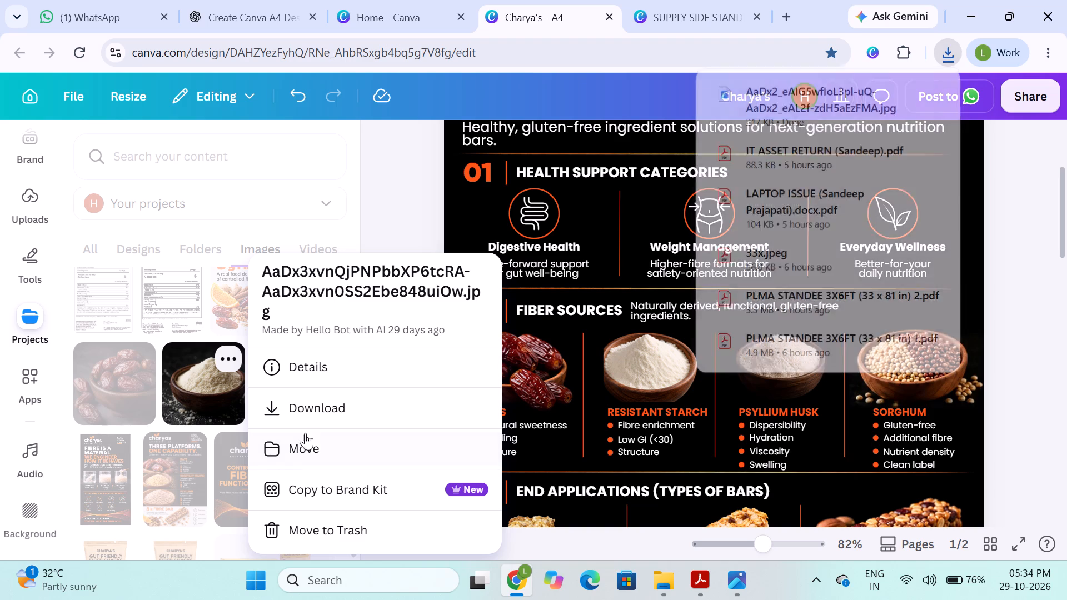
left_click(306, 414)
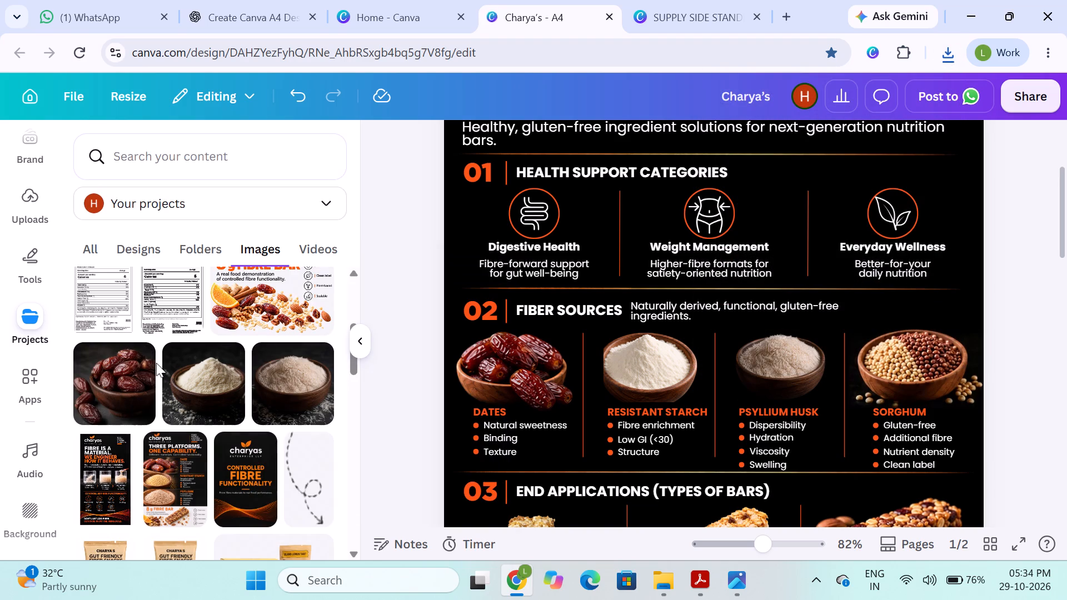
left_click(136, 355)
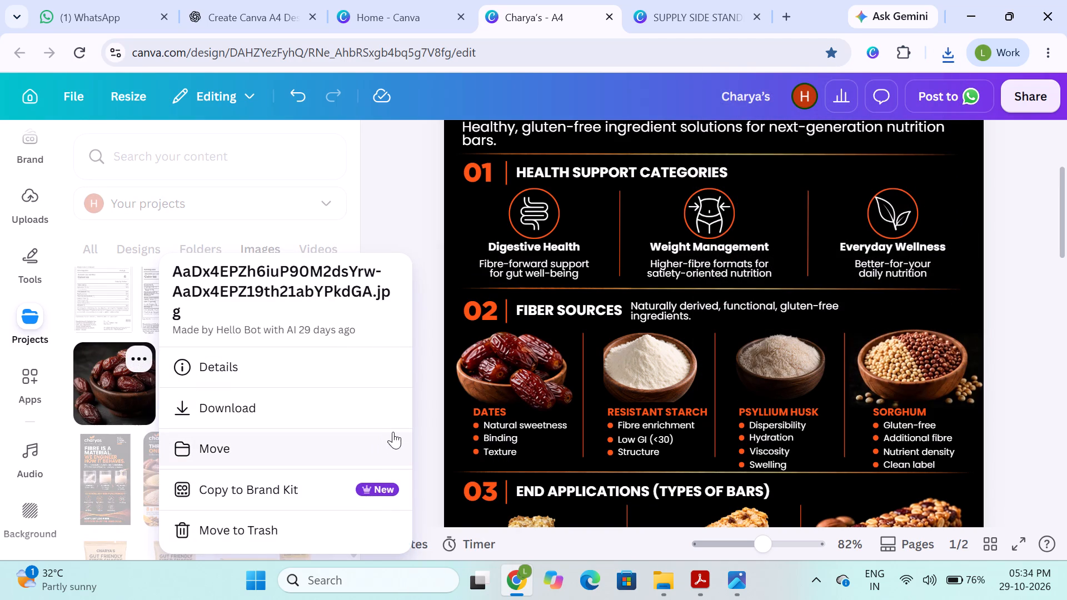
left_click(213, 415)
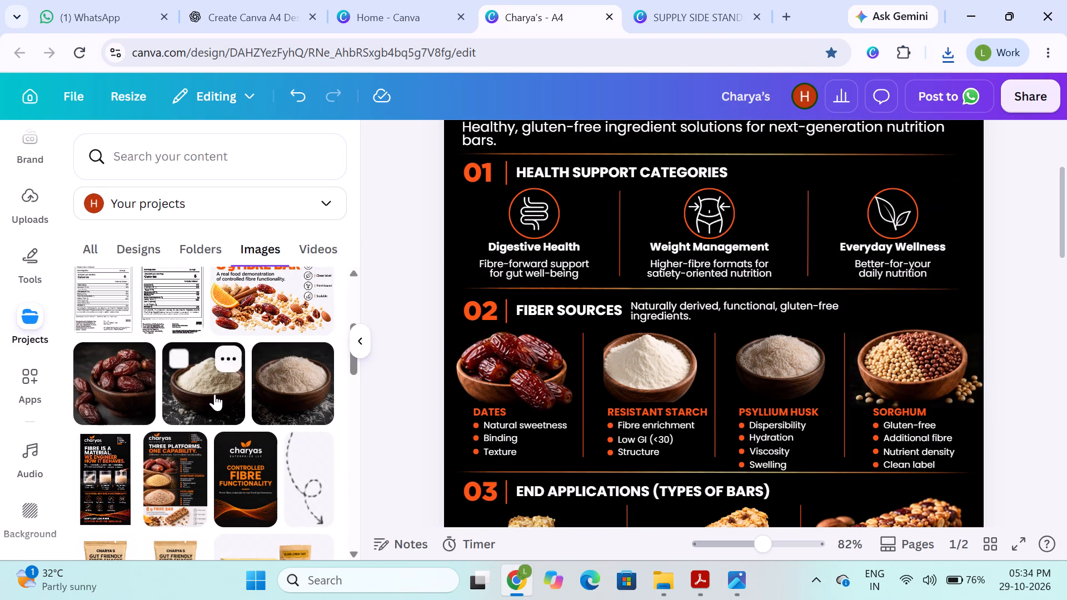
Look further through the project images for more ingredient bowl pictures and view the flyer's page.
scroll(215, 394, "down", 4)
scroll(215, 394, "left", 1)
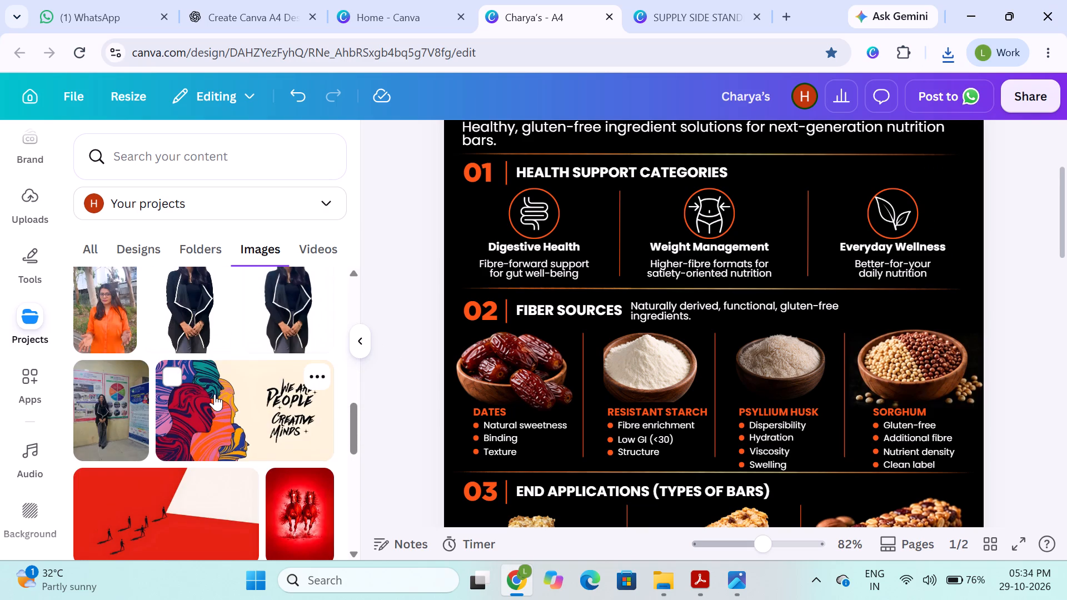
scroll(215, 394, "up", 1)
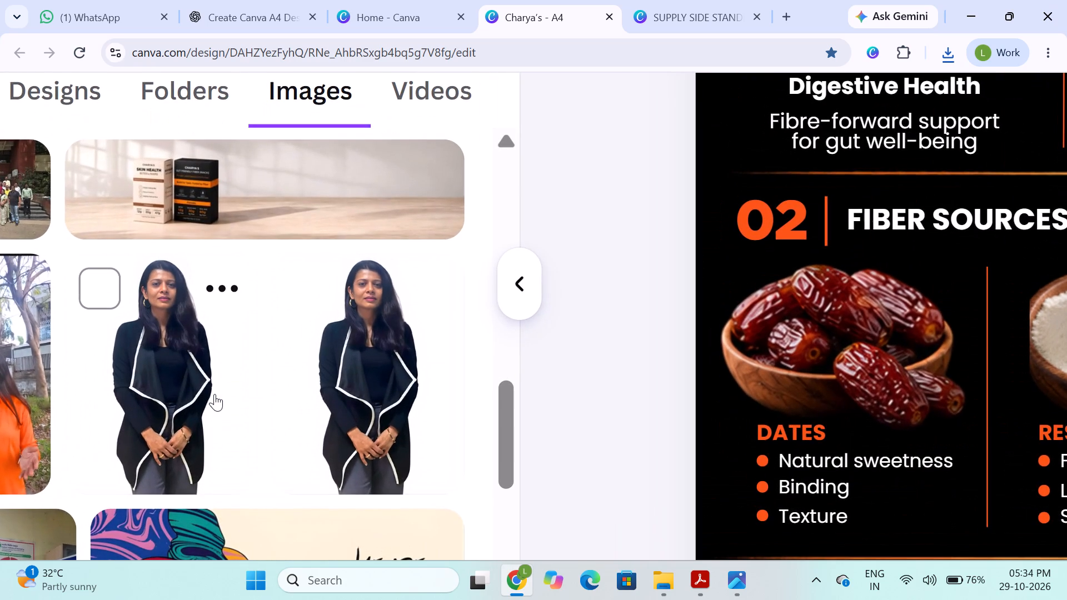
scroll(215, 394, "right", 2)
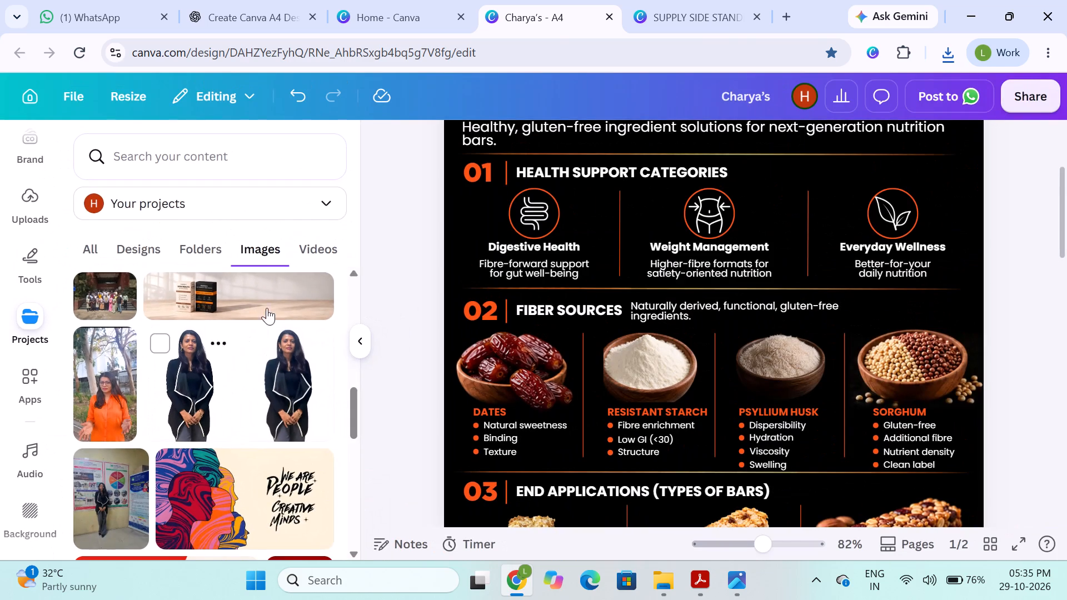
scroll(403, 313, "left", 1)
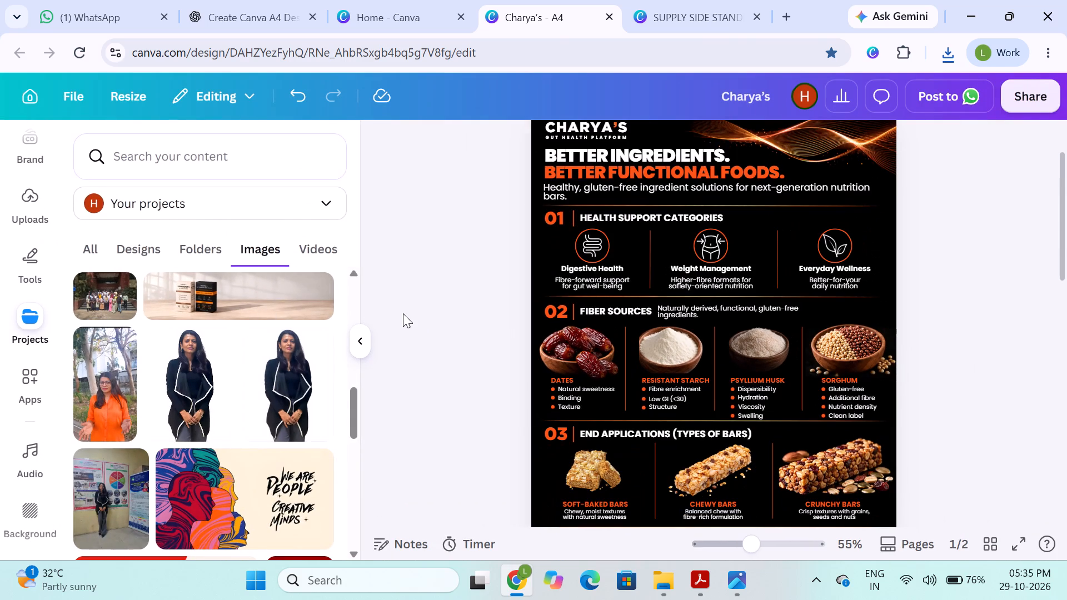
scroll(403, 313, "left", 1)
left_click(429, 382)
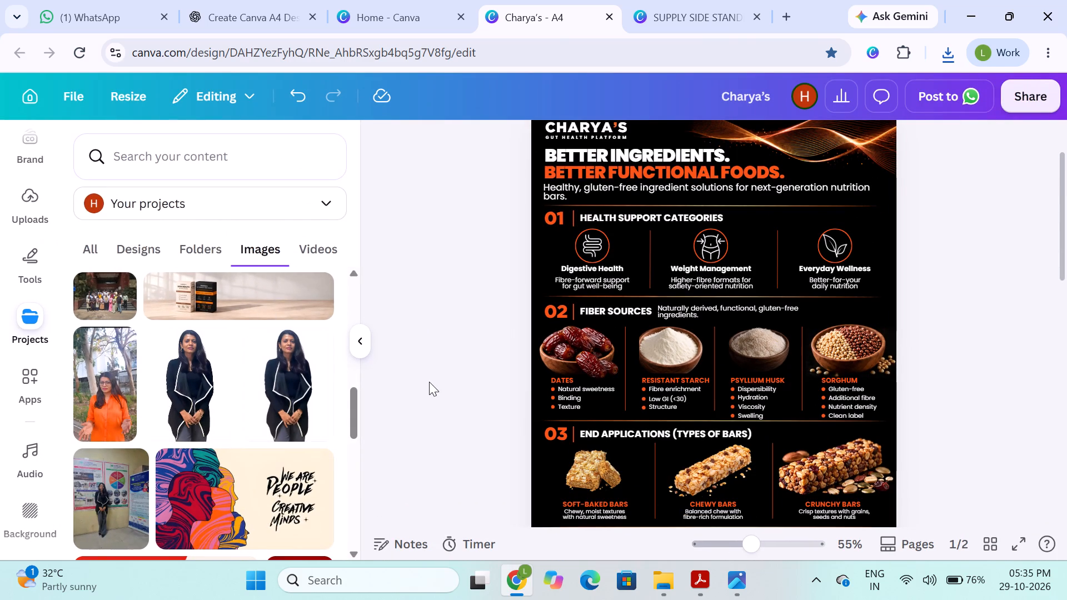